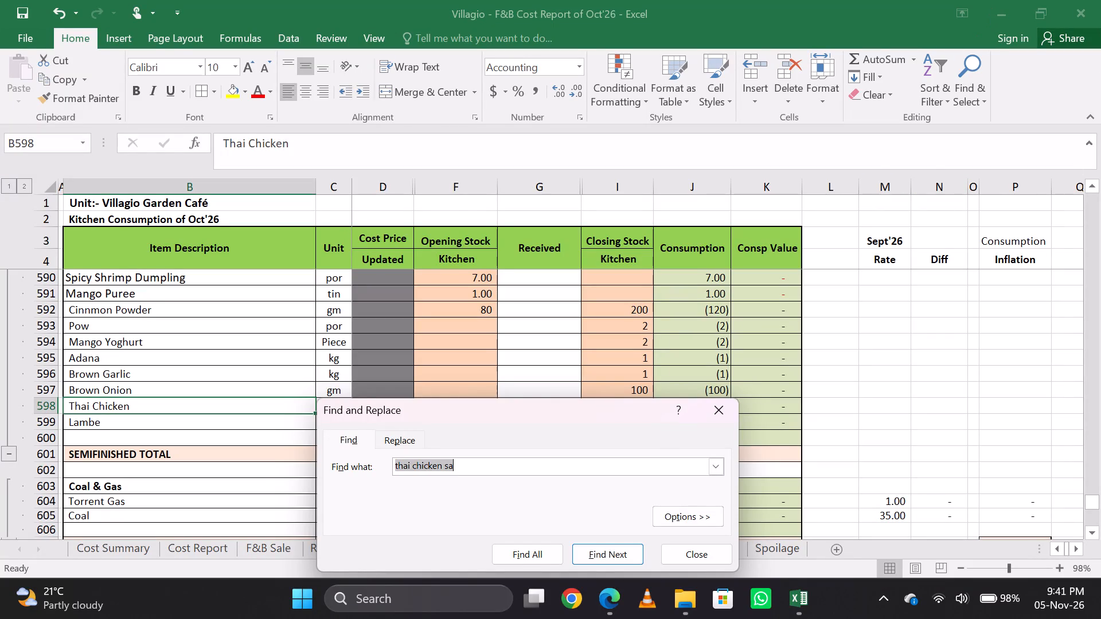
Put the Villagio cost report workbook aside and launch the Kuro shortcut from New folder on the desktop.
left_click(707, 418)
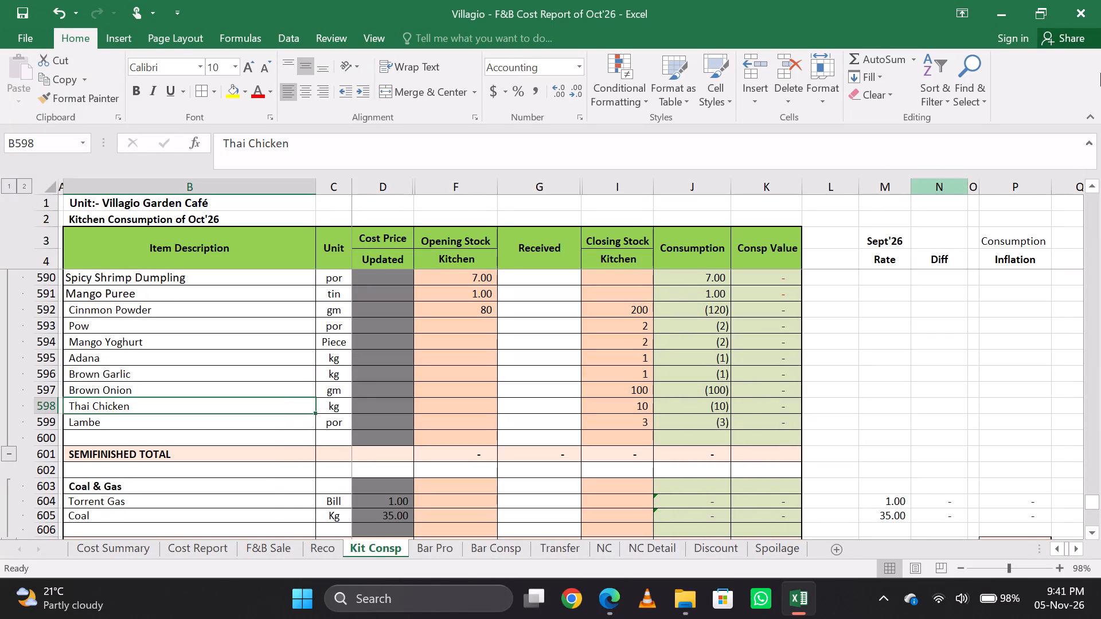
left_click(986, 5)
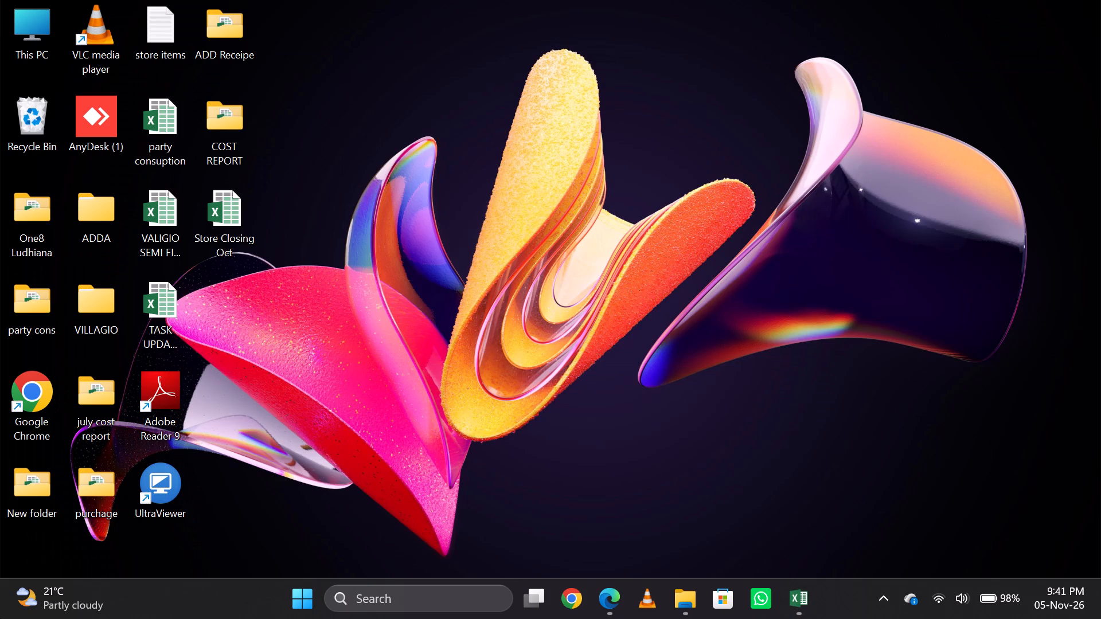
double_click(21, 508)
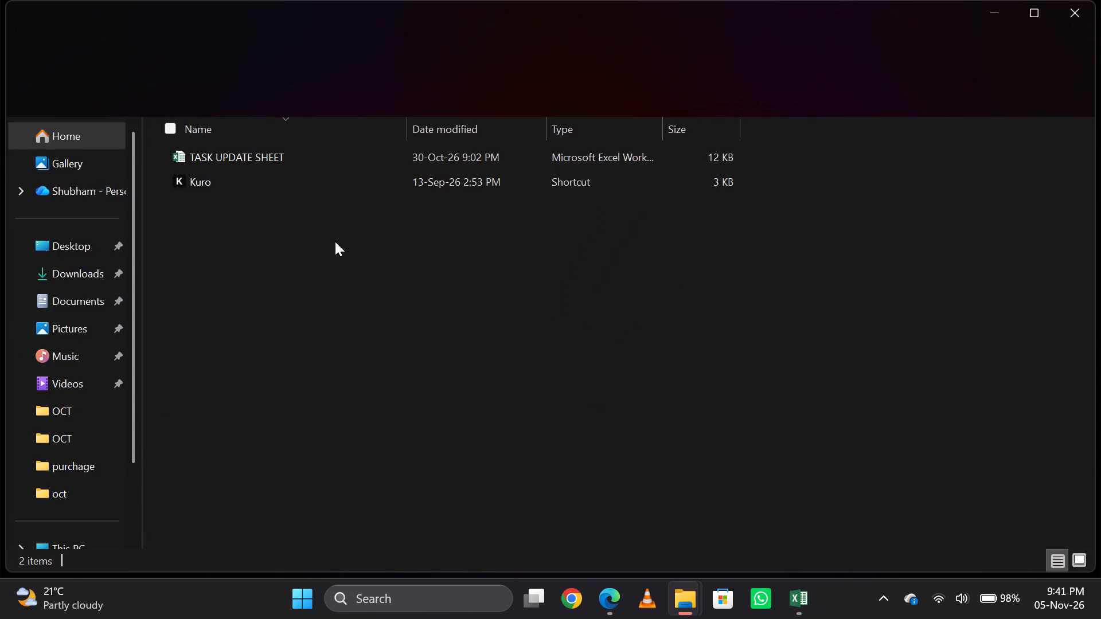
double_click(285, 185)
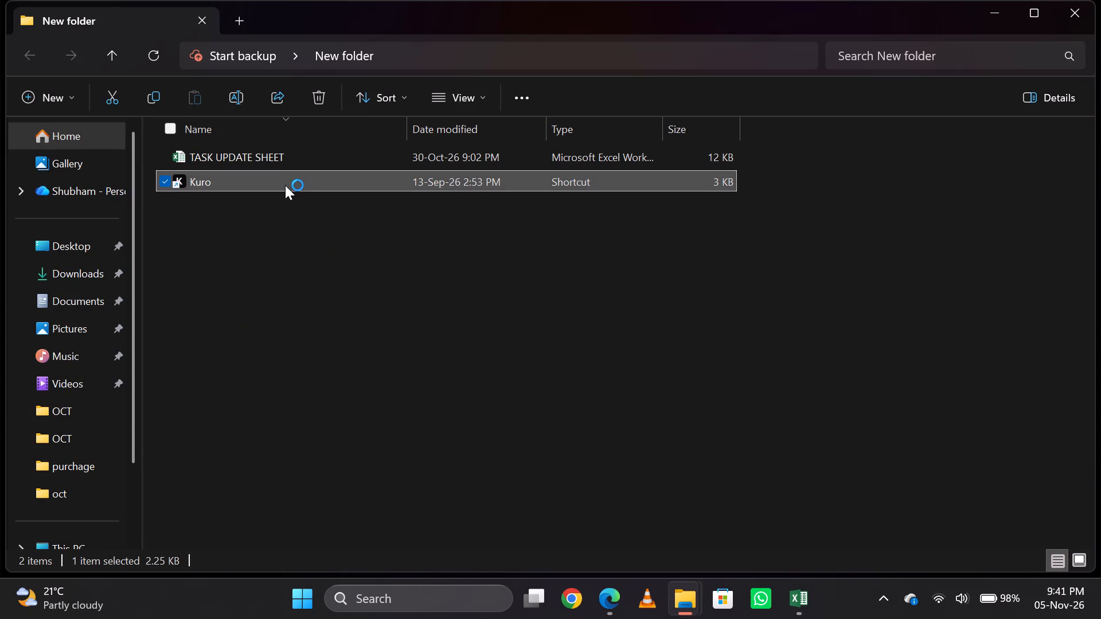
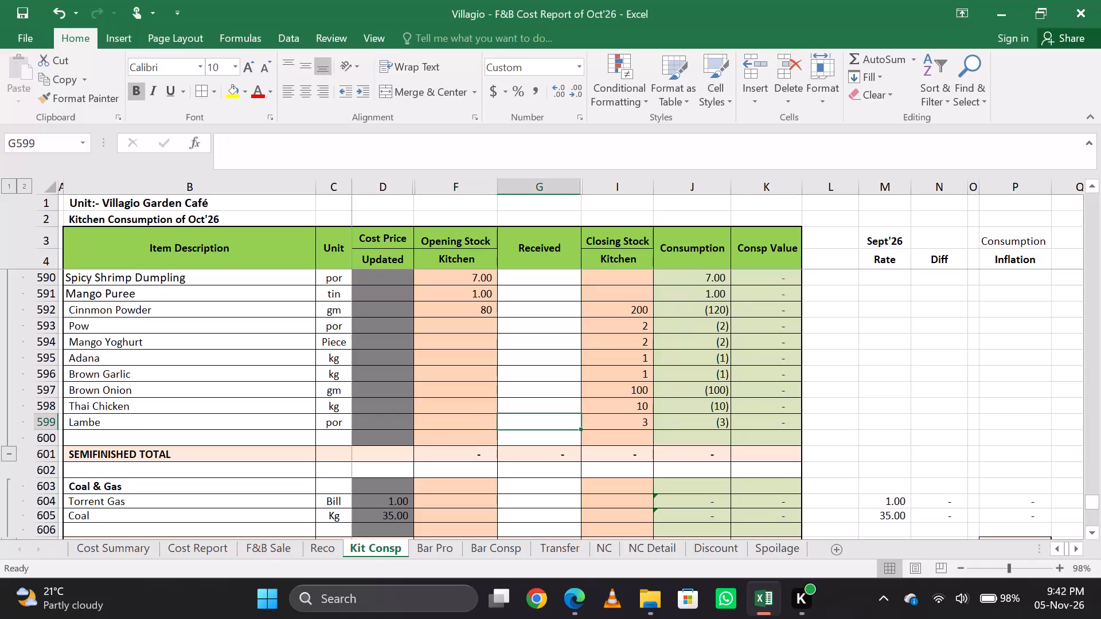
Examine the last semifinished entries in the Kit Consp sheet, moving from the Lambe row to the Thai Chicken item description.
key("Left")
key("Left")
key("Left")
key("Left")
key("Left")
key("Left")
key("Left")
key("Left")
key("Left")
key("Left")
key("Left")
key("Left")
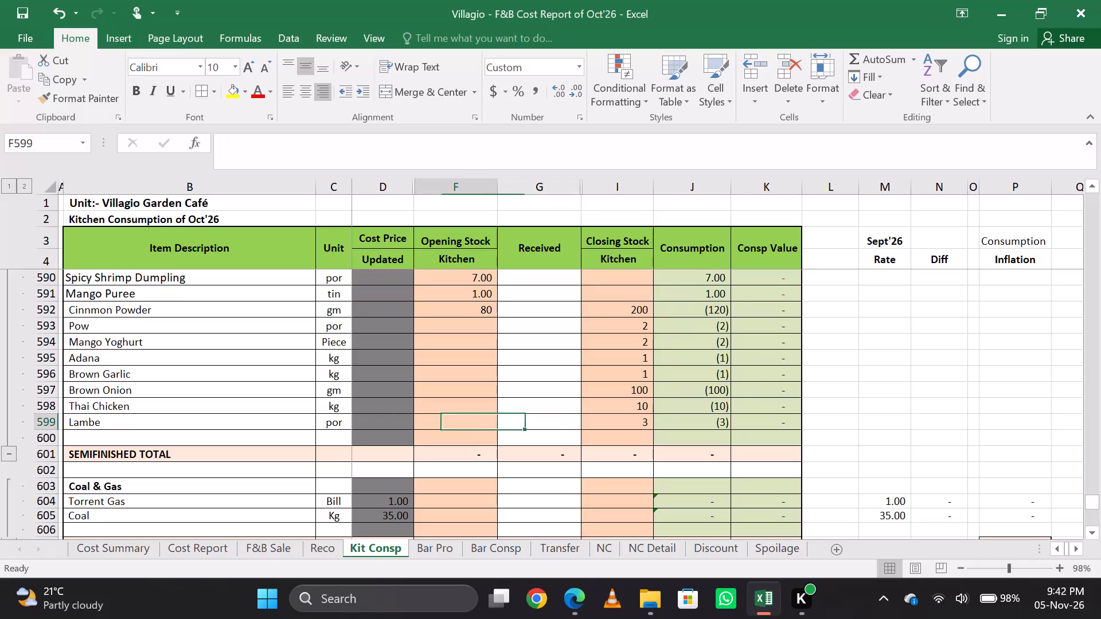
key("Right")
key("Right")
key("Up")
key("Left")
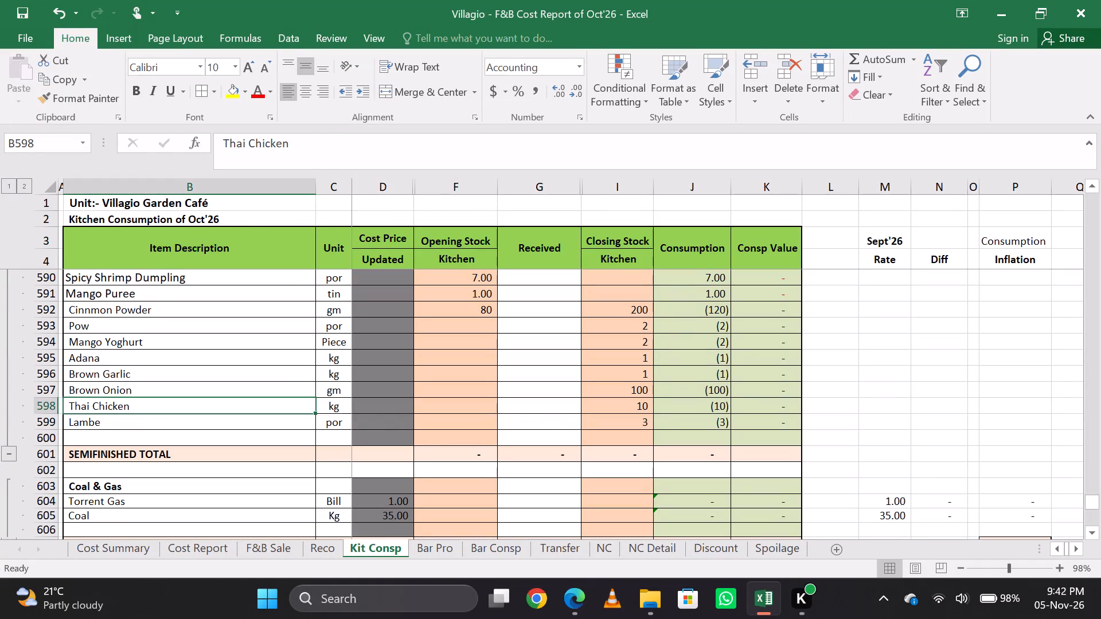
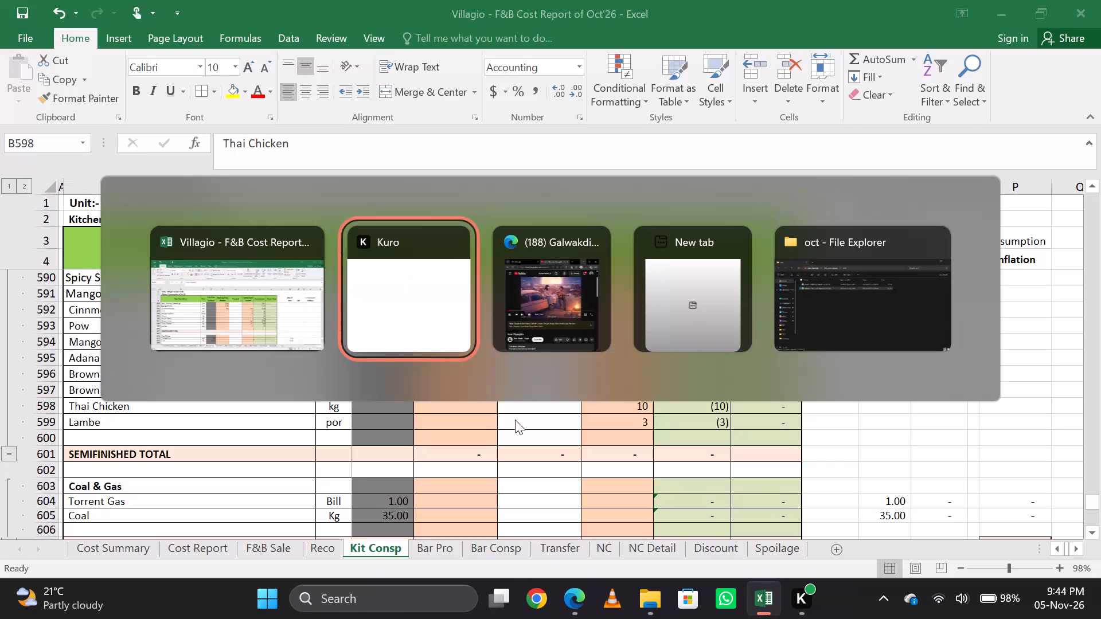
Switch to YouTube in Edge and skip the Galwakdi video from 3:46 past its end to start the next song, Rooh.
key("alt+Tab")
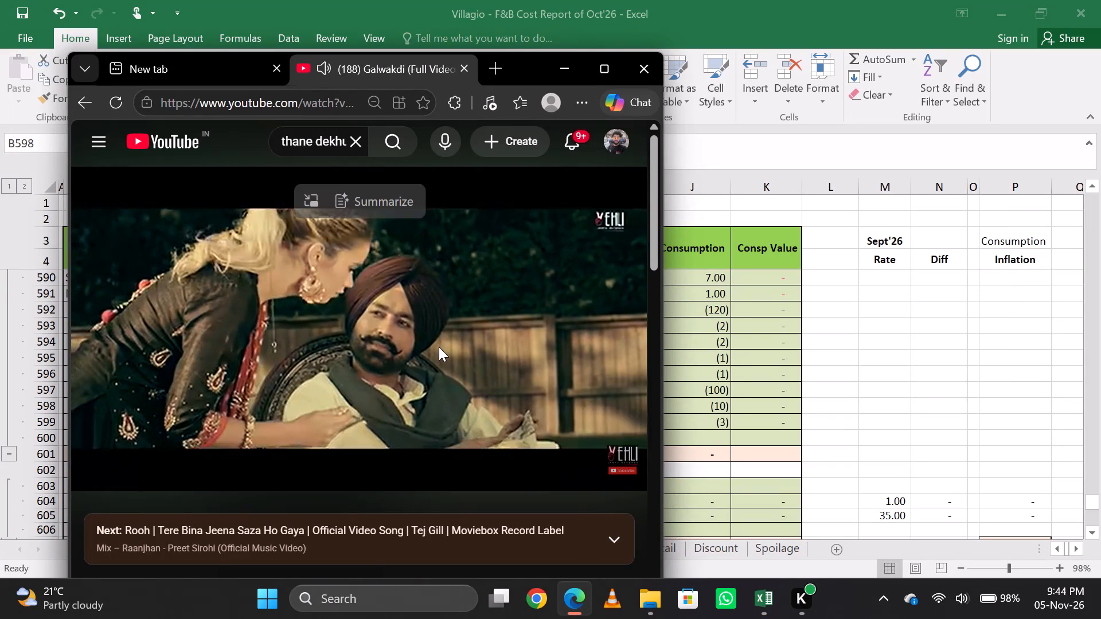
left_click(618, 446)
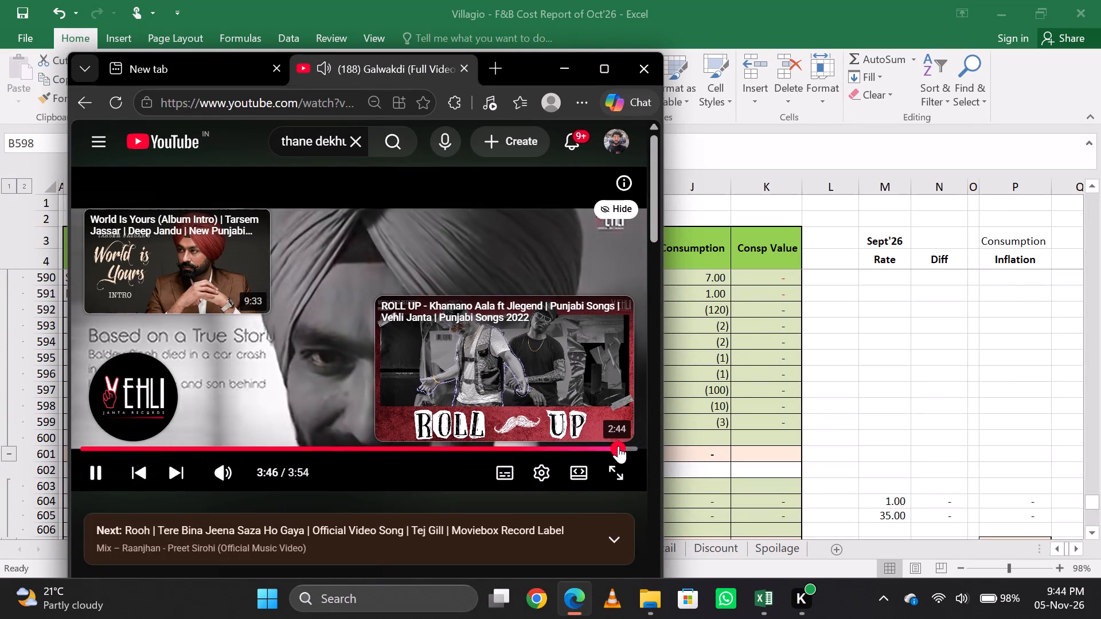
key("Right")
key("Right")
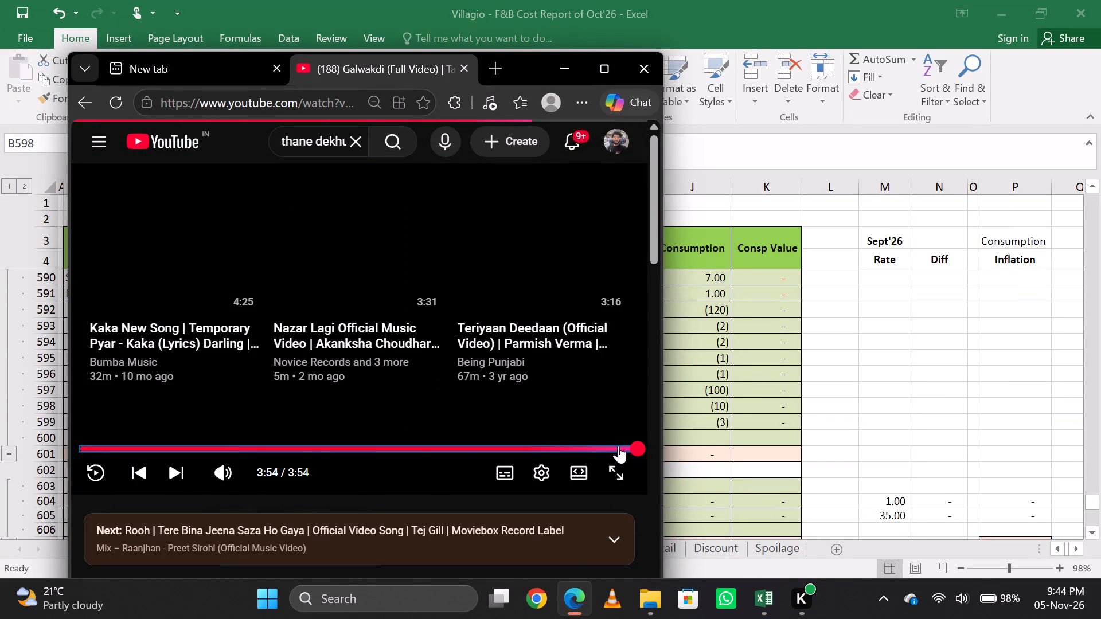
key("Right")
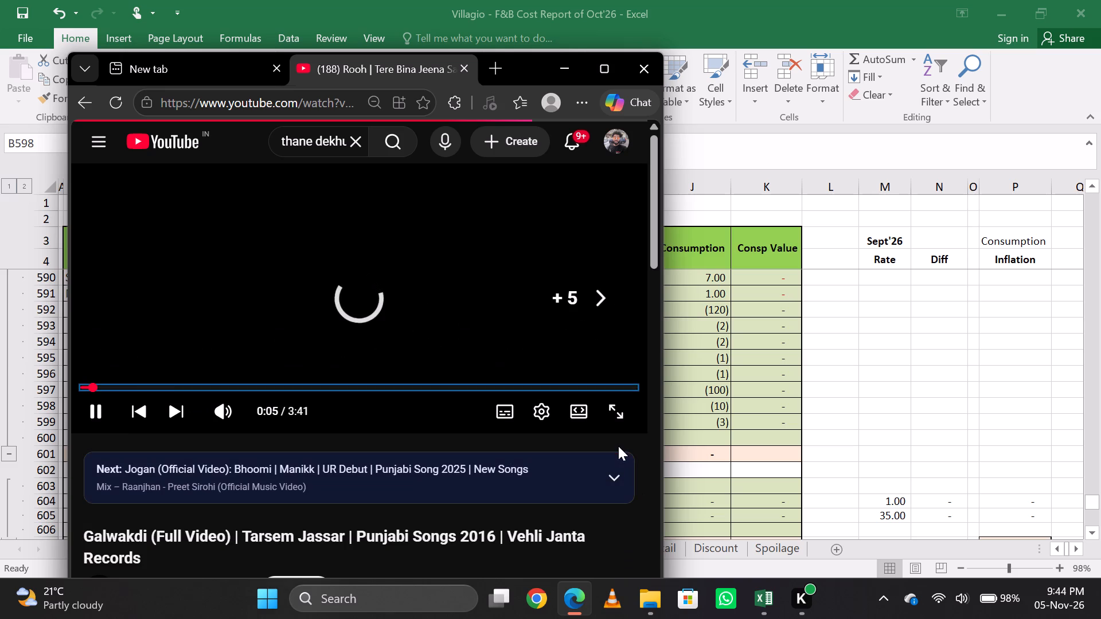
key("Right")
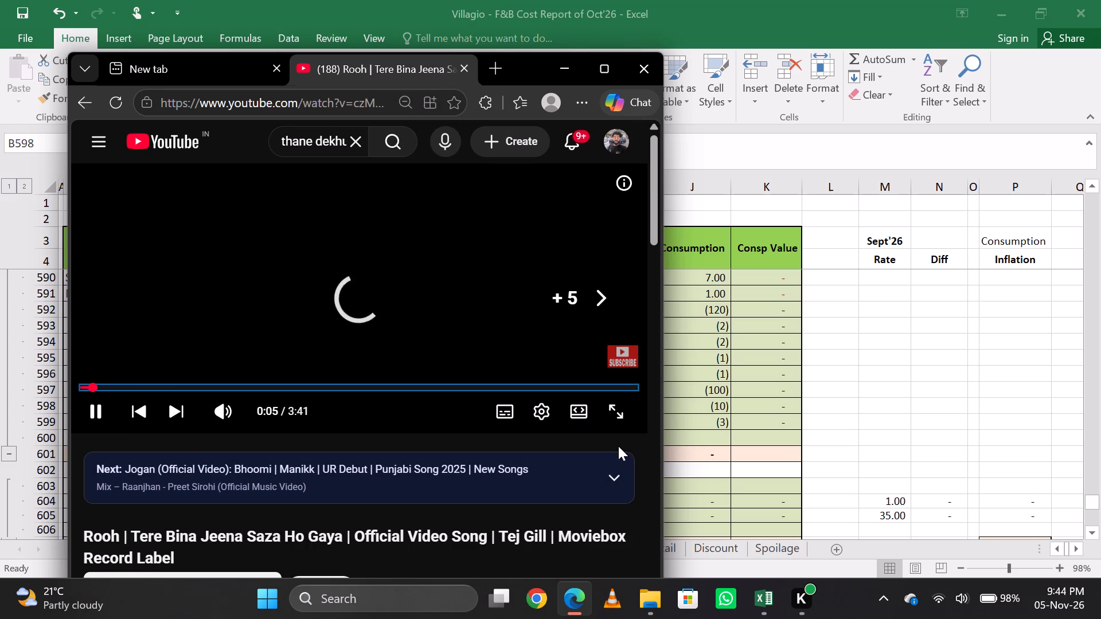
key("Right")
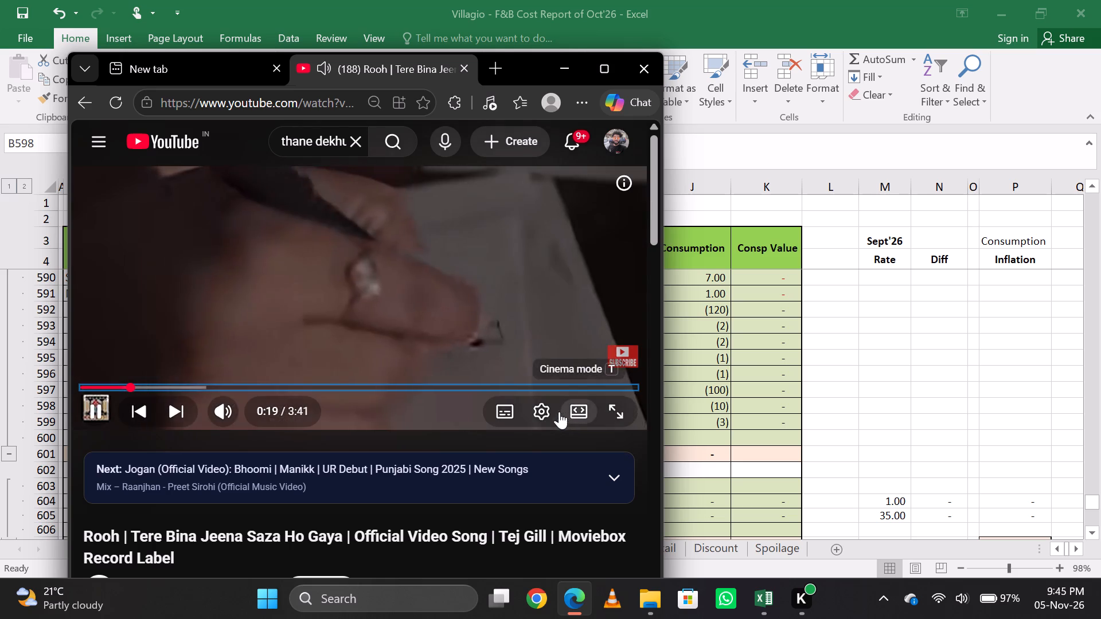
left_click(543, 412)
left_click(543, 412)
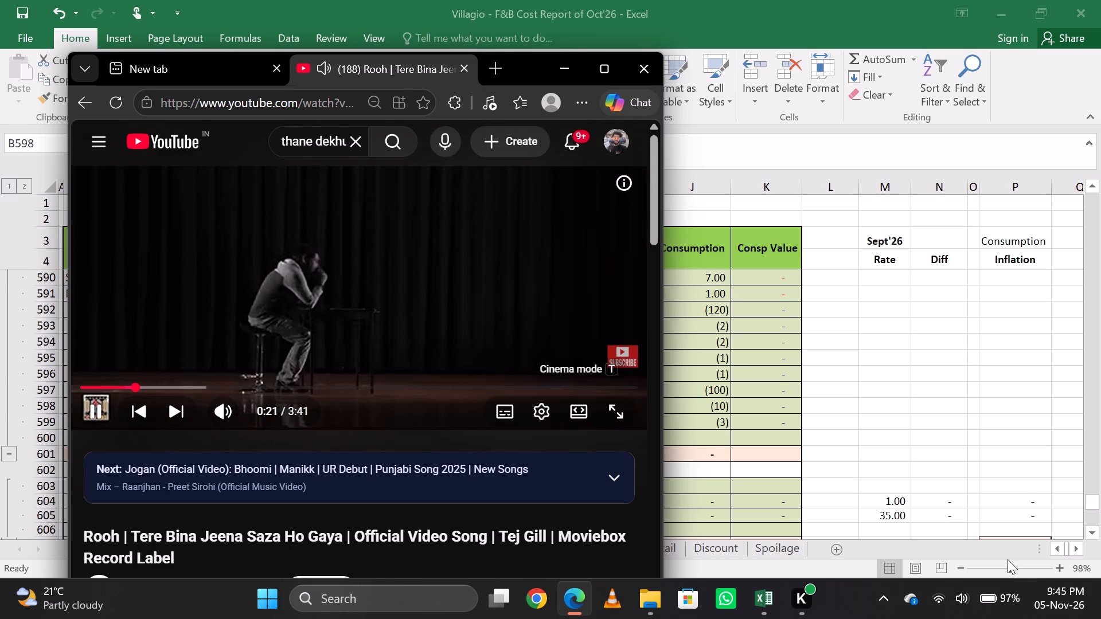
Connect the laptop's Wi-Fi to the NETPLUS_2.4G network.
left_click(971, 610)
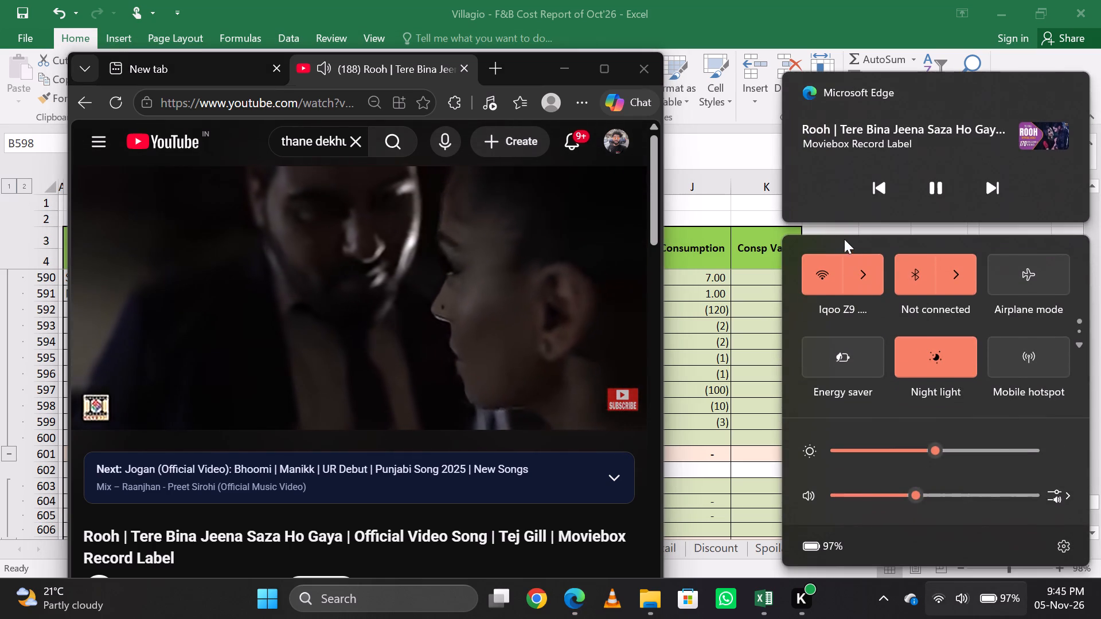
left_click(865, 269)
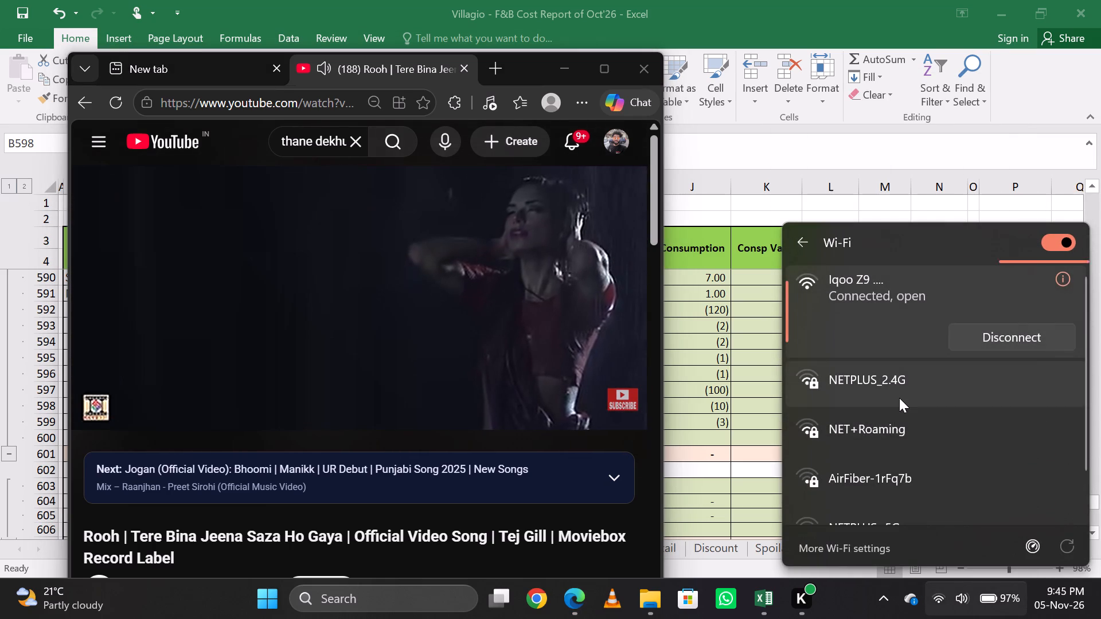
left_click(899, 398)
left_click(989, 416)
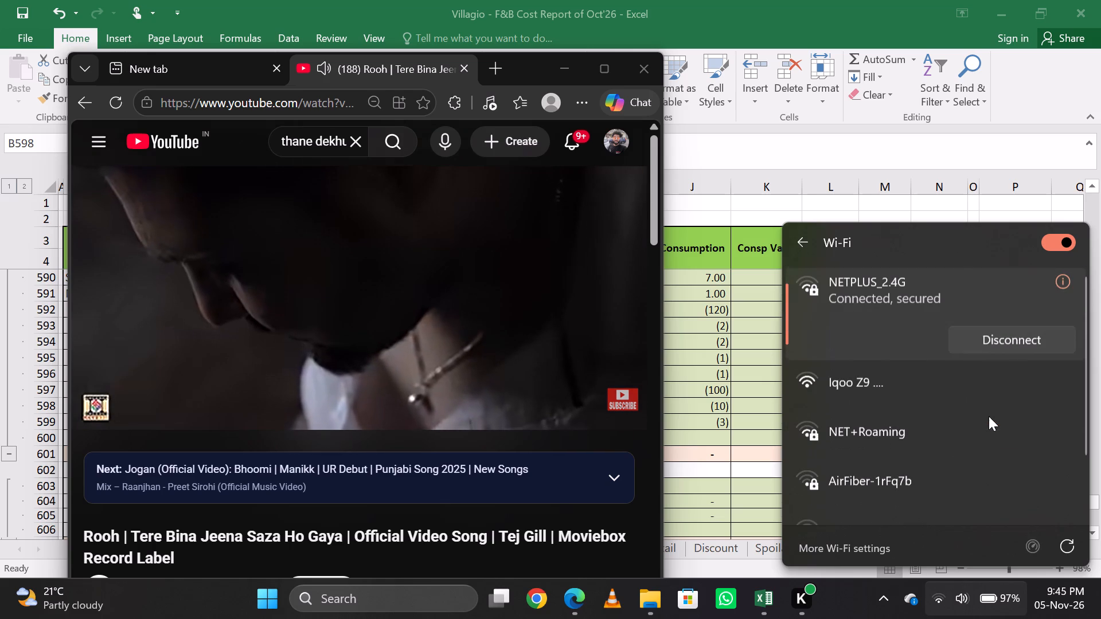
left_click(798, 246)
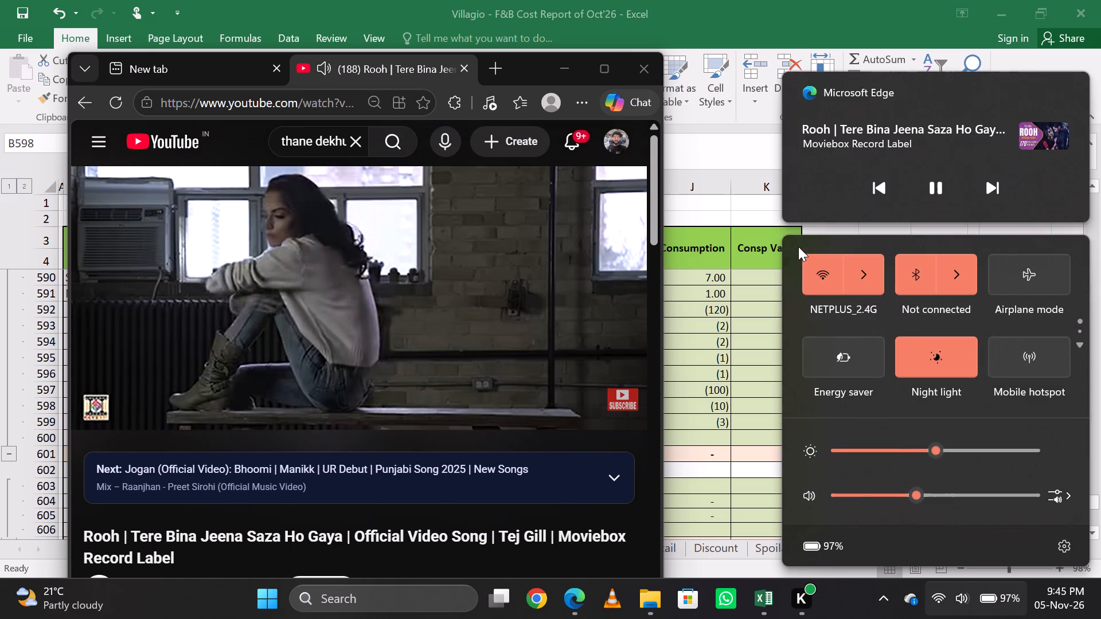
Turn on the mobile hotspot and return to the playing Rooh video.
left_click(1015, 361)
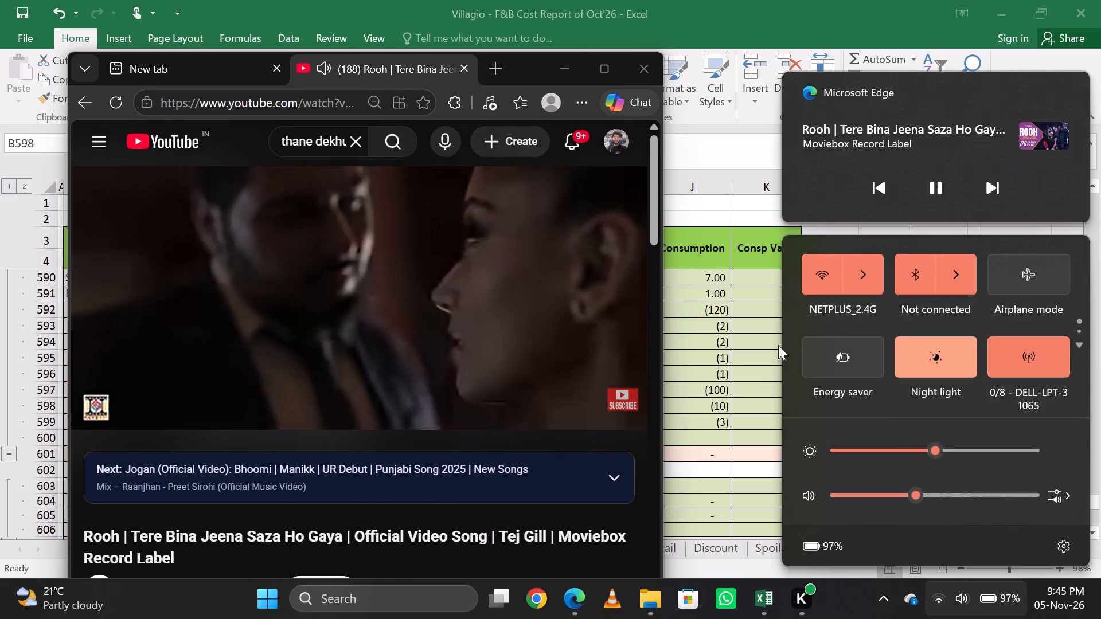
left_click(444, 350)
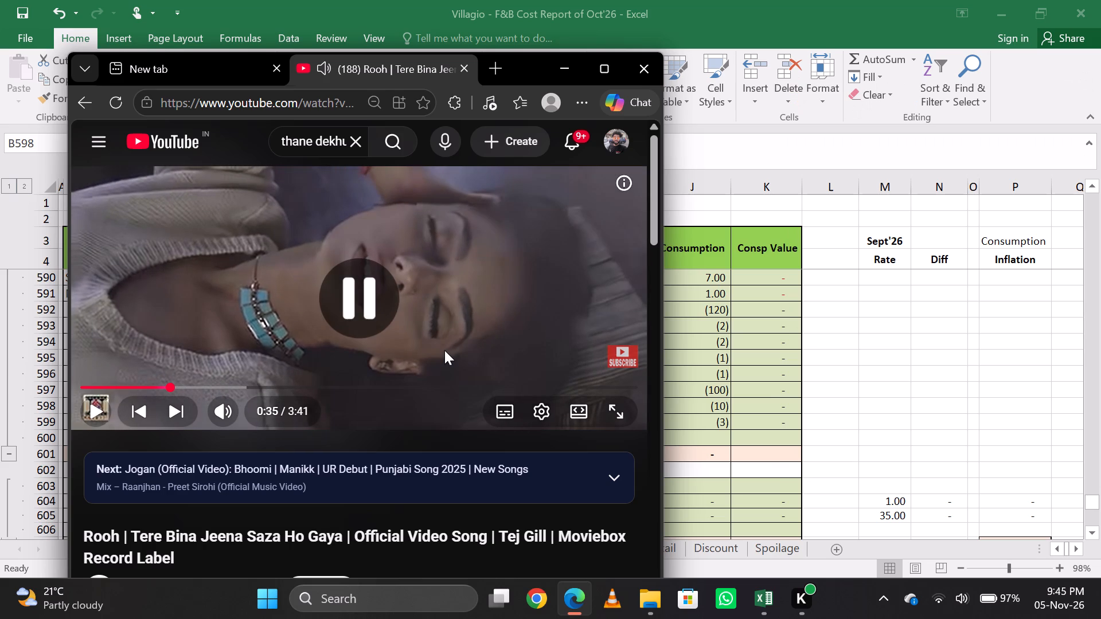
left_click(444, 350)
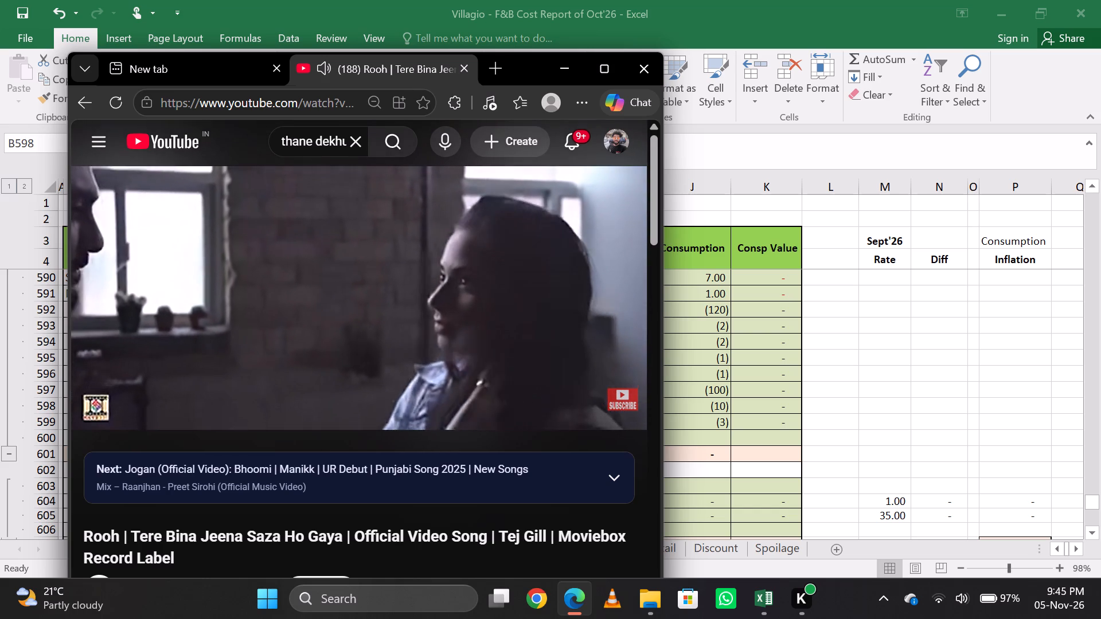
Skip the Rooh video to 3:33 and on past its end to start the next song, Jogan.
left_click(618, 386)
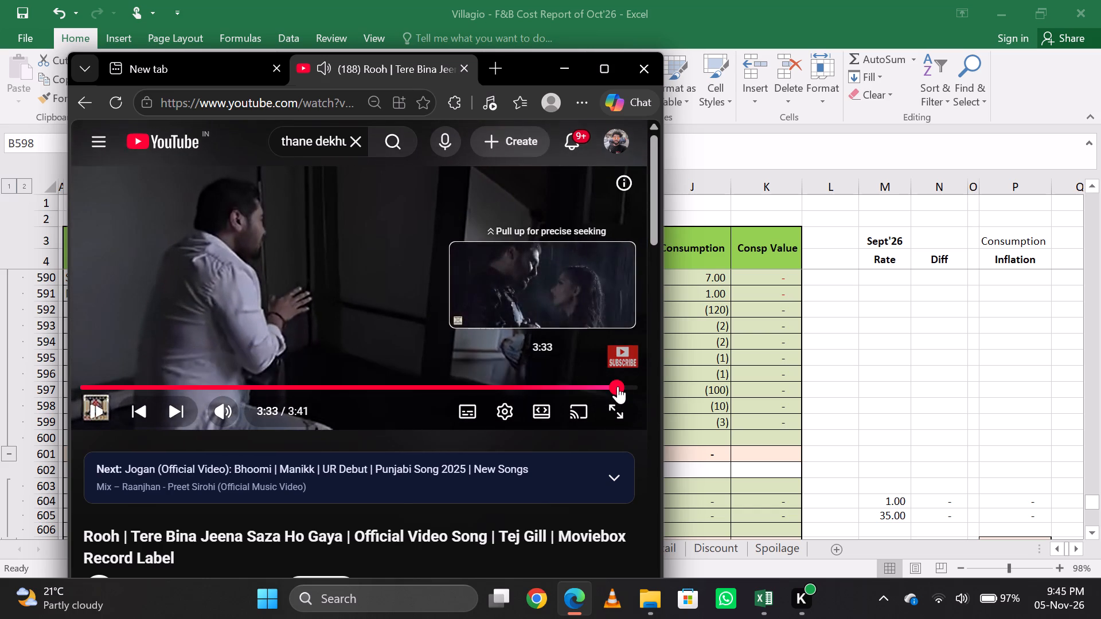
key("Right")
key("Right")
key("Right")
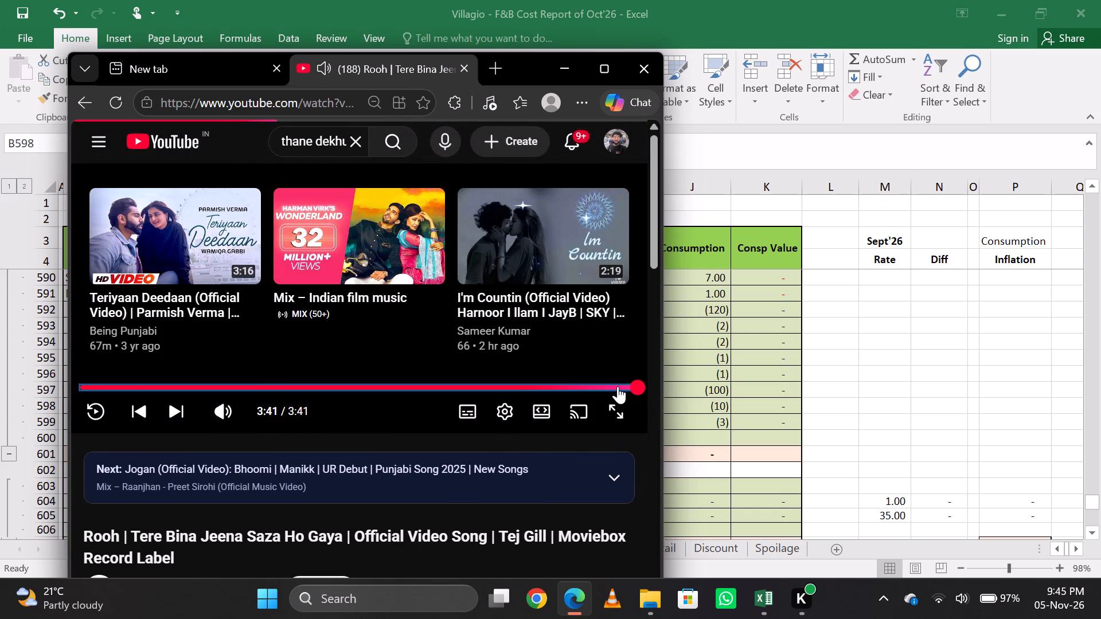
key("Right")
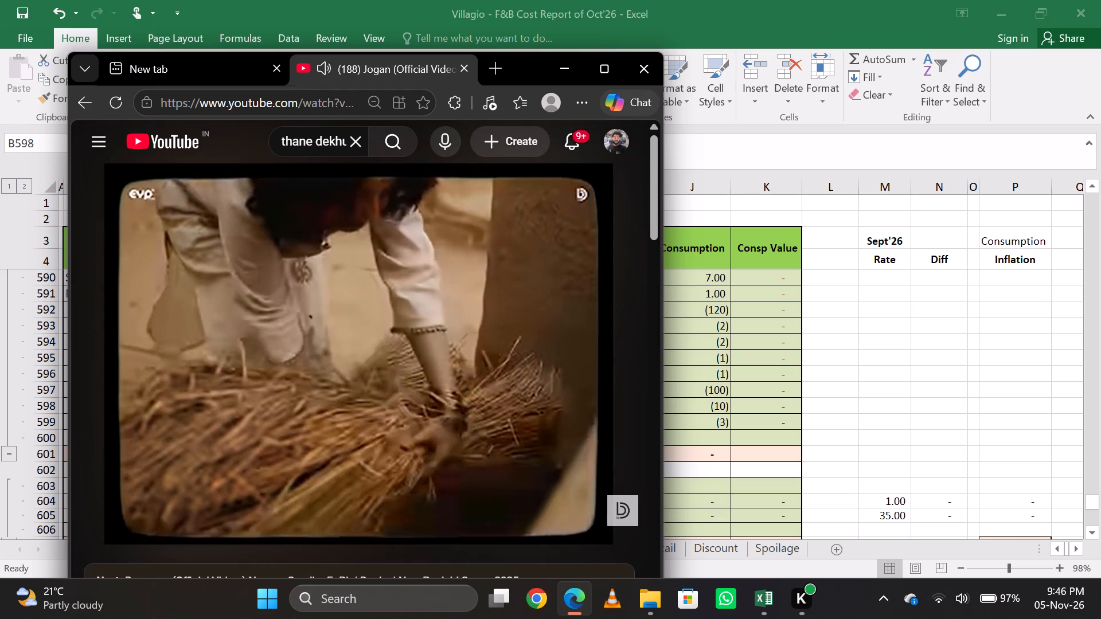
Switch back to the Excel cost report and search the Kit Consp sheet for "stick".
left_click(775, 402)
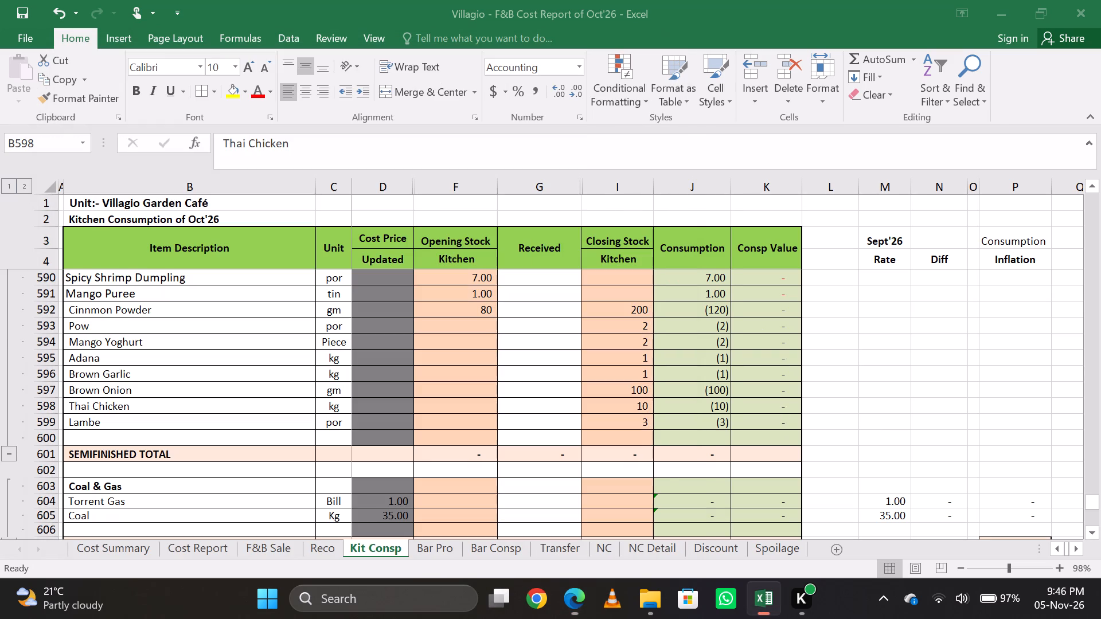
key("Down")
key("Up")
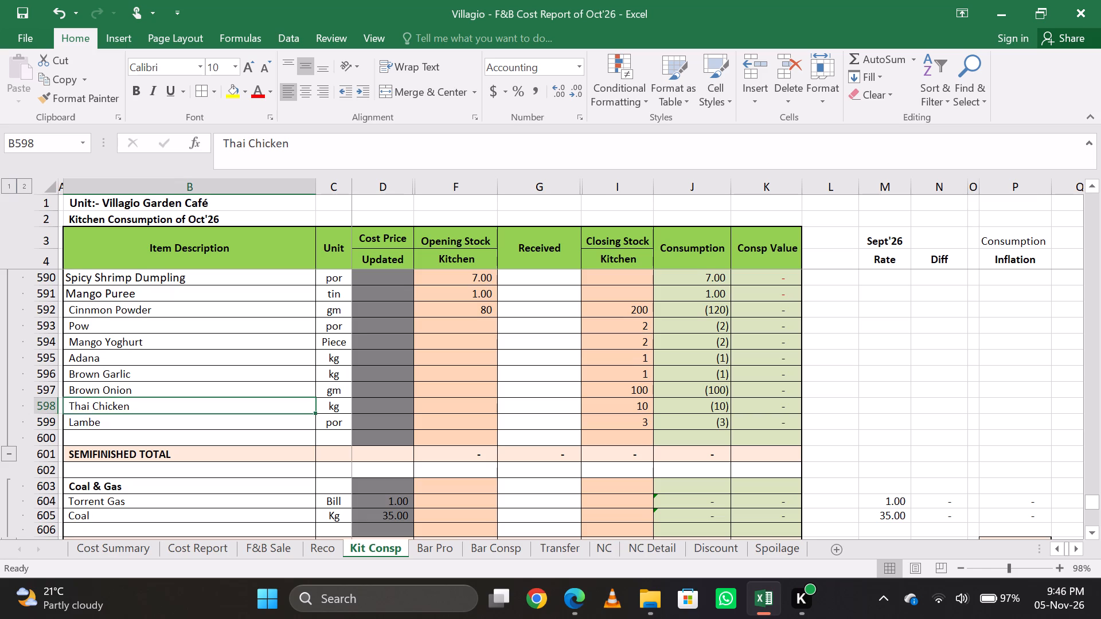
key("ctrl+f")
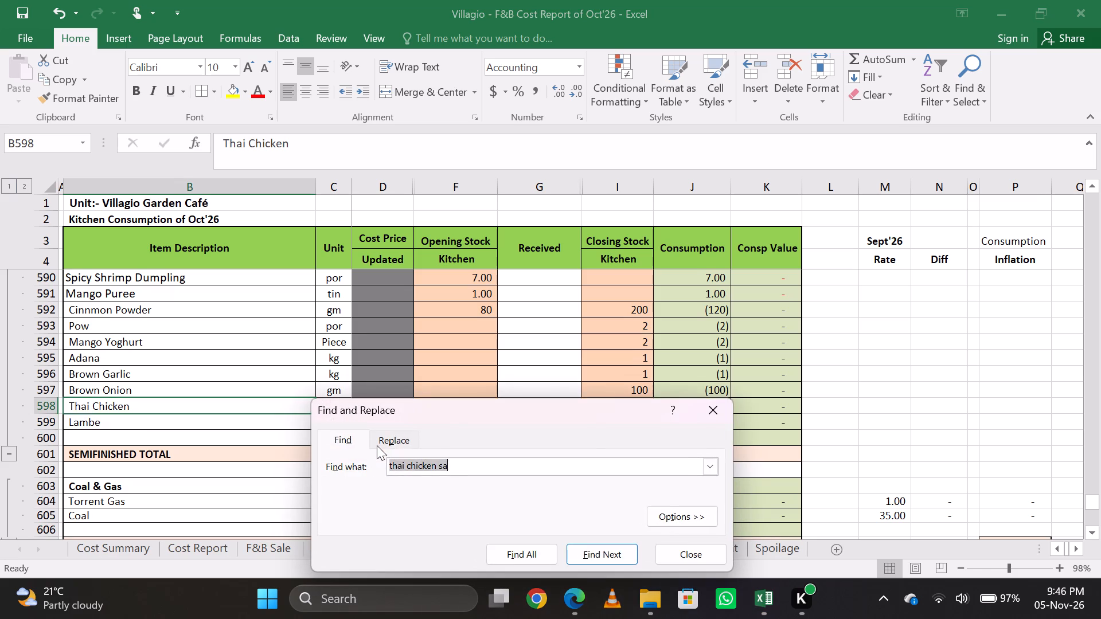
key("t")
key("backslash")
key("BackSpace")
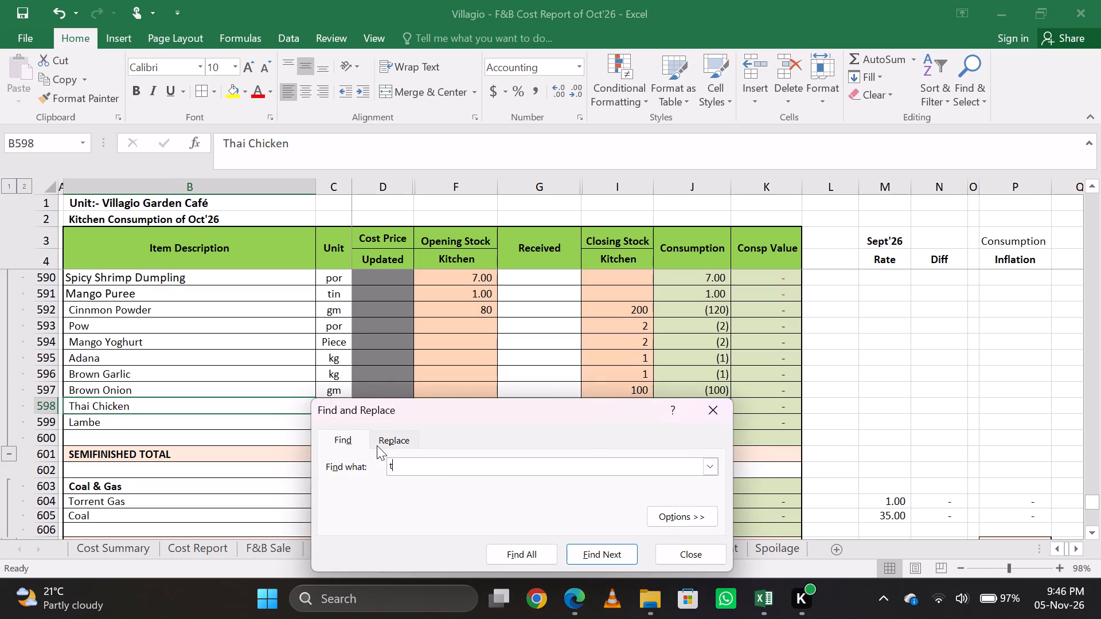
key("BackSpace")
key("BackSpace")
type("stick")
key("Return")
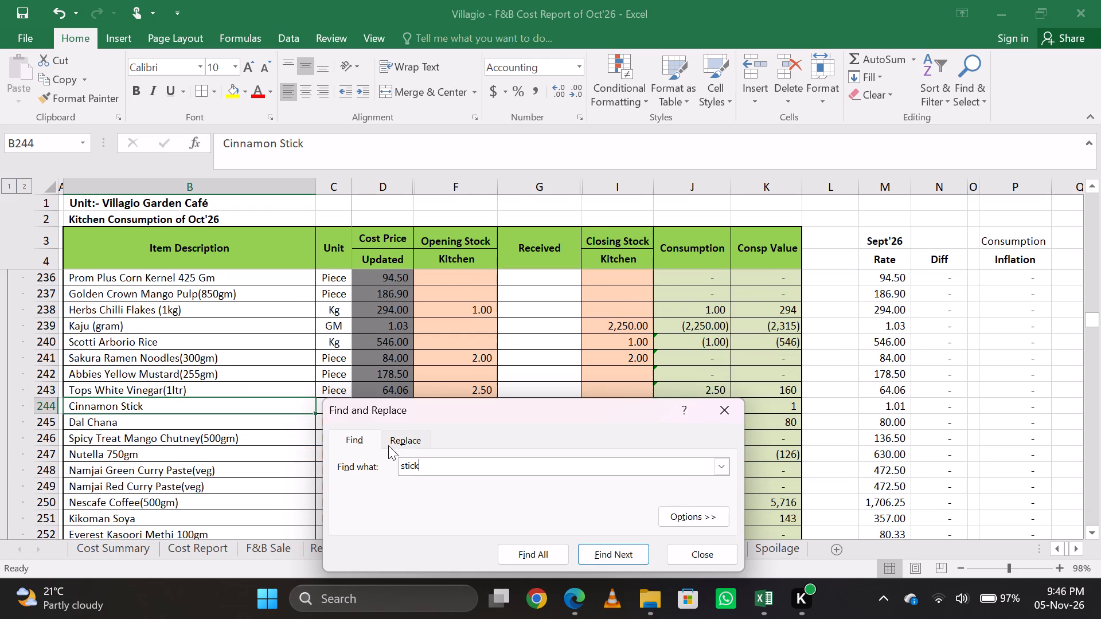
key("Return")
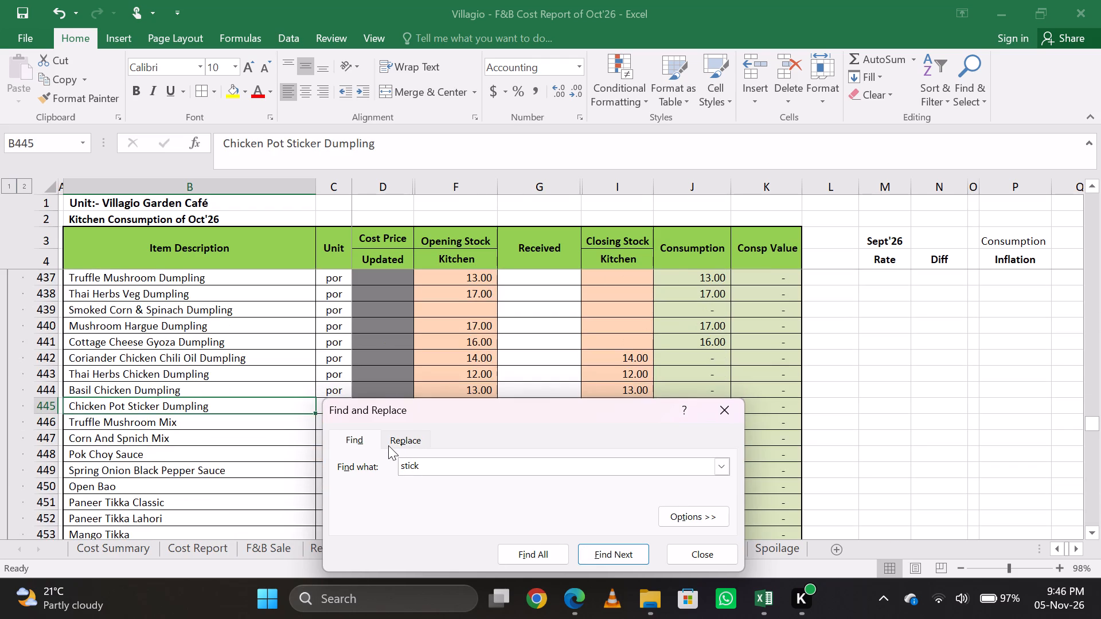
key("Return")
key("Return")
key("Escape")
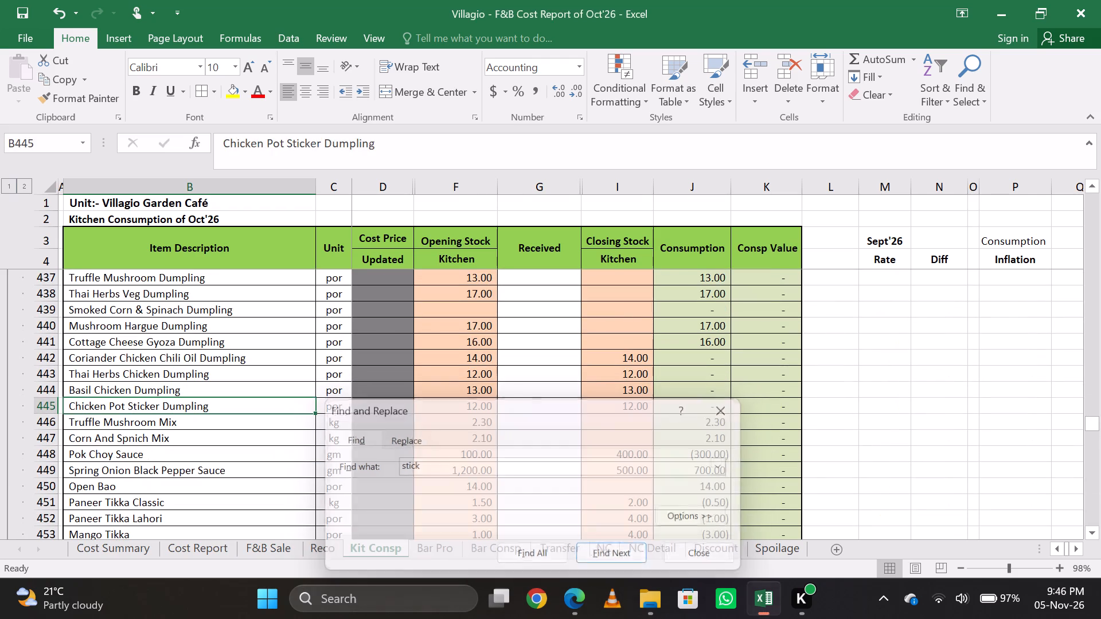
key("Right")
key("Right")
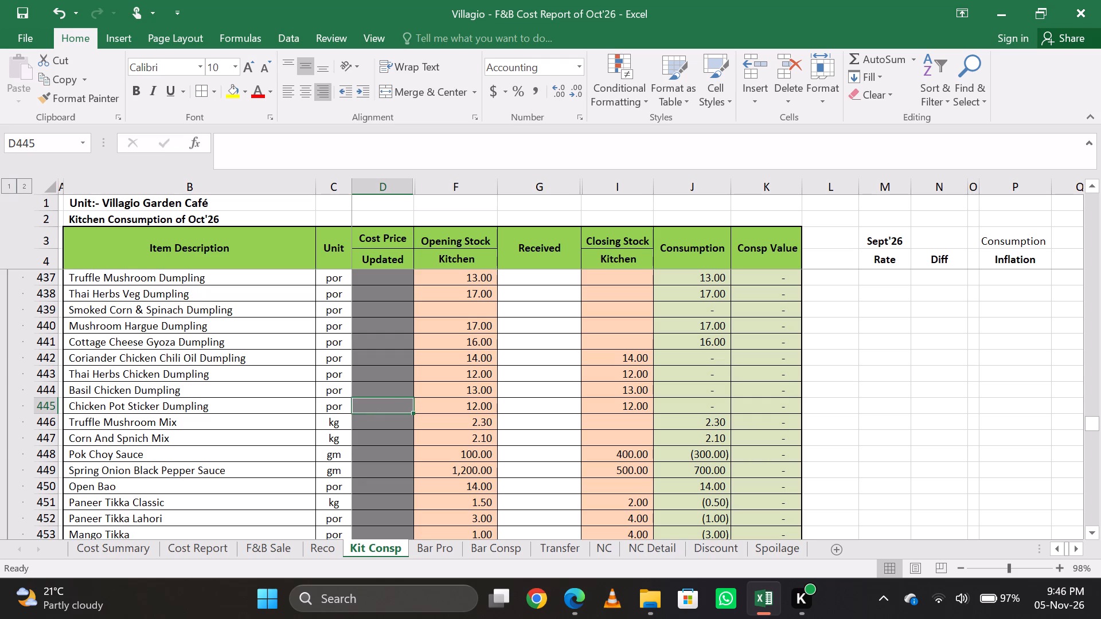
Search the sheet for "chicken s" and set the Closing Stock of Knorr Chicken Seasoning Powder(800gm) to 2.
key("ctrl+f")
type("chc")
key("BackSpace")
type("icken")
key("space")
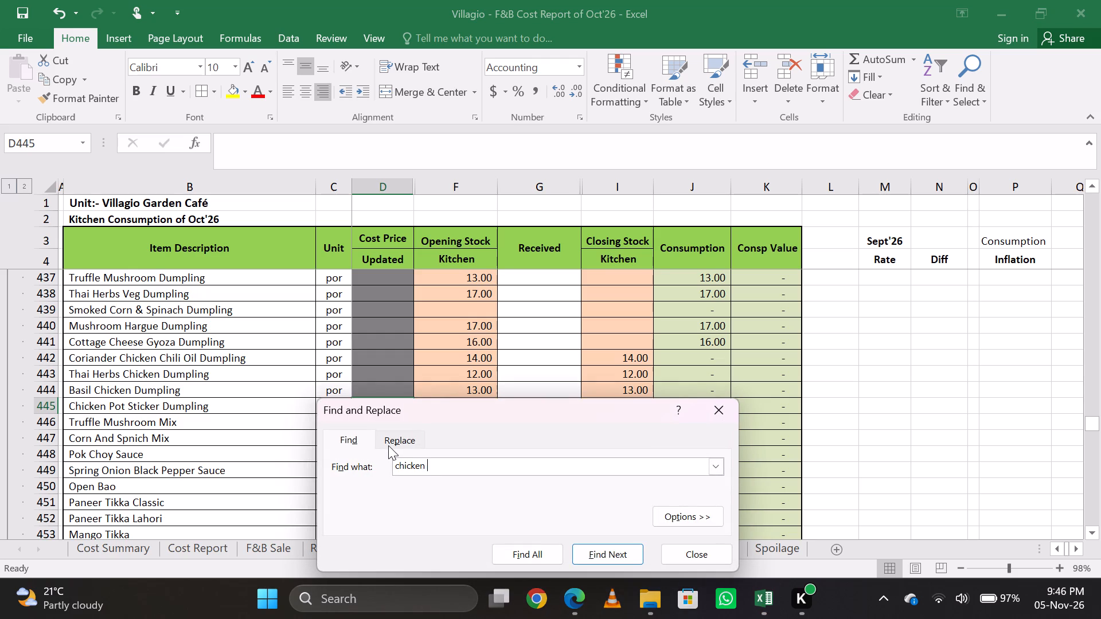
type("s")
key("Return")
key("Return")
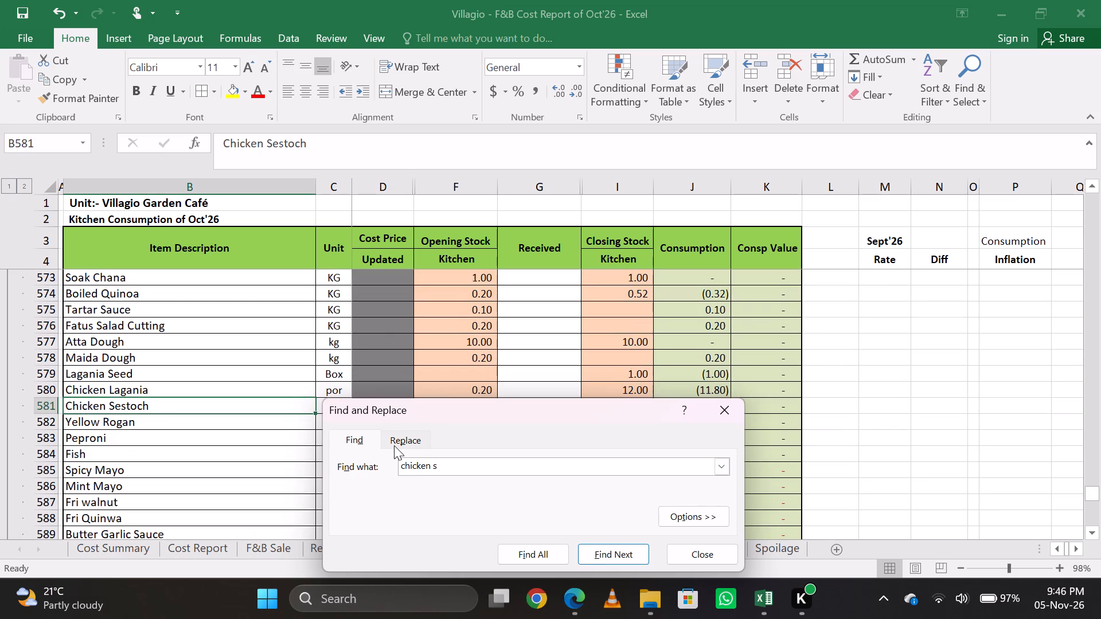
key("Return")
key("Escape")
key("Right")
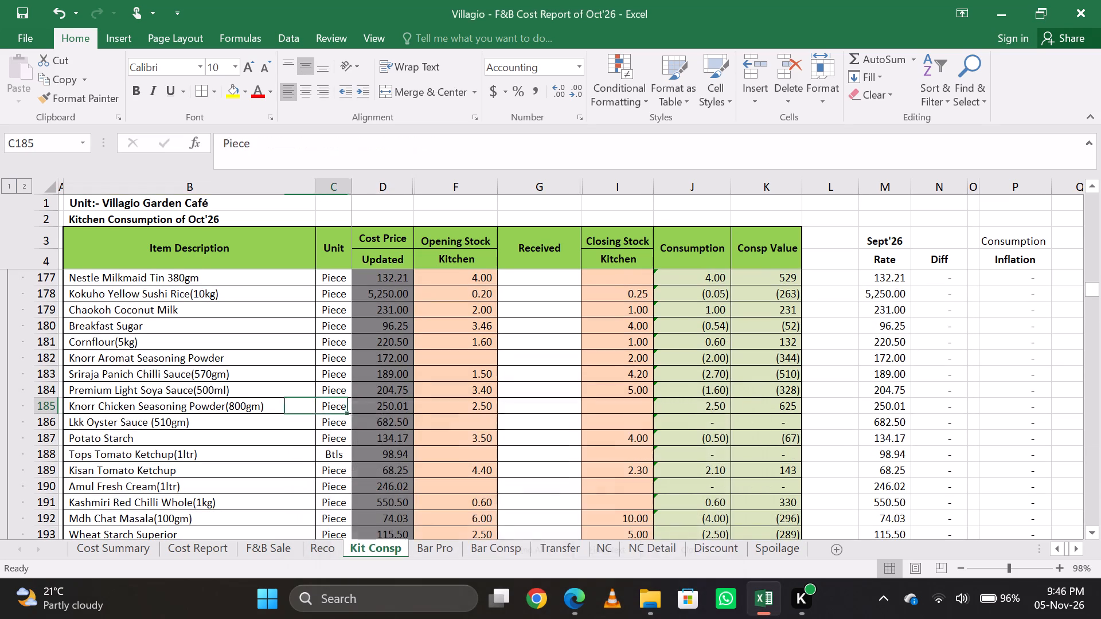
key("Right")
key("Right")
key("Right")
key("Right")
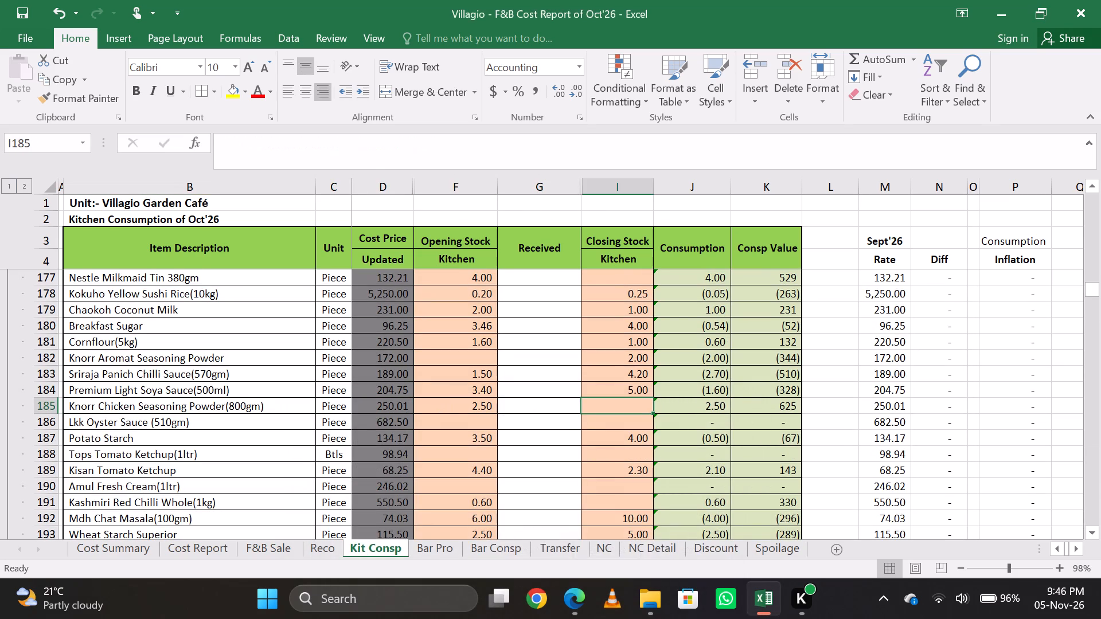
key("1")
type("/\\")
key("BackSpace")
key("BackSpace")
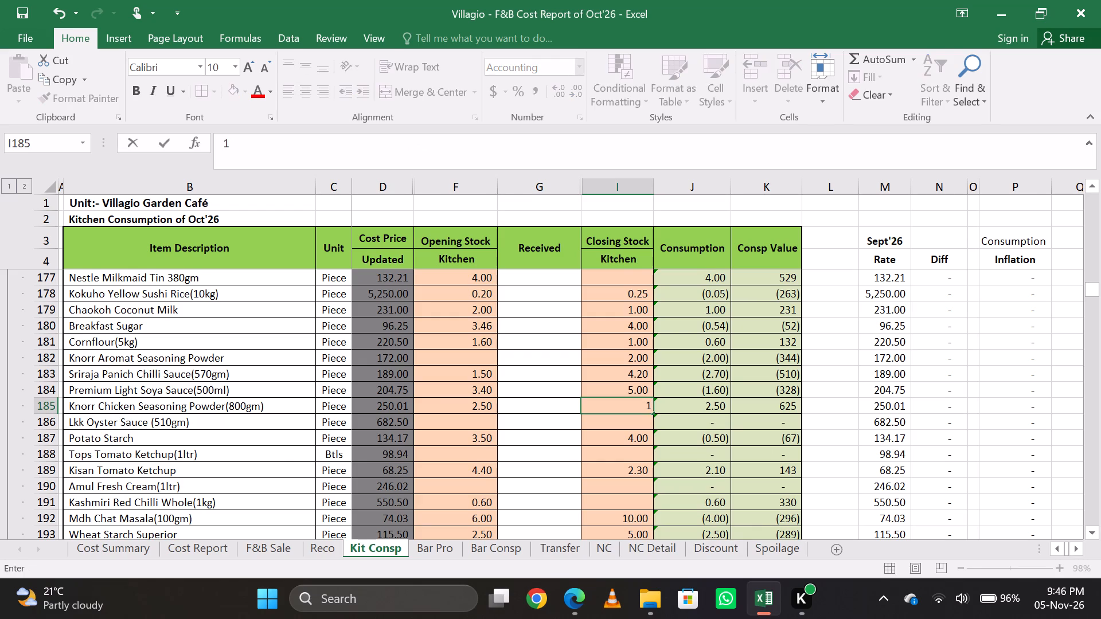
key("period")
key("8")
key("BackSpace")
key("BackSpace")
key("BackSpace")
key("2")
key("Return")
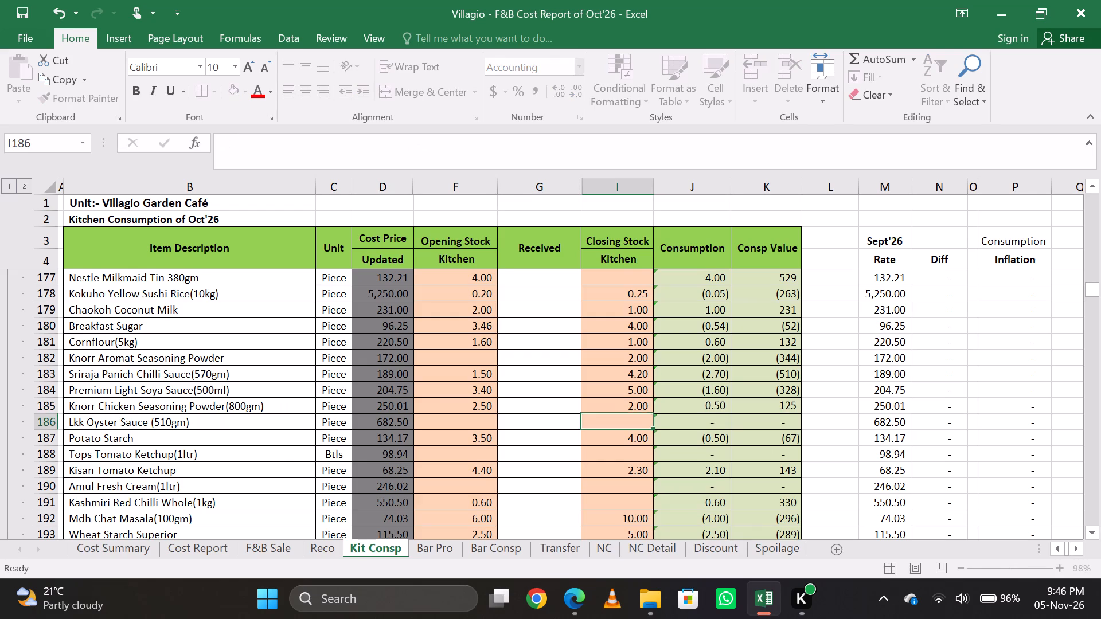
Find Breakfast Sugar by searching "breakf" and add 2.4 to its Closing Stock formula, making it =2.5+1.5+2.4.
key("ctrl+f")
key("BackSpace")
key("BackSpace")
key("BackSpace")
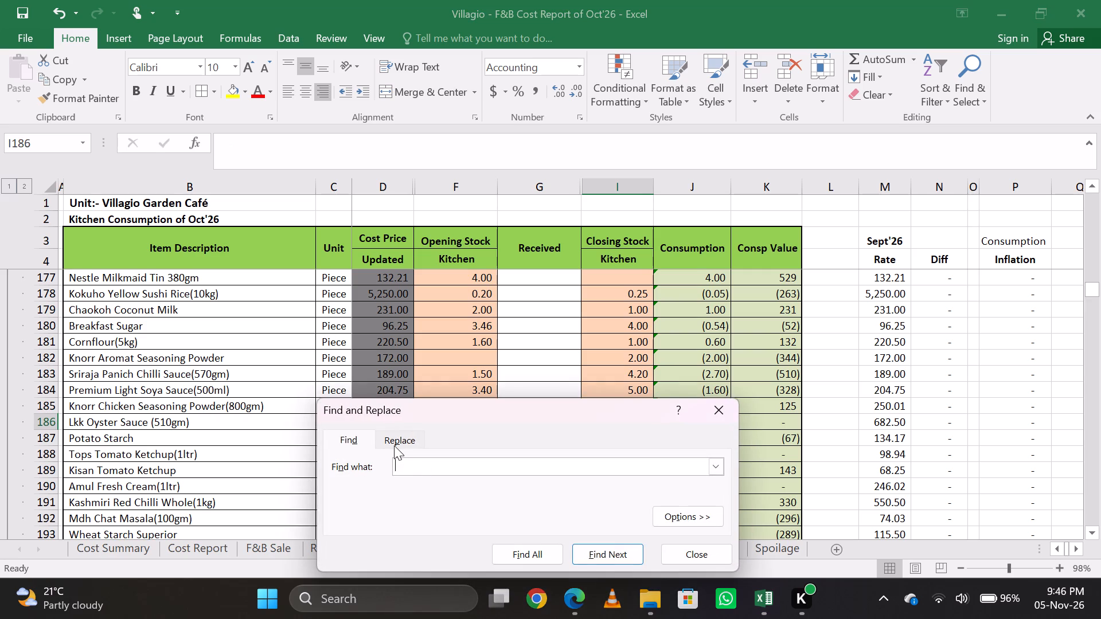
key("BackSpace")
type("breakf")
key("Return")
key("Escape")
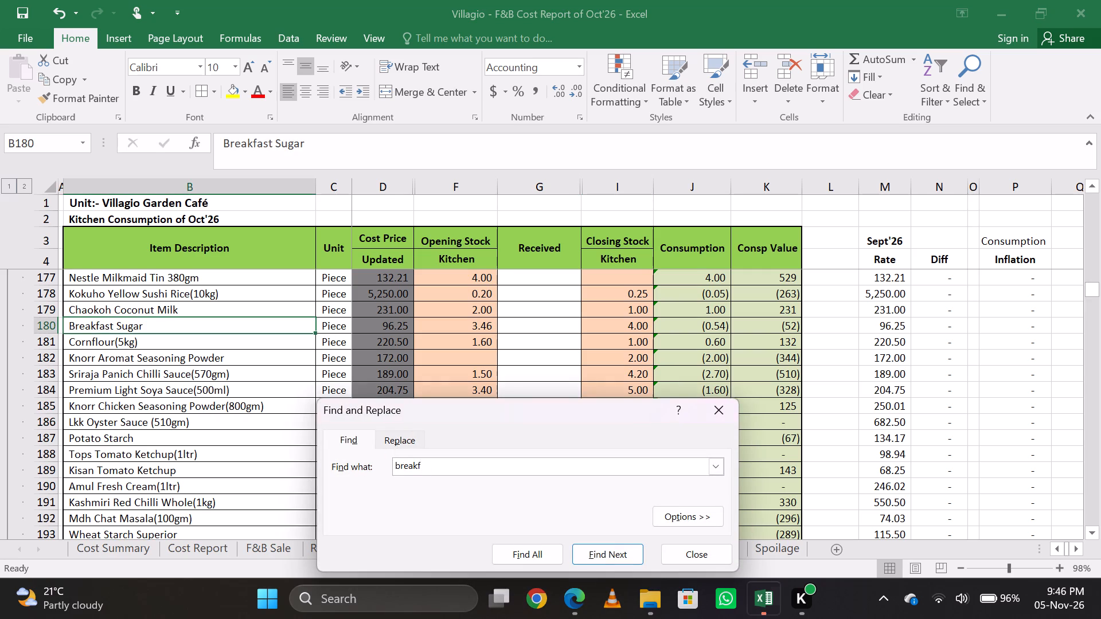
key("Right")
key("Right")
key("Right")
key("Right")
key("Right")
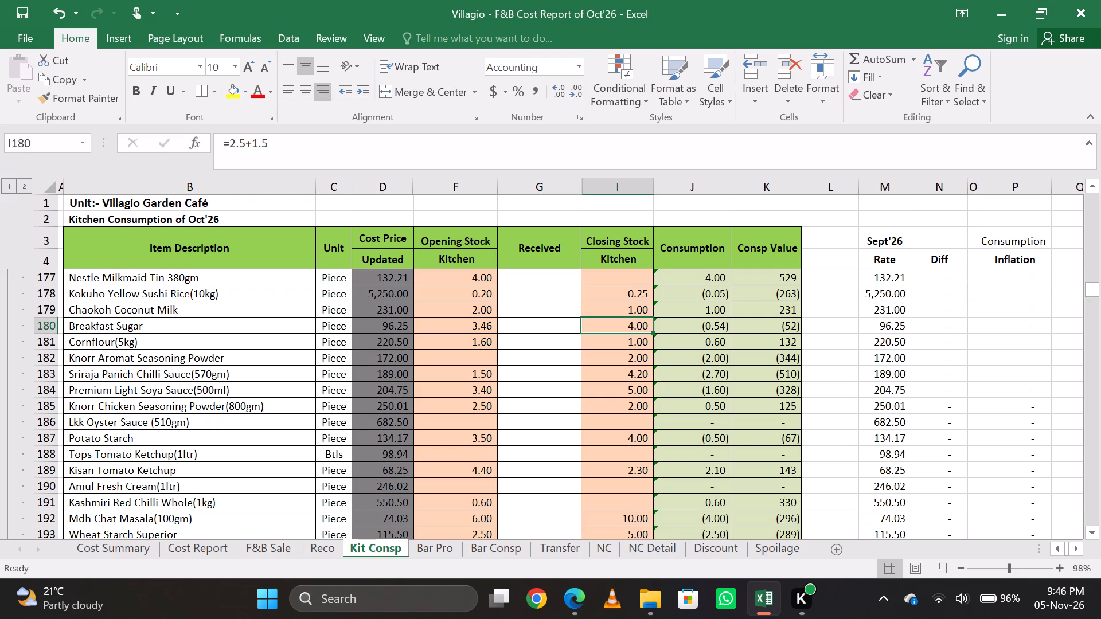
left_click(299, 160)
key("shift+plus")
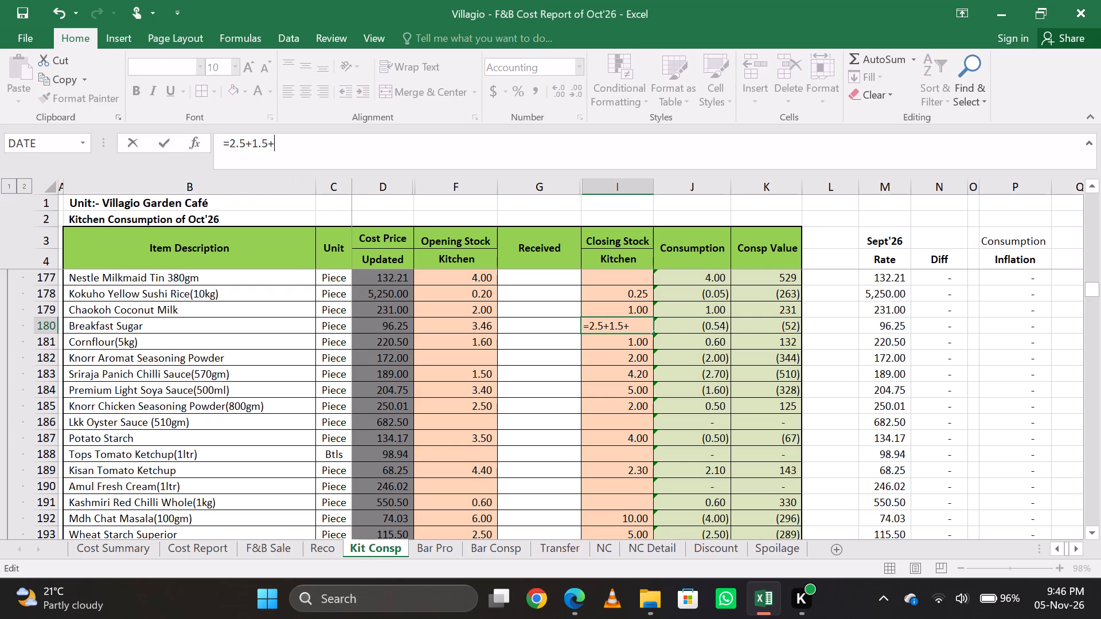
type("2.4")
key("Return")
key("Up")
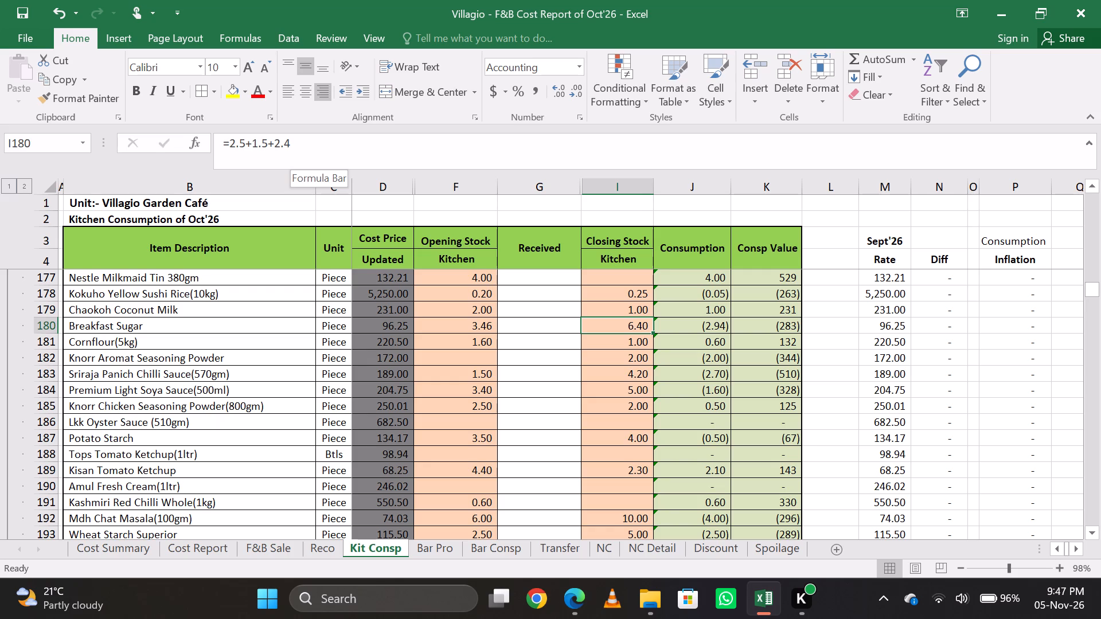
Find Mdh Deggi Mirch(100gm) by searching "deggi" and add 2.5 to its Closing Stock, making the formula =3+2.5.
key("ctrl+f")
type("degi m")
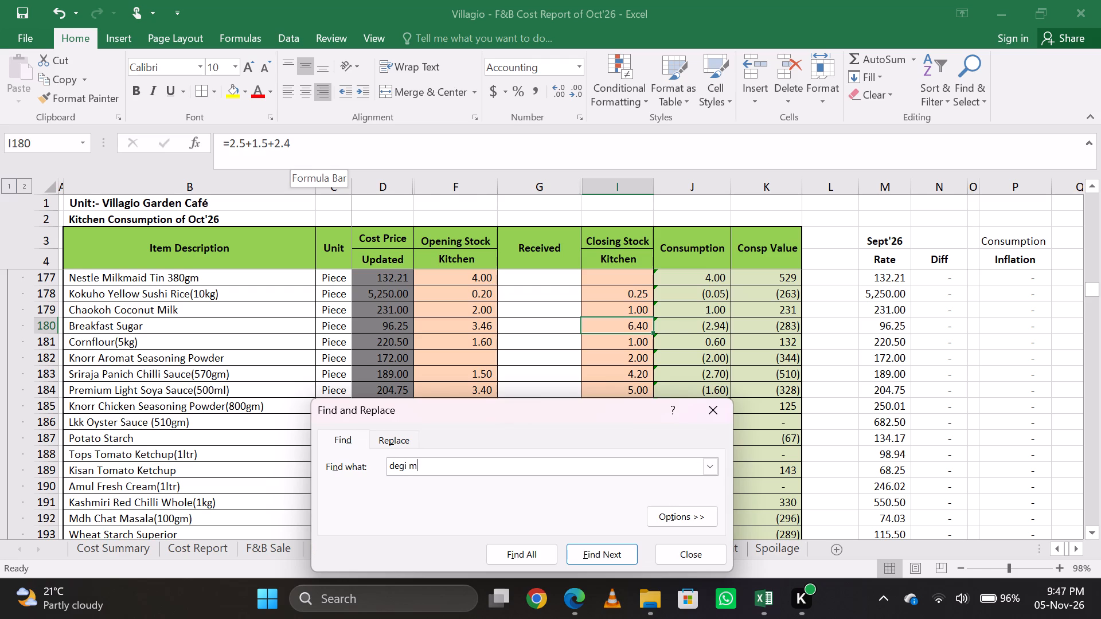
key("Return")
key("Return")
key("BackSpace")
key("BackSpace")
key("BackSpace")
type("gi")
key("Return")
key("Escape")
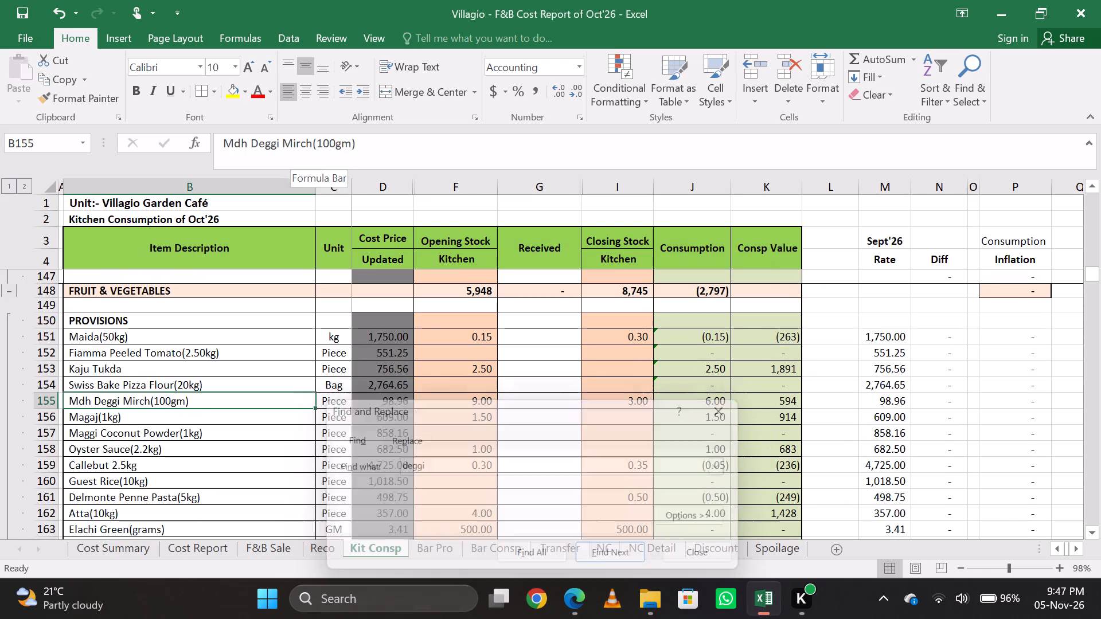
key("Right")
key("Right")
key("Right")
key("Right")
key("Right")
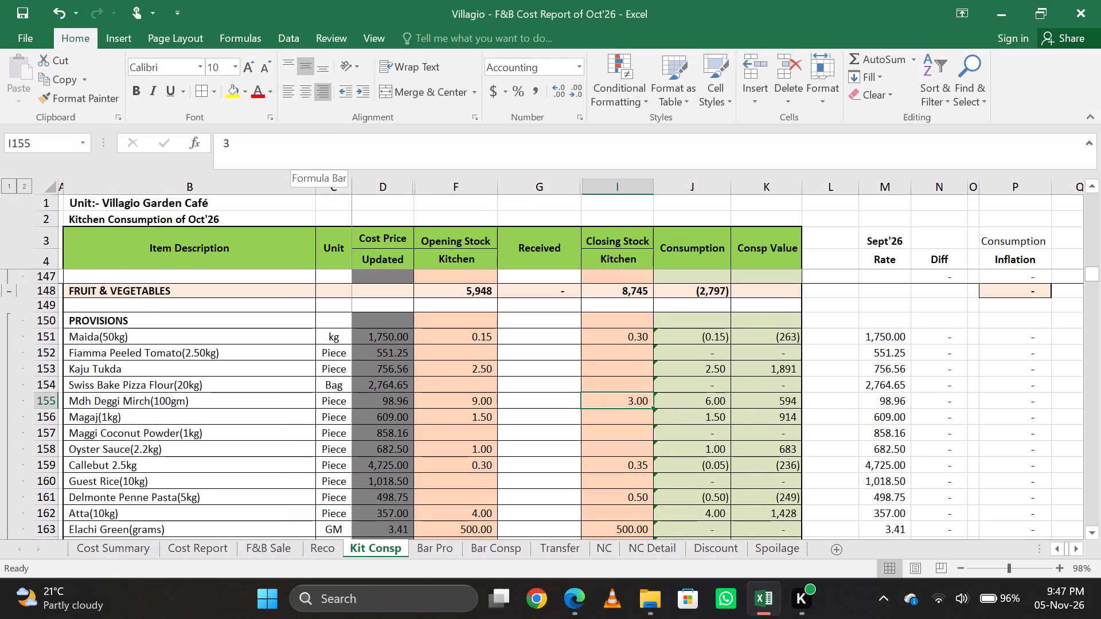
left_click(301, 152)
key("shift+plus")
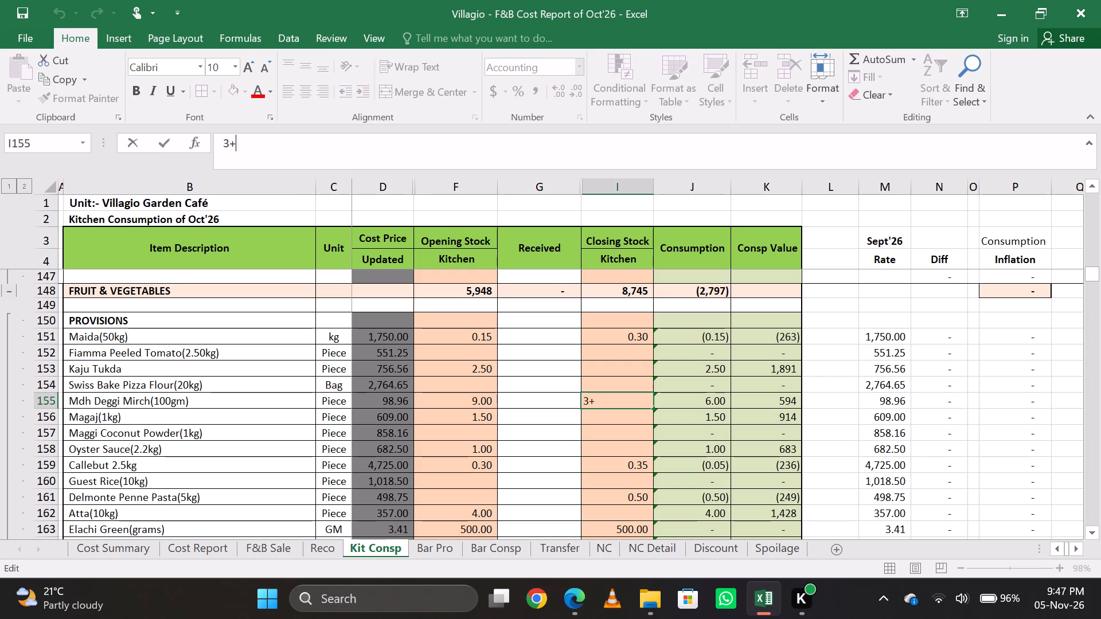
key("2")
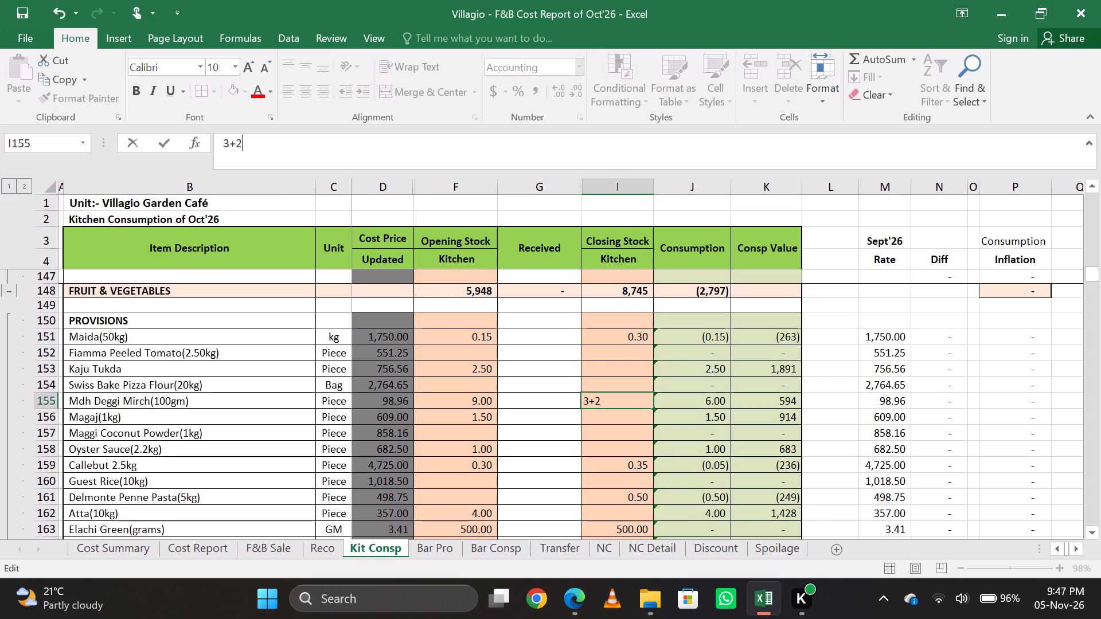
key("period")
key("5")
key("Left")
key("Left")
key("Left")
key("Left")
key("Left")
key("Left")
key("Left")
key("Left")
key("Left")
key("Left")
key("Left")
key("Left")
key("equal")
key("Return")
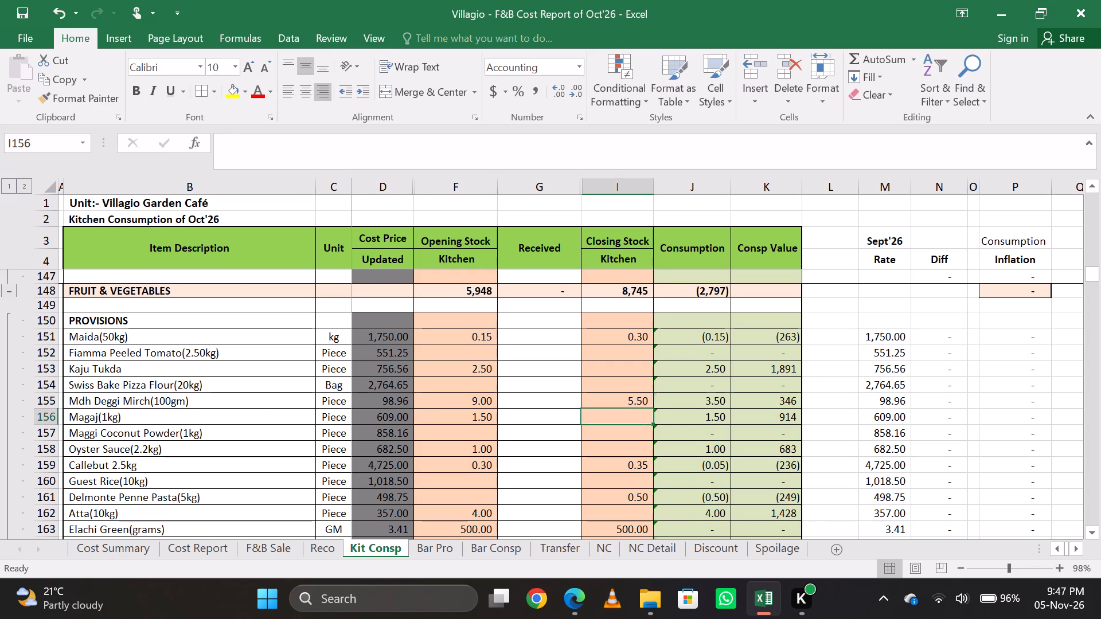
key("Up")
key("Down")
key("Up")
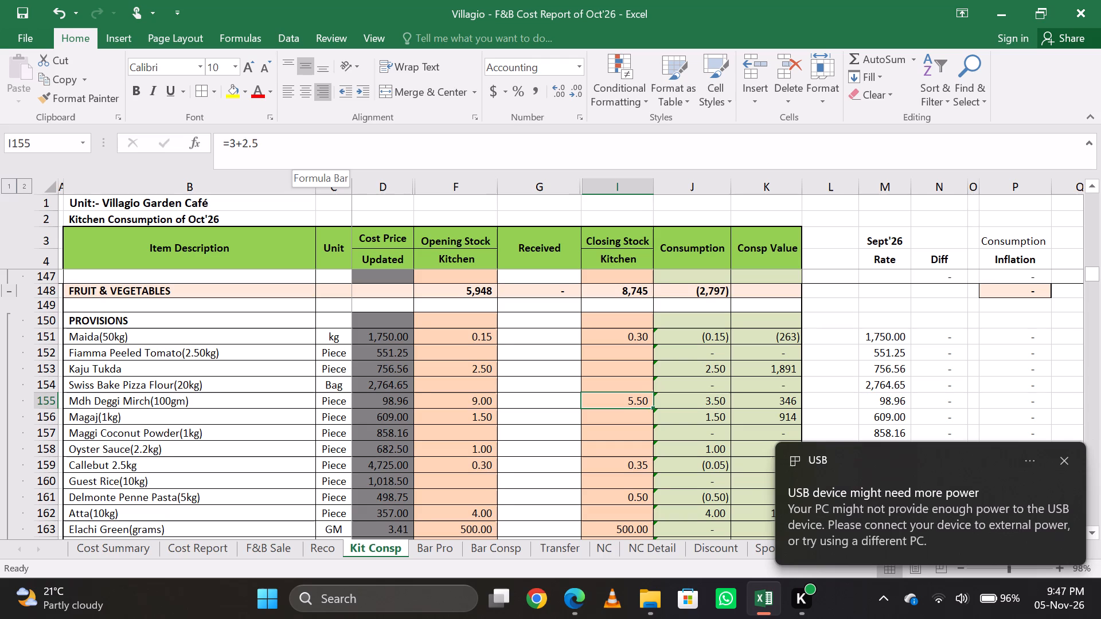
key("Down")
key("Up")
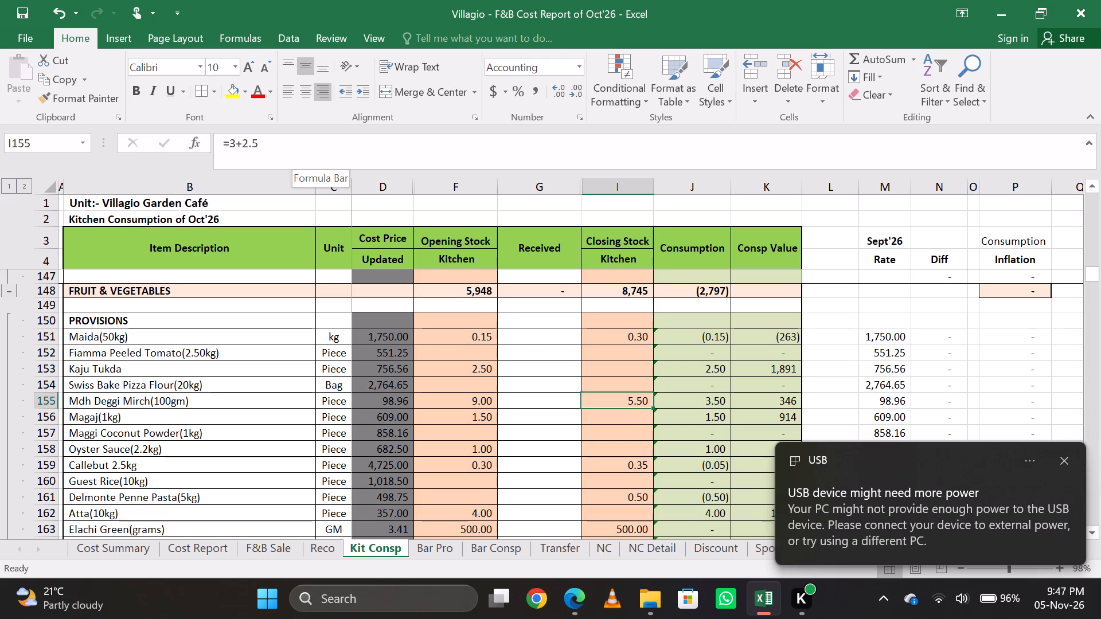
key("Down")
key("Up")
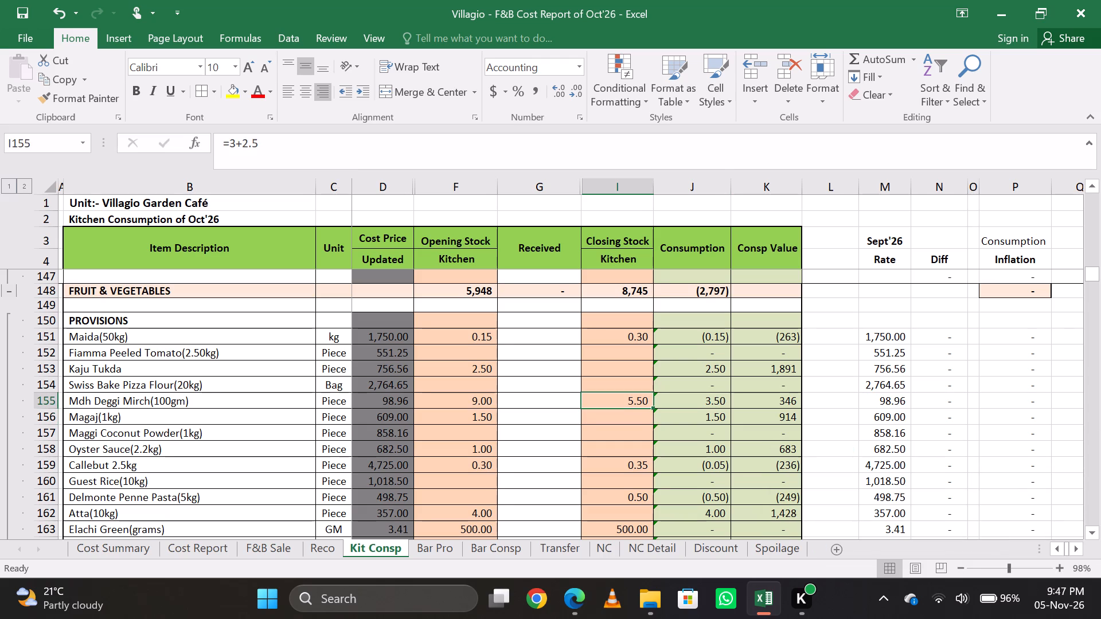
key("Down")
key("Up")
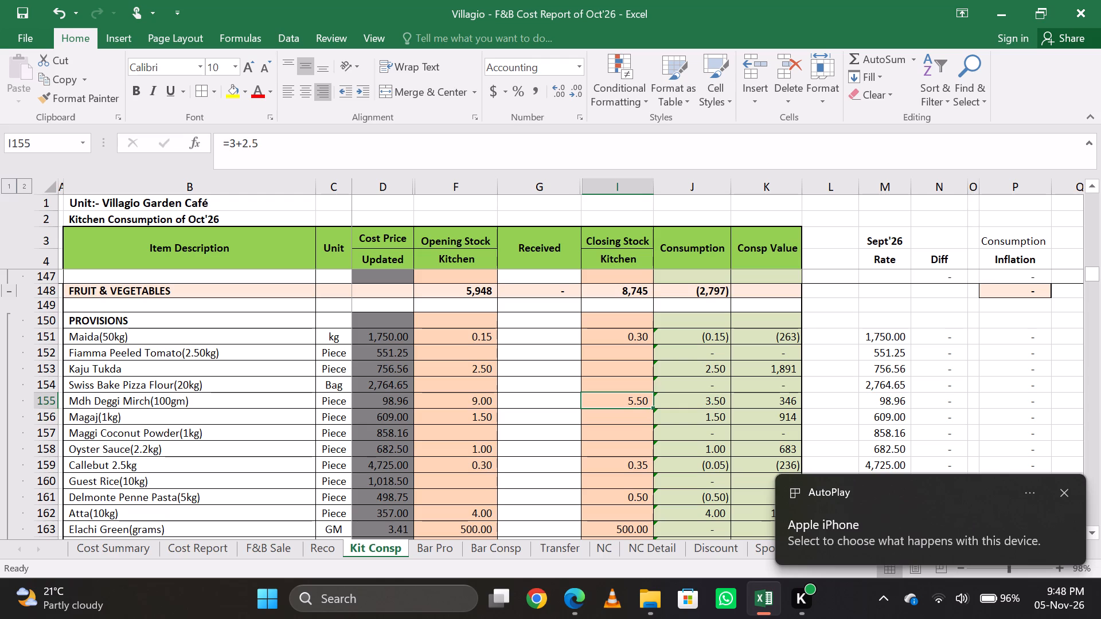
Dismiss the AutoPlay notification for the Apple iPhone.
left_click(1061, 490)
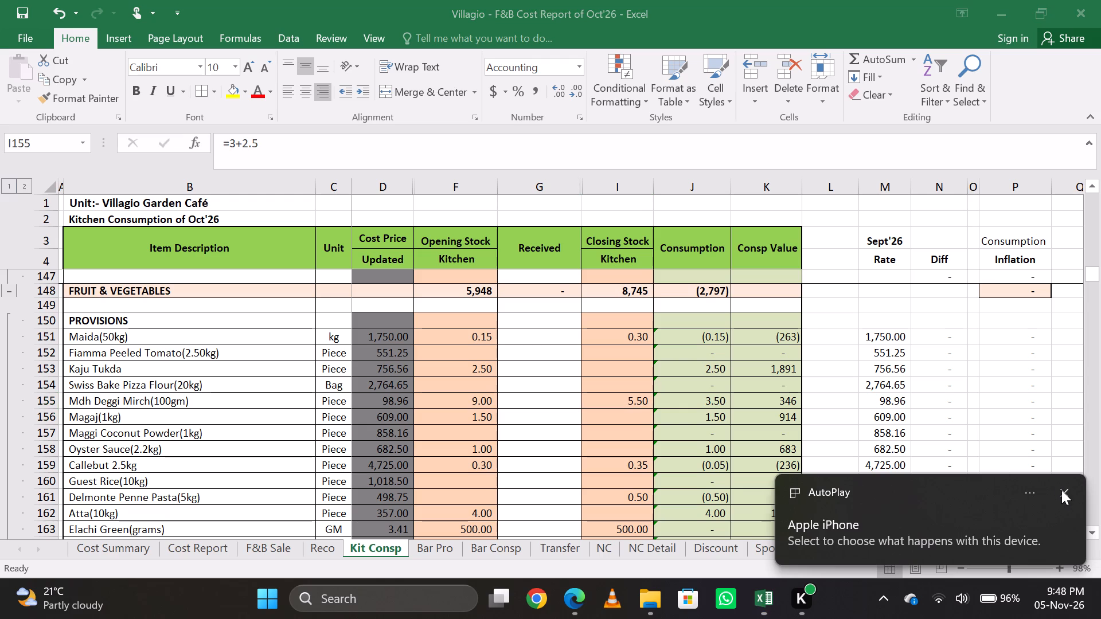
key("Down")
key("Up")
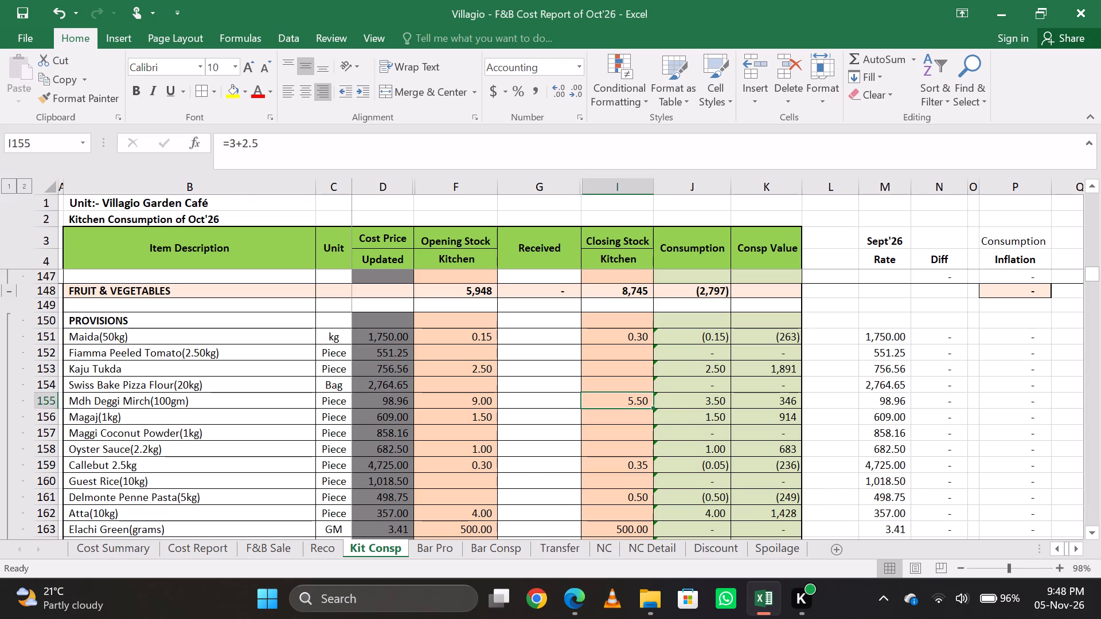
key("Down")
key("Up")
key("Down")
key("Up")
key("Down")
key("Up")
Find Tops White Vinegar(1ltr) by searching "white v" and set its Closing Stock to 1.55.
key("ctrl+f")
type("white v")
key("Return")
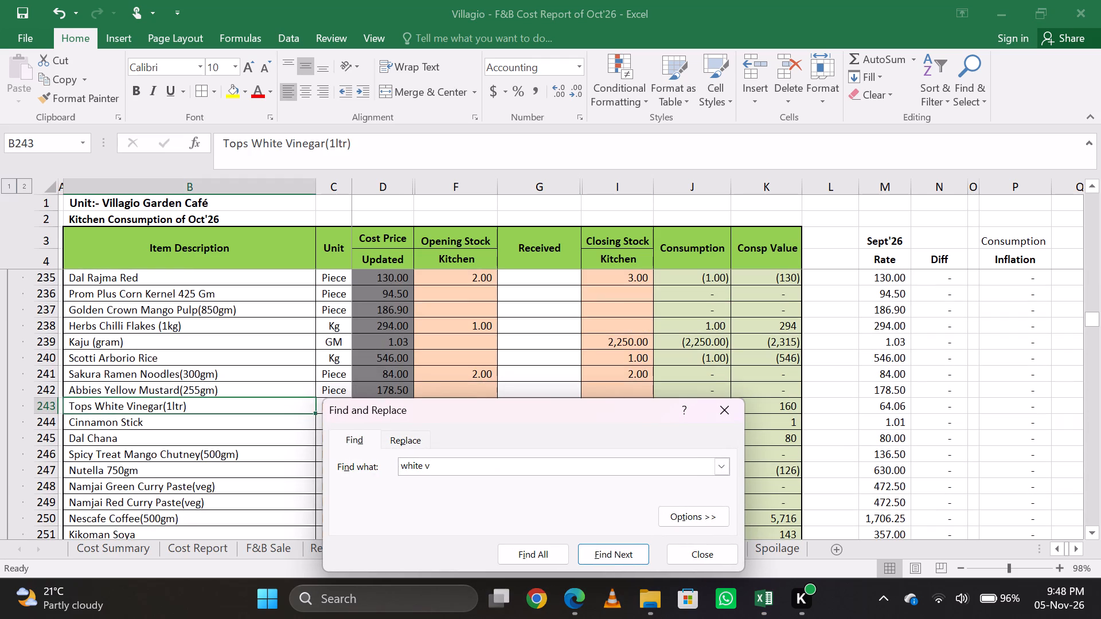
key("Escape")
key("Right")
key("Right")
key("Right")
key("Right")
key("Right")
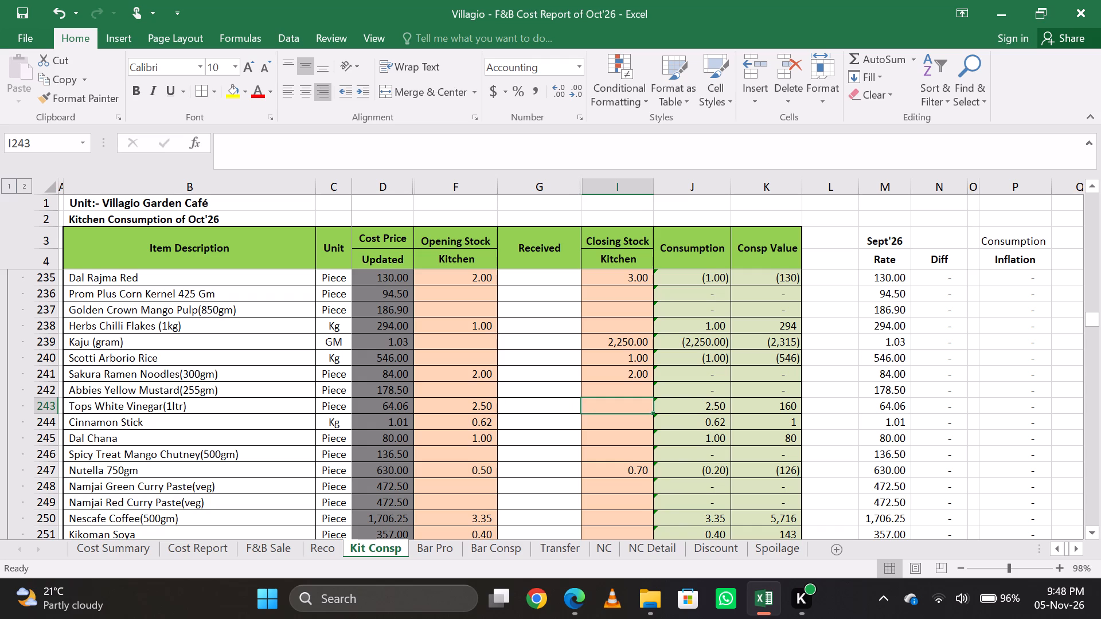
type("1.")
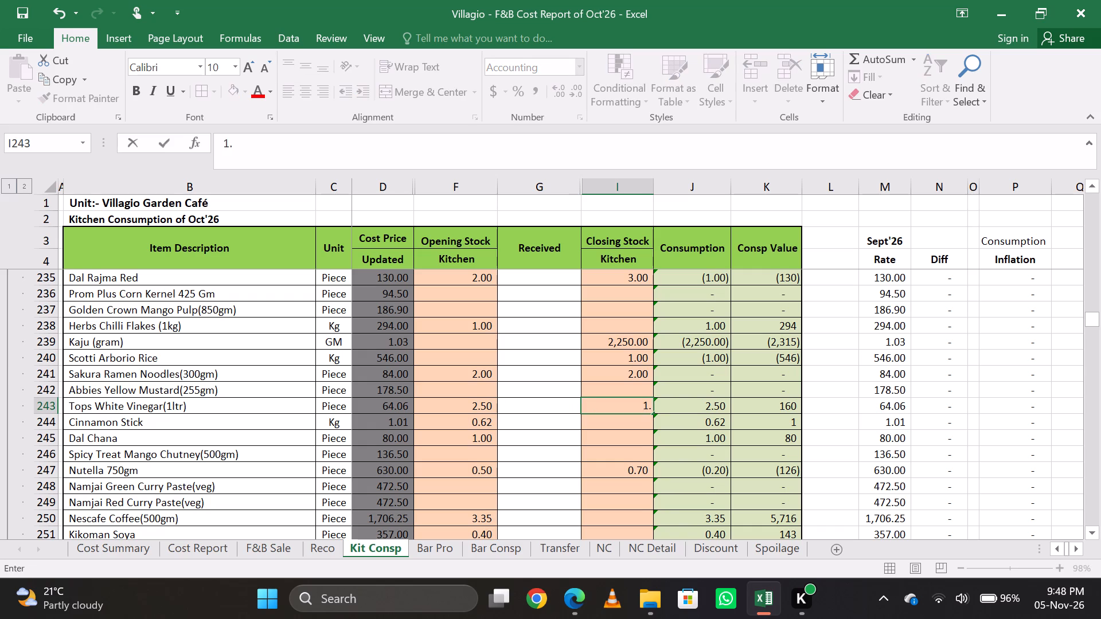
type("55")
key("Return")
Search the sheet for "mag" until Maggi Seasoning(200ml) is reached and set its Closing Stock to 3.
key("ctrl+f")
key("BackSpace")
key("BackSpace")
key("BackSpace")
key("BackSpace")
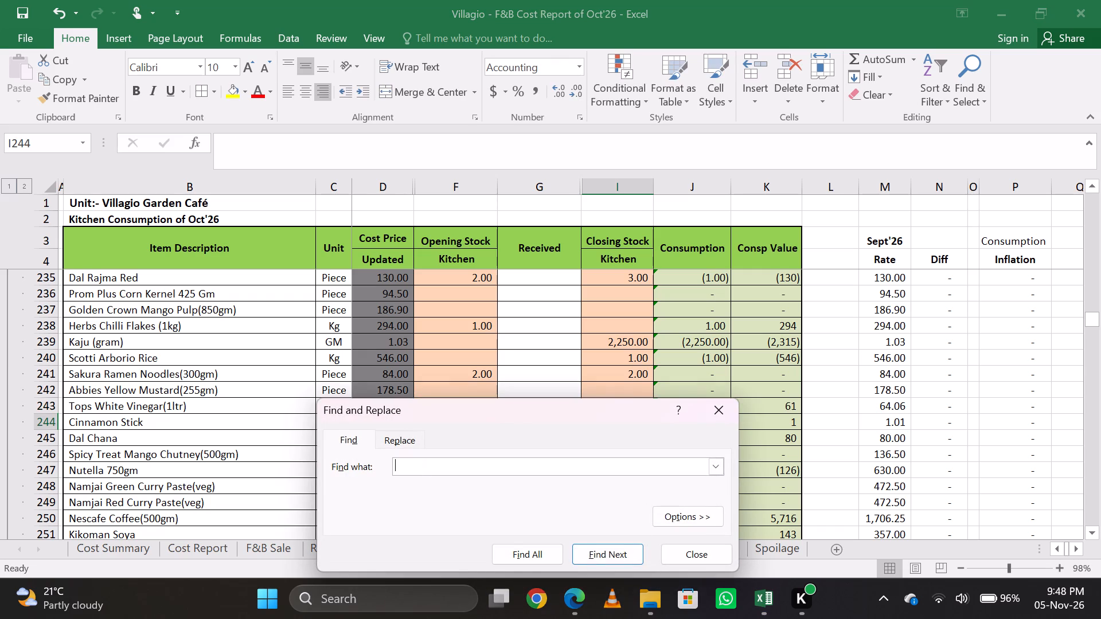
type("mag")
key("Return")
key("Return")
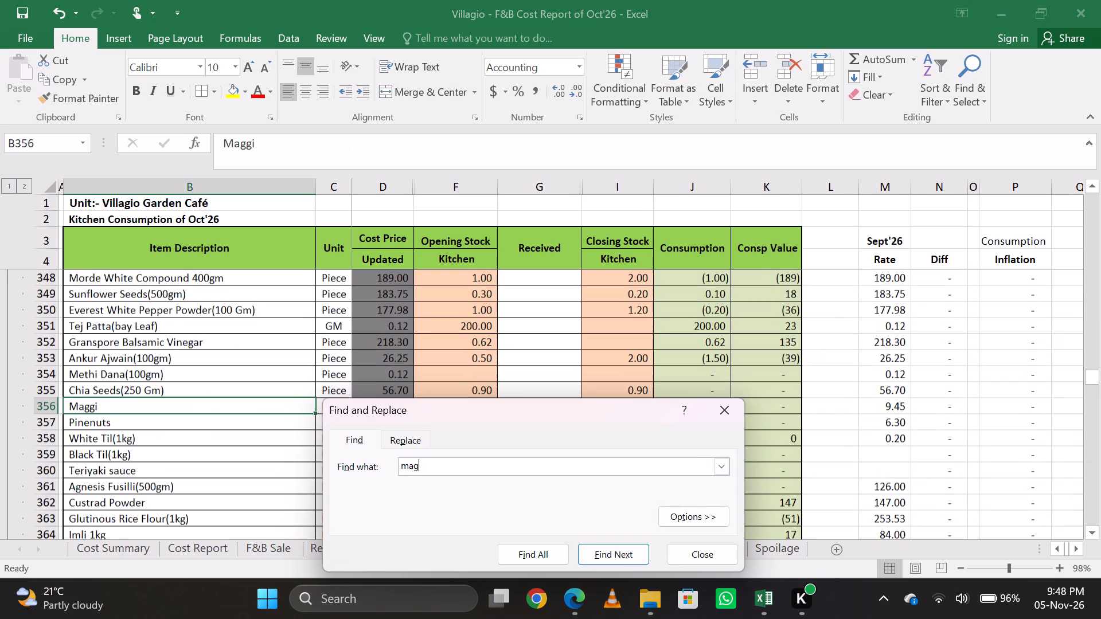
key("Return")
key("Return")
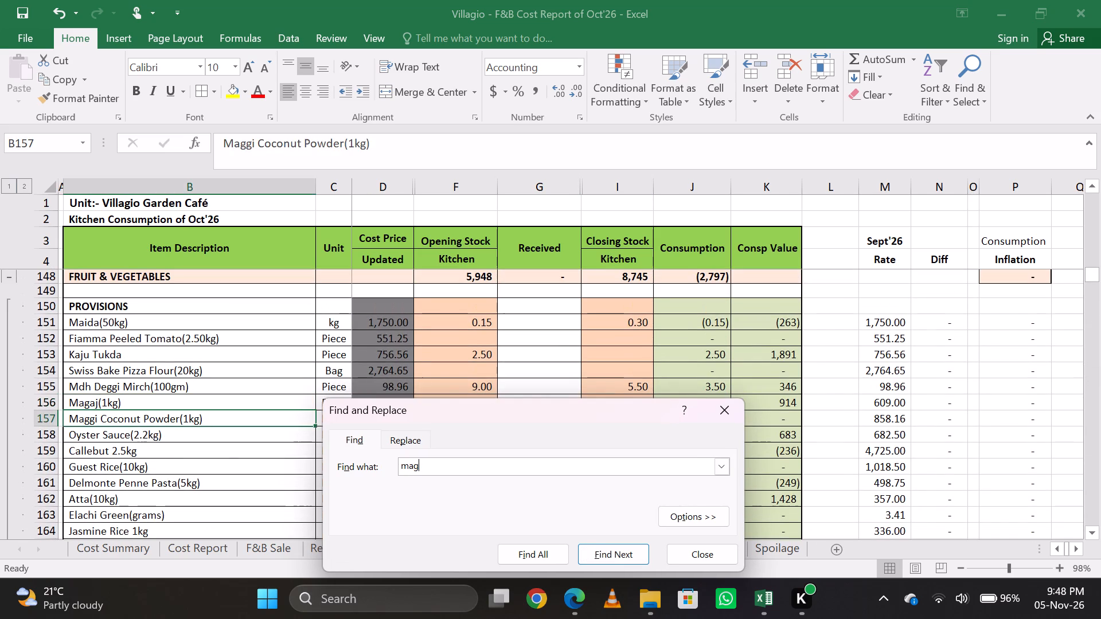
key("Return")
key("Escape")
key("Right")
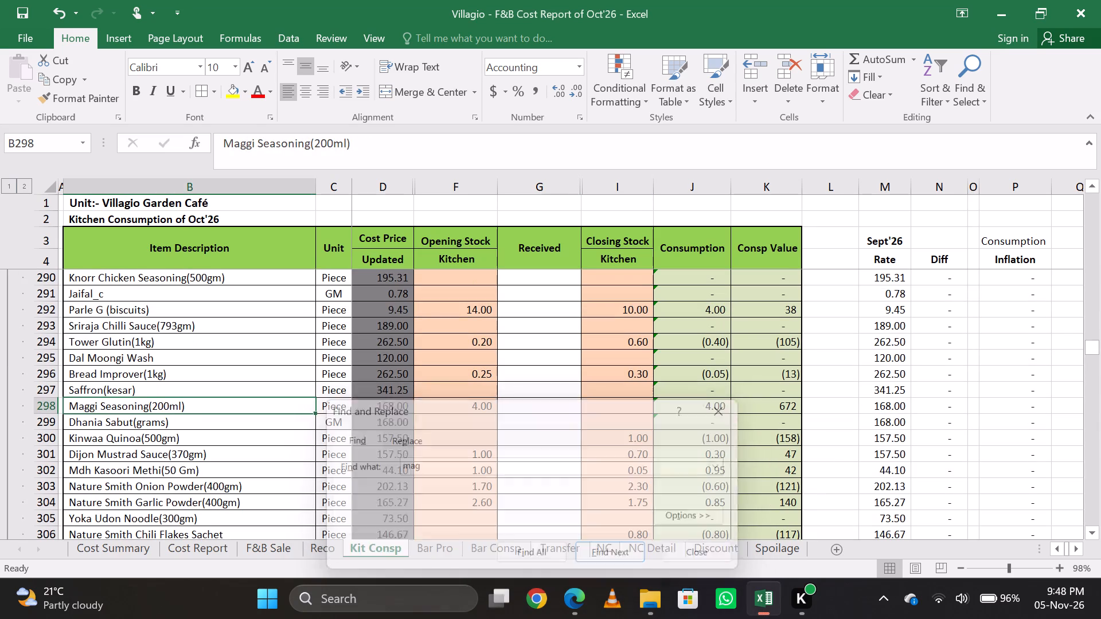
key("Right")
key("Right")
key("Right")
key("Right")
key("Right")
key("Left")
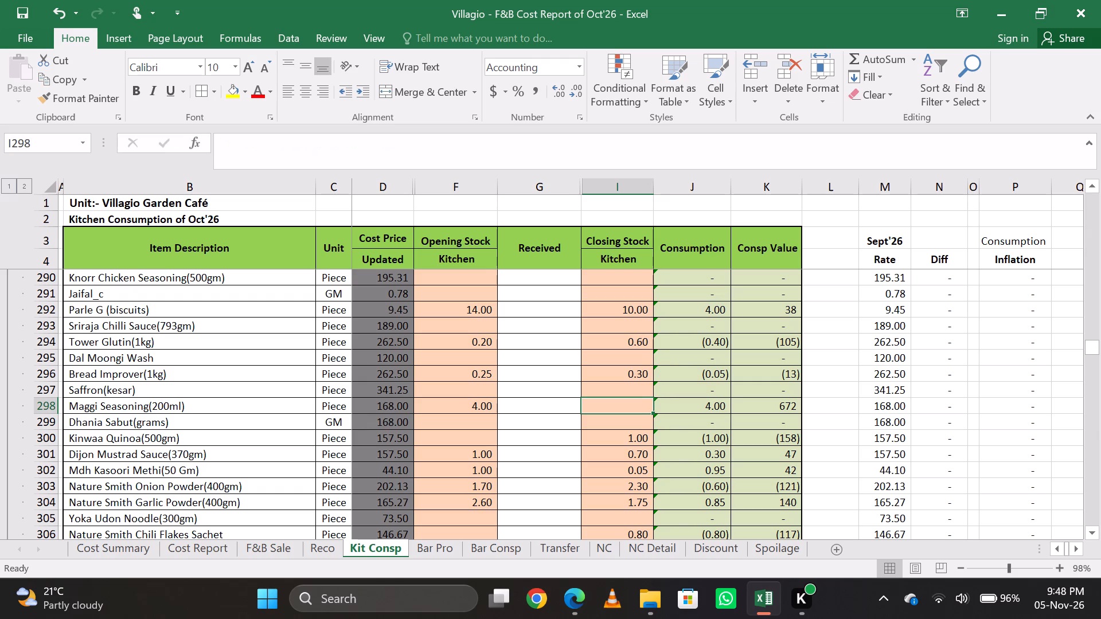
key("3")
key("Down")
key("Up")
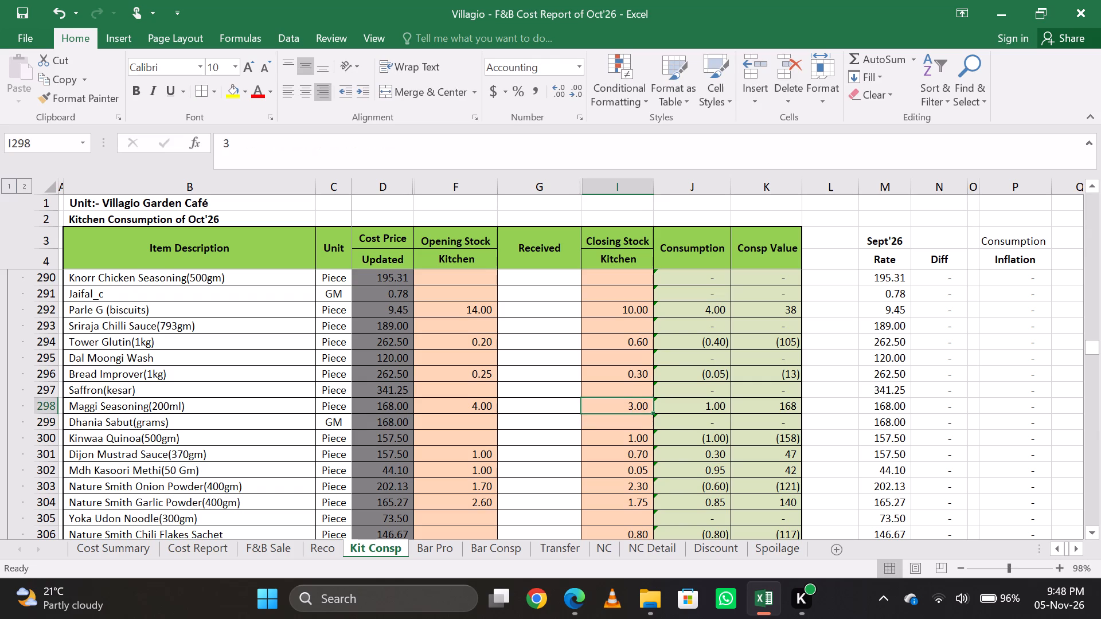
Search the sheet for "vineg" through its matches until Mizkan Vinegar(1.8ltr) is reached and check its Closing Stock.
key("ctrl+f")
key("BackSpace")
key("BackSpace")
key("BackSpace")
key("BackSpace")
key("BackSpace")
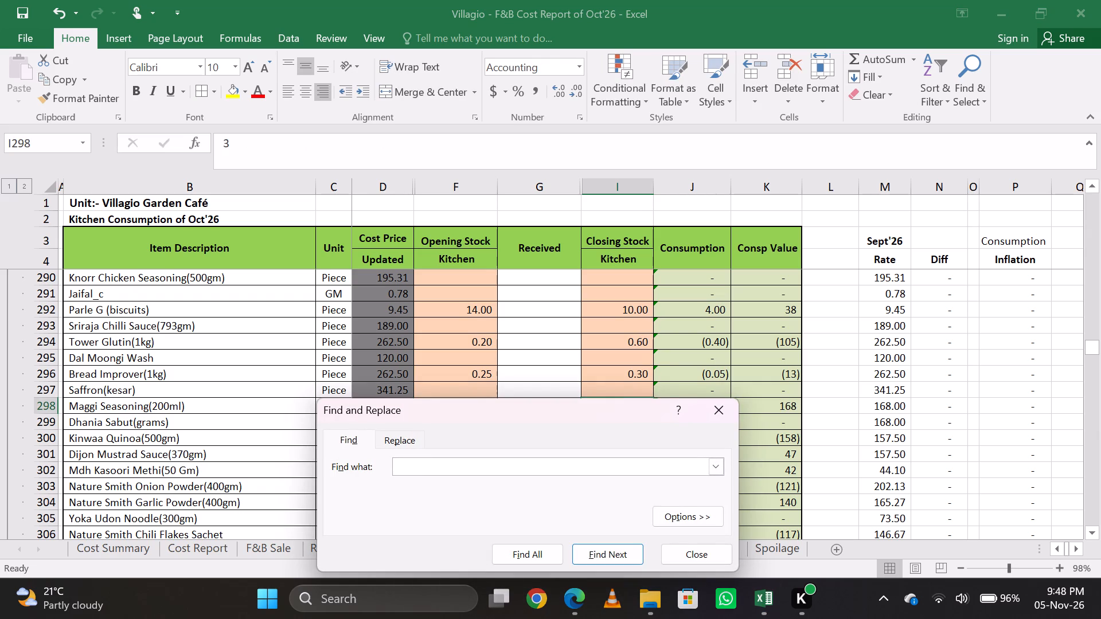
type("vin")
type("eg")
key("Return")
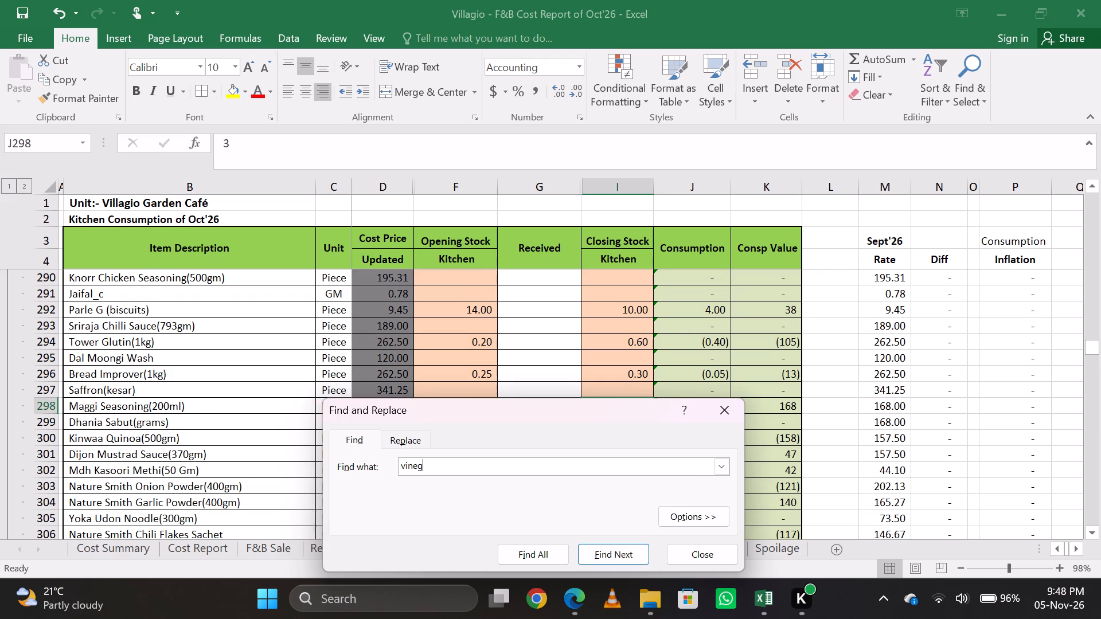
key("Return")
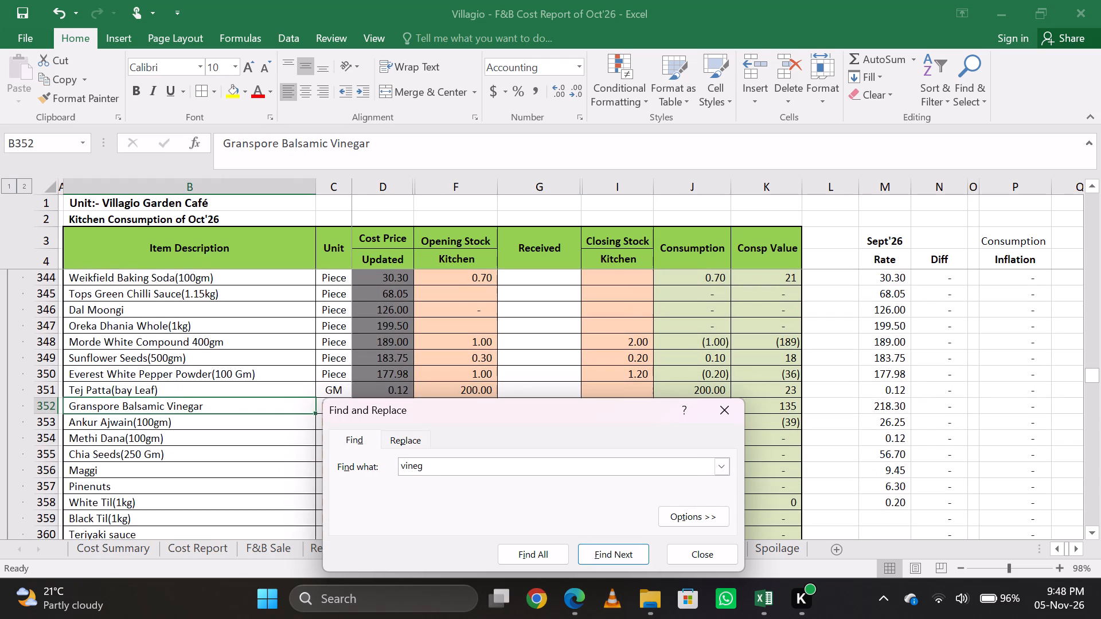
key("Return")
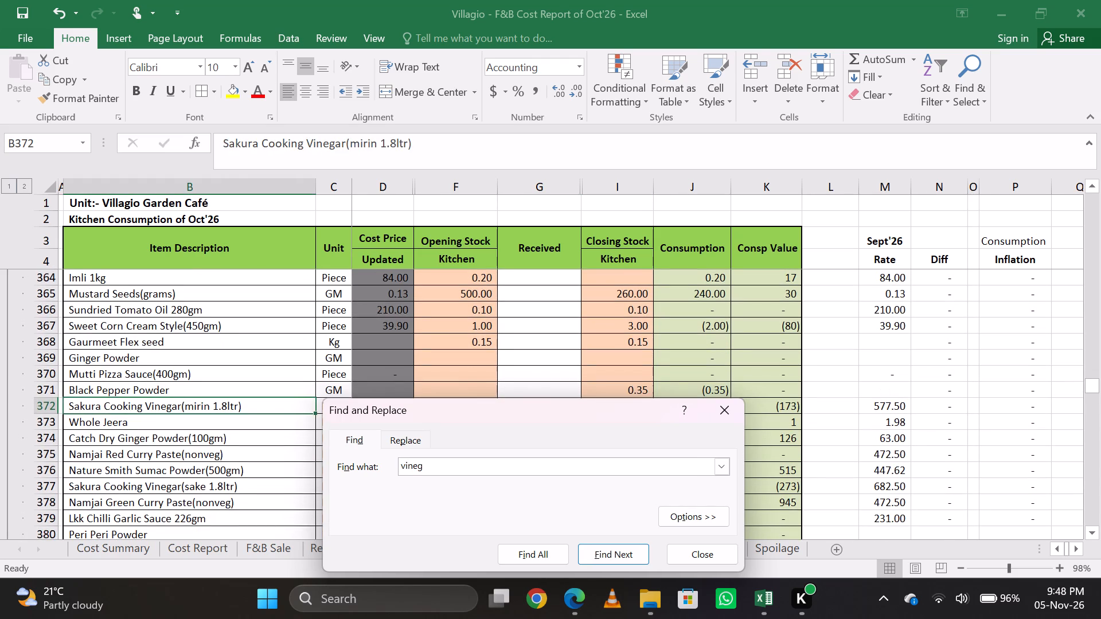
key("Return")
key("Return")
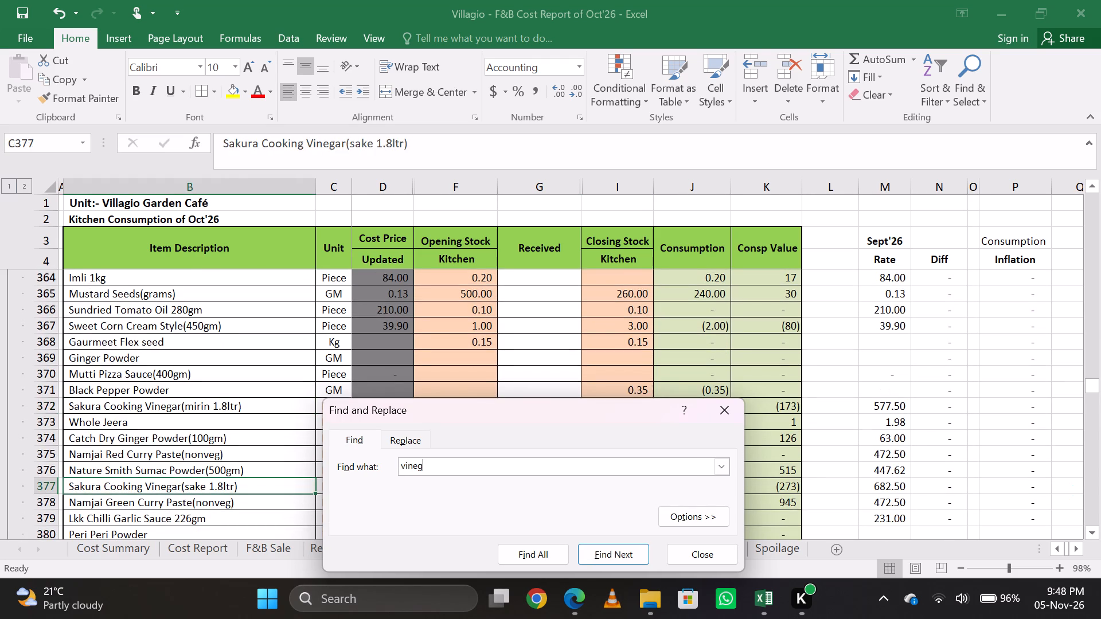
key("Return")
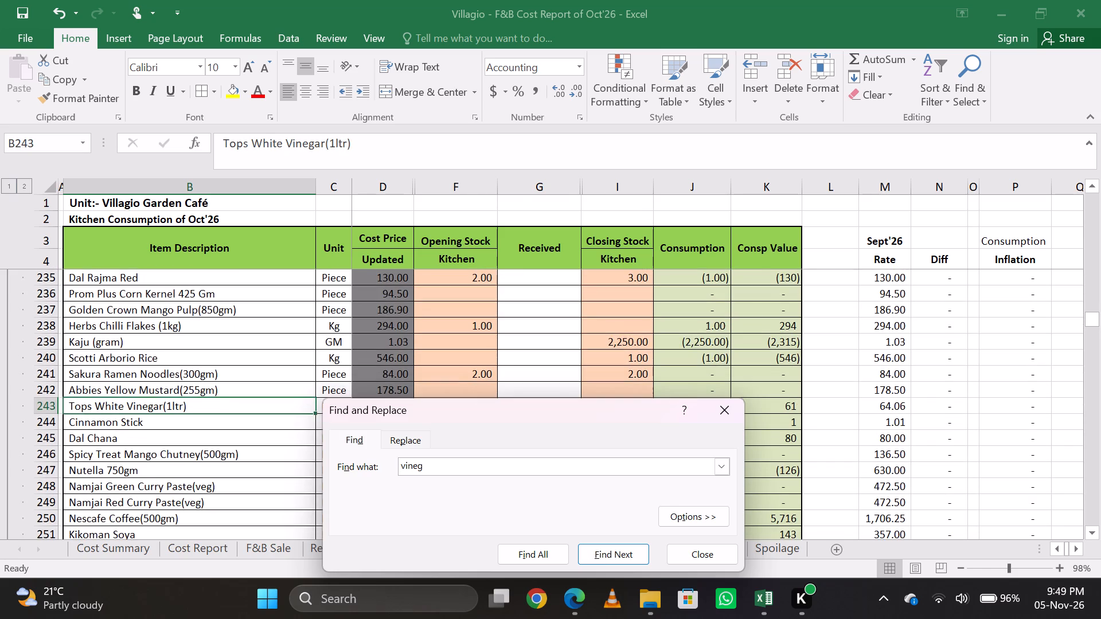
key("Return")
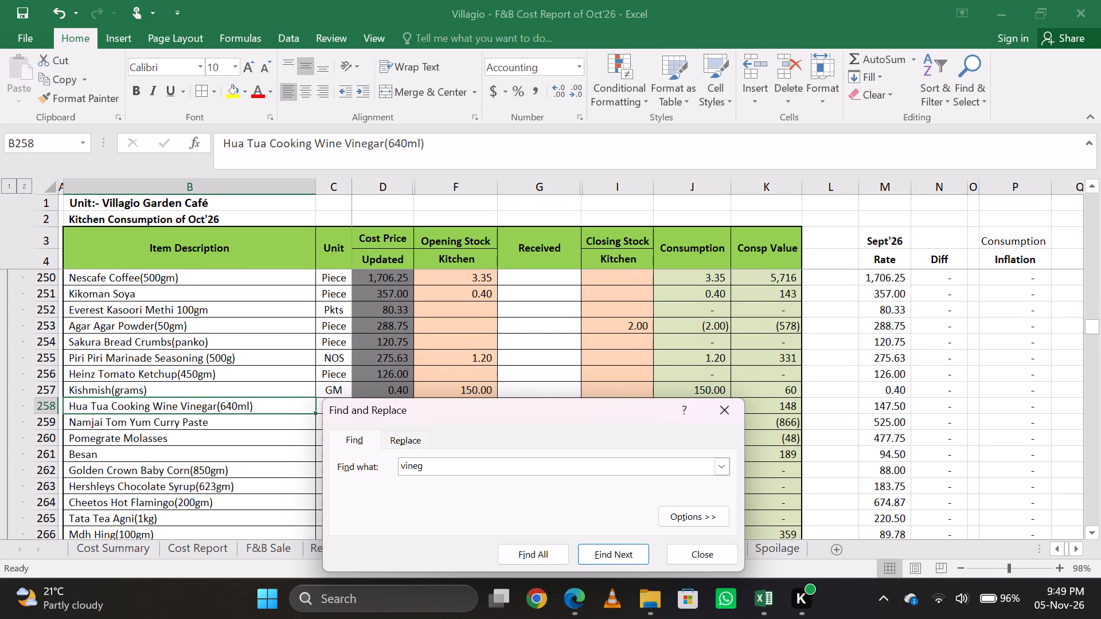
key("Return")
key("Return")
key("Return")
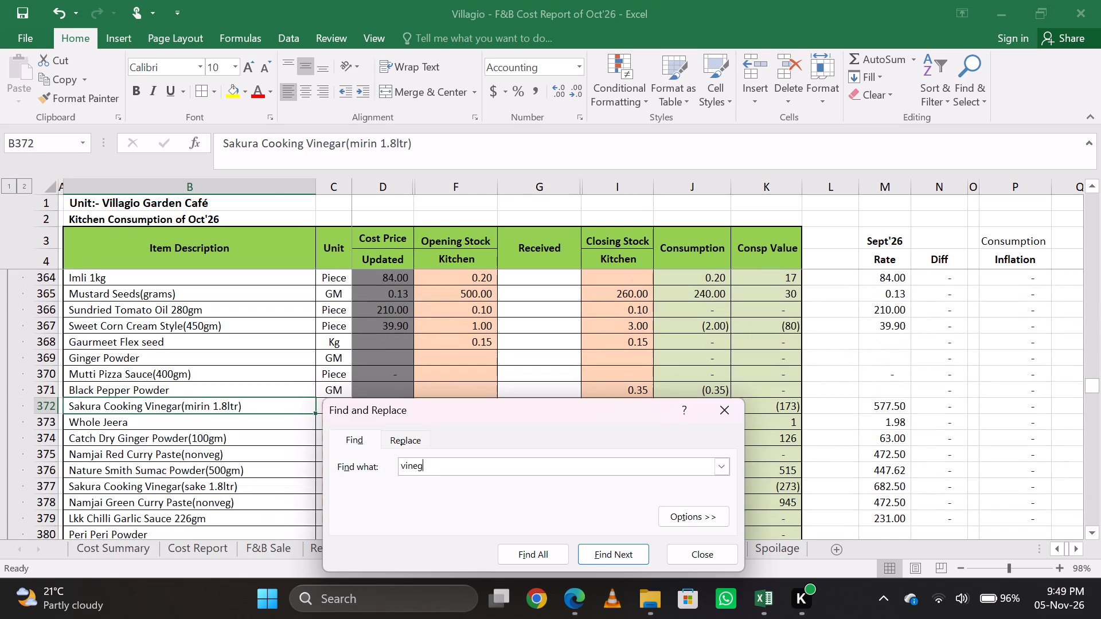
key("Return")
key("Return")
key("Escape")
key("Right")
key("Right")
key("Right")
key("Right")
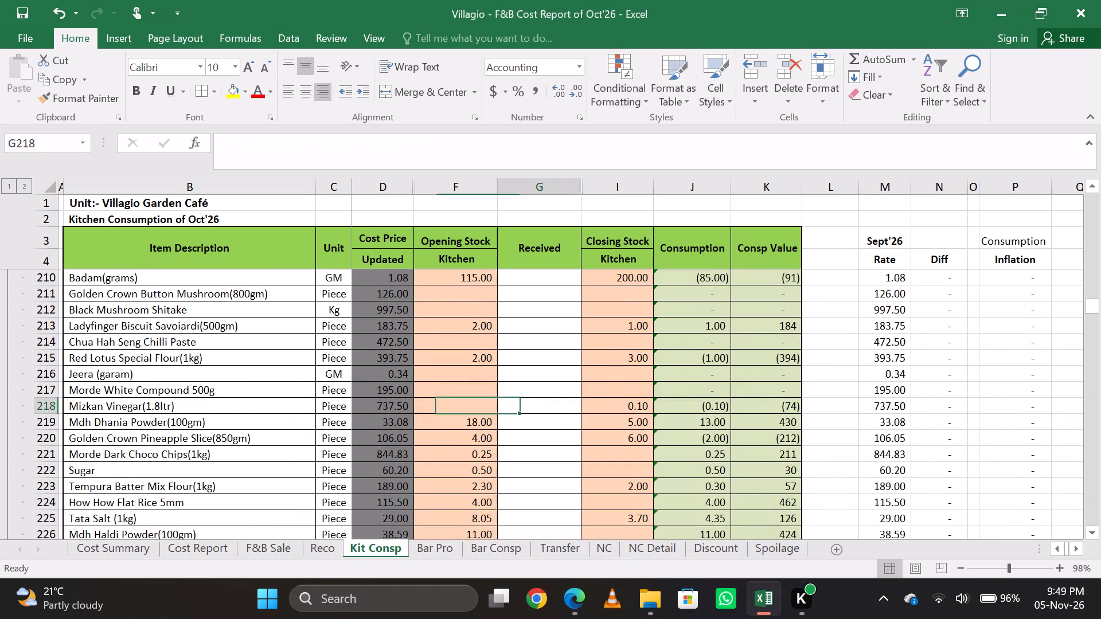
key("Right")
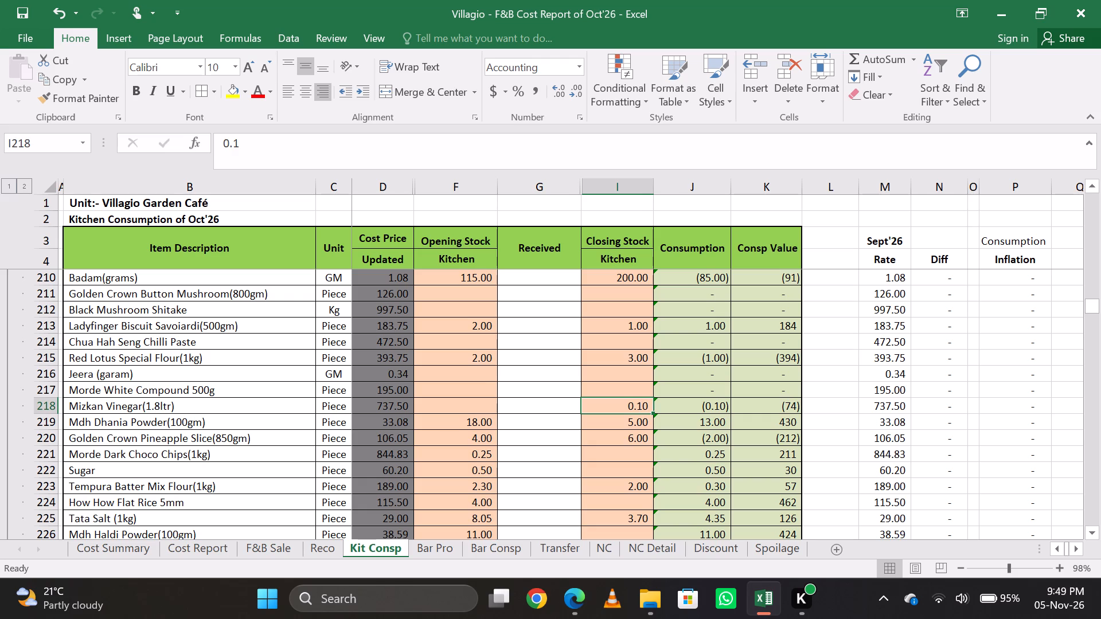
Search the sheet for "bbq".
key("ctrl+f")
type("bbq")
key("Return")
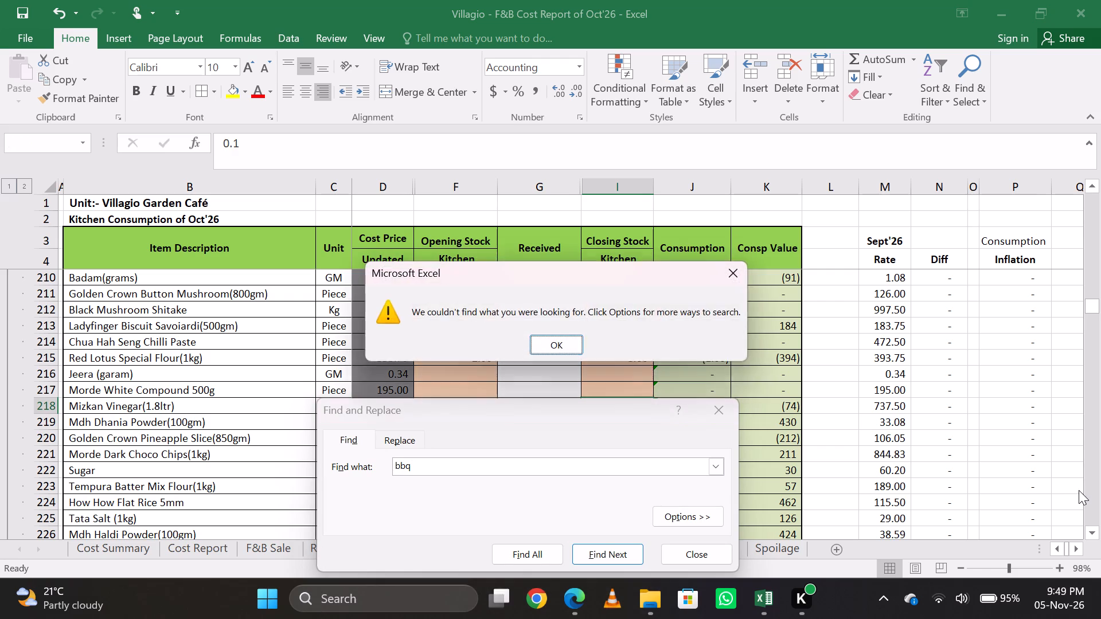
key("Return")
Find American Garden Barbeque Sauce 510gm by searching "Barb" and set its Closing Stock to 1.
key("BackSpace")
key("BackSpace")
key("BackSpace")
key("BackSpace")
type("BB")
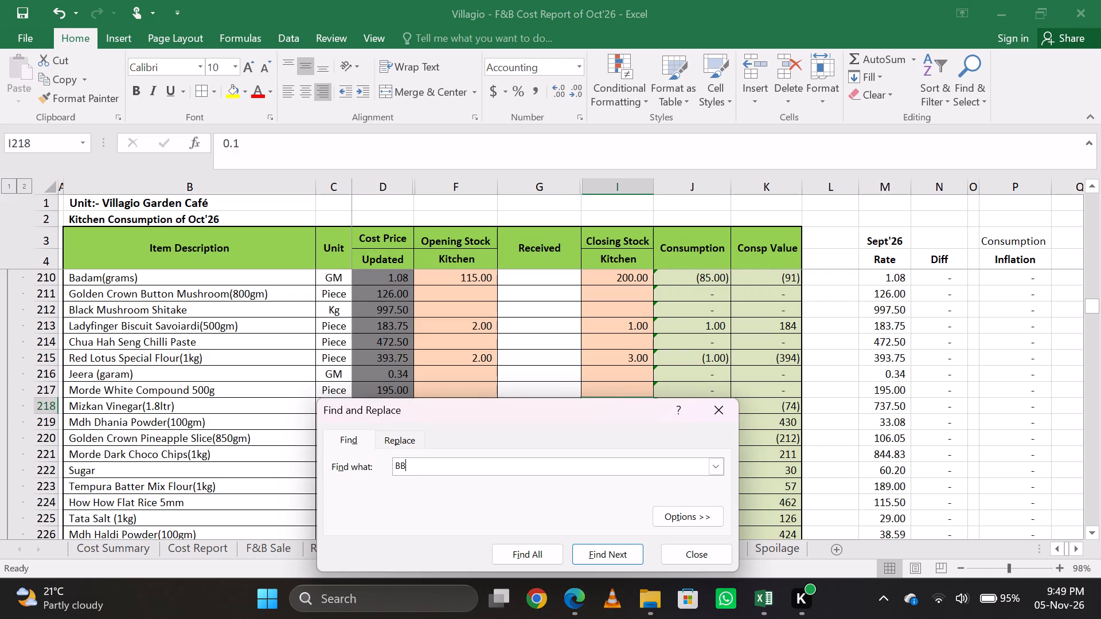
key("BackSpace")
type("ar")
key("b")
key("Return")
key("Escape")
key("Right")
key("Right")
key("Right")
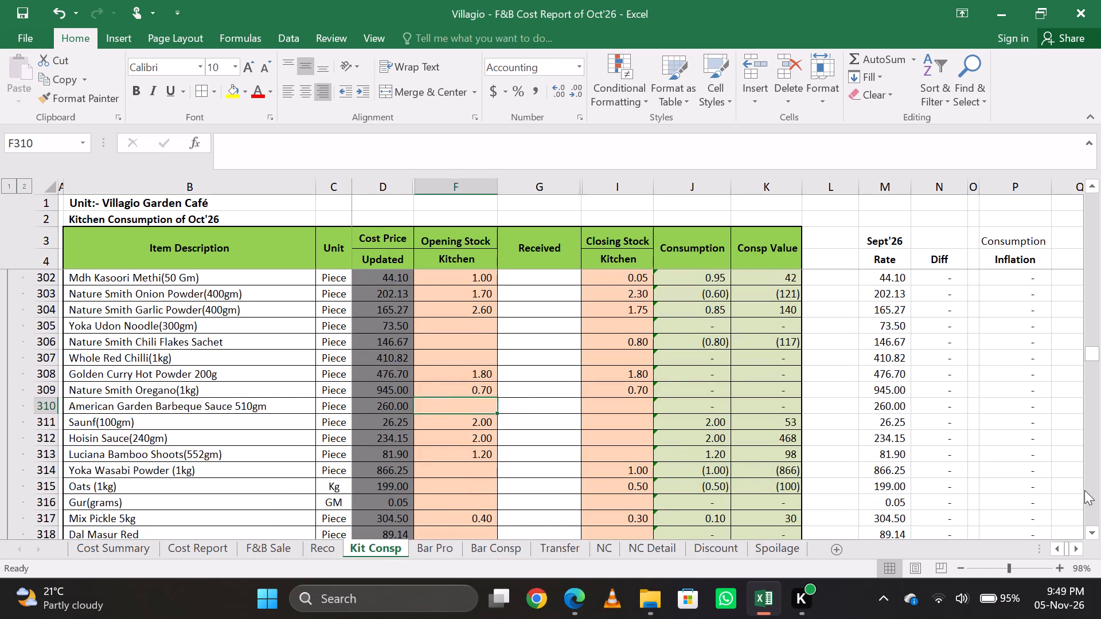
key("Right")
key("Right")
key("ctrl+f")
key("Return")
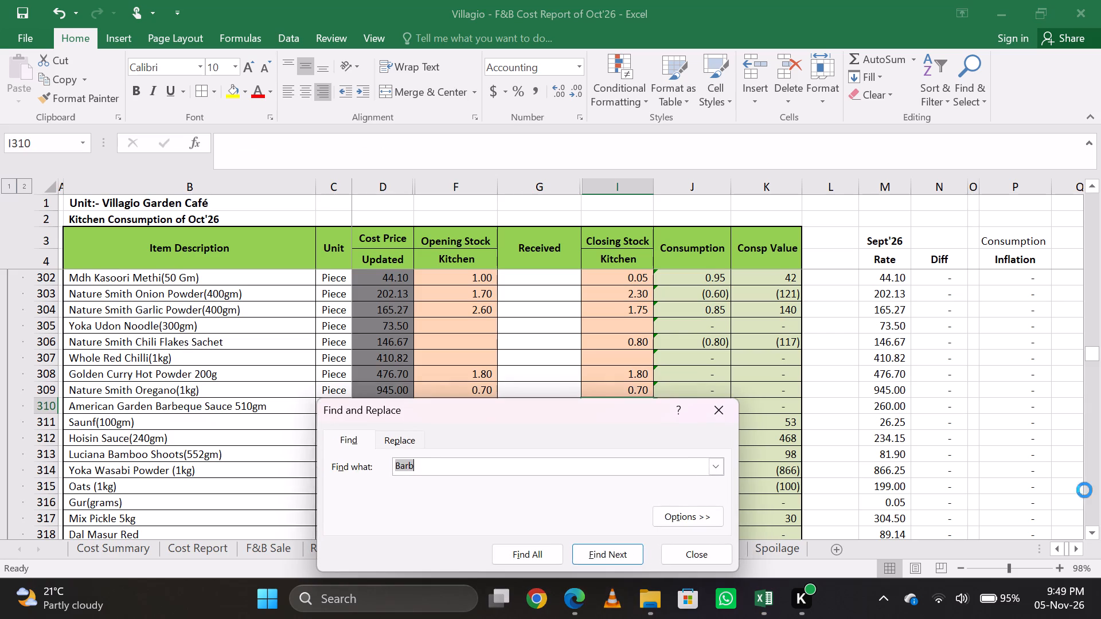
key("Return")
key("Escape")
key("Right")
key("Right")
key("Right")
key("Right")
key("Right")
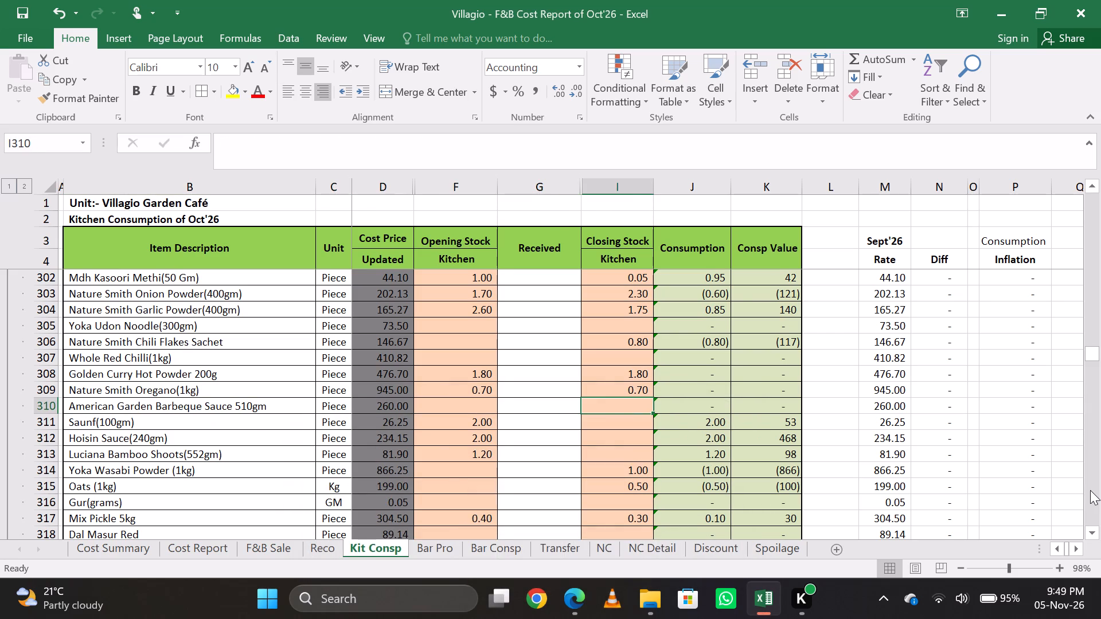
key("1")
key("Return")
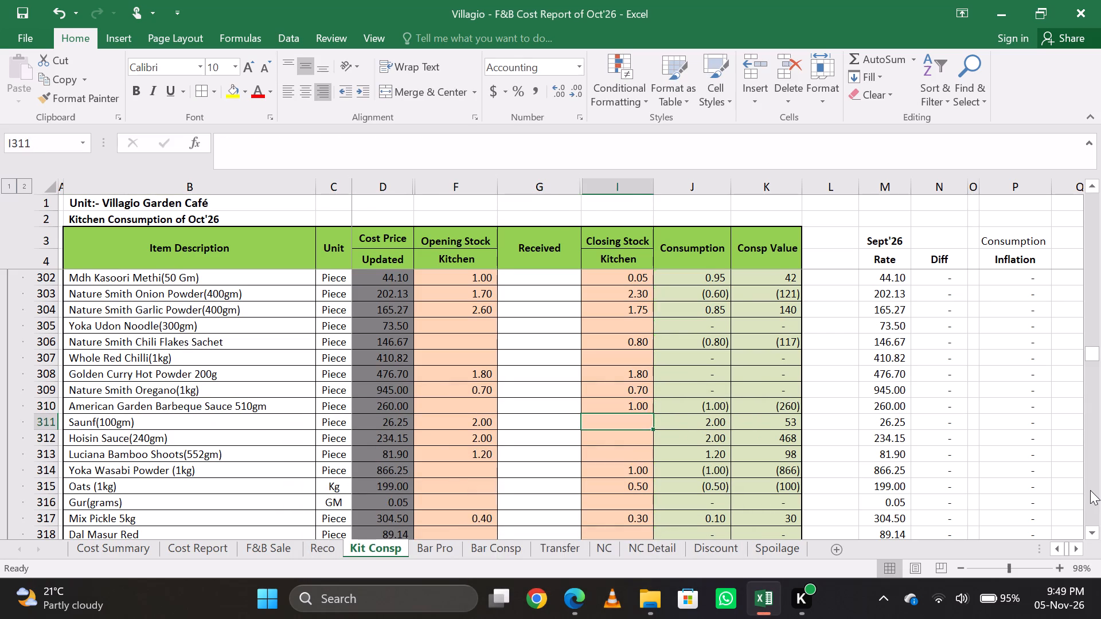
Find Lkk Chilli Garlic Sauce 226gm by searching "chilli g" and set its Closing Stock to =7.
key("ctrl+f")
key("BackSpace")
key("BackSpace")
key("BackSpace")
key("BackSpace")
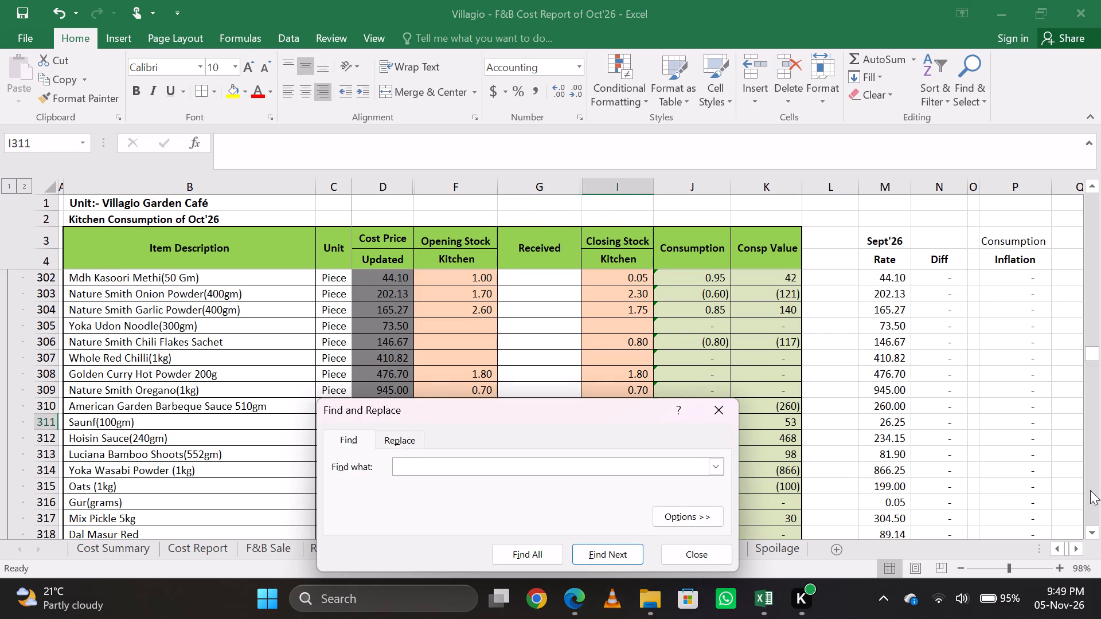
type("chilli g")
key("Return")
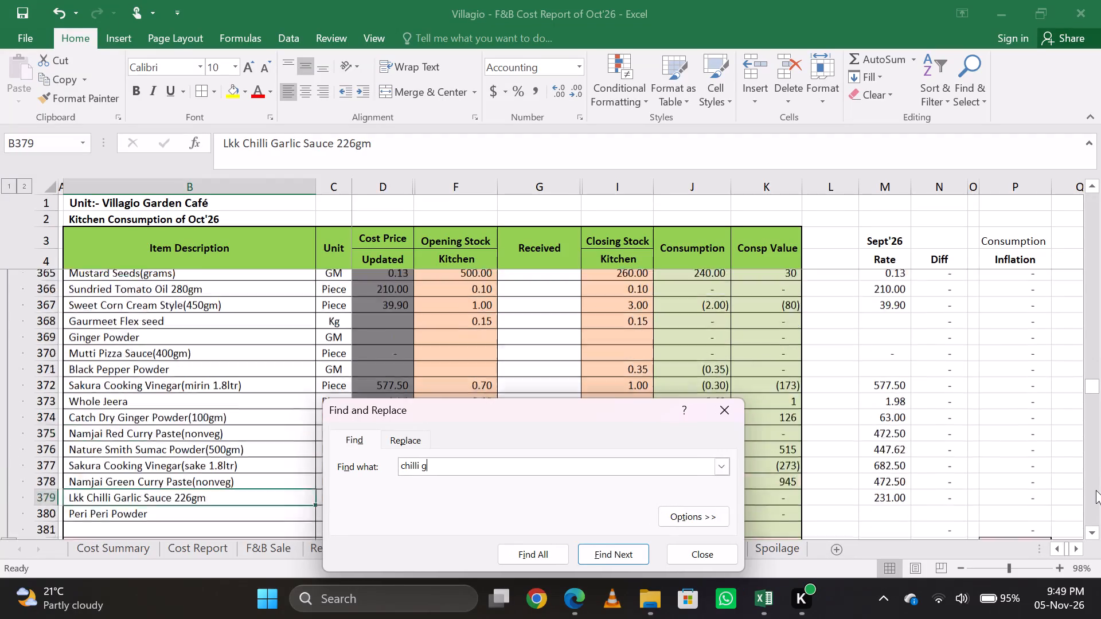
key("Escape")
key("Right")
key("Right")
key("Right")
key("Right")
key("Right")
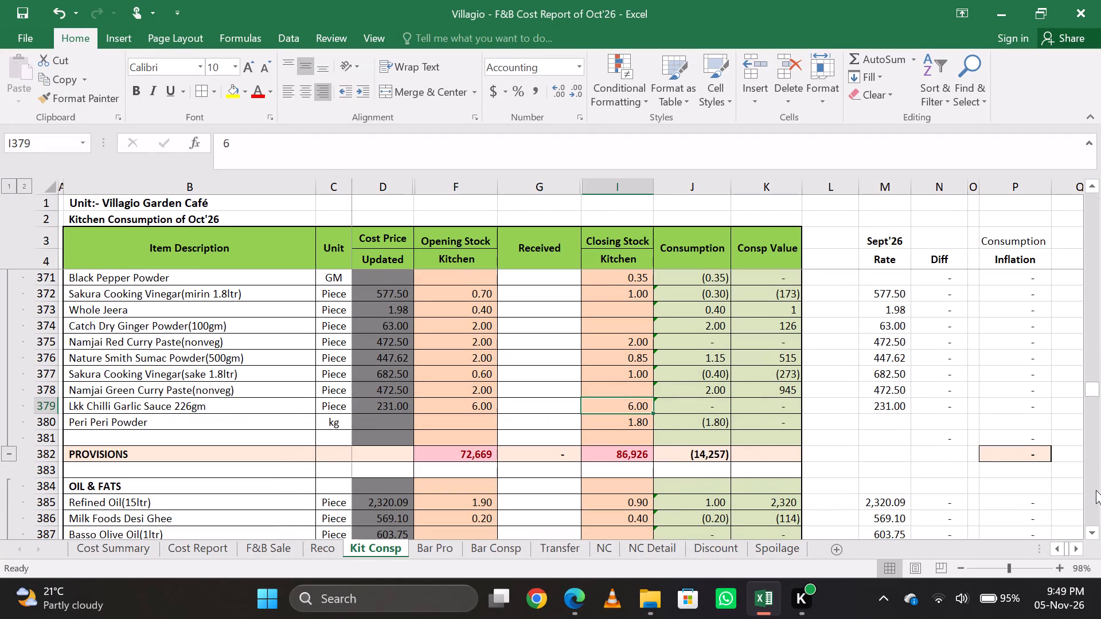
left_click(265, 152)
key("shift+plus")
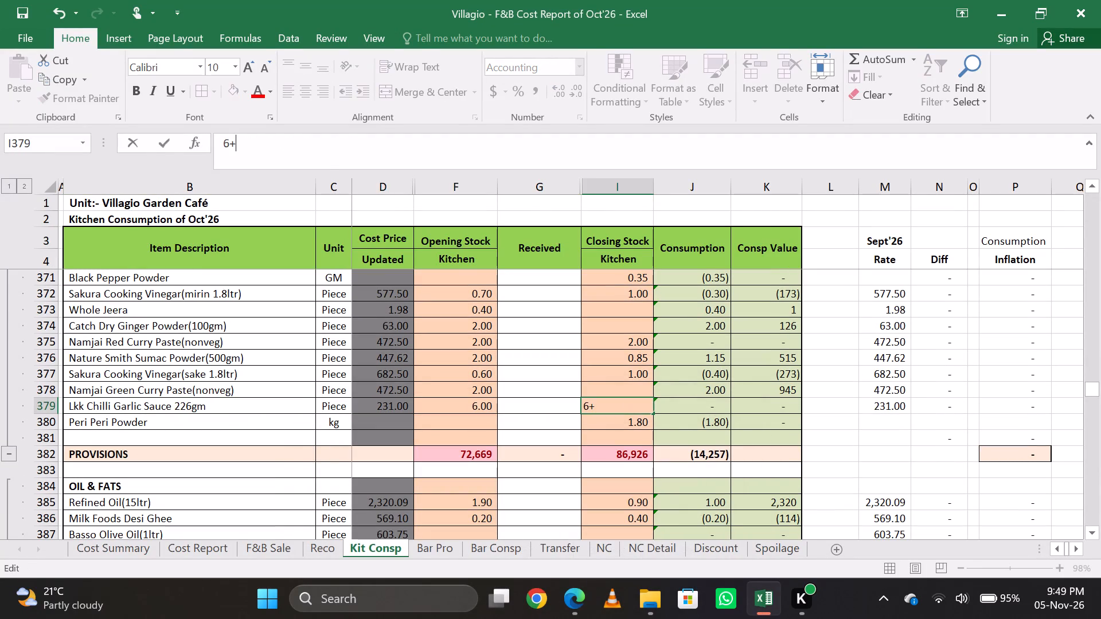
key("Left")
key("Left")
key("equal")
key("Right")
key("Right")
key("Right")
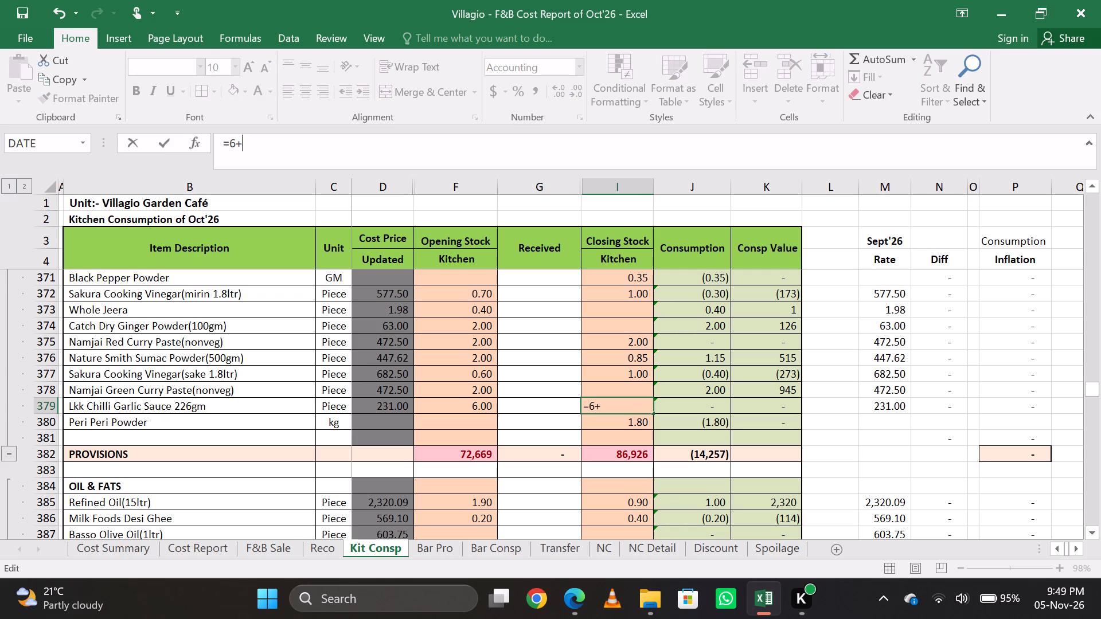
key("2")
key("2")
key("BackSpace")
key("BackSpace")
key("BackSpace")
key("BackSpace")
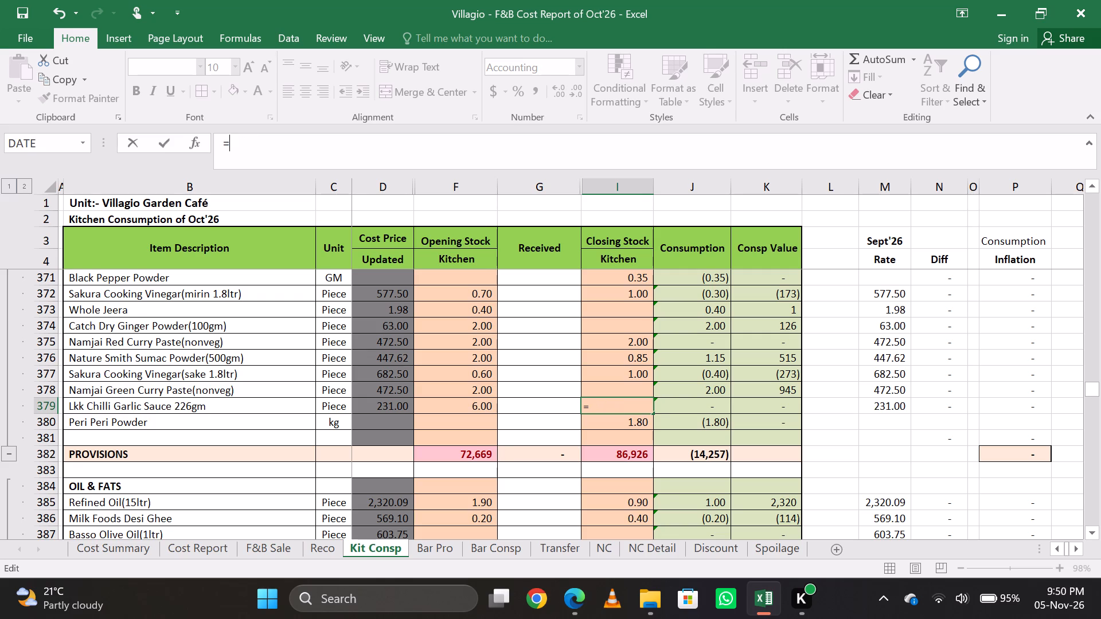
key("7")
key("Return")
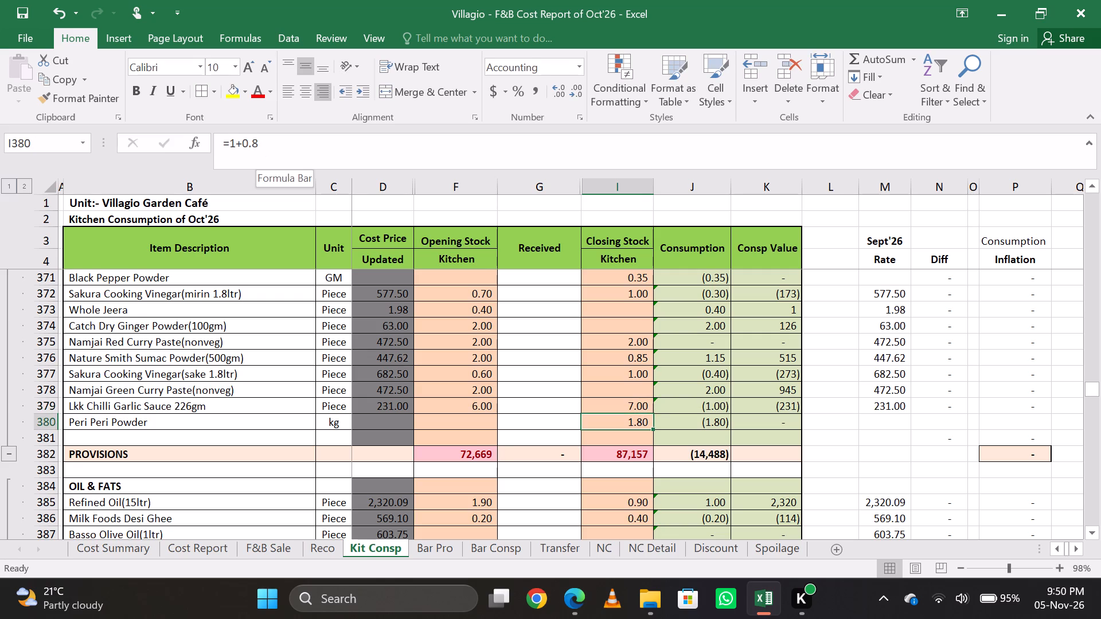
Search the sheet for "kuku" and the shorter term "kuk".
key("ctrl+f")
key("BackSpace")
key("BackSpace")
key("BackSpace")
type("kuku")
key("Return")
key("Return")
key("BackSpace")
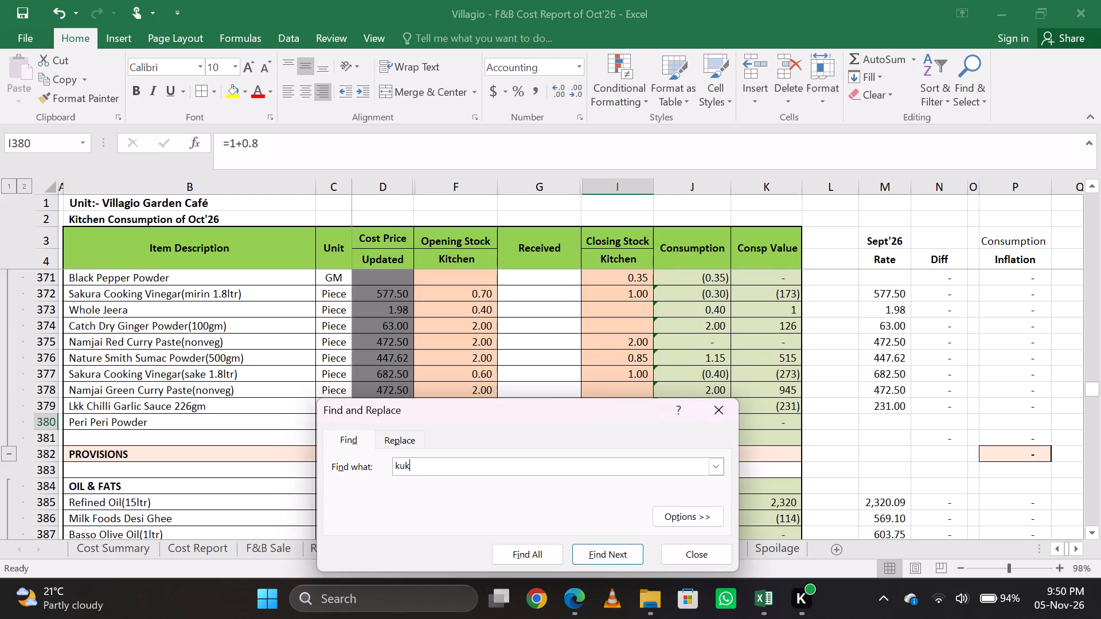
key("Return")
key("Return")
Search the sheet for "soya s" until Kikkoman Soya Sauce is reached and set its Closing Stock to 1.4.
key("BackSpace")
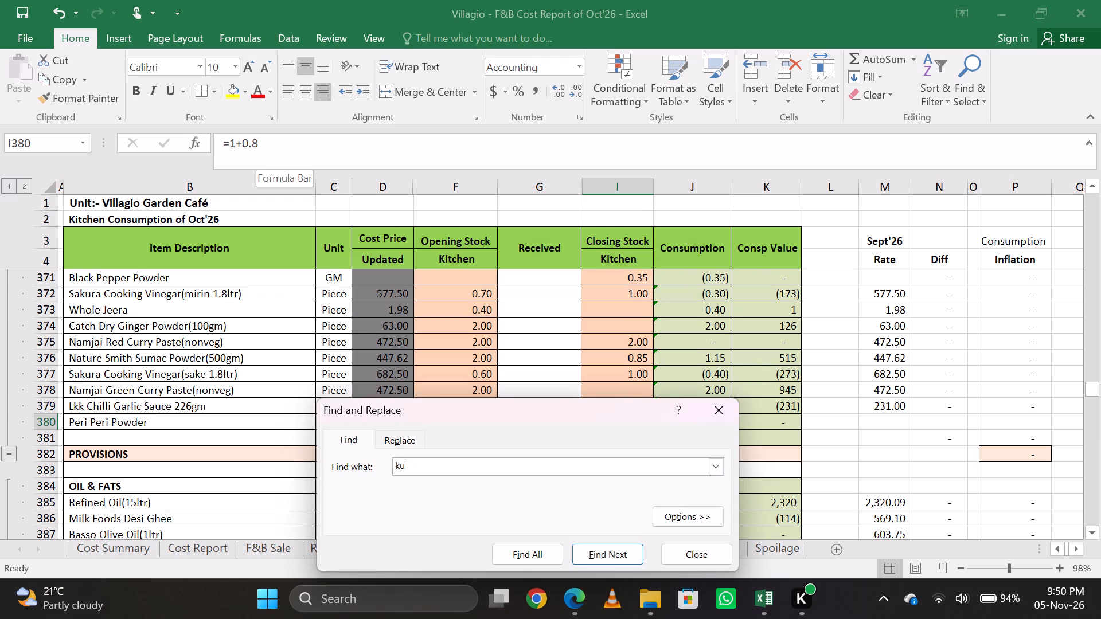
key("BackSpace")
key("BackSpace")
key("BackSpace")
key("BackSpace")
type("soya s")
key("Return")
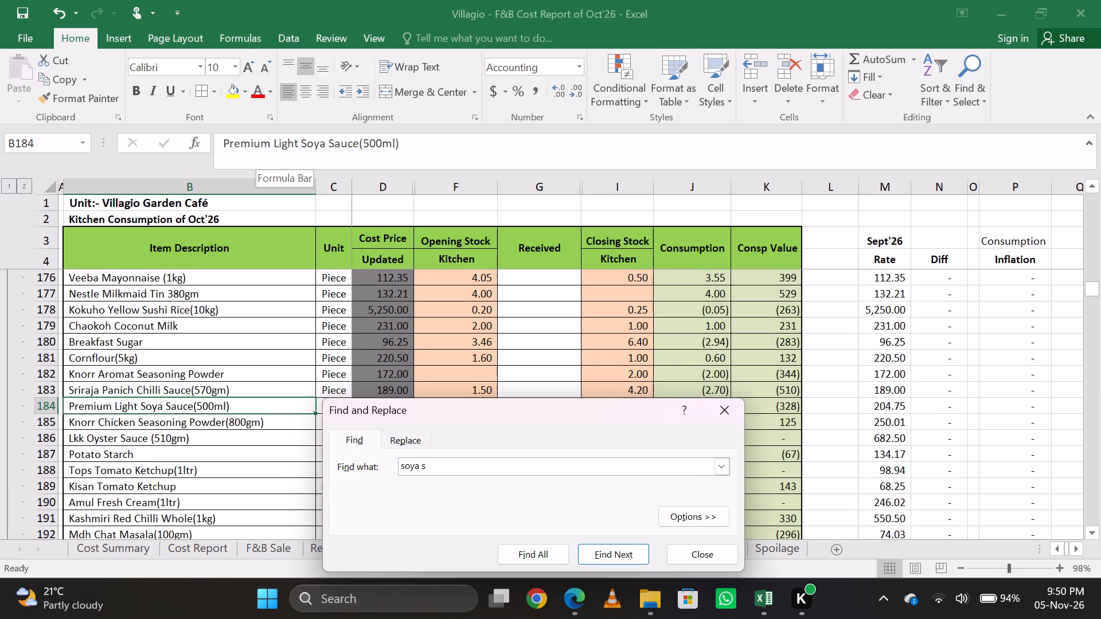
key("Return")
key("Return")
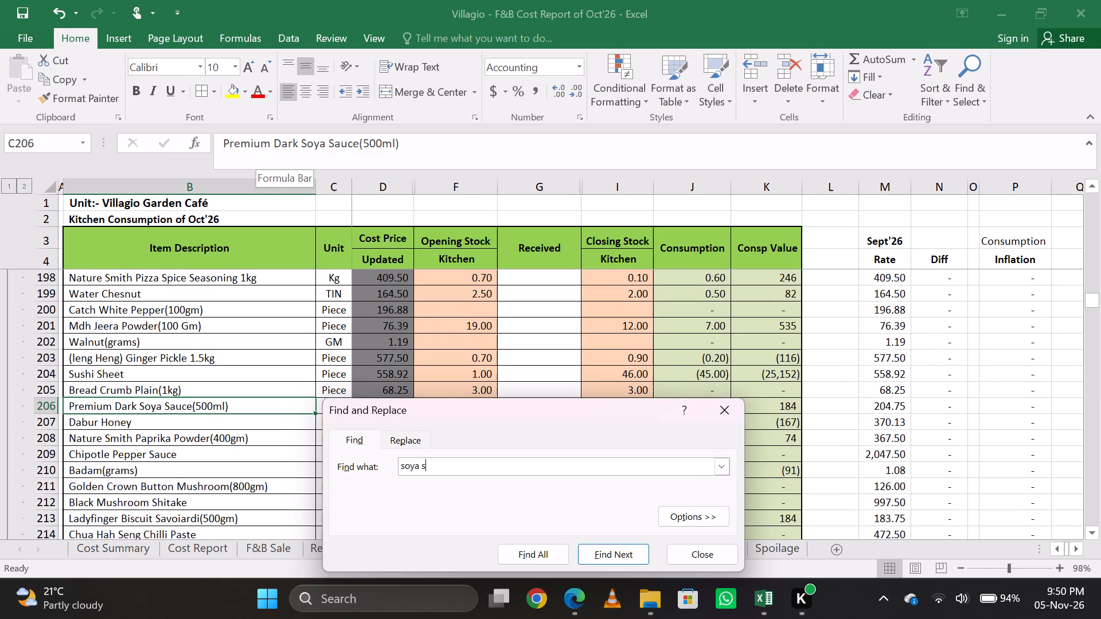
key("Escape")
key("Right")
key("Right")
key("Right")
key("Right")
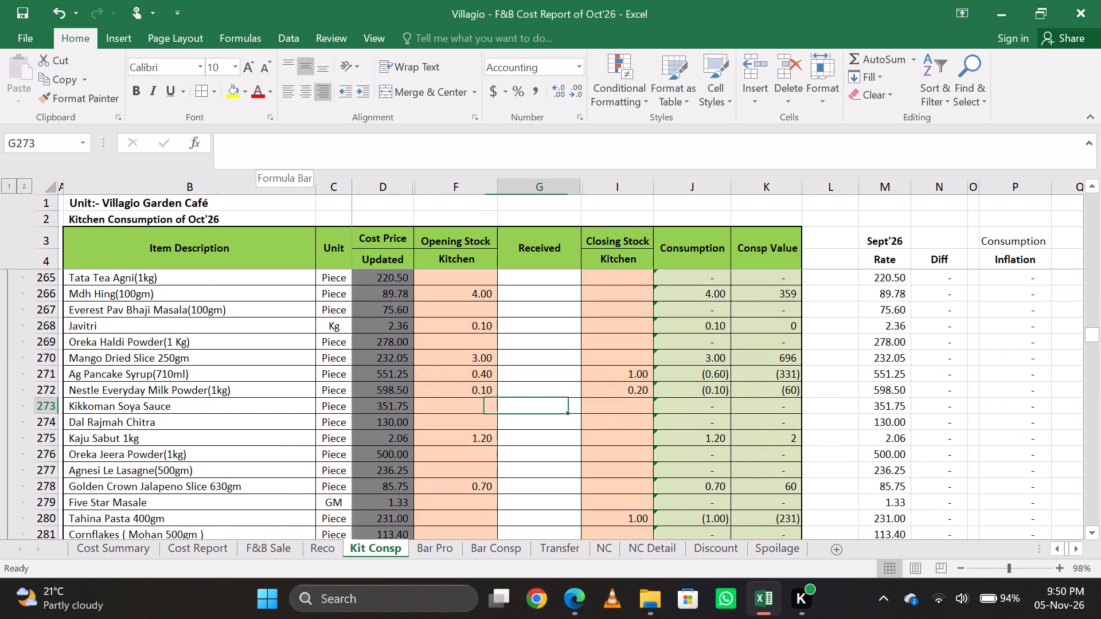
key("Right")
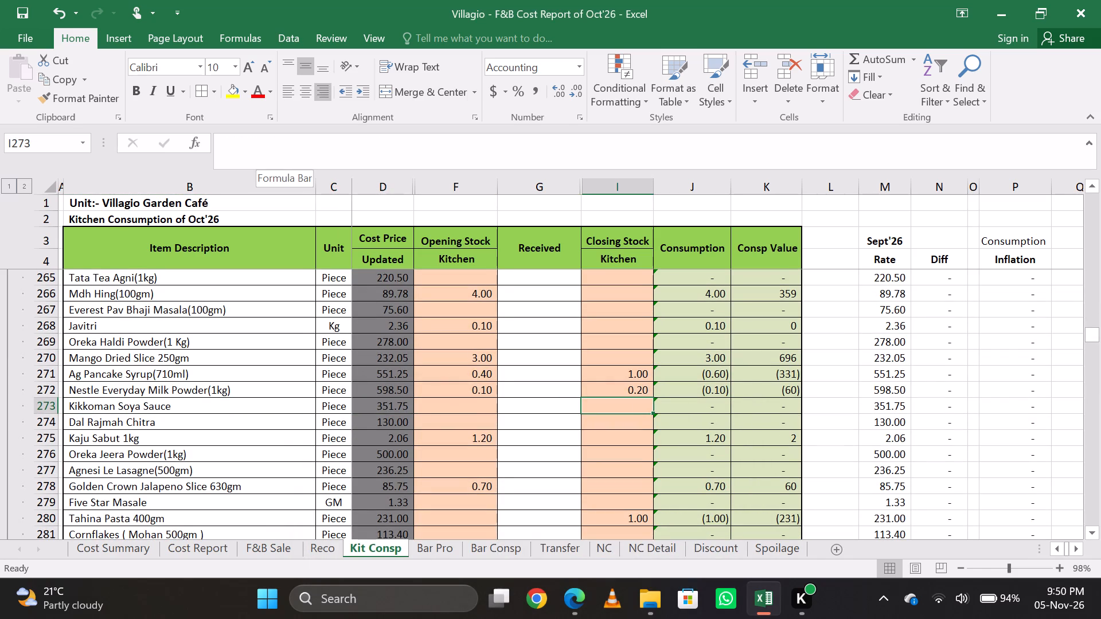
type("1.4")
key("Return")
key("Down")
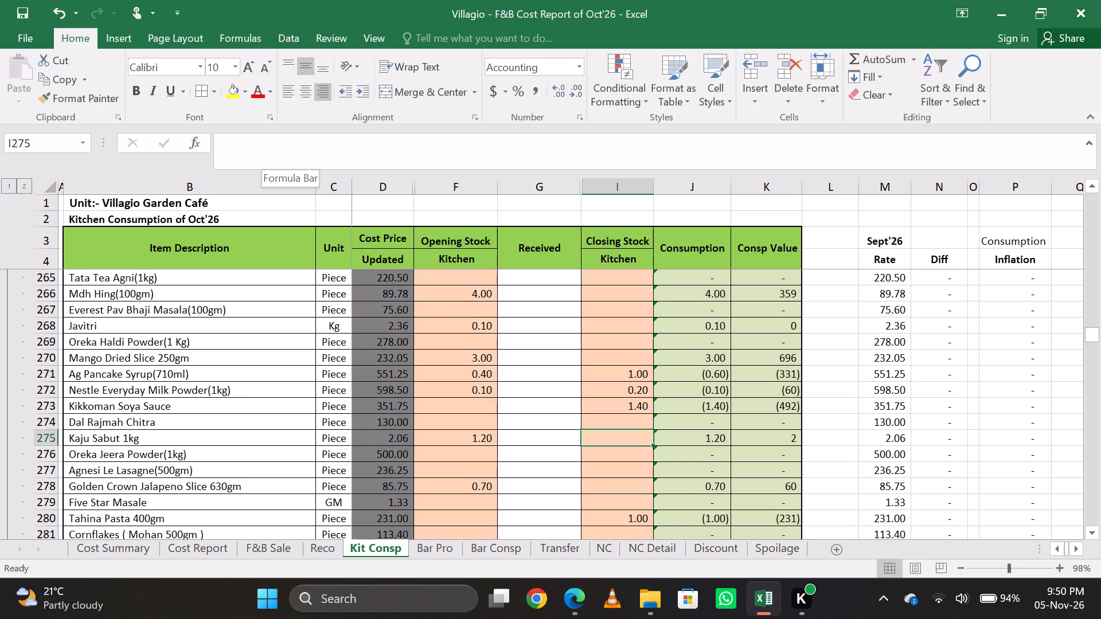
key("Up")
key("Up")
Search the sheet for "water" until Water Chesnut is reached and set its Closing Stock to =2+5.
key("ctrl+f")
key("BackSpace")
key("BackSpace")
key("BackSpace")
key("BackSpace")
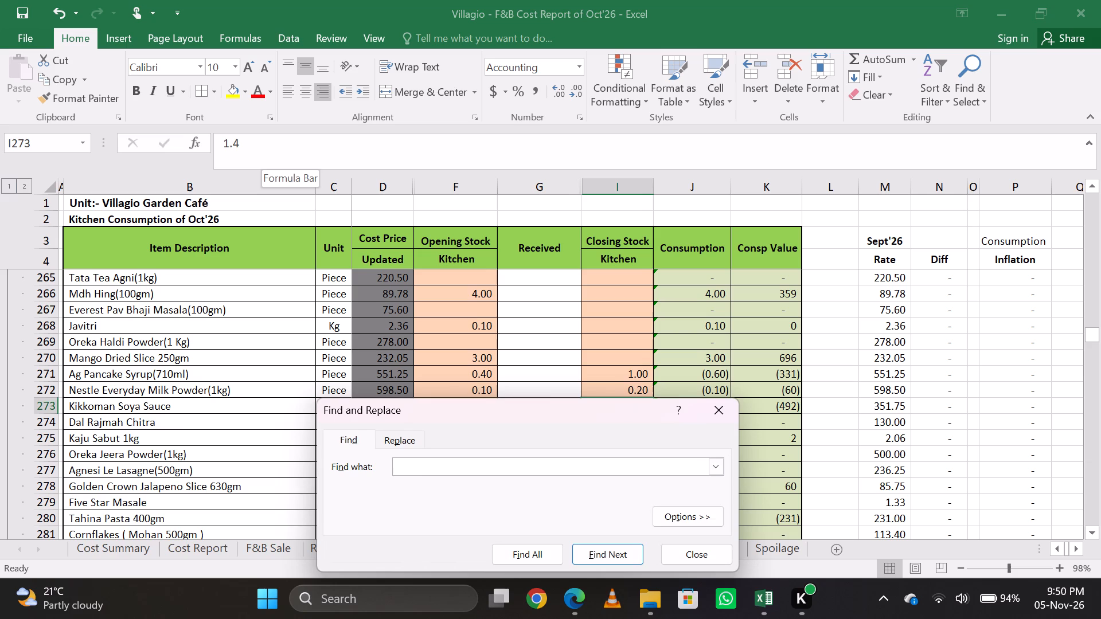
type("water")
key("space")
key("BackSpace")
key("c")
key("Return")
key("Return")
key("BackSpace")
key("Return")
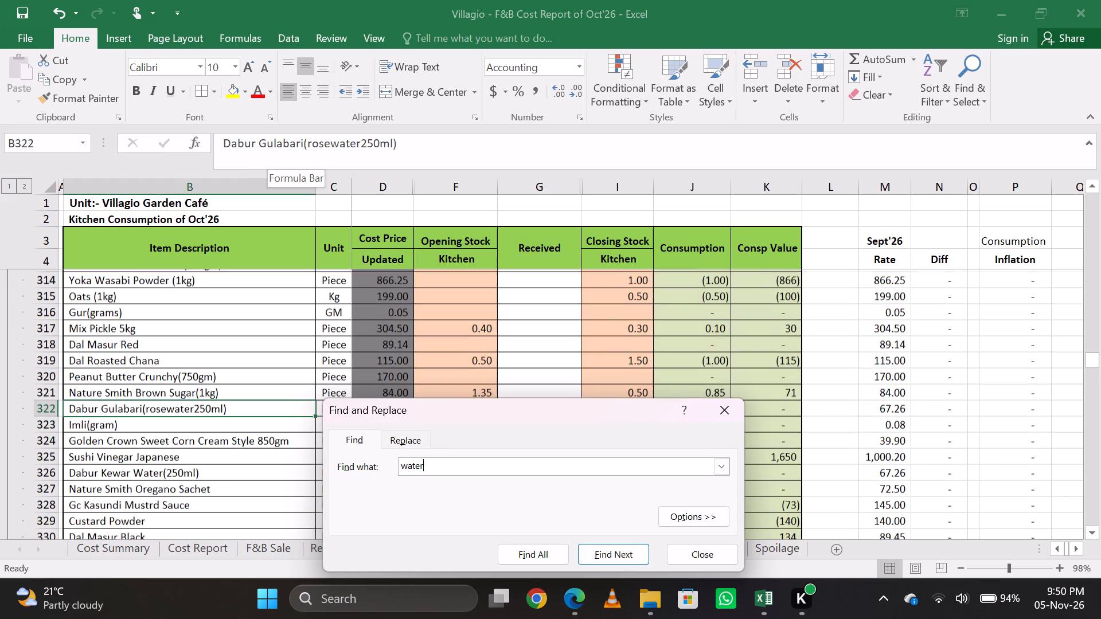
key("Escape")
key("Right")
key("Right")
key("ctrl+f")
key("Return")
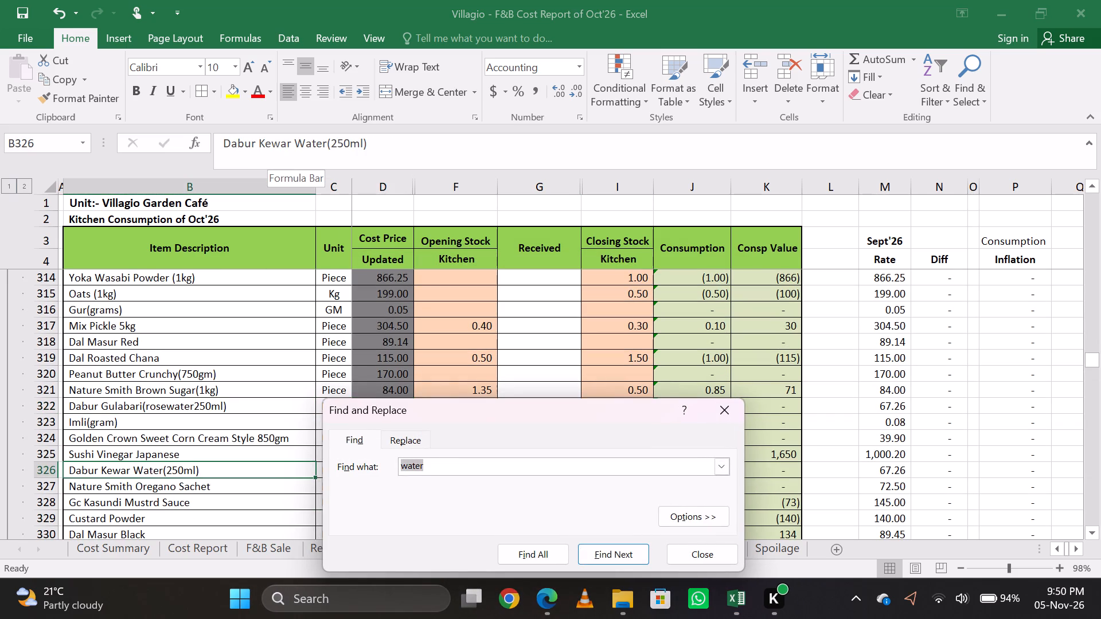
key("Return")
key("Return")
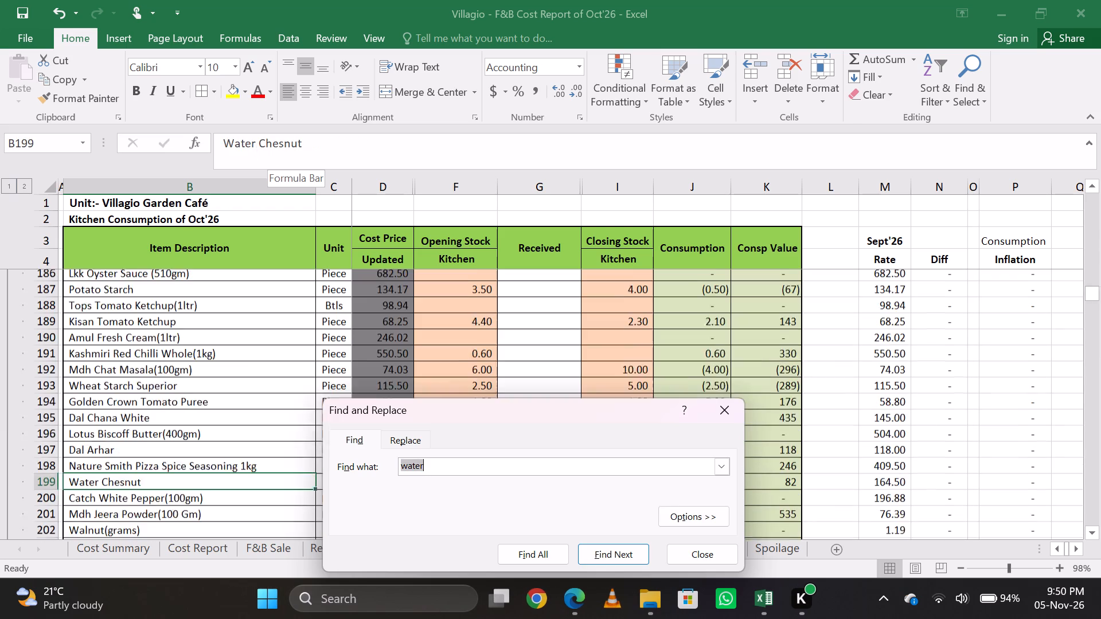
key("Escape")
key("Right")
key("Right")
key("Right")
key("Right")
key("Right")
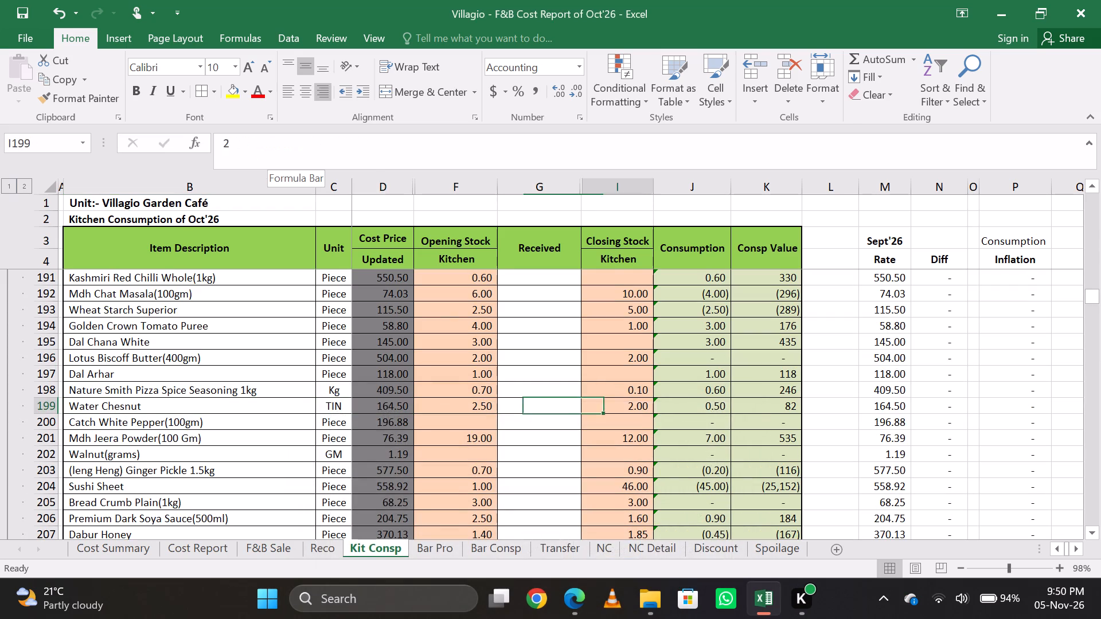
key("Right")
key("Left")
left_click(282, 152)
key("Left")
key("Left")
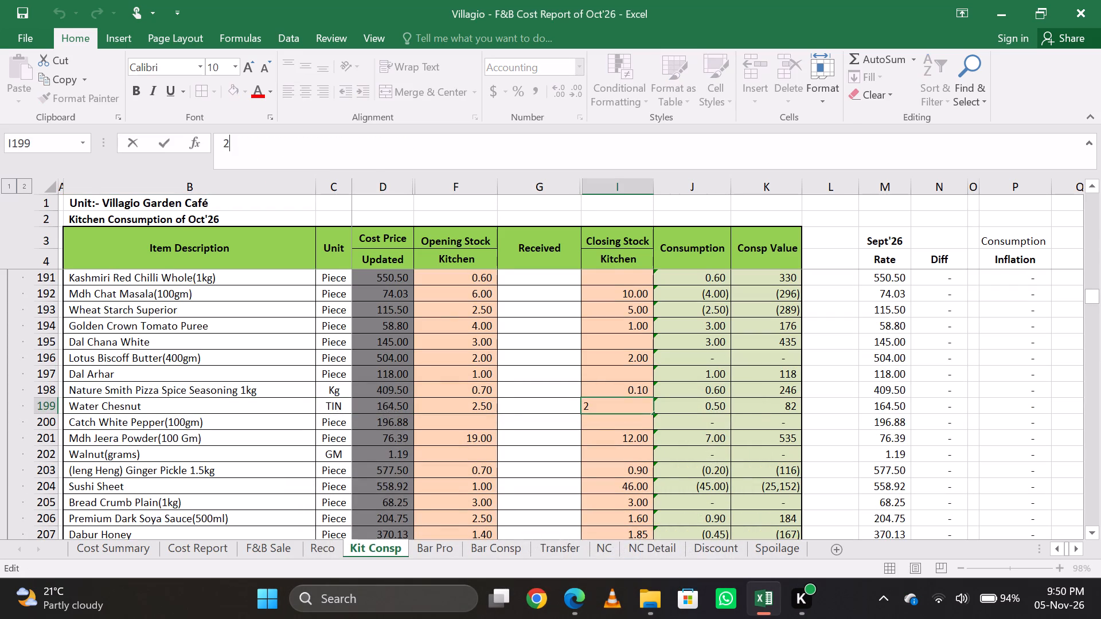
key("Left")
key("equal")
key("Right")
key("Right")
key("shift+plus")
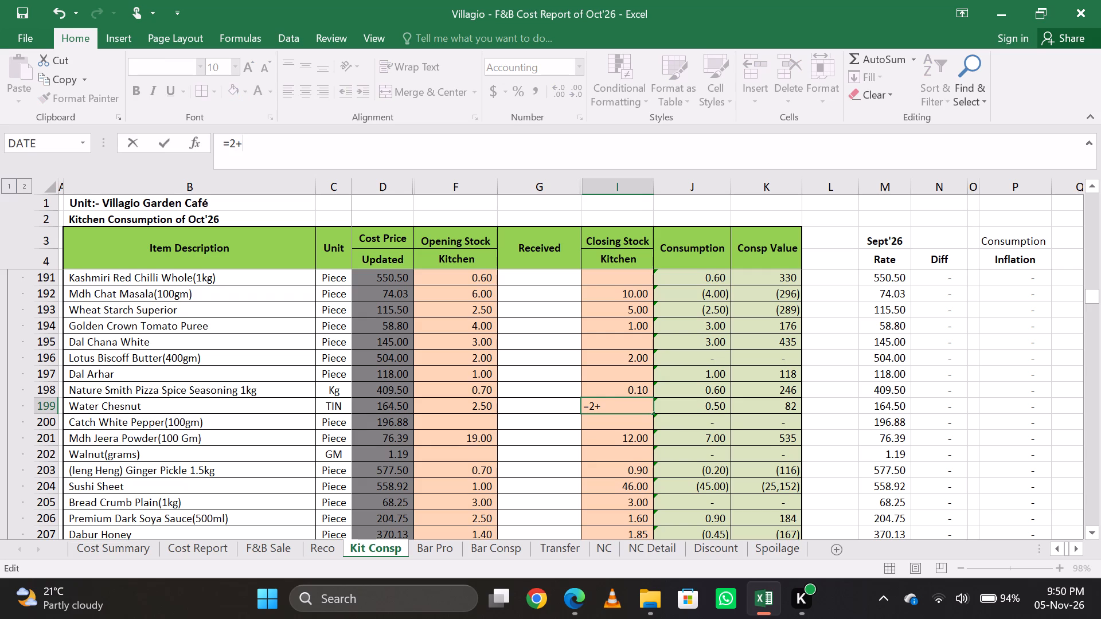
key("5")
key("Return")
Search the sheet for "pank" and the shorter term "pan", going through the matching items.
key("ctrl+f")
key("BackSpace")
key("BackSpace")
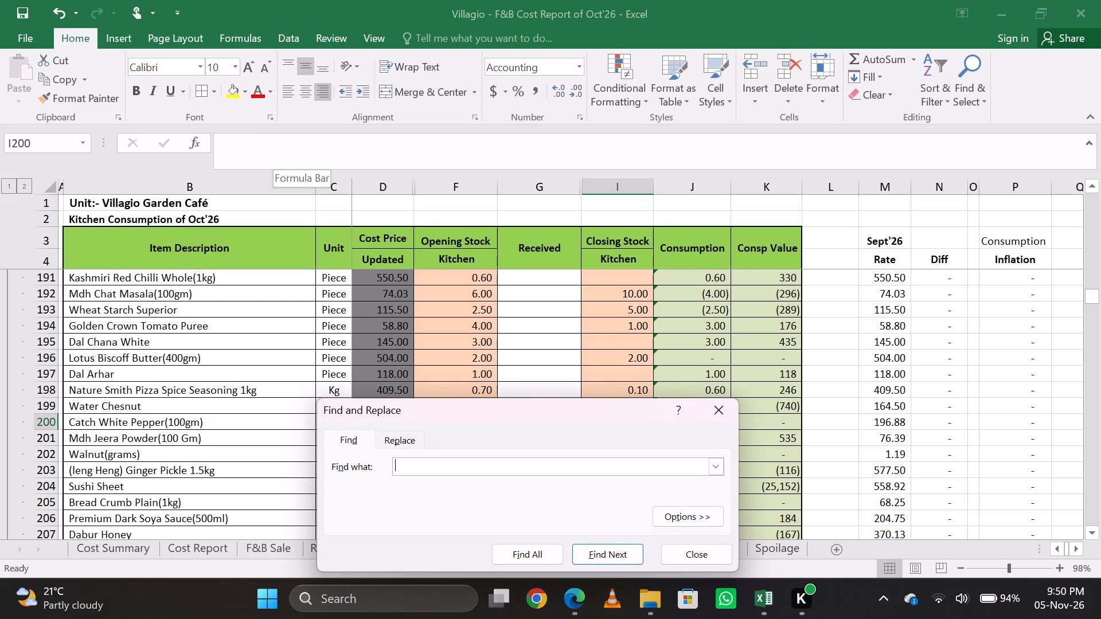
key("BackSpace")
type("pank")
key("Return")
key("Return")
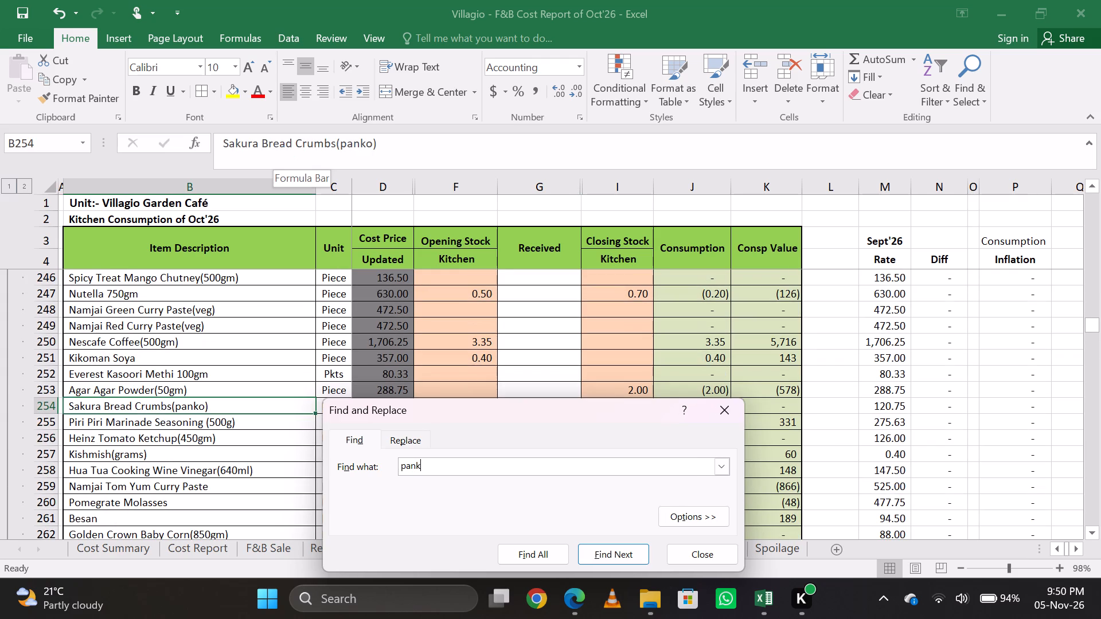
key("Return")
key("Return")
key("BackSpace")
key("Return")
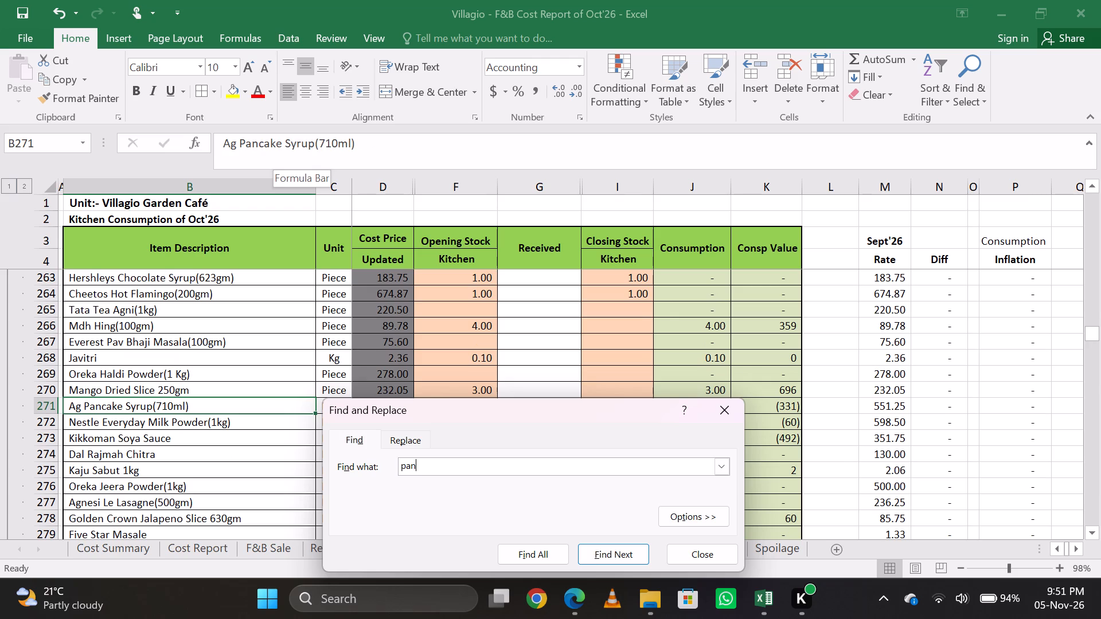
key("Return")
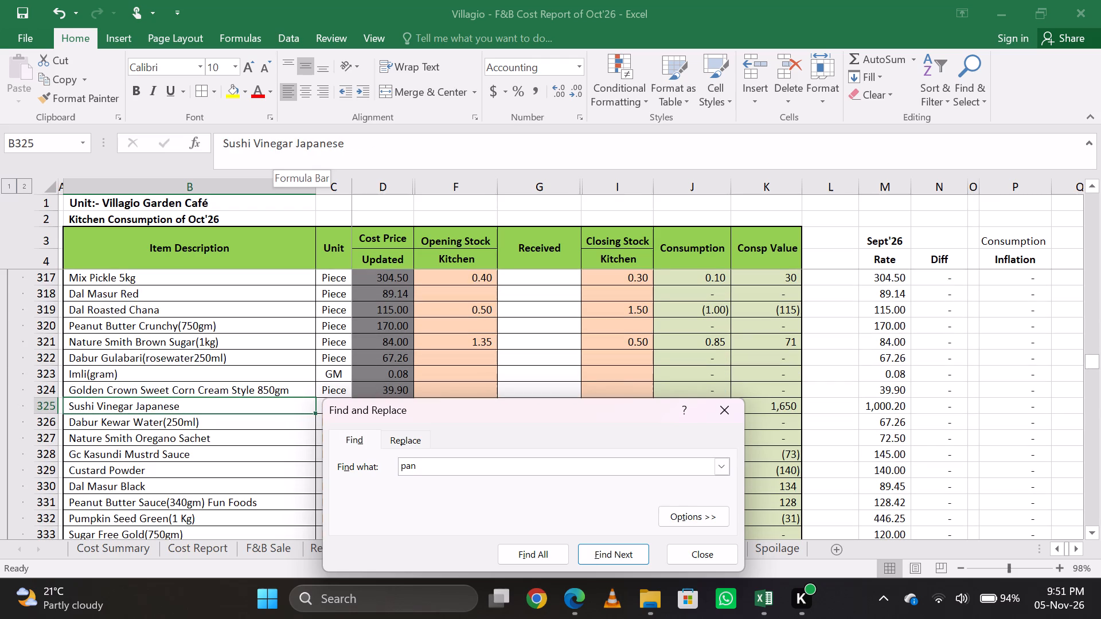
key("Return")
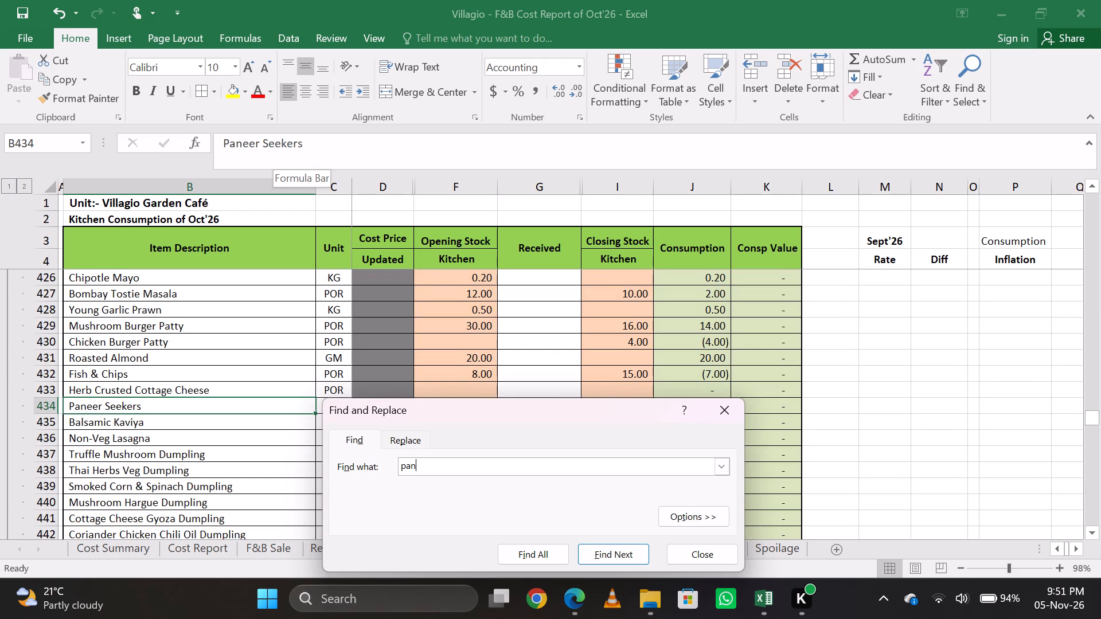
key("Return")
key("Return")
key("Return")
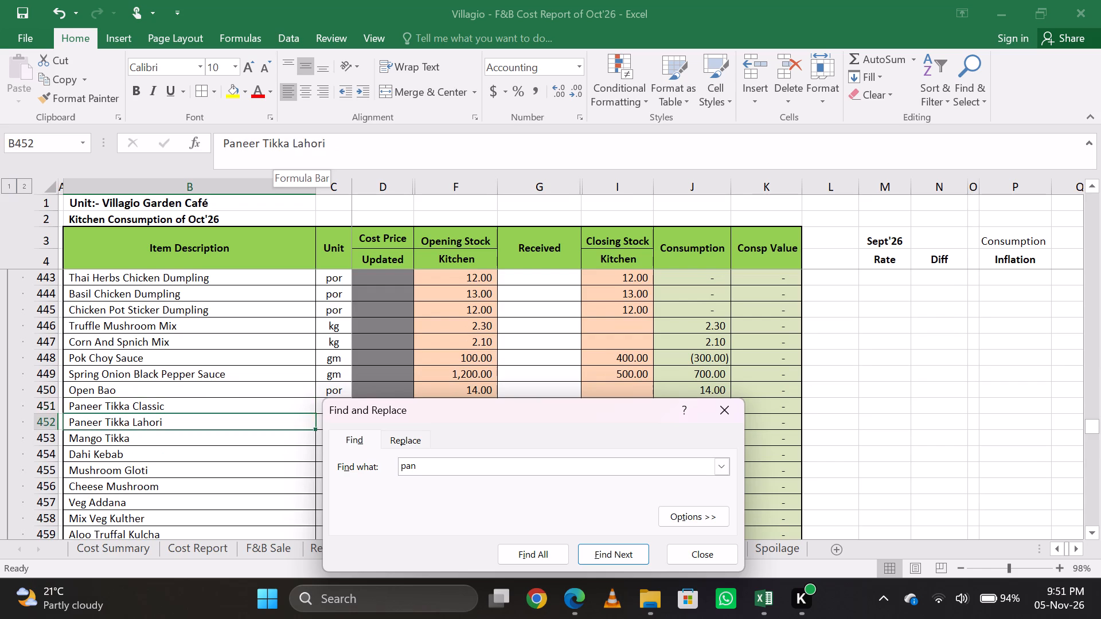
key("Return")
key("Return")
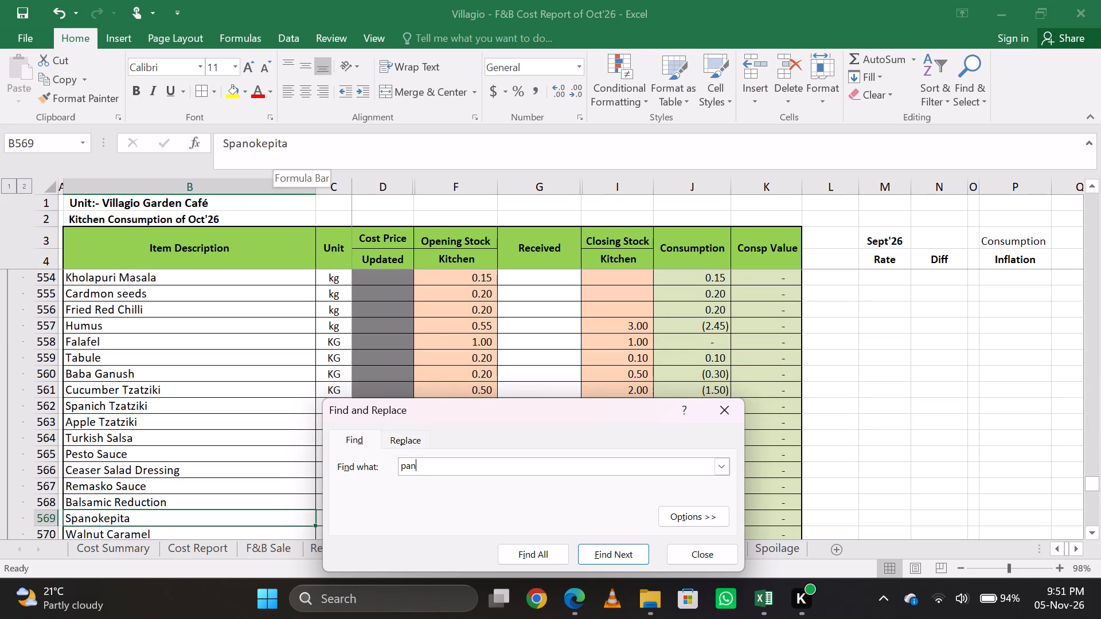
key("Return")
key("Return")
key("Return")
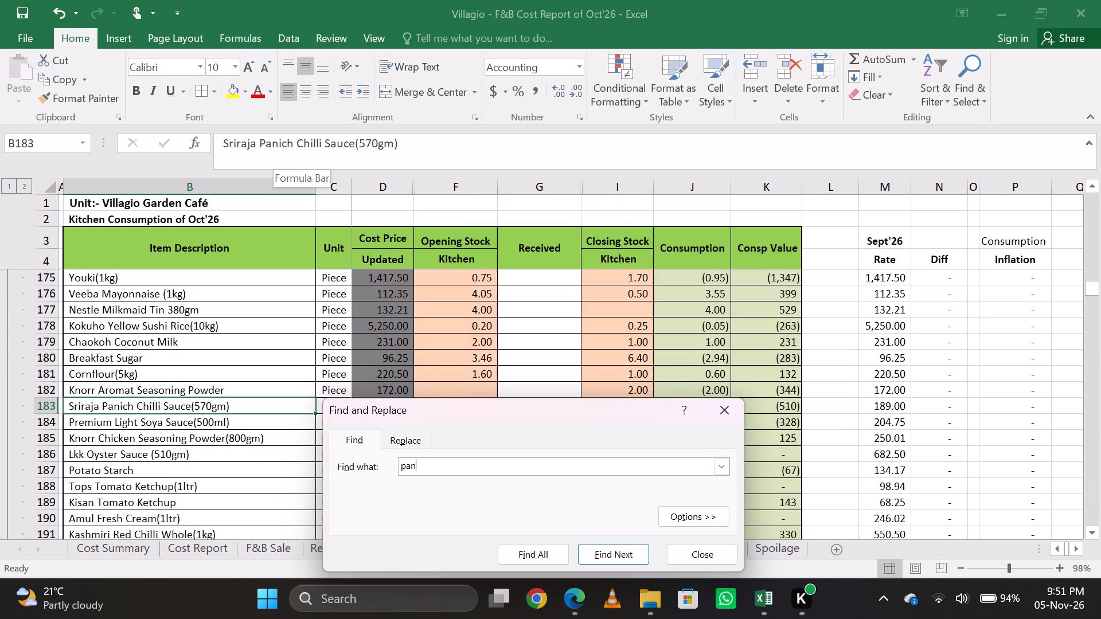
key("Return")
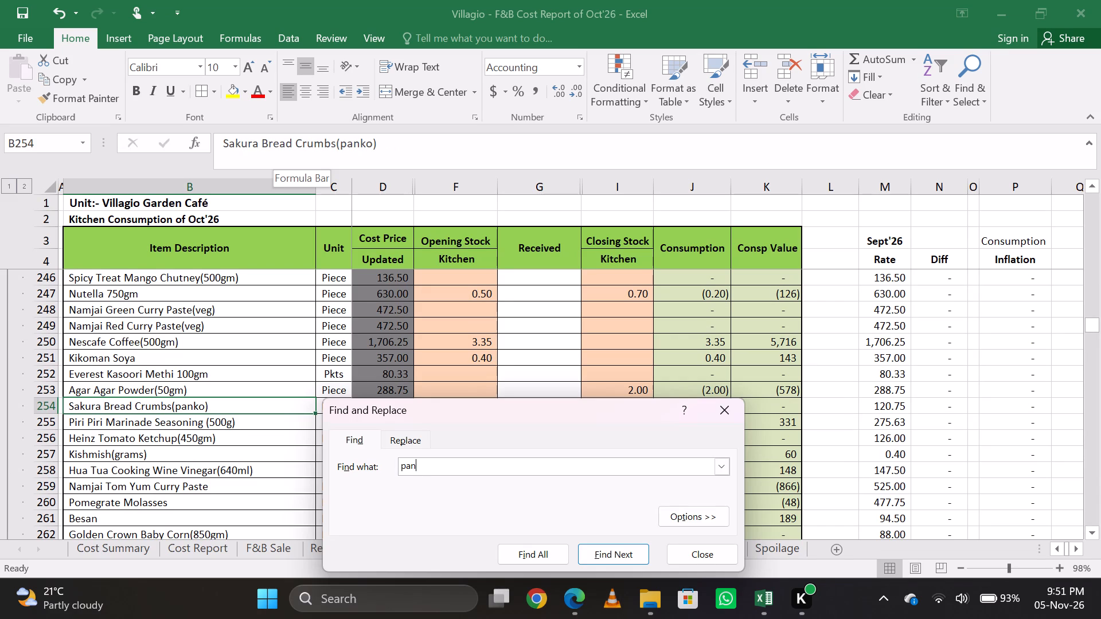
Find Mizkan Vinegar(1.8ltr) by searching "miz" and set its Closing Stock to =0.1+1+.1.
key("BackSpace")
key("BackSpace")
key("BackSpace")
key("BackSpace")
type("miz")
key("Return")
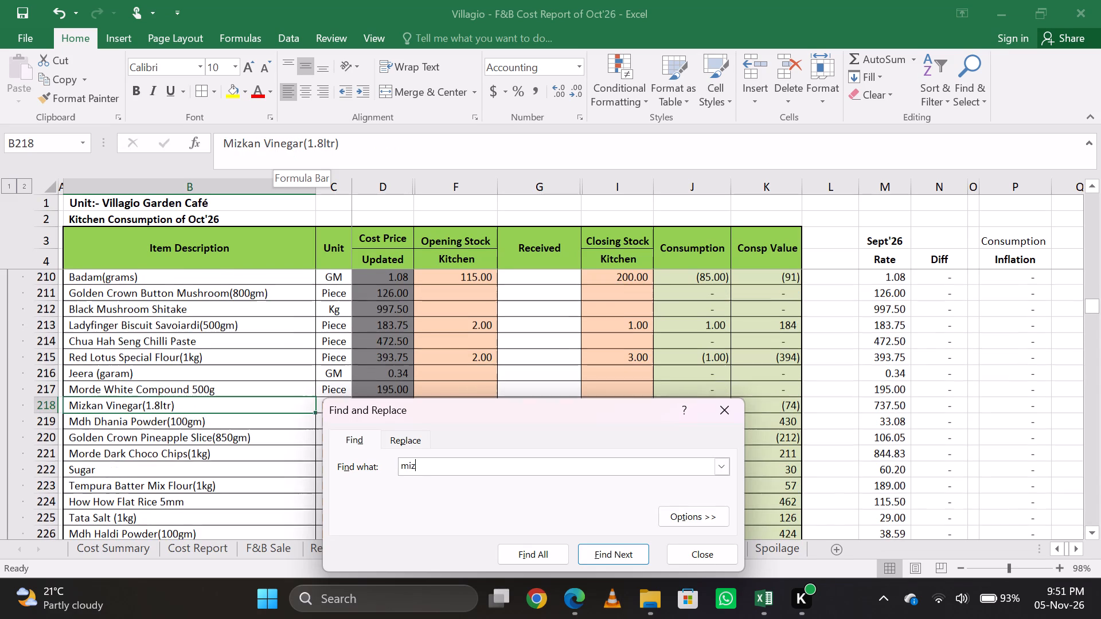
key("Escape")
key("Right")
key("Right")
key("Right")
key("Right")
key("Right")
key("Right")
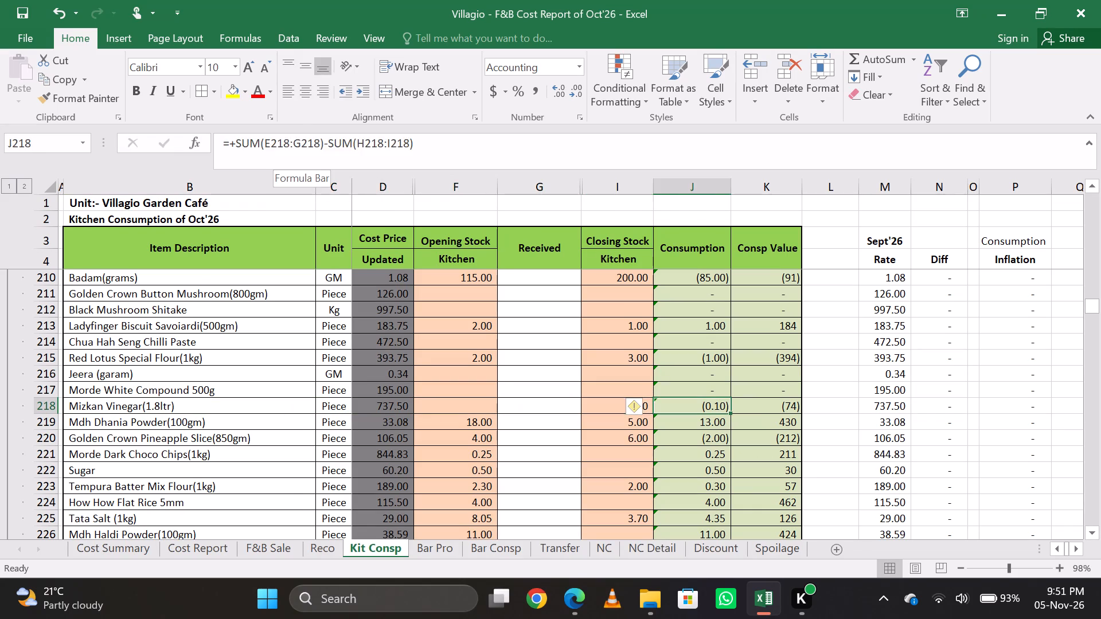
key("Left")
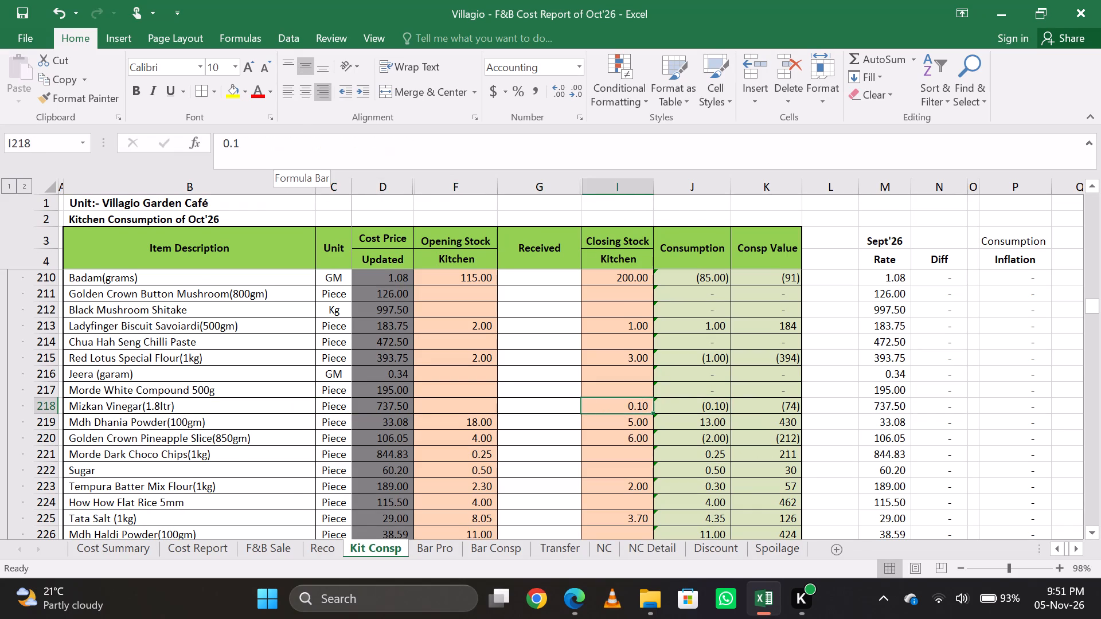
left_click(288, 152)
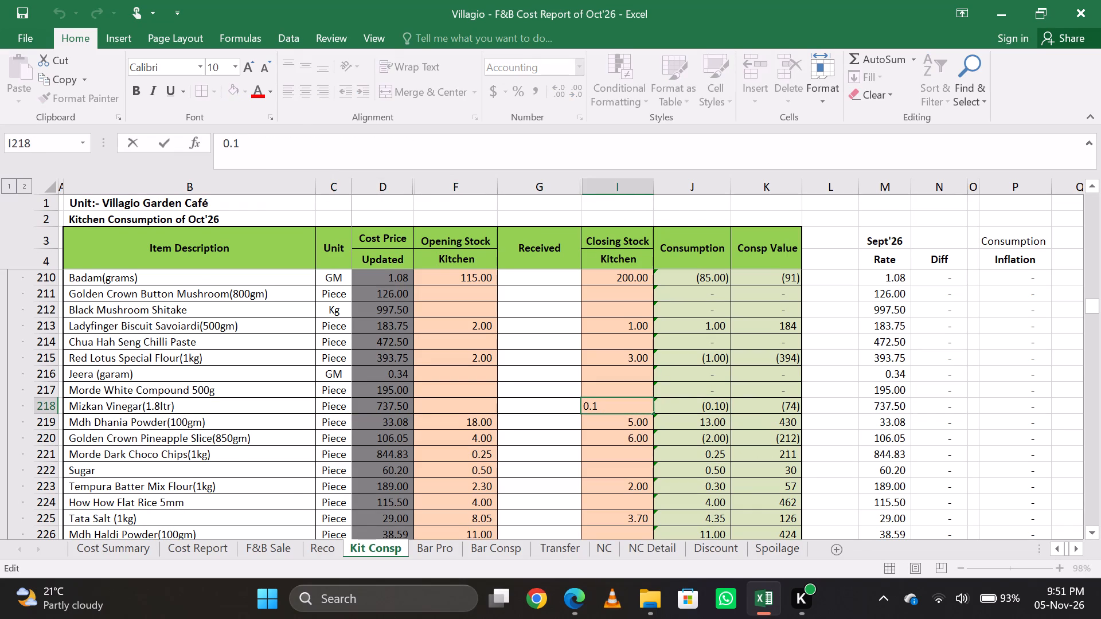
key("shift+plus")
key("Left")
key("Left")
key("Left")
key("Left")
key("Left")
key("Left")
key("Left")
key("Left")
key("Left")
key("Left")
key("Left")
key("equal")
key("Right")
key("Right")
key("Right")
key("Right")
key("Right")
key("Right")
key("Right")
key("Right")
key("Right")
key("Right")
key("Right")
key("Right")
key("Right")
key("Right")
key("Right")
key("Right")
key("Right")
key("Right")
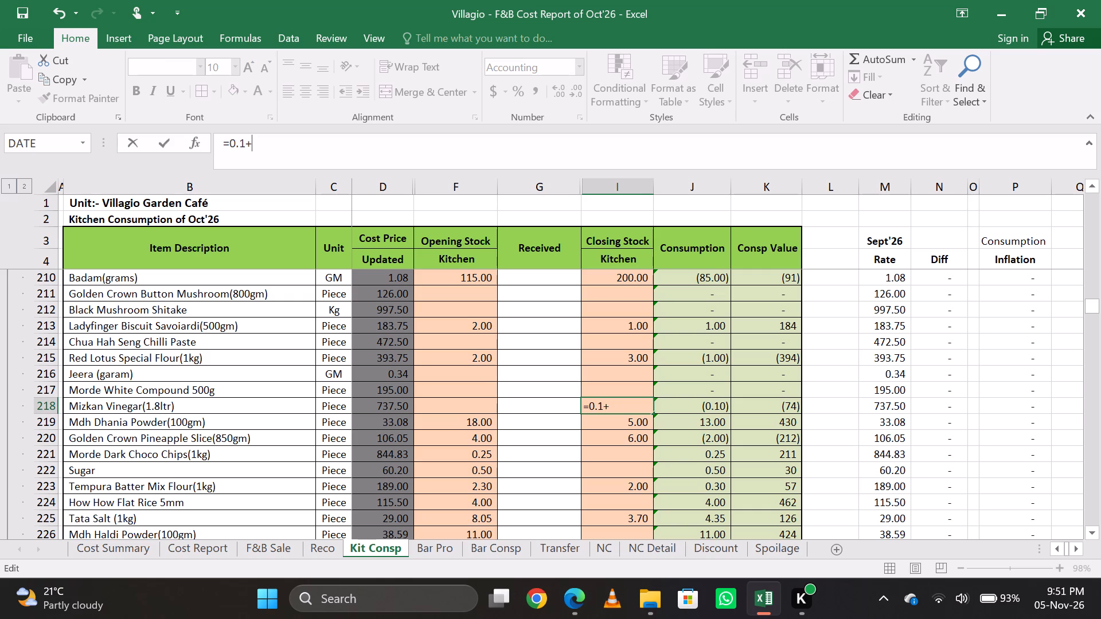
type("1.6")
key("BackSpace")
key("BackSpace")
key("BackSpace")
key("BackSpace")
key("shift+plus")
key("period")
key("BackSpace")
key("1")
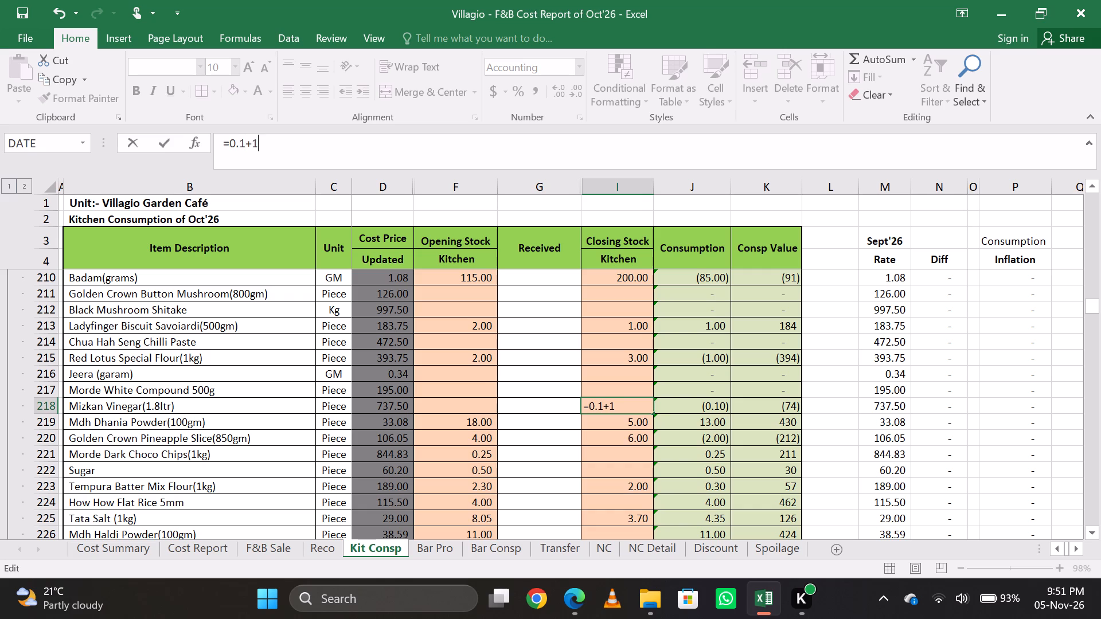
type("+.1")
key("Return")
key("Up")
key("Down")
key("Up")
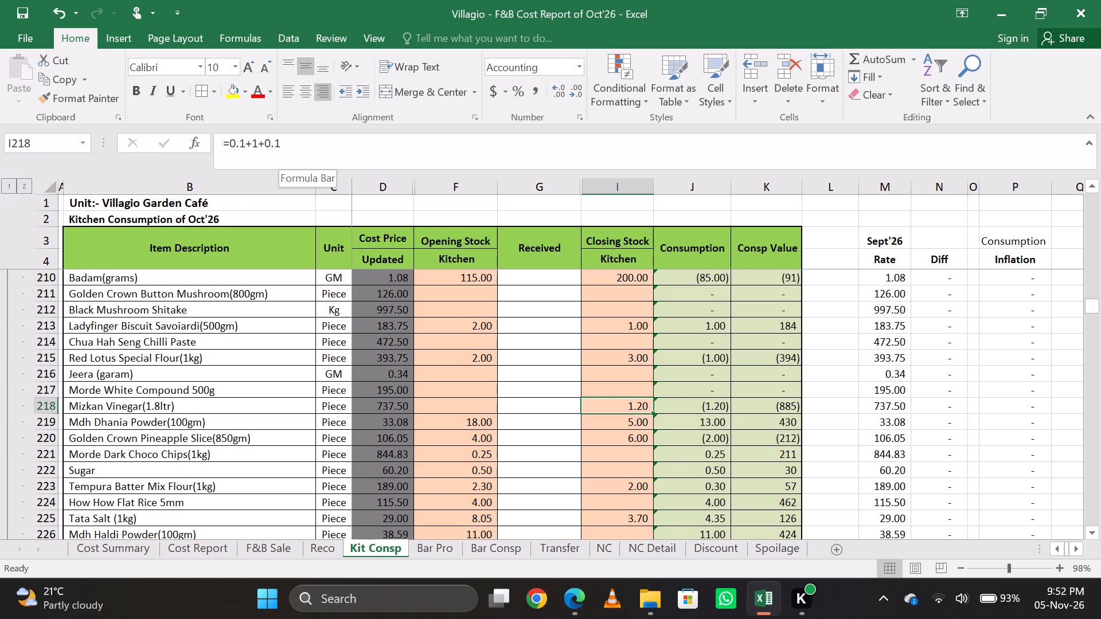
Change the Closing Stock formula of Mizkan Vinegar(1.8ltr) to =0.1+.9.
left_click(300, 145)
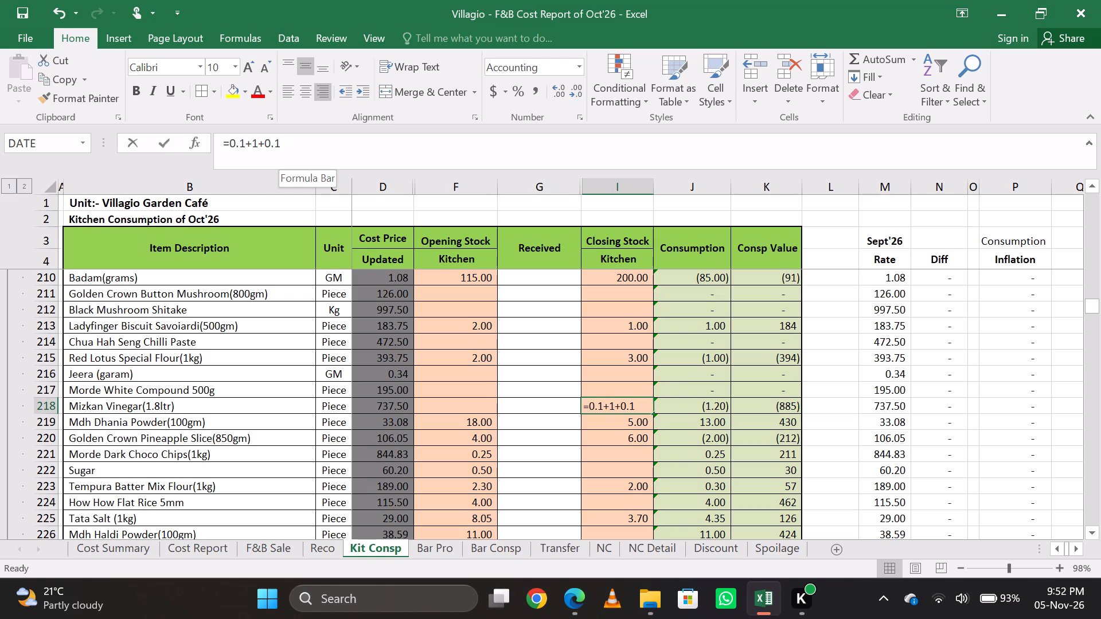
key("BackSpace")
key("BackSpace")
key("BackSpace")
key("BackSpace")
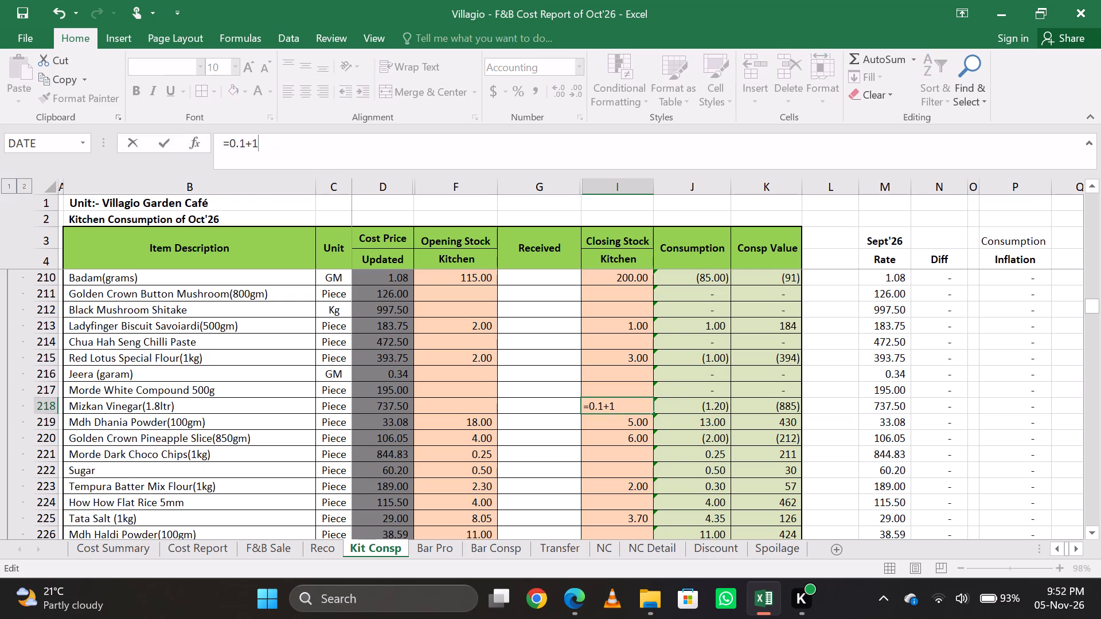
key("BackSpace")
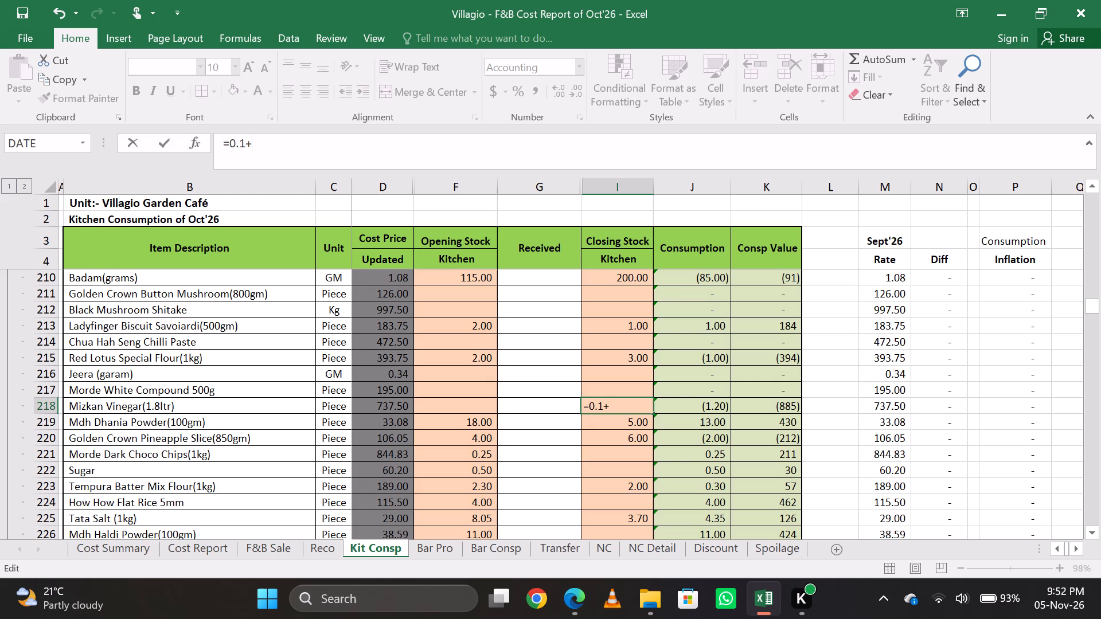
type(".9")
key("Return")
key("Up")
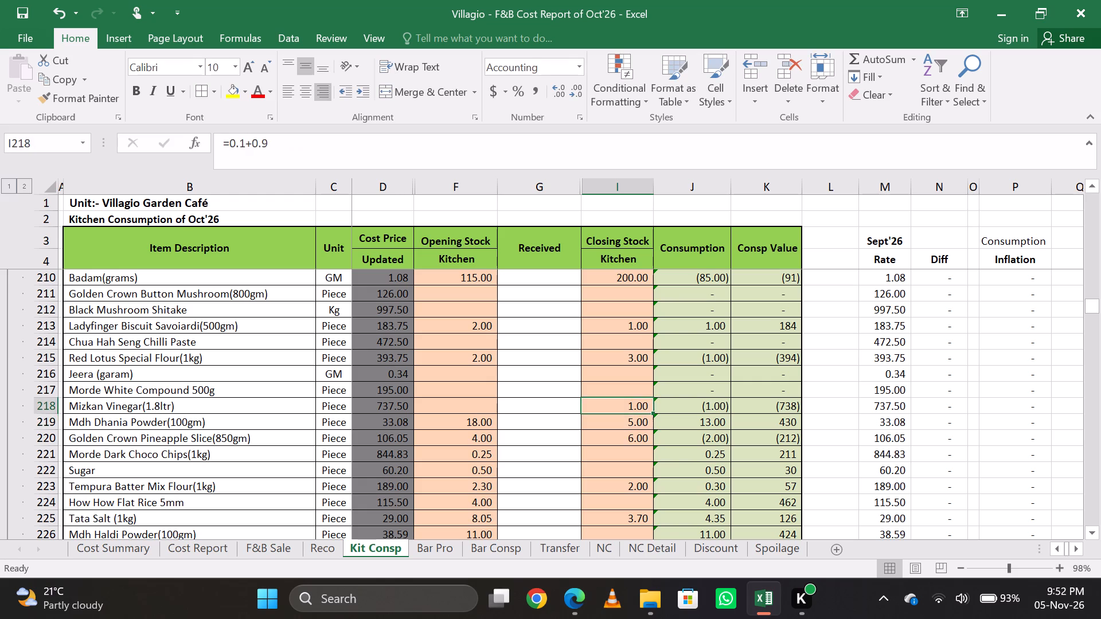
key("Down")
key("Up")
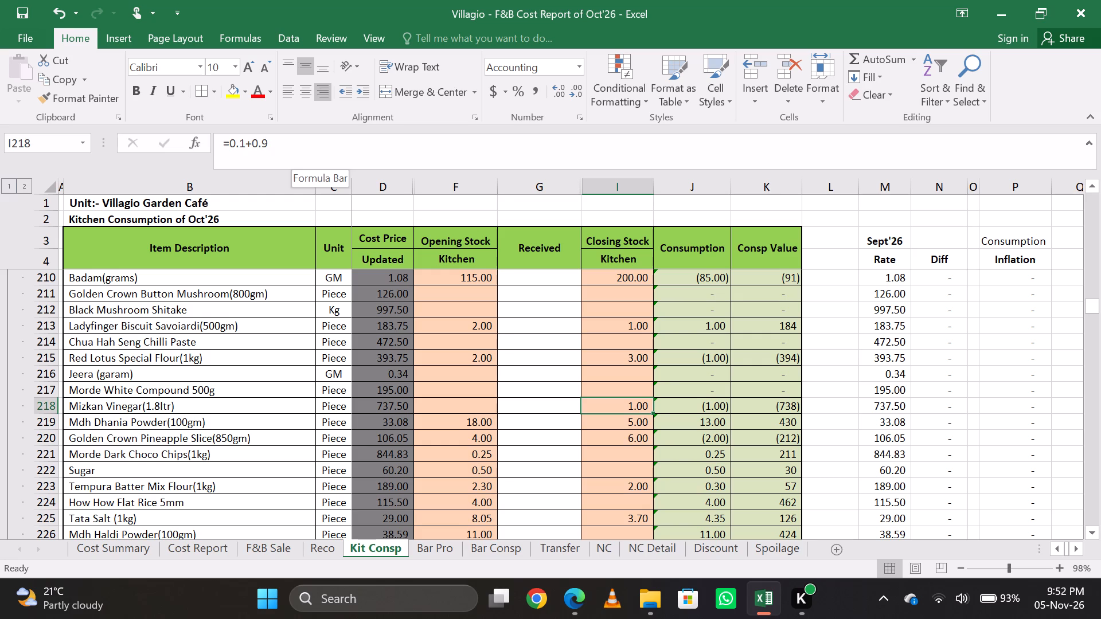
Find Sakura Cooking Vinegar(mirin 1.8ltr) by searching "miri" and set its Closing Stock to =1+.4.
key("ctrl+f")
type("miri")
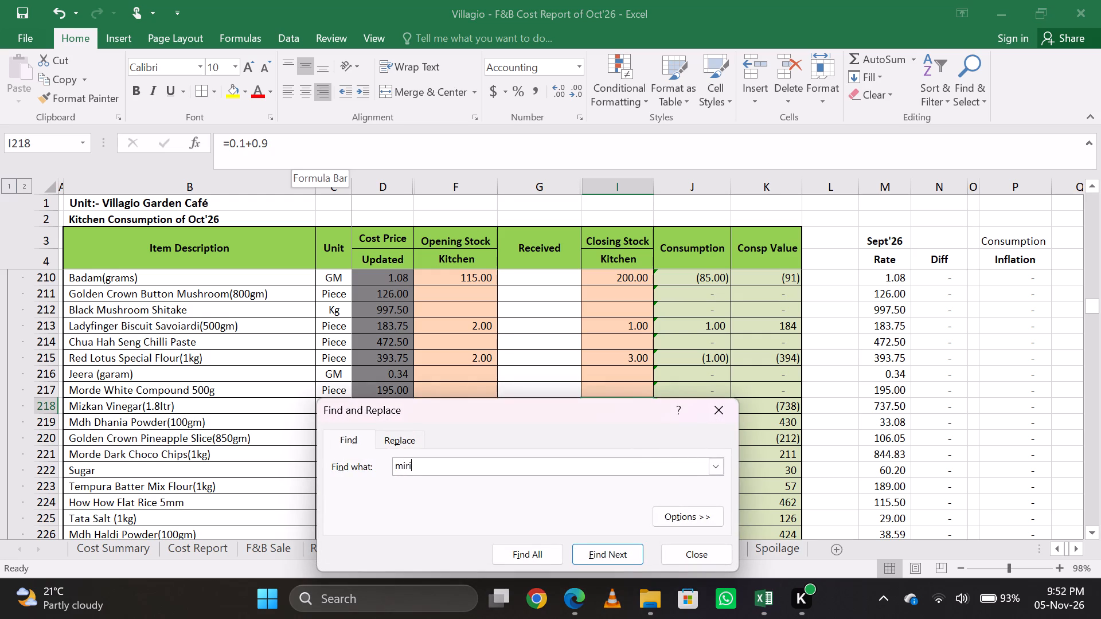
key("Return")
key("Escape")
key("Right")
key("Right")
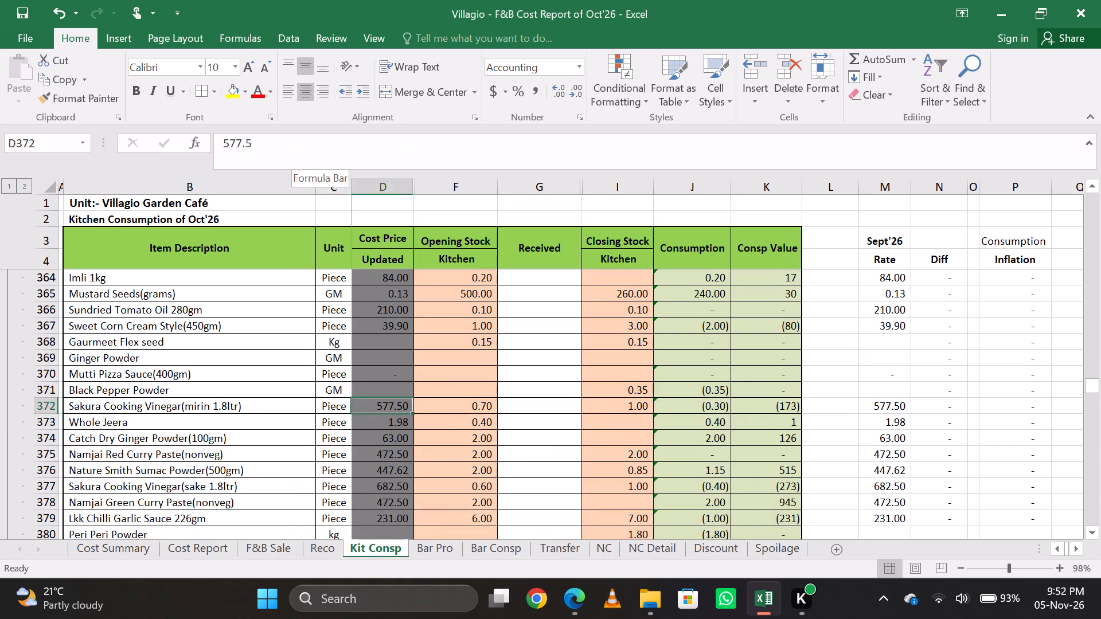
key("Right")
key("Right")
key("Right")
left_click(306, 145)
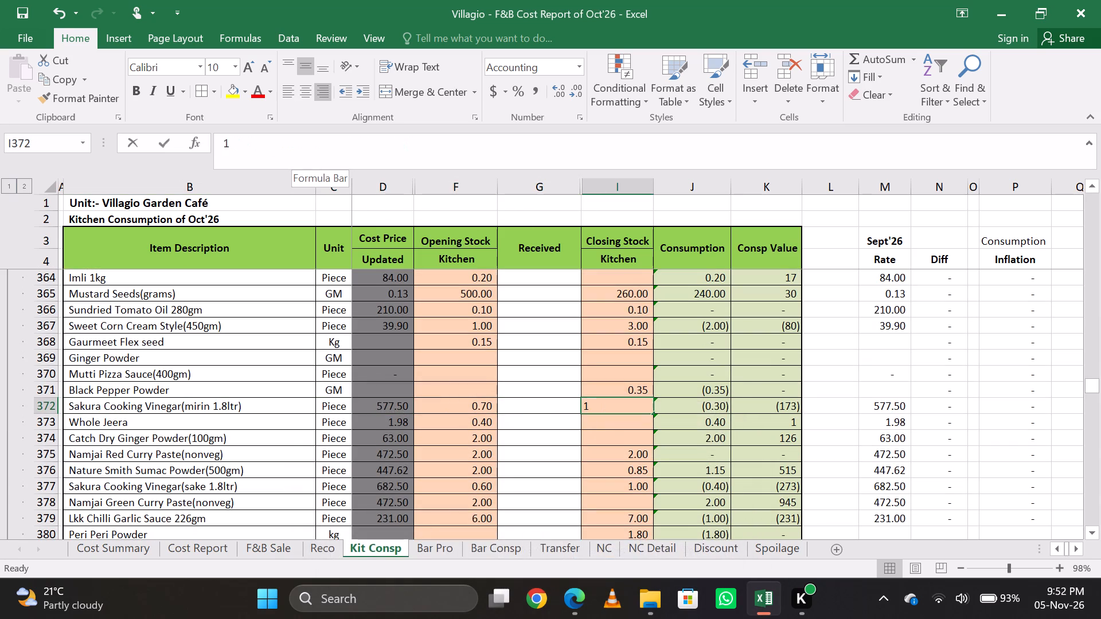
key("shift+plus")
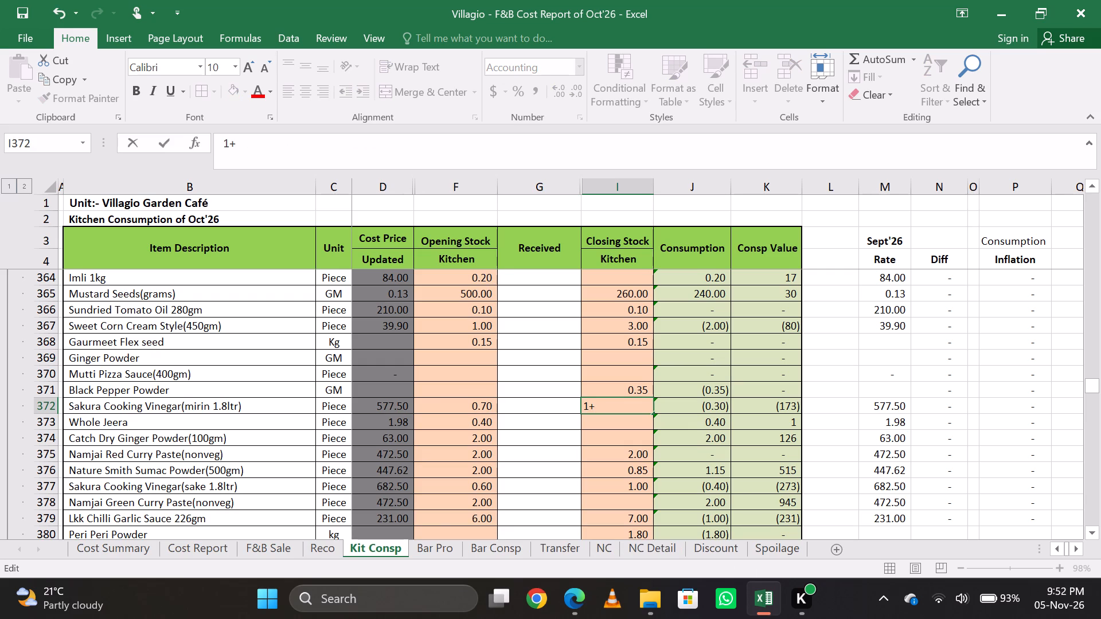
key("Left")
key("Left")
key("Left")
key("Left")
key("Left")
key("Left")
key("Left")
key("Left")
key("Left")
key("Left")
key("Left")
key("Left")
key("Left")
key("equal")
key("Right")
key("Right")
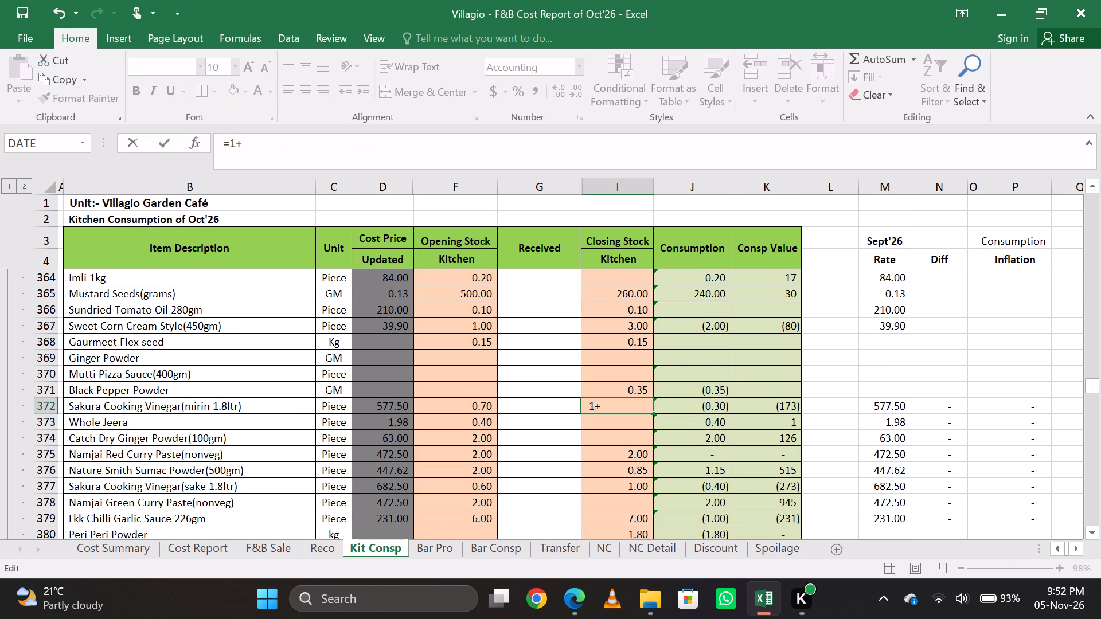
key("Right")
type(".4")
key("Return")
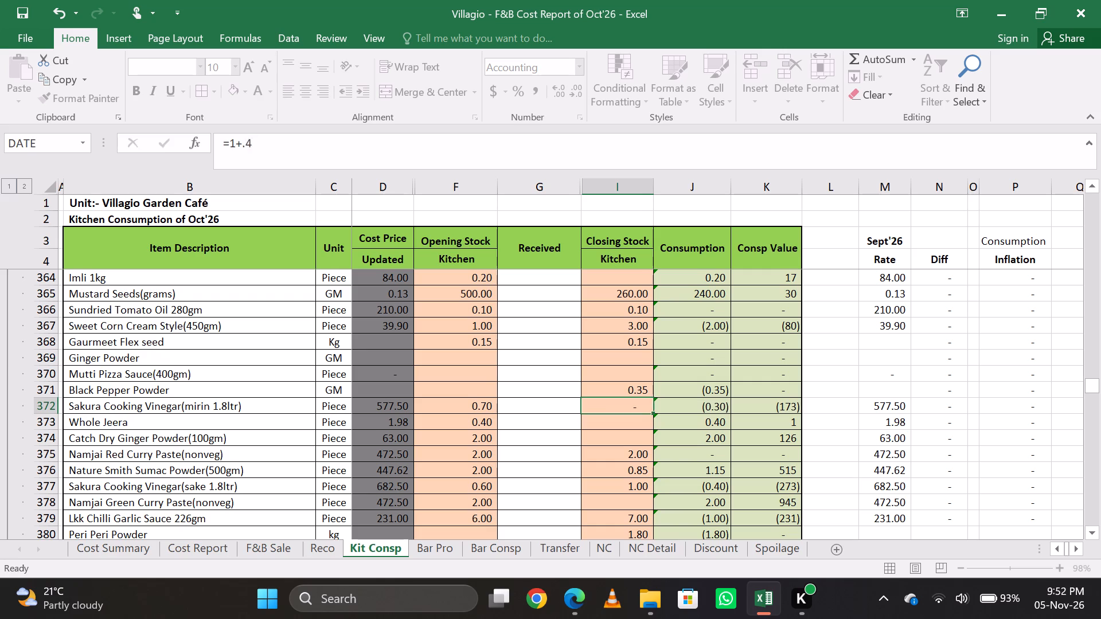
key("Up")
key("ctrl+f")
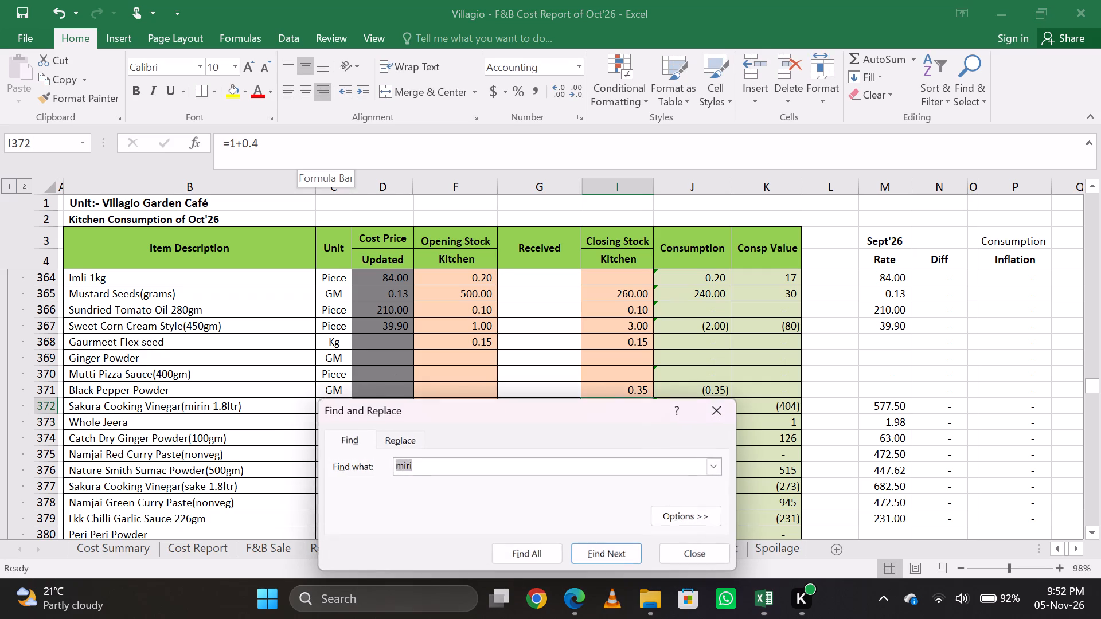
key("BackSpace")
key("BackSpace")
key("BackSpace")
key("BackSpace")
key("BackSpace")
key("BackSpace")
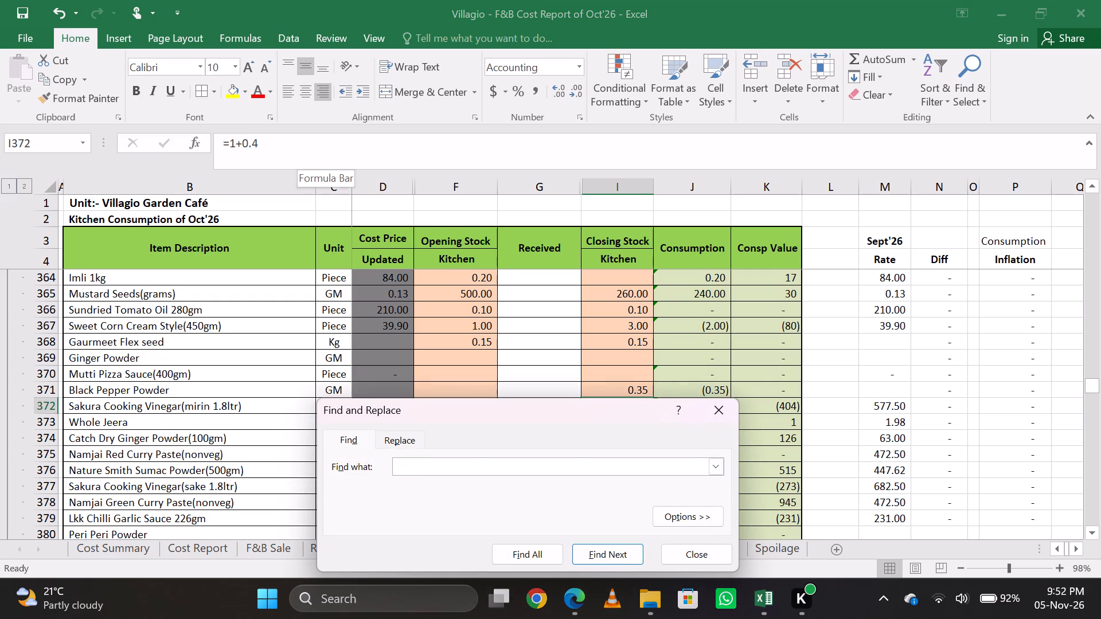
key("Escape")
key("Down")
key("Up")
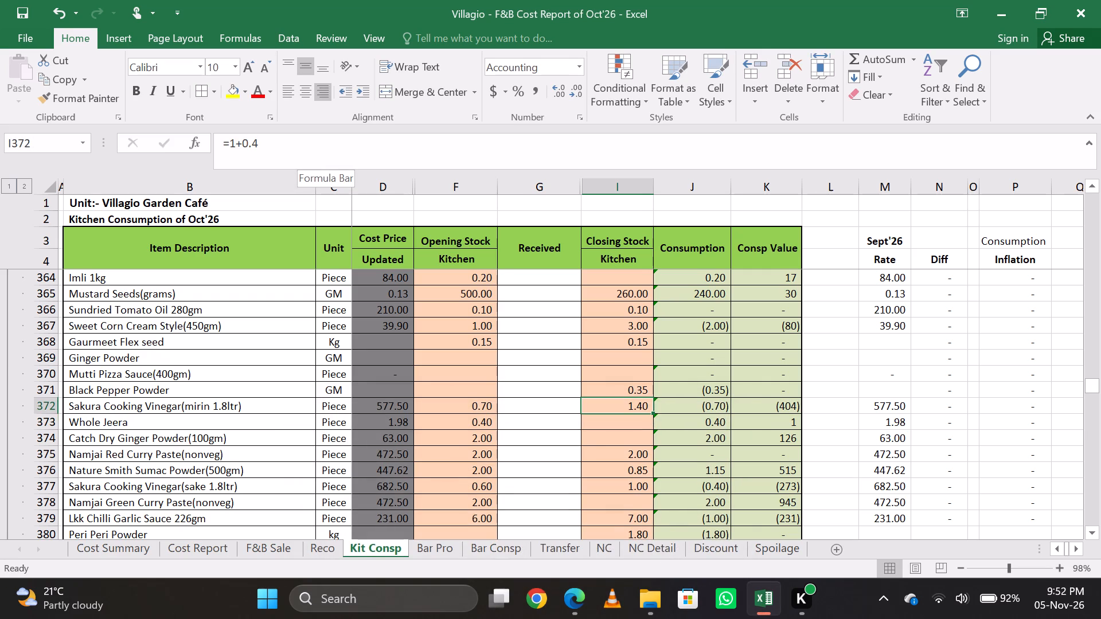
Find Sakura Cooking Vinegar(sake 1.8ltr) by searching "sakura" and set its Closing Stock to =1+.3.
key("ctrl+f")
type("sakura")
key("Return")
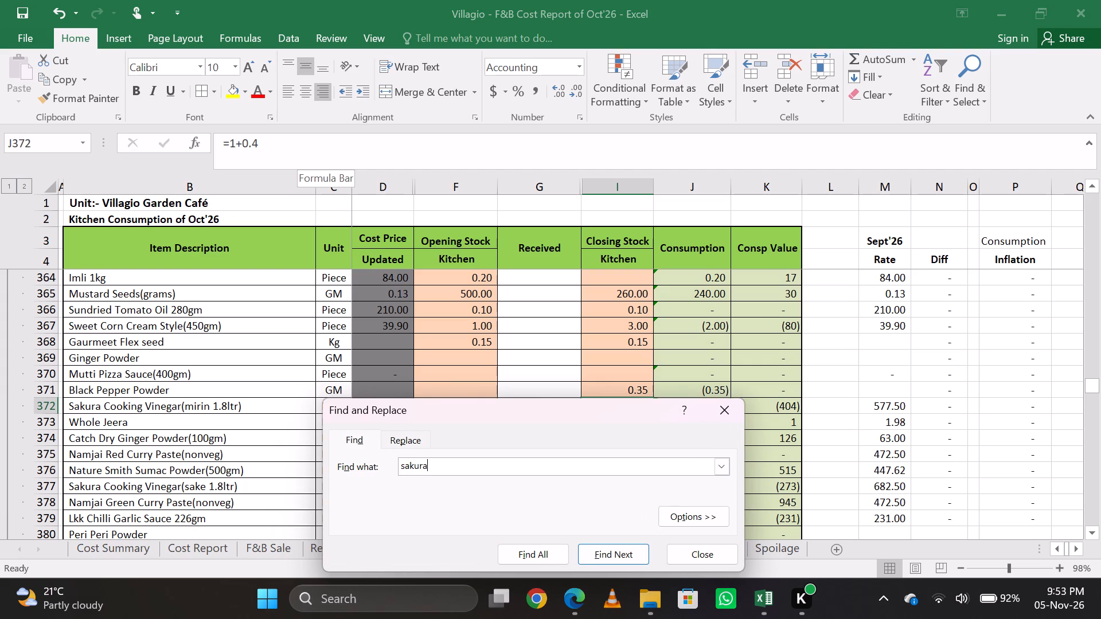
key("Escape")
key("Right")
key("Right")
key("Right")
key("Right")
key("Right")
key("Right")
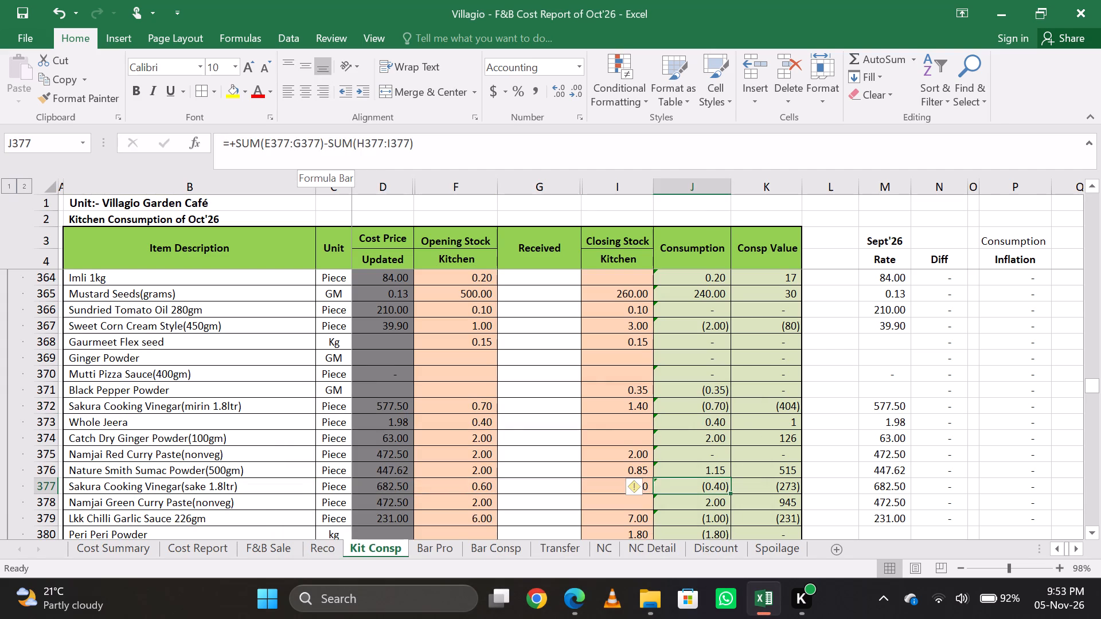
key("Left")
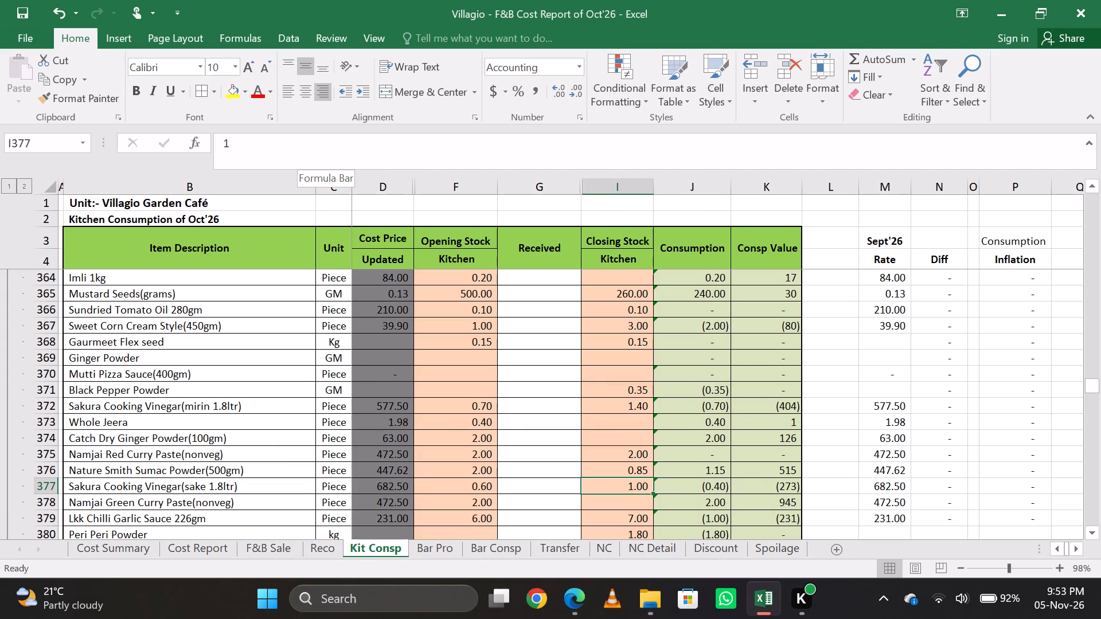
left_click(318, 145)
key("Left")
key("equal")
key("Right")
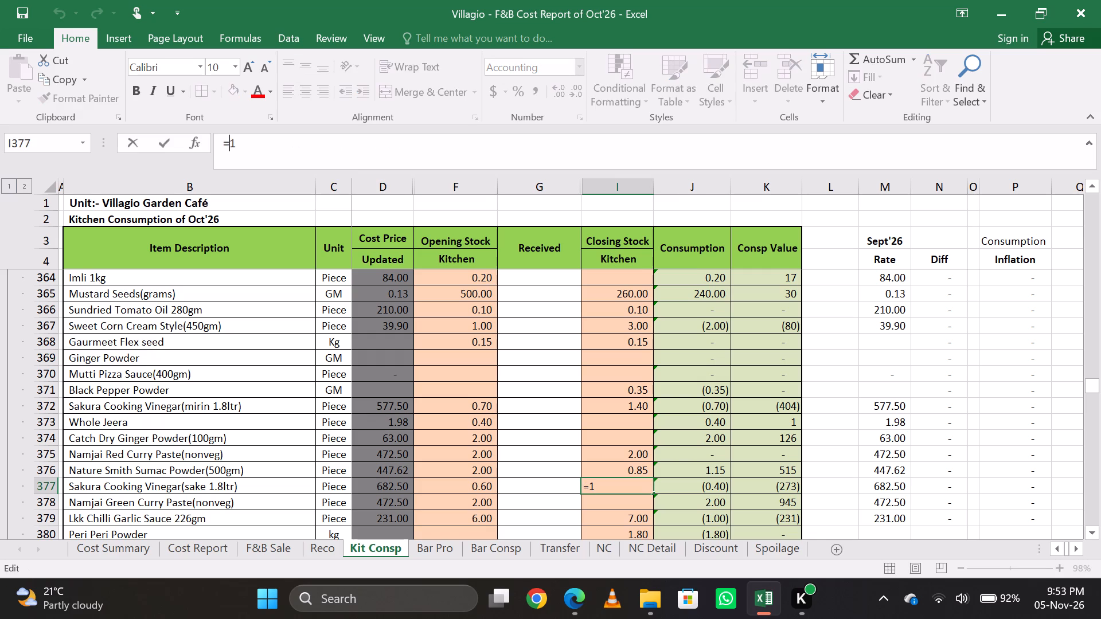
key("Right")
key("shift+plus")
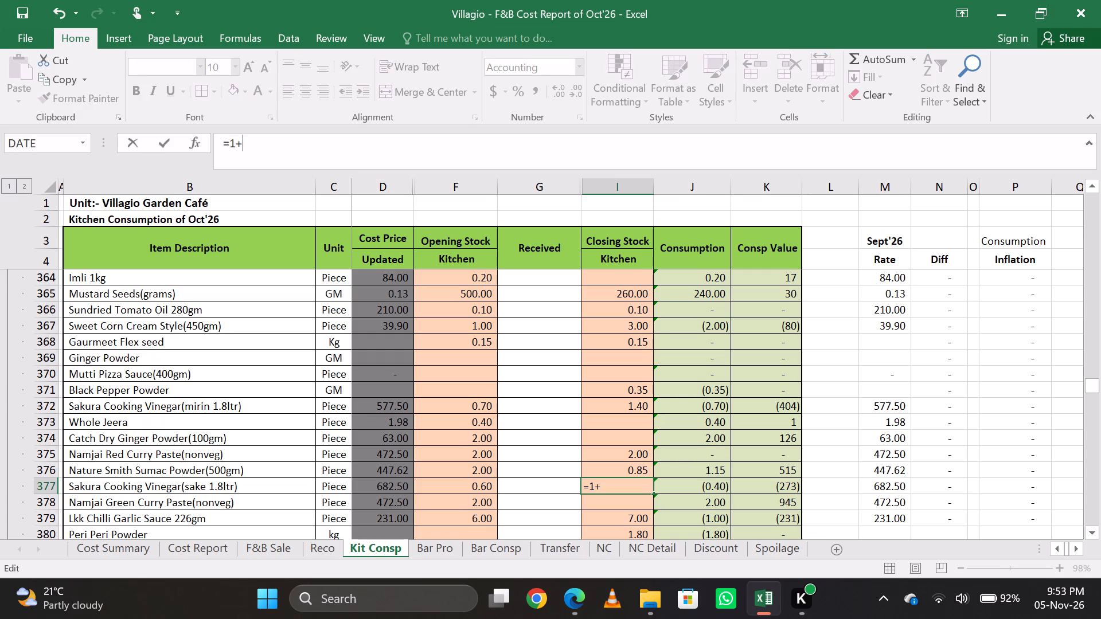
key("period")
key("3")
key("Return")
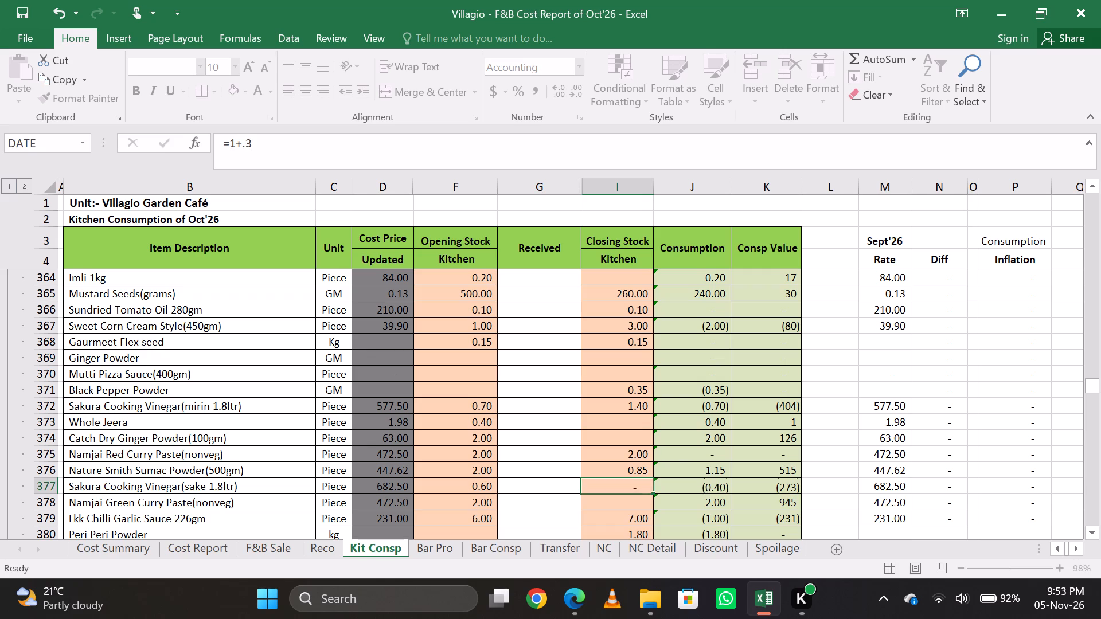
key("Up")
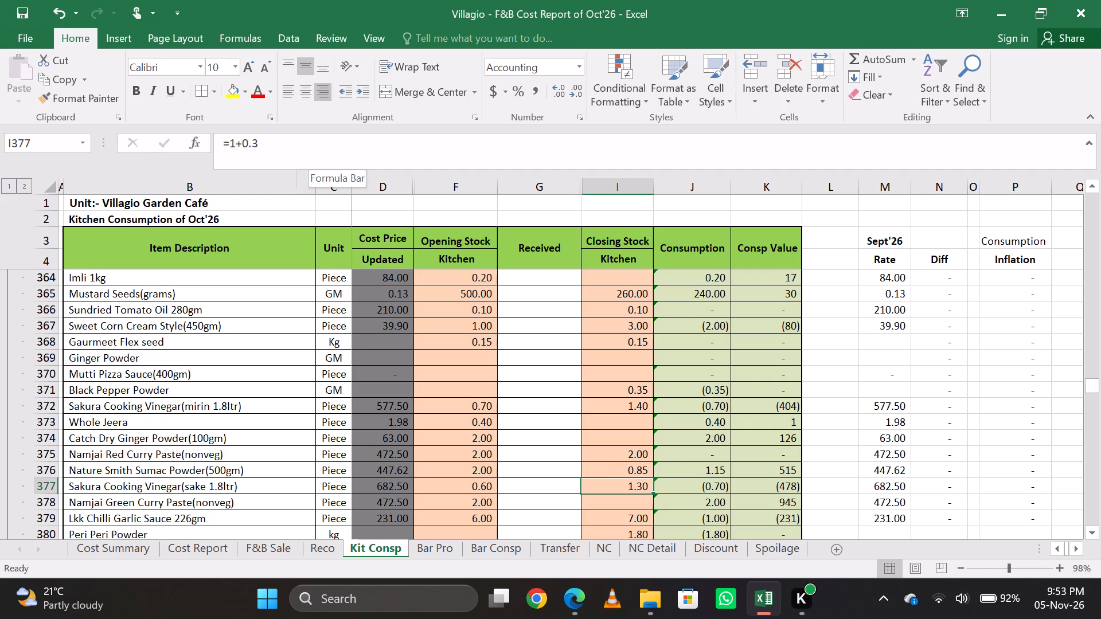
Change the Closing Stock formula of Sakura Cooking Vinegar(sake 1.8ltr) to =1+0.8.
left_click(318, 145)
key("BackSpace")
key("8")
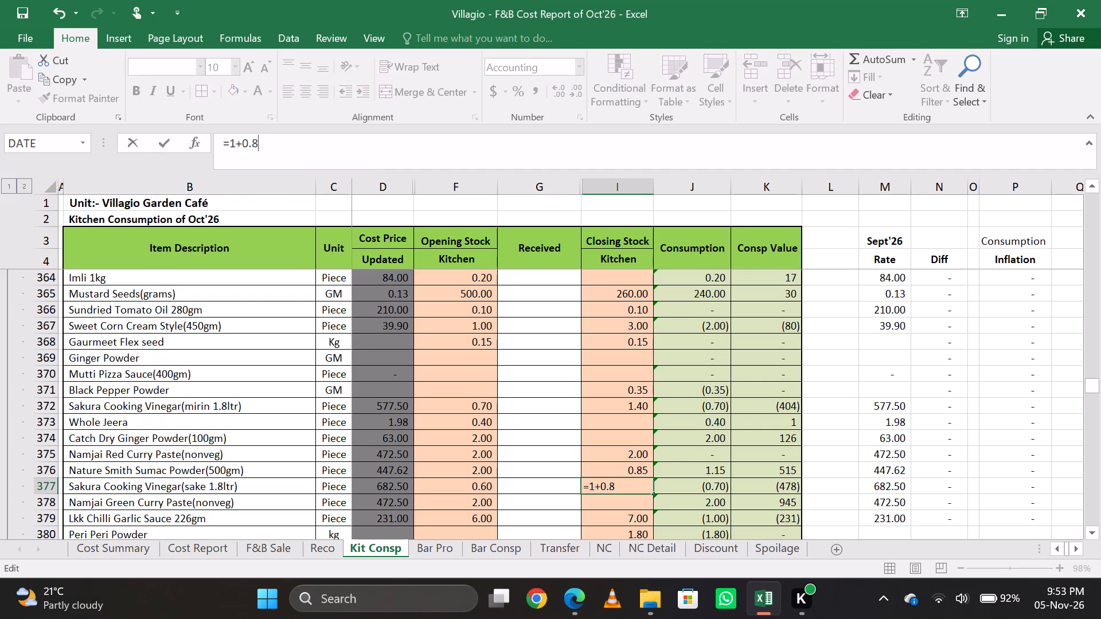
key("Return")
key("Up")
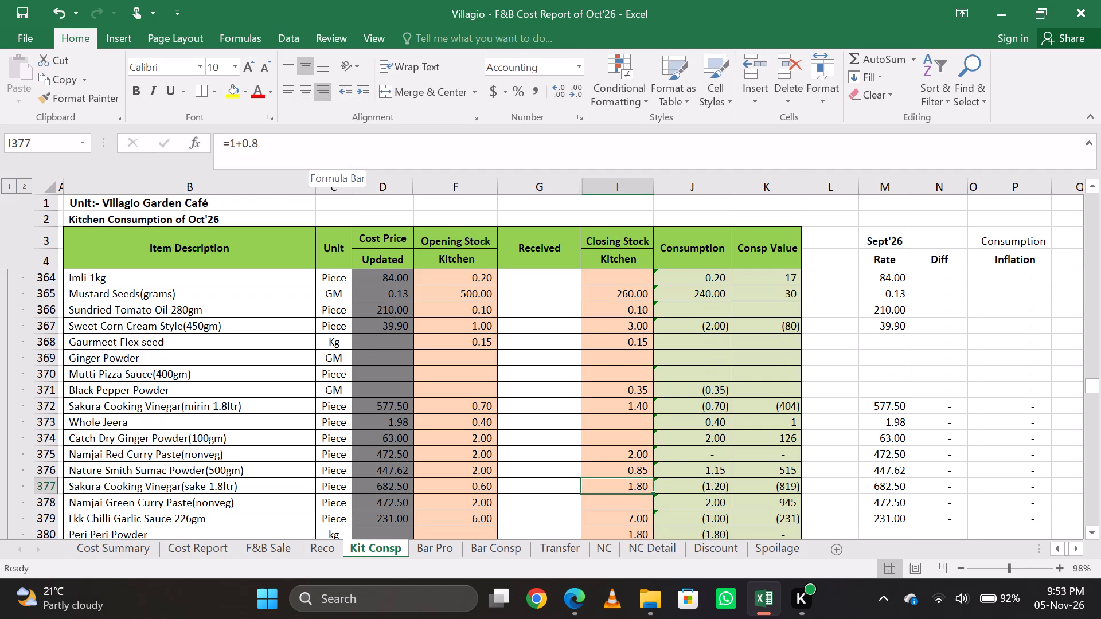
key("Down")
key("Up")
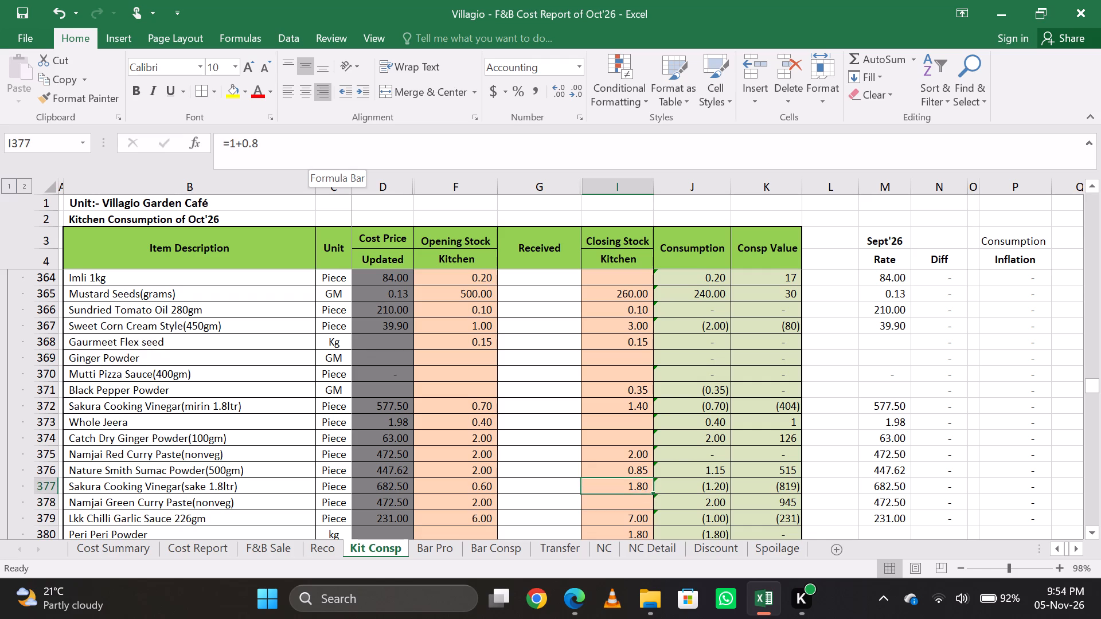
Search the sheet for "curru" and the shorter term "curr", going through the matching items.
key("ctrl+f")
type("curru")
key("Return")
key("Return")
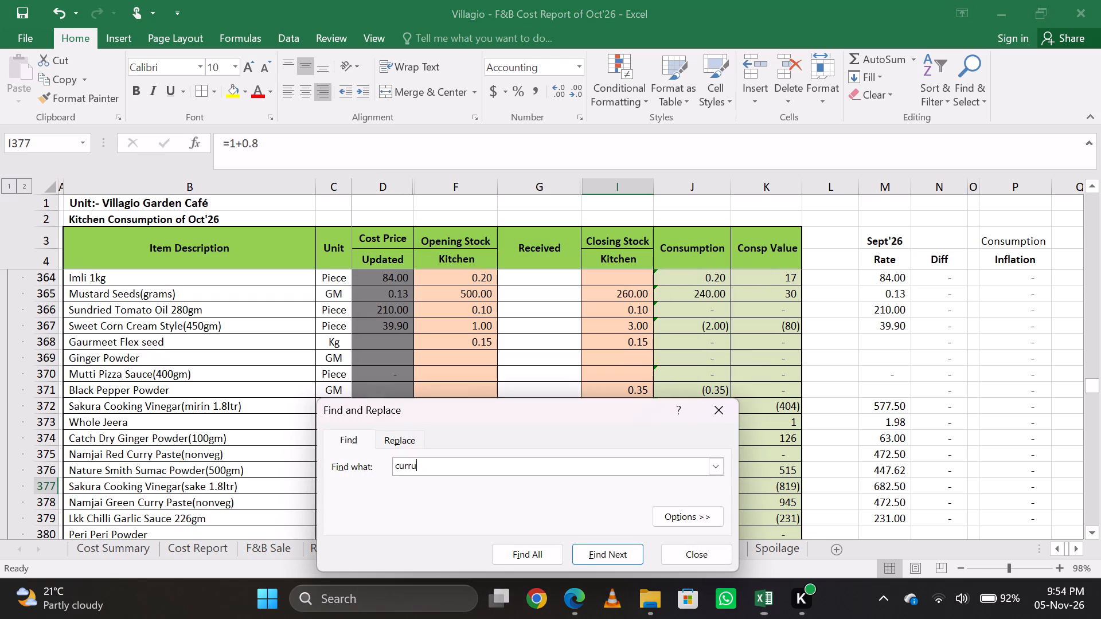
key("BackSpace")
key("Return")
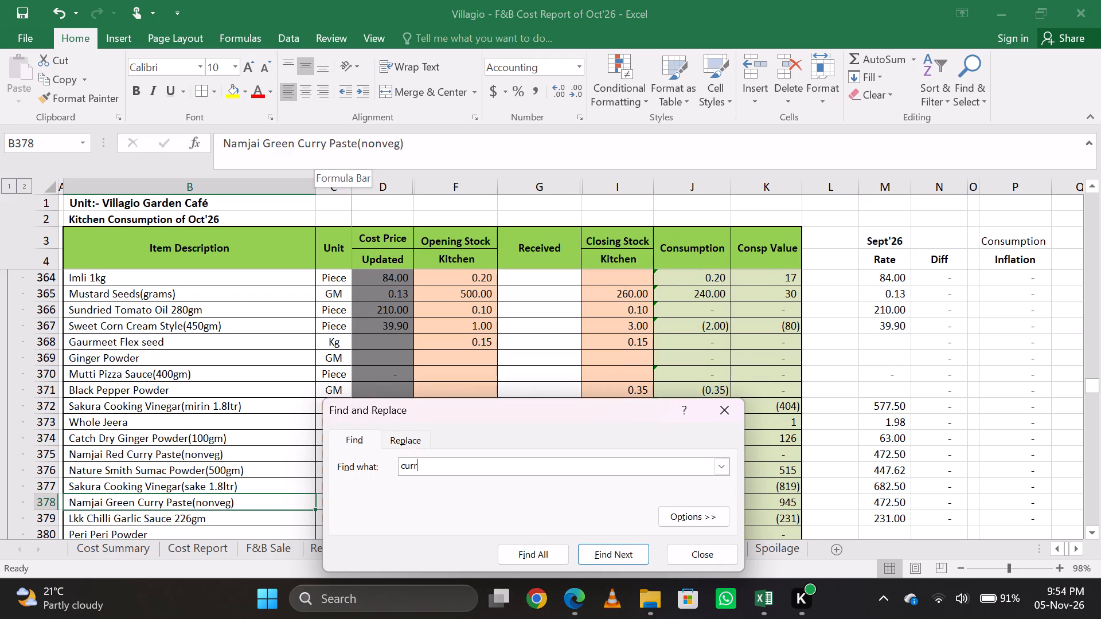
key("Return")
Search the sheet for an item using the terms "mad", "ma" and "ras".
key("BackSpace")
key("BackSpace")
key("BackSpace")
key("BackSpace")
type("mad")
key("Return")
key("Return")
key("BackSpace")
key("Return")
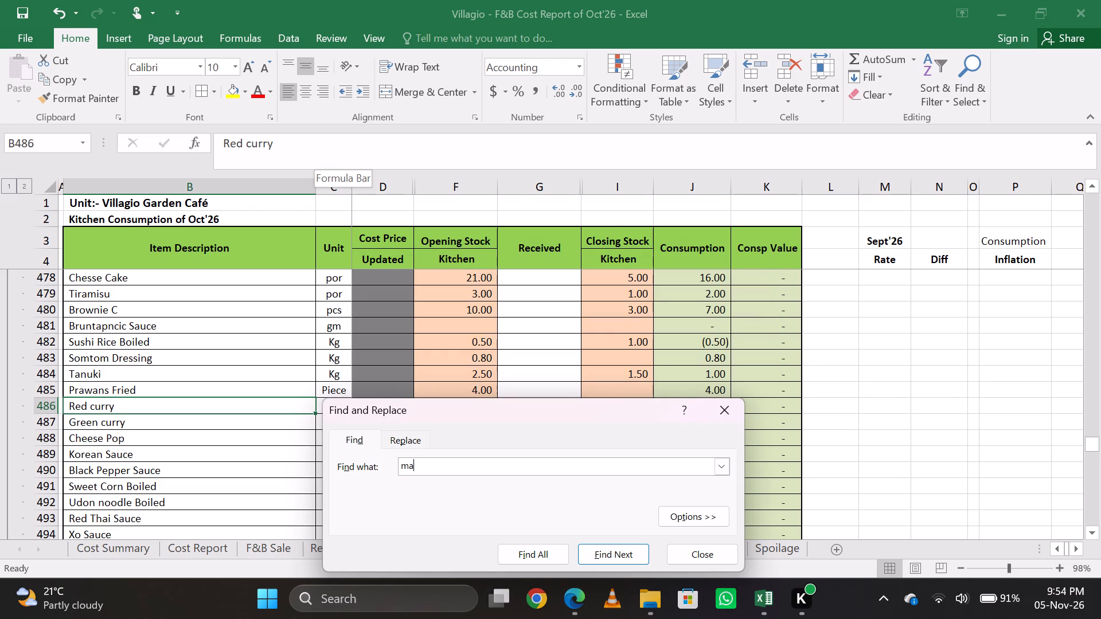
key("Return")
key("BackSpace")
key("BackSpace")
key("BackSpace")
type("ras")
key("Return")
key("BackSpace")
key("BackSpace")
key("BackSpace")
key("BackSpace")
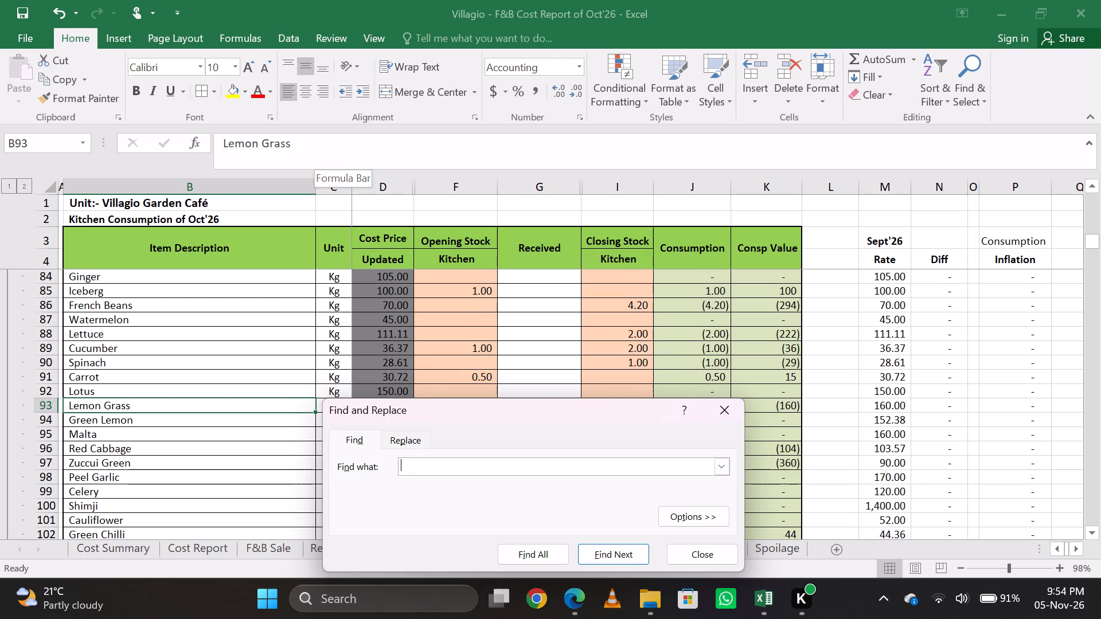
type("ma")
key("d")
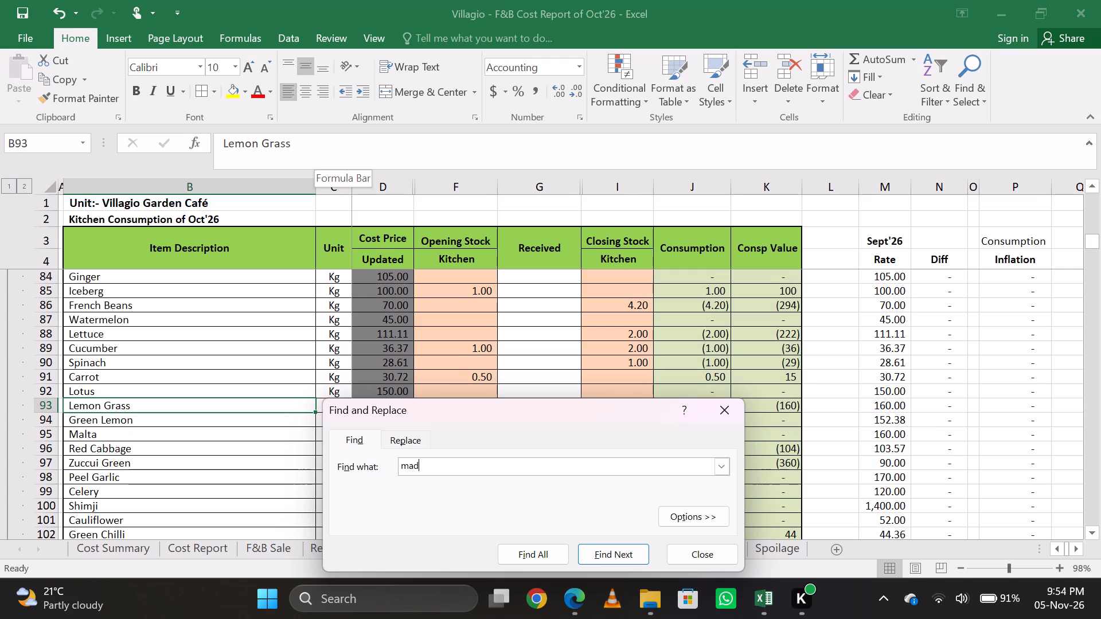
Search the sheet for "curry p" and go through the matching curry paste items.
key("BackSpace")
key("BackSpace")
key("BackSpace")
key("BackSpace")
key("BackSpace")
type("curry p")
key("Return")
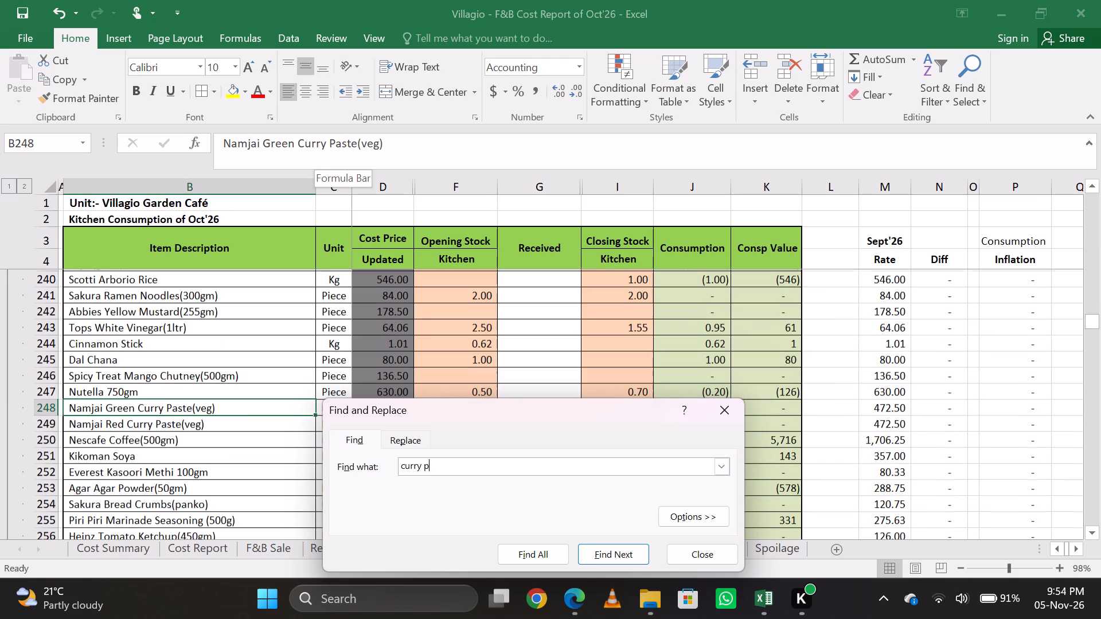
key("Return")
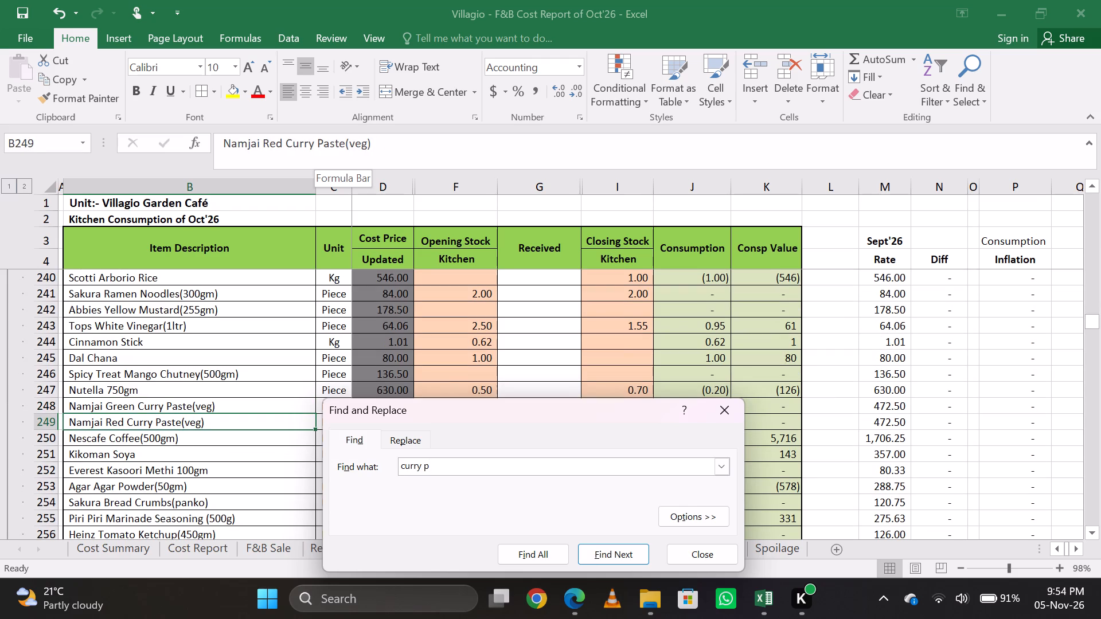
key("Return")
key("Return")
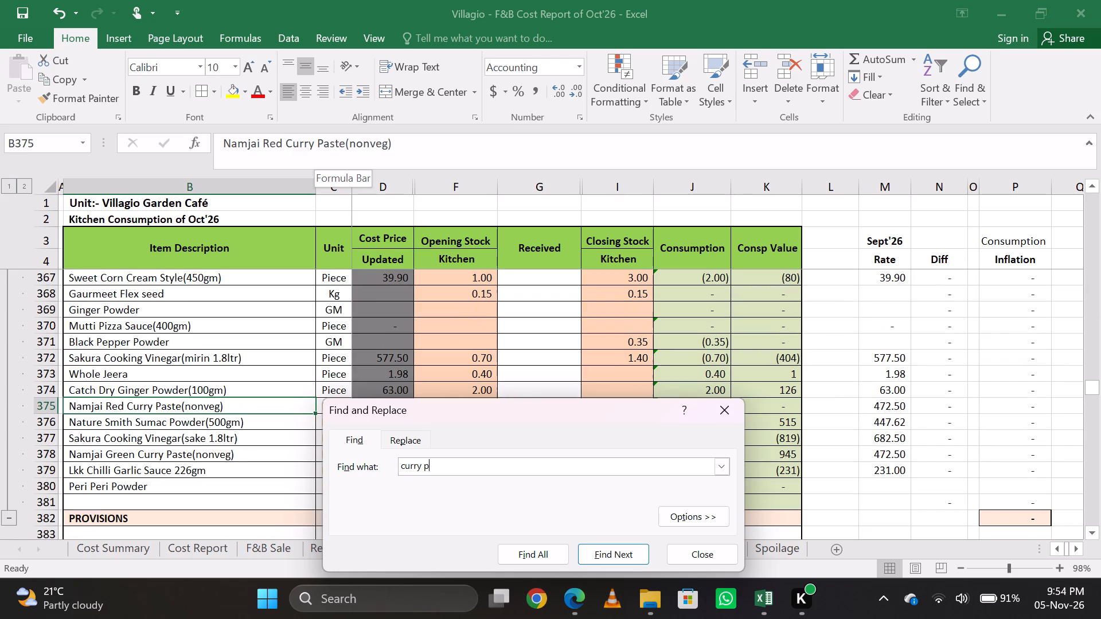
key("Return")
key("Return")
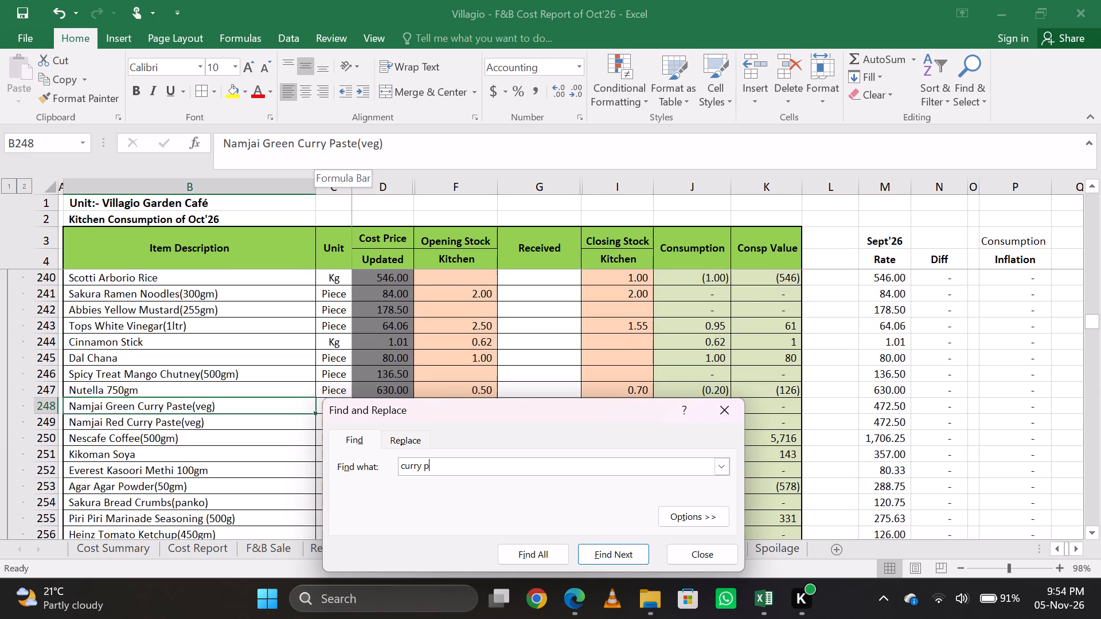
key("Return")
key("Return")
key("Return")
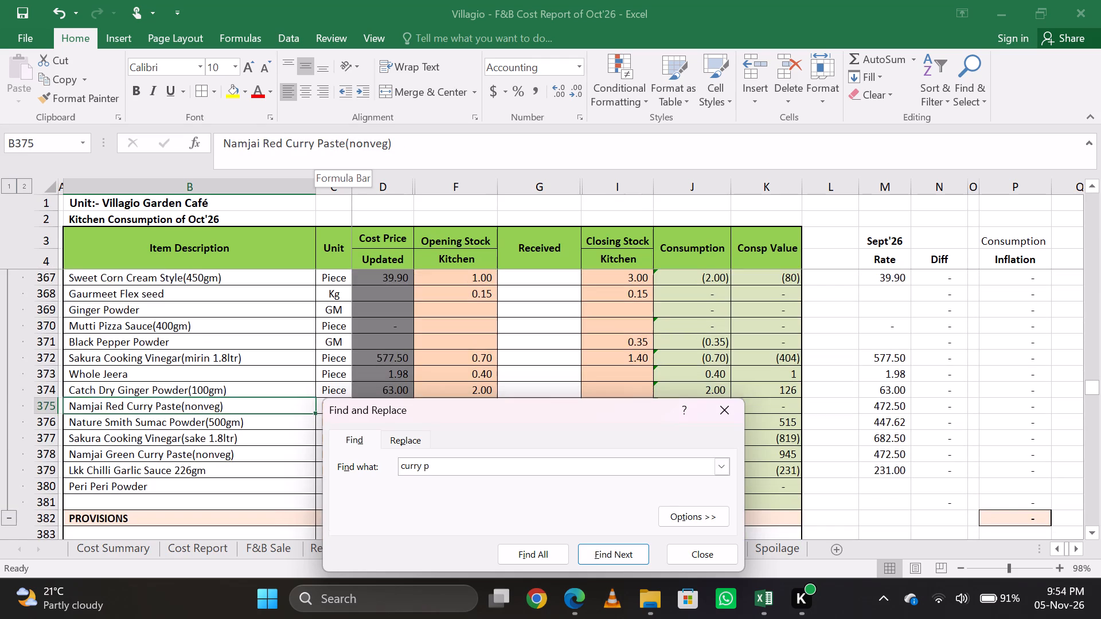
key("Return")
key("Escape")
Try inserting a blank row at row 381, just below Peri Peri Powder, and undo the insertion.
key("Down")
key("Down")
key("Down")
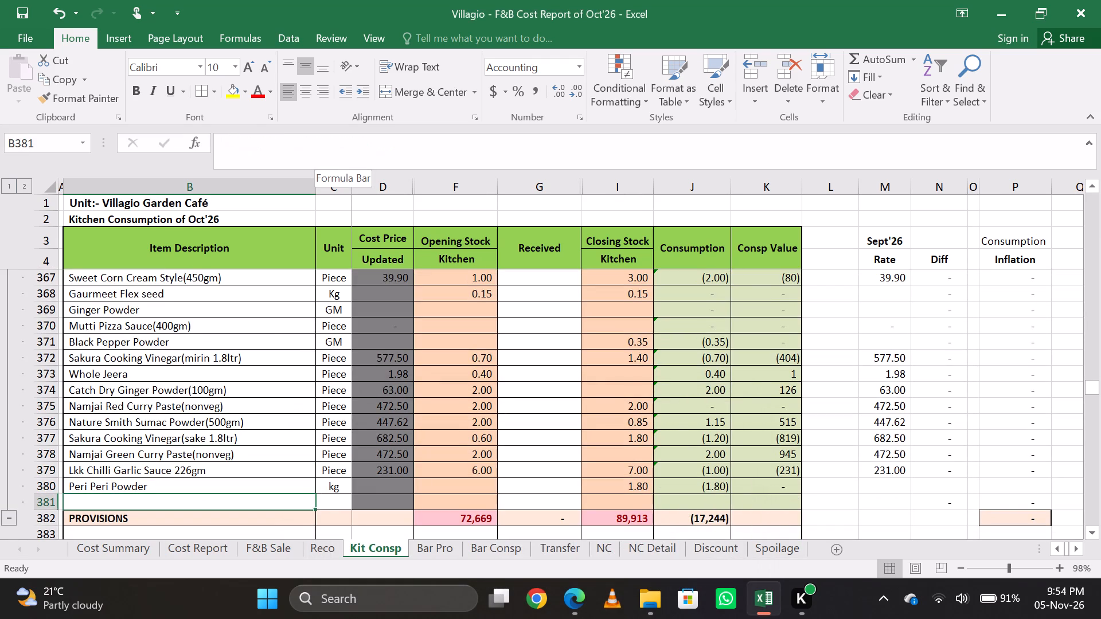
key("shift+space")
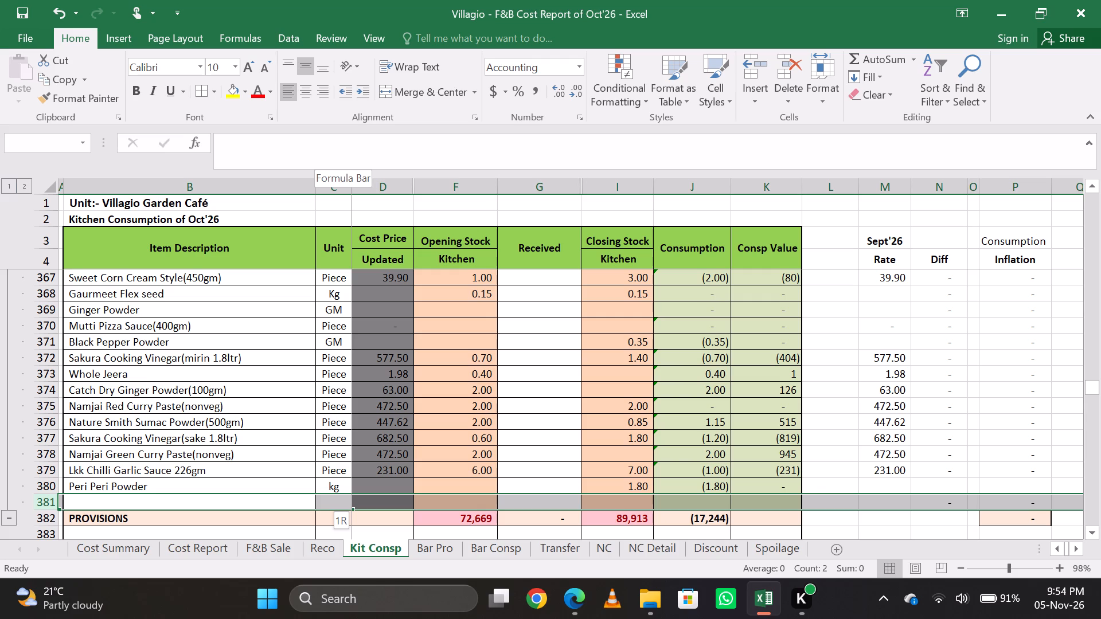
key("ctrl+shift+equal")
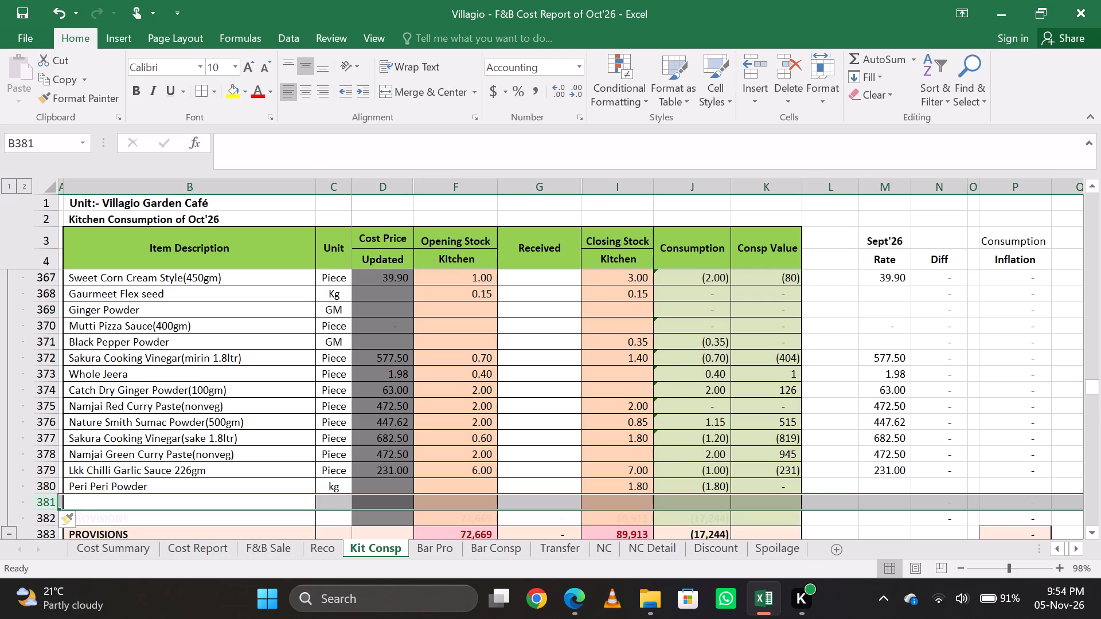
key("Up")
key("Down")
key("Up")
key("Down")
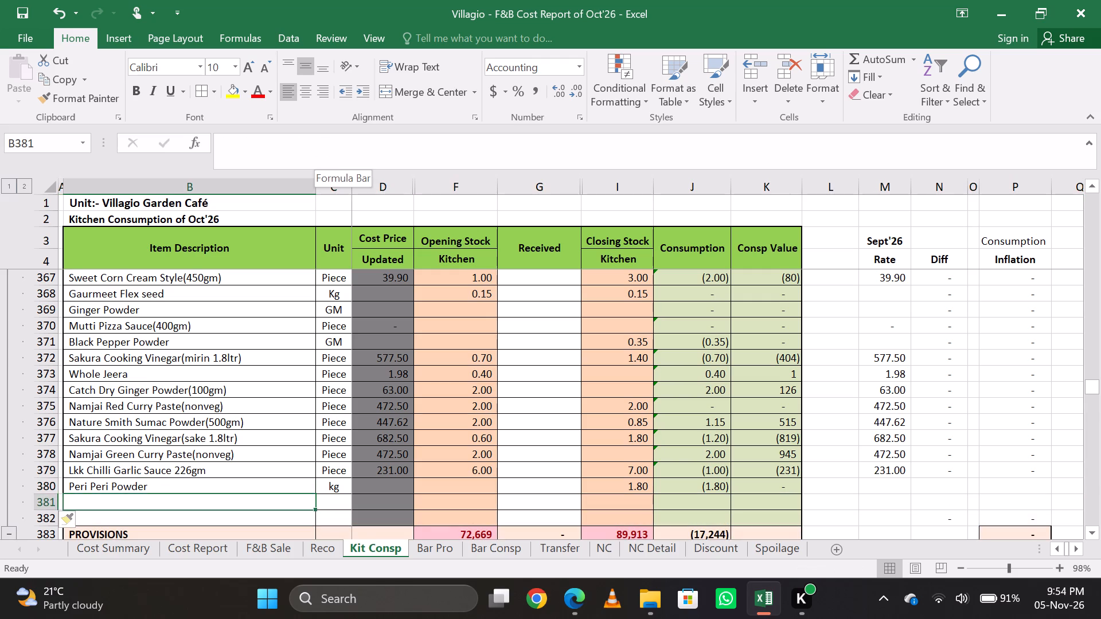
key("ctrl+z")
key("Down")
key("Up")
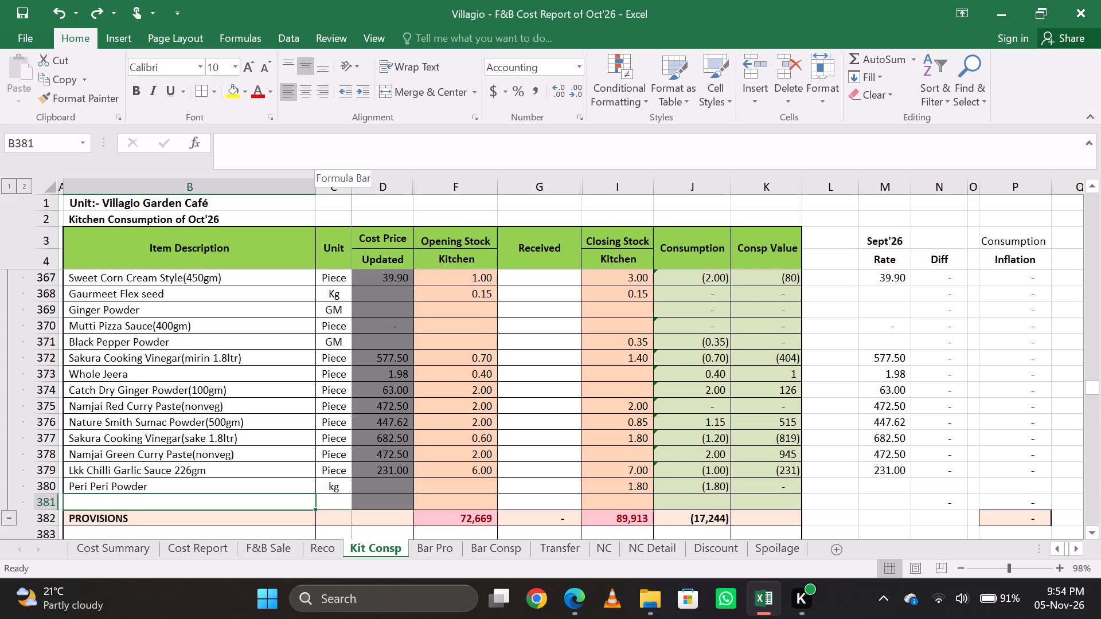
Insert a blank sheet row at row 381, directly below Peri Peri Powder in the provisions section.
key("shift+space")
key("ctrl+shift+equal")
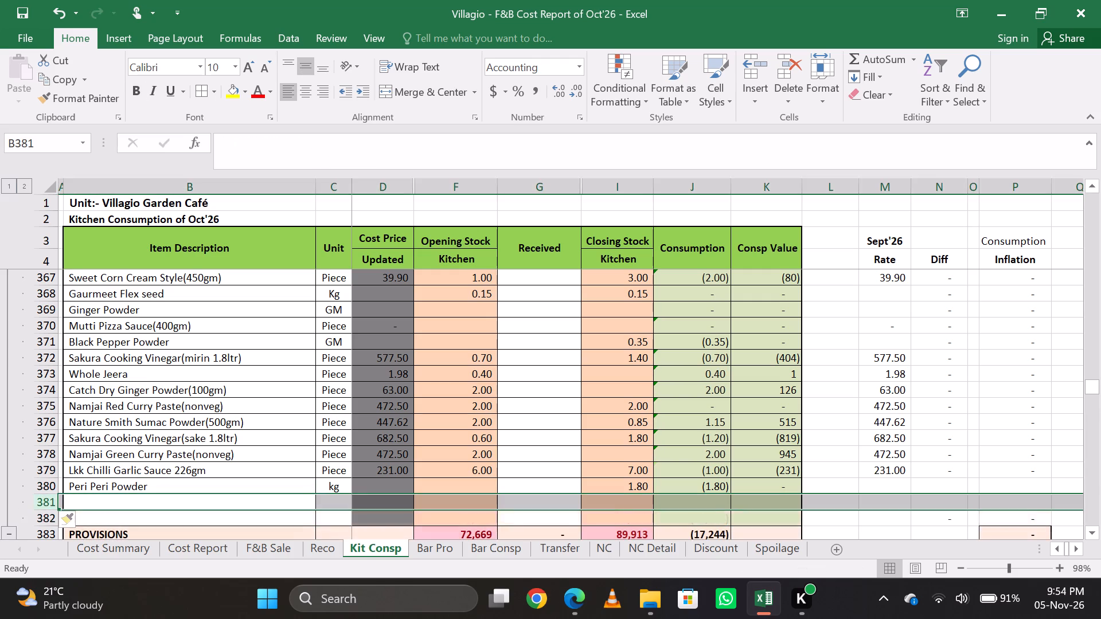
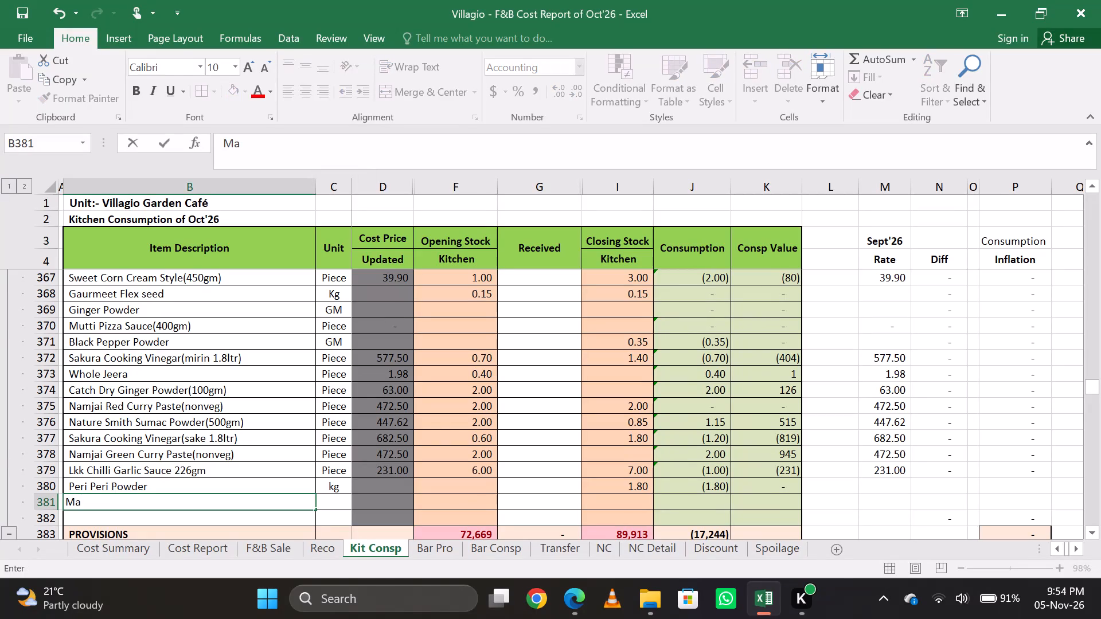
Enter Madras Curry Powder in row 381 with unit kg and a kitchen closing stock of 0.6.
type("dras")
key("space")
type("Curry Powder")
key("Tab")
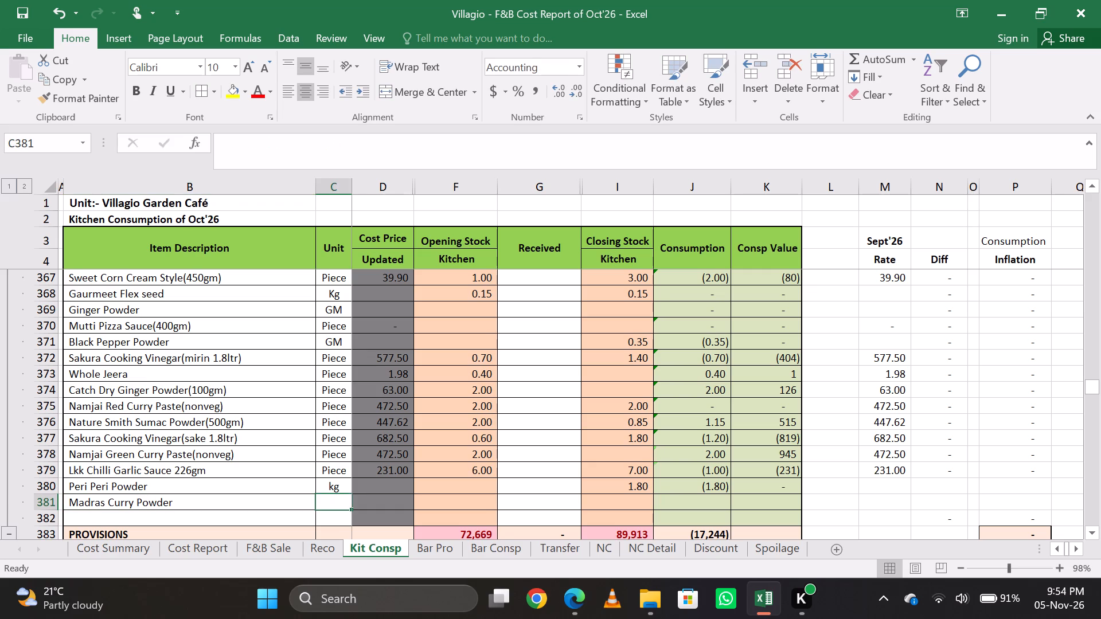
type("kg")
key("Tab")
key("Tab")
key("Tab")
key("Tab")
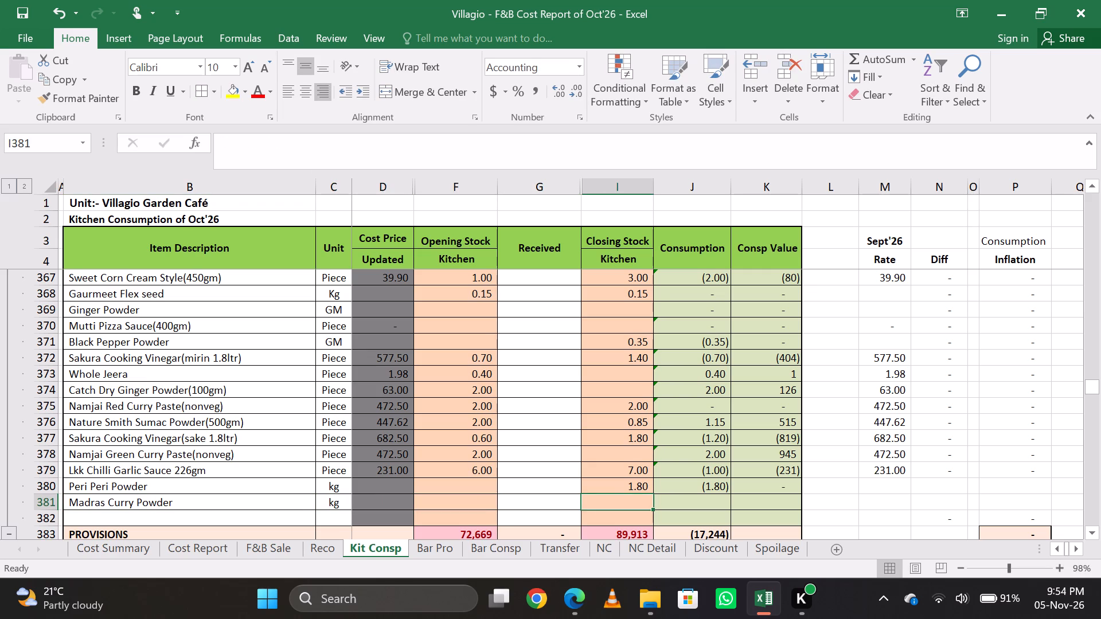
type(".6")
key("Return")
Copy the Consumption and Consp Value formulas from Peri Peri Powder down to the Madras Curry Powder row and save the workbook.
key("Up")
key("Right")
key("Right")
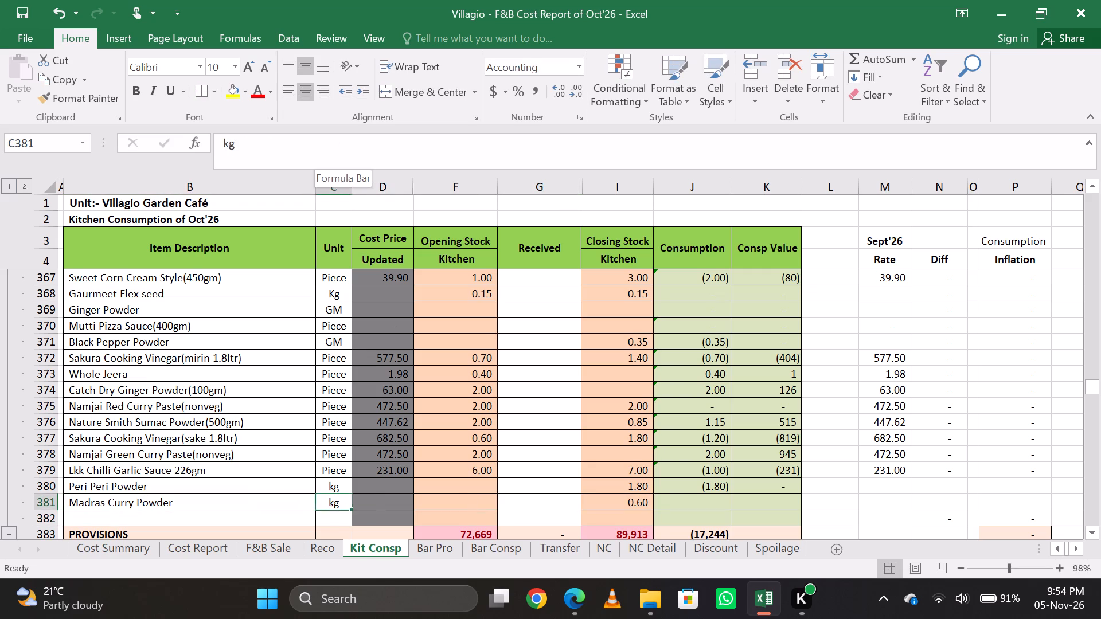
key("Right")
key("Right")
key("Right")
key("Right")
key("ctrl+d")
key("Right")
key("ctrl+d")
key("Left")
key("Left")
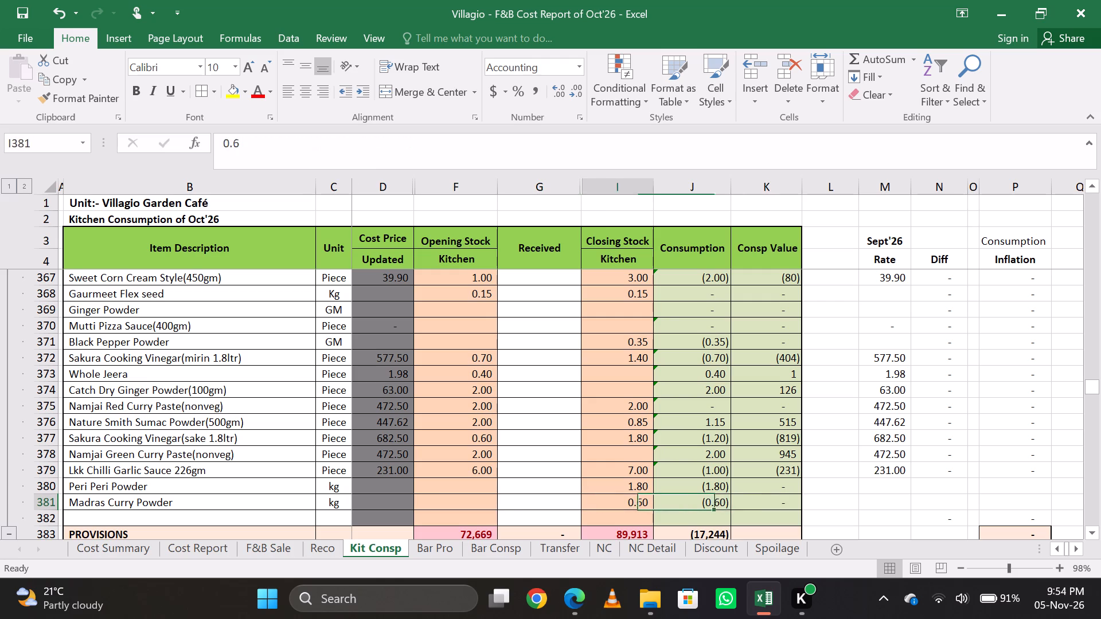
key("Left")
key("ctrl+s")
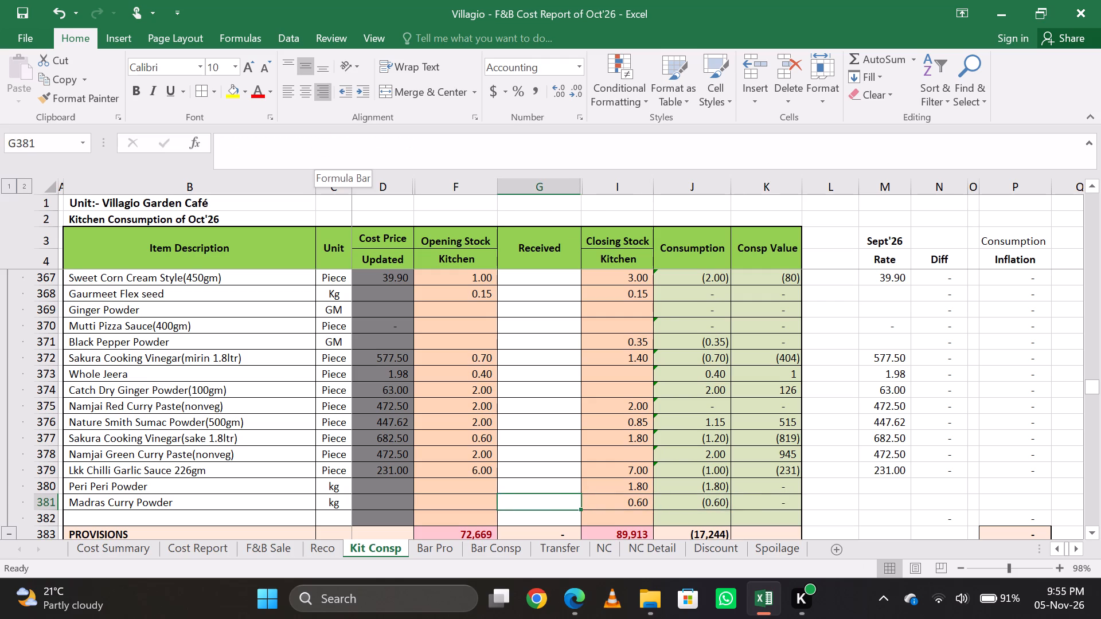
Search the sheet for "seas" and "sea" and go through the matching seasoning items.
key("ctrl+f")
type("seas")
key("Return")
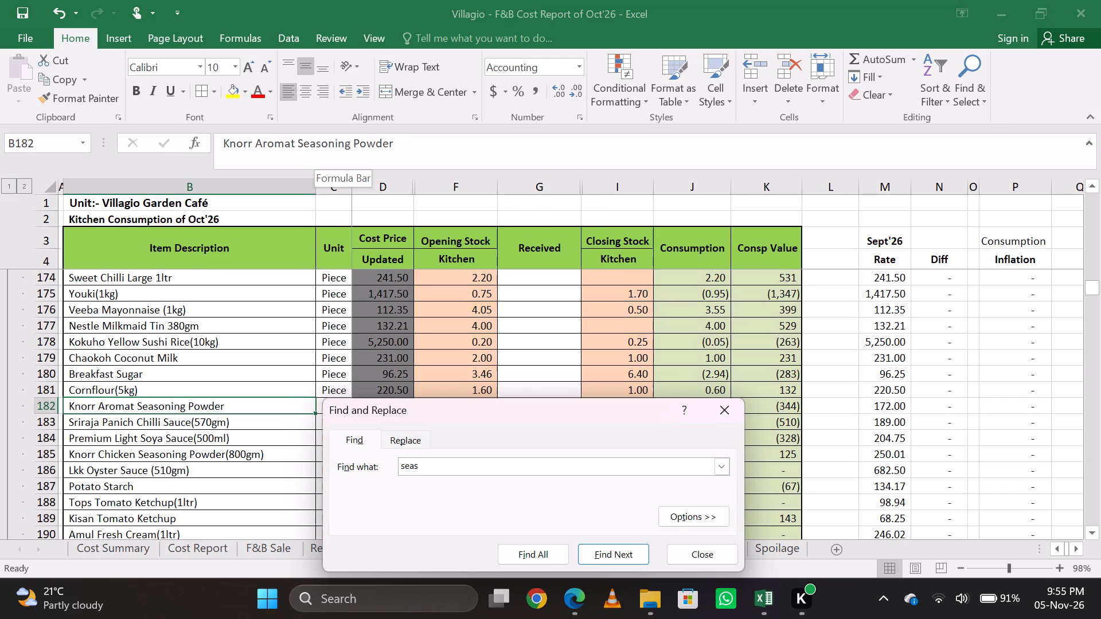
key("Return")
key("Return")
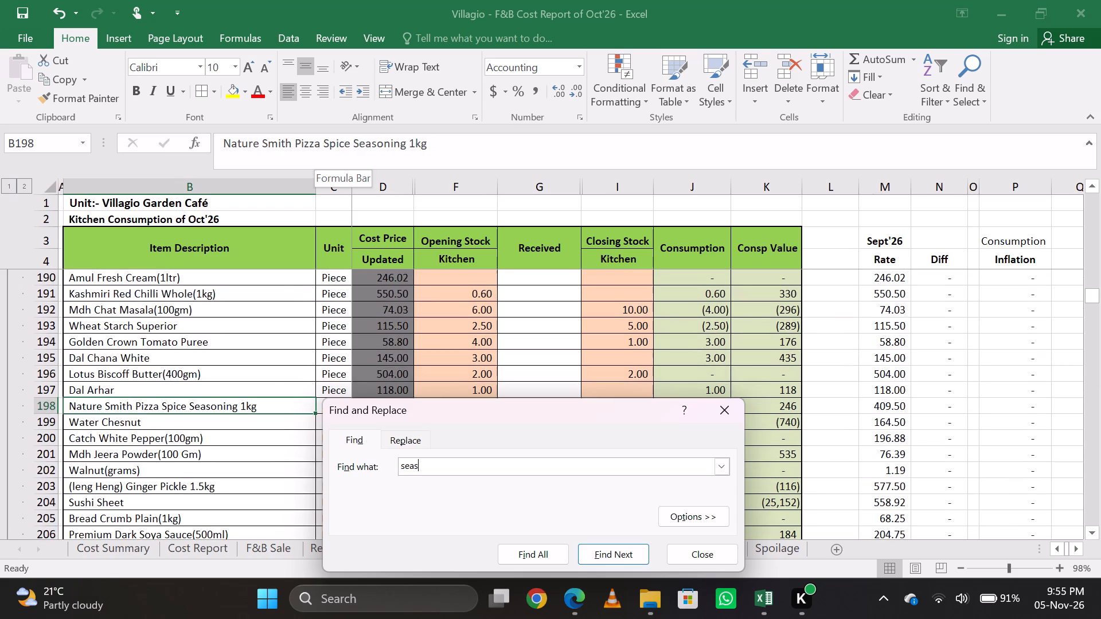
key("Return")
key("Return")
key("Return")
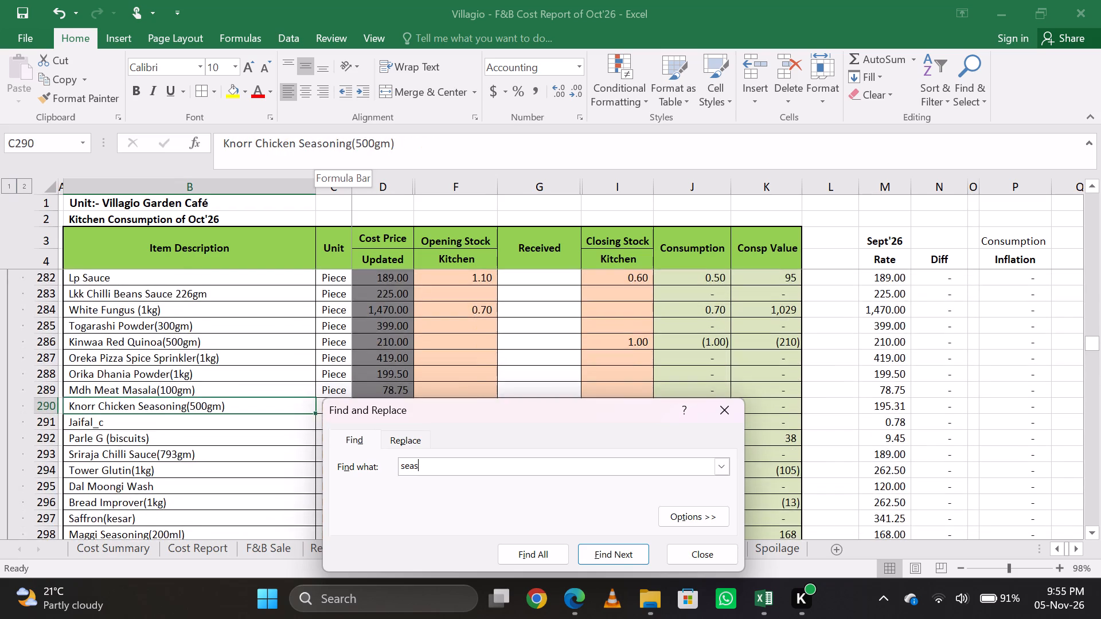
key("Return")
key("Return")
key("Return")
key("Return")
key("Return")
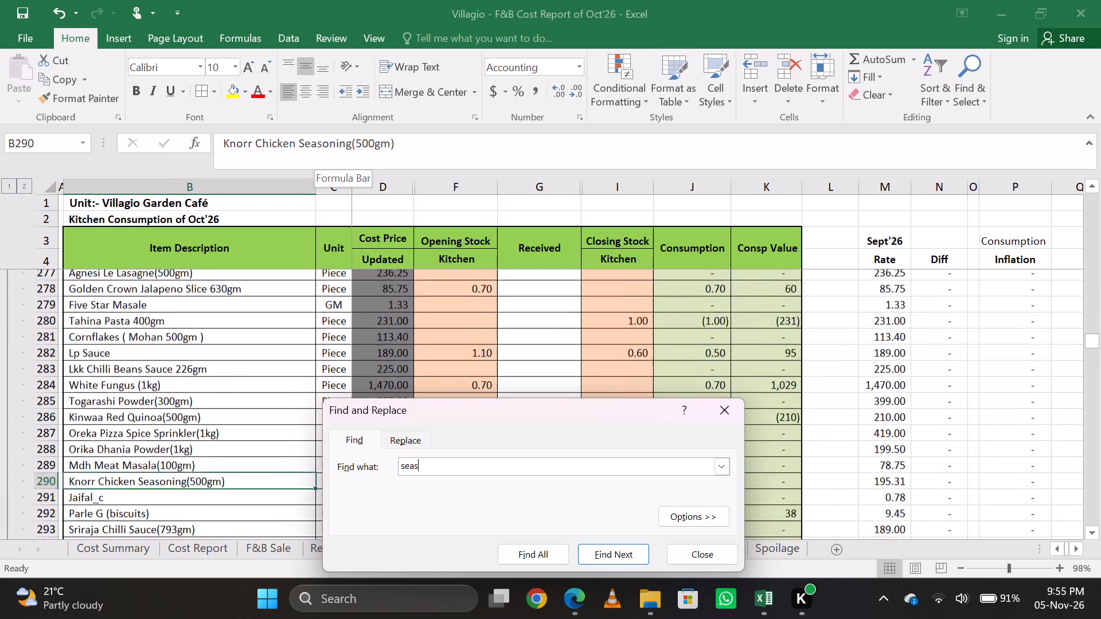
key("BackSpace")
key("Return")
Find the oil items and set the closing stock of Doulbe Drangon Sesame Oil 630ml to =0.3+2.2.
key("BackSpace")
key("BackSpace")
key("BackSpace")
type("oil")
key("Return")
key("Return")
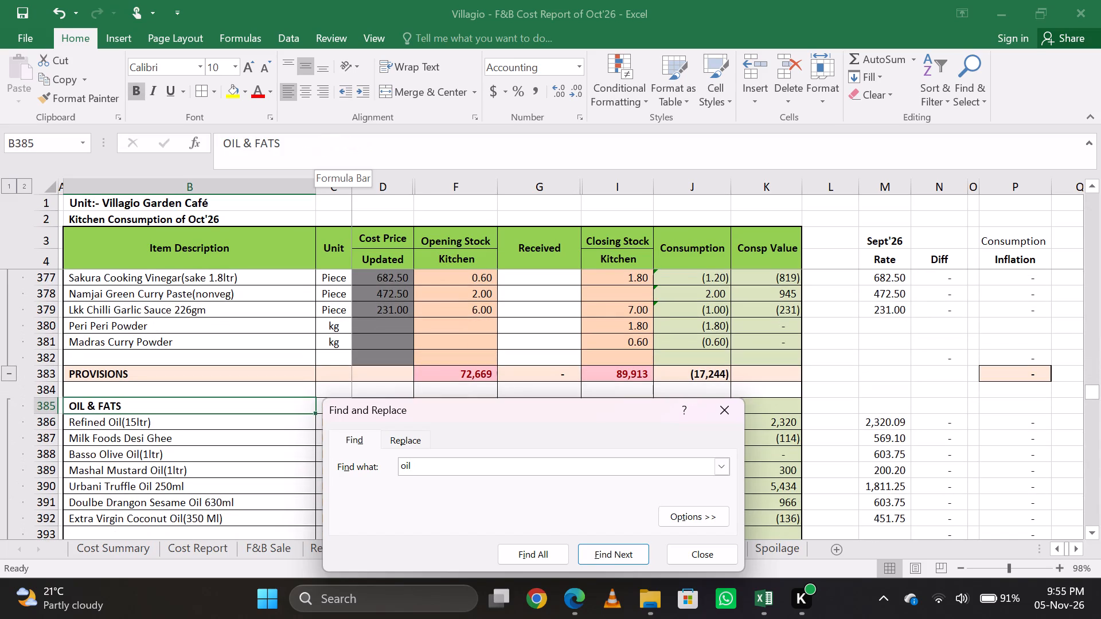
key("Escape")
key("Down")
key("Down")
key("Down")
key("Down")
key("Down")
key("Right")
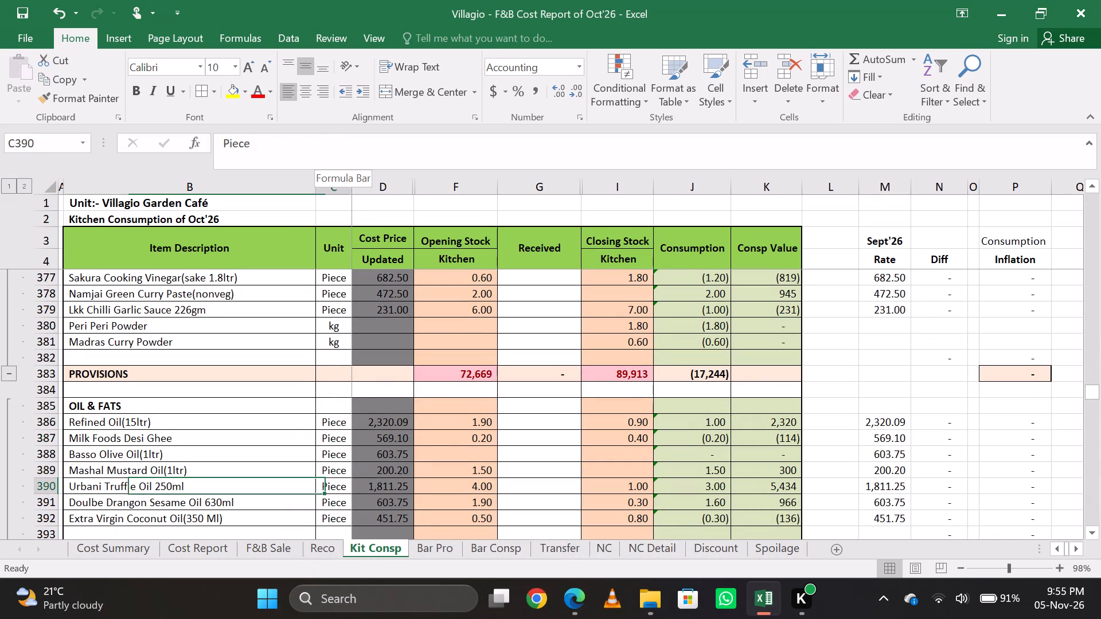
key("Right")
key("Right")
key("Right")
key("Up")
key("Right")
key("Down")
key("Down")
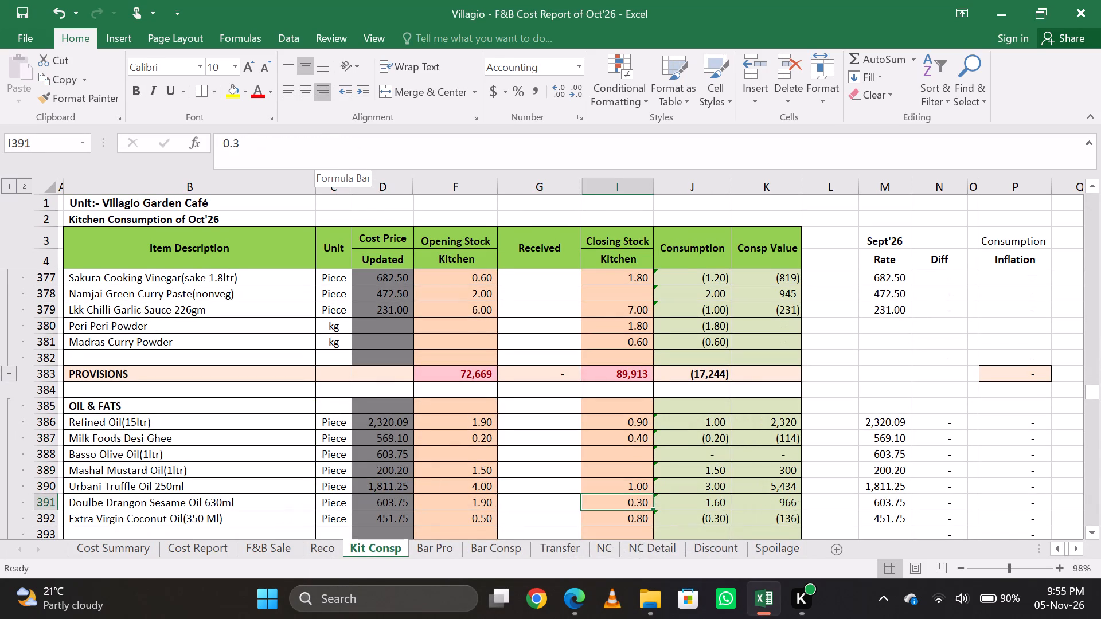
left_click(329, 145)
key("Page_Up")
key("Left")
key("Left")
key("Left")
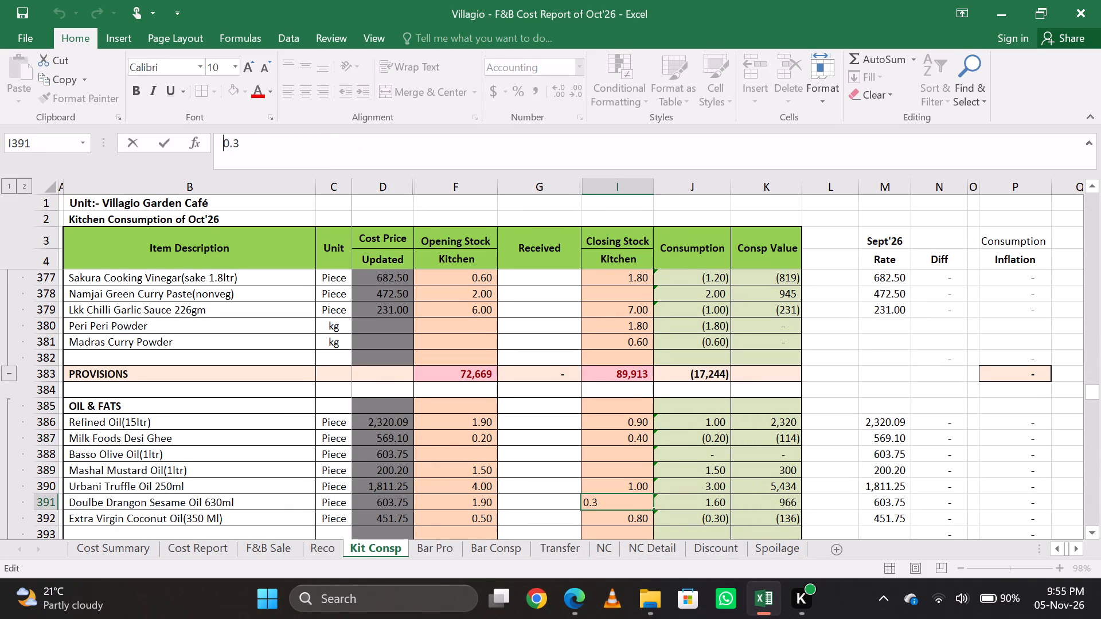
key("equal")
key("Right")
key("Right")
key("Right")
key("shift+plus")
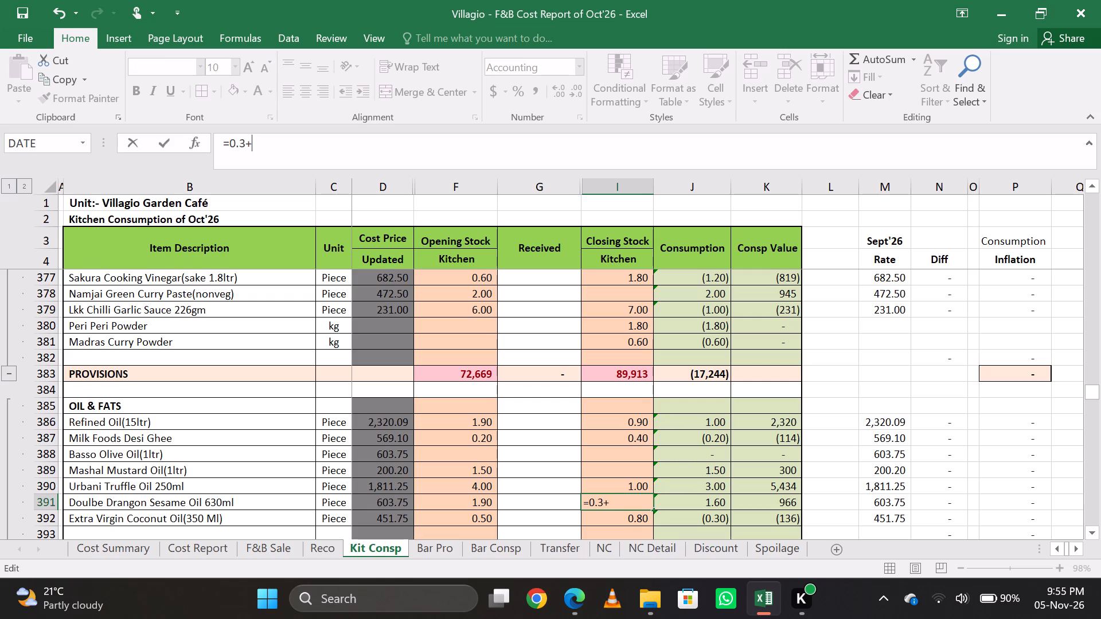
key("1")
type(".8")
key("BackSpace")
key("BackSpace")
key("BackSpace")
type("2.")
key("2")
key("Return")
key("Up")
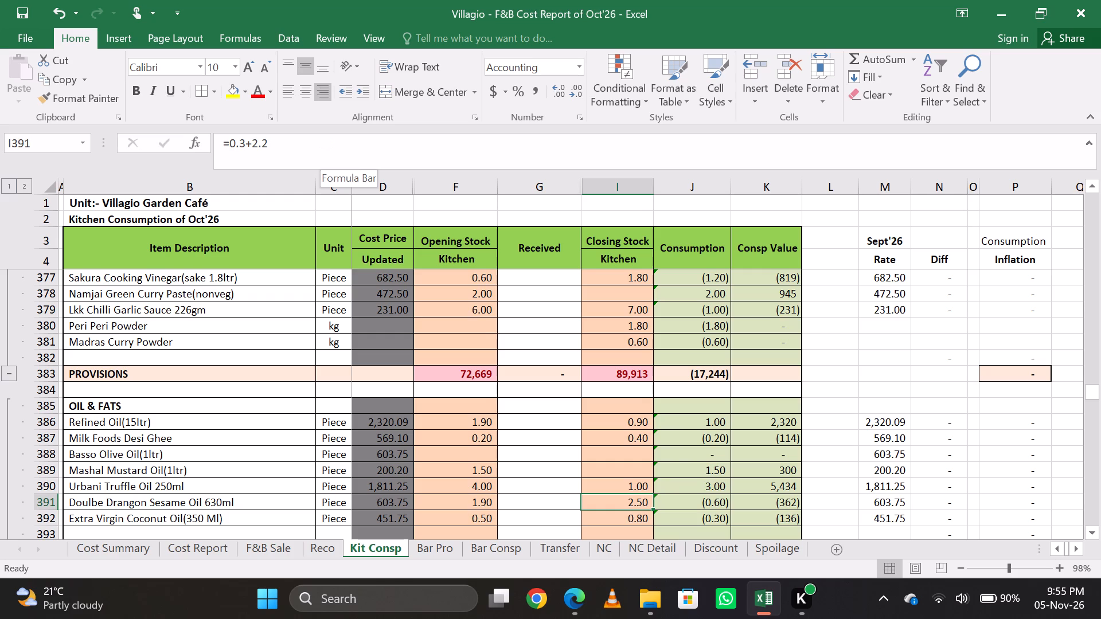
Search the sheet for an item using the terms "udan n", "udan", "udaa" and "udda".
key("ctrl+f")
type("udan n")
key("Return")
key("Return")
key("BackSpace")
key("BackSpace")
key("Return")
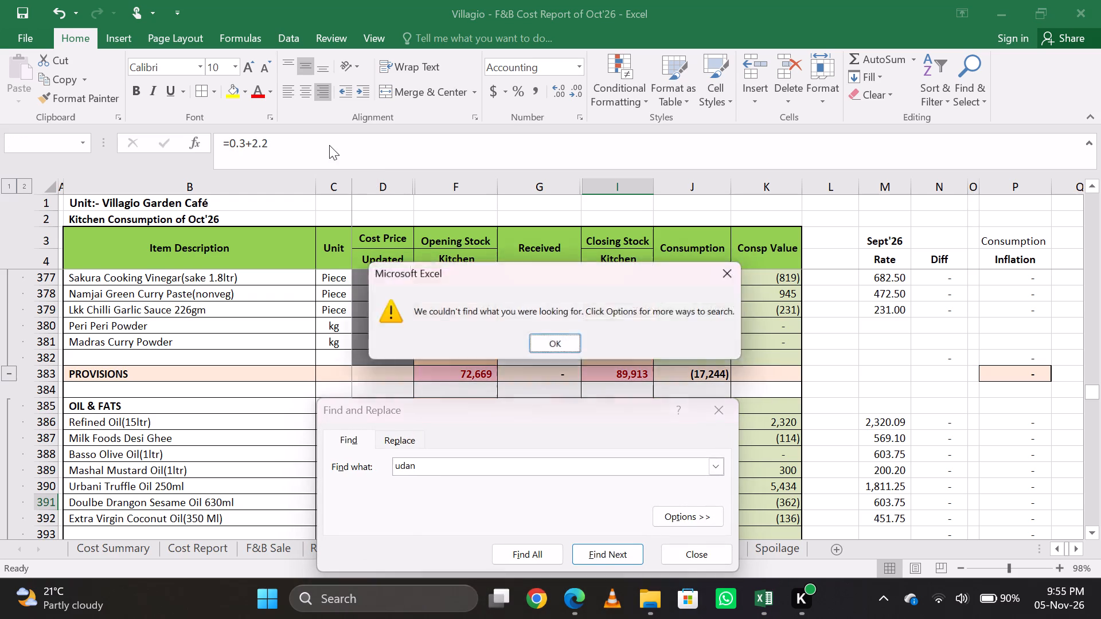
key("Return")
key("Return")
key("a")
key("Return")
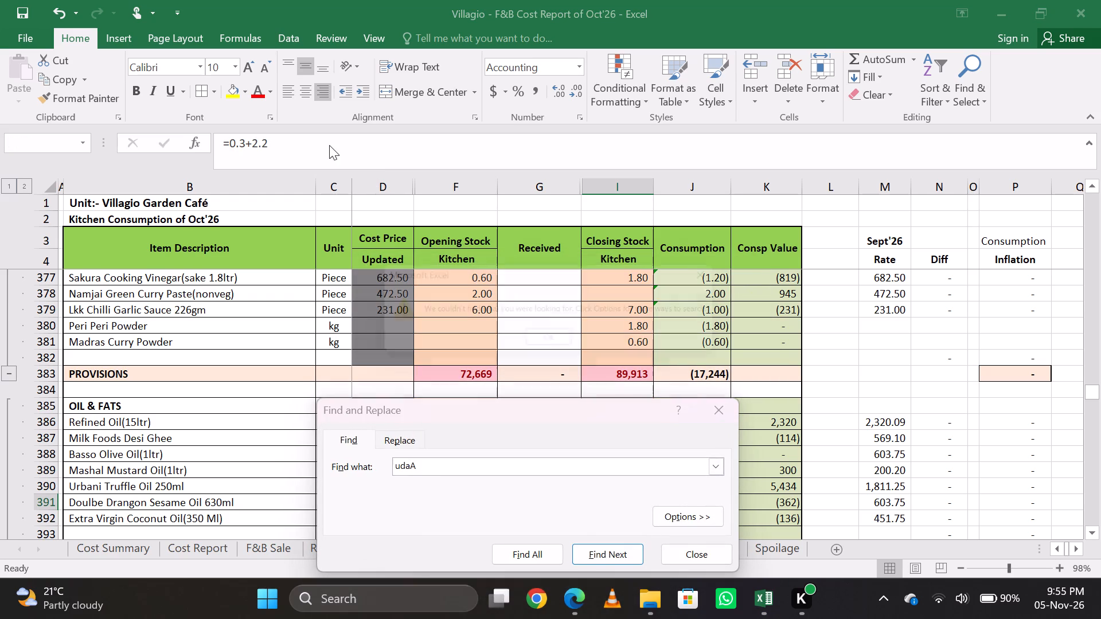
key("Return")
key("Return")
key("Return")
key("BackSpace")
key("BackSpace")
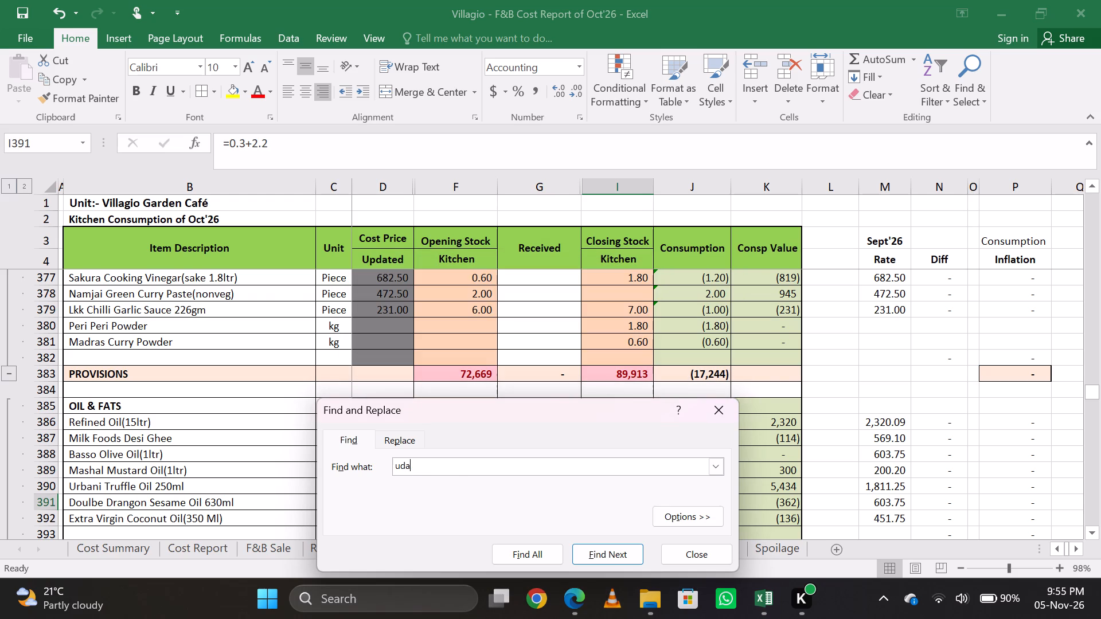
key("a")
key("Return")
key("Return")
key("BackSpace")
key("BackSpace")
type("da")
key("Return")
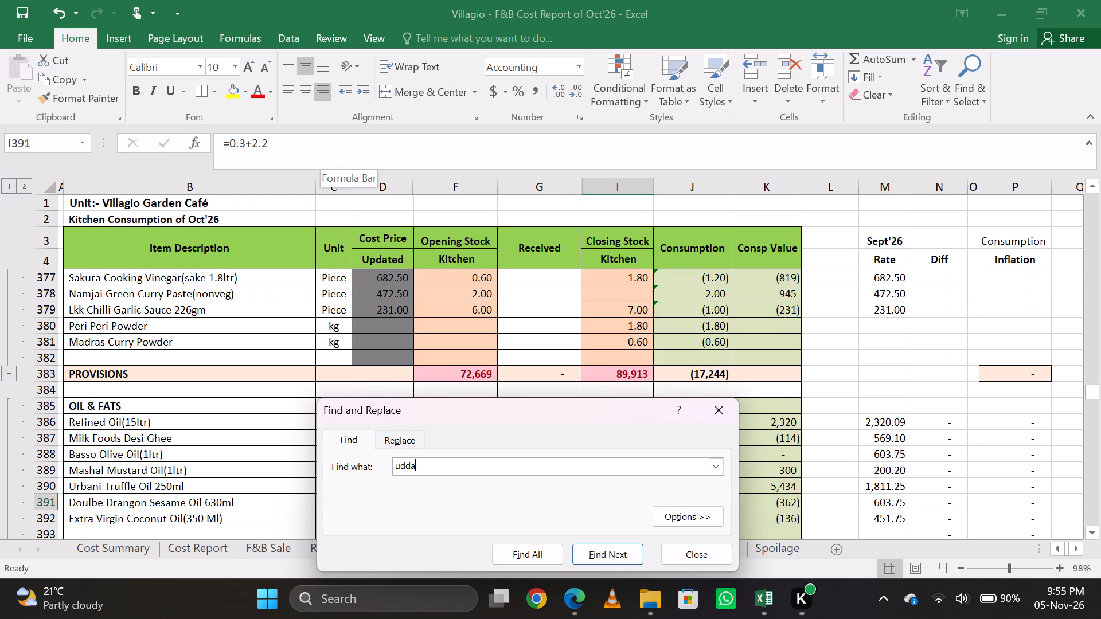
key("Return")
Search for "noodle" and set the closing stock of Udon noodle Boiled to =5.7+1.2.
key("BackSpace")
key("BackSpace")
key("BackSpace")
key("BackSpace")
key("BackSpace")
type("noodle")
key("Return")
key("Return")
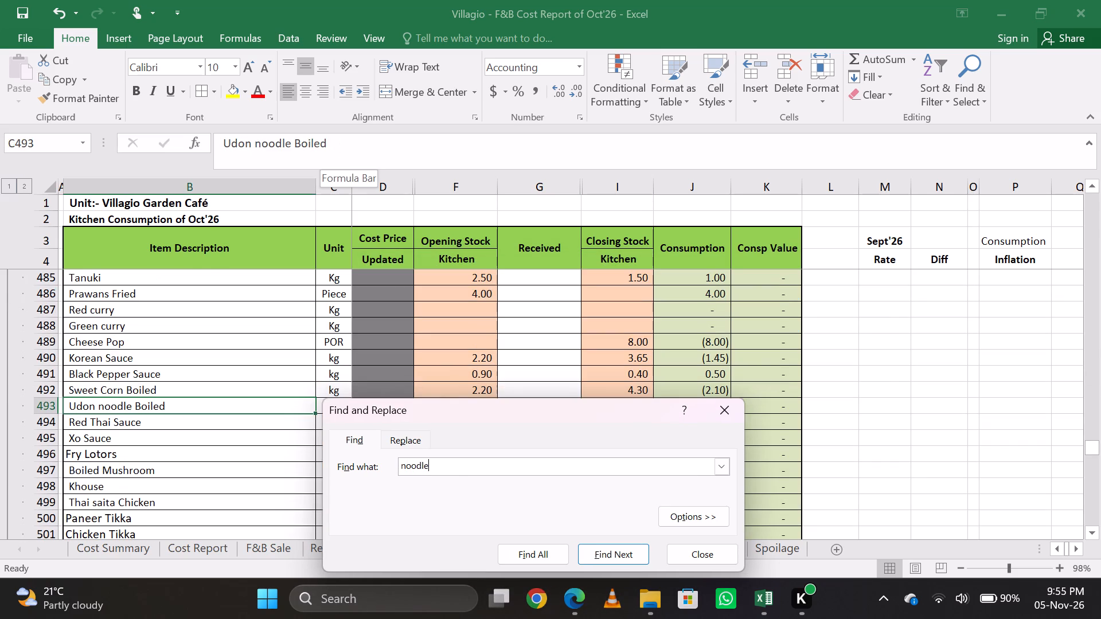
key("Return")
key("Return")
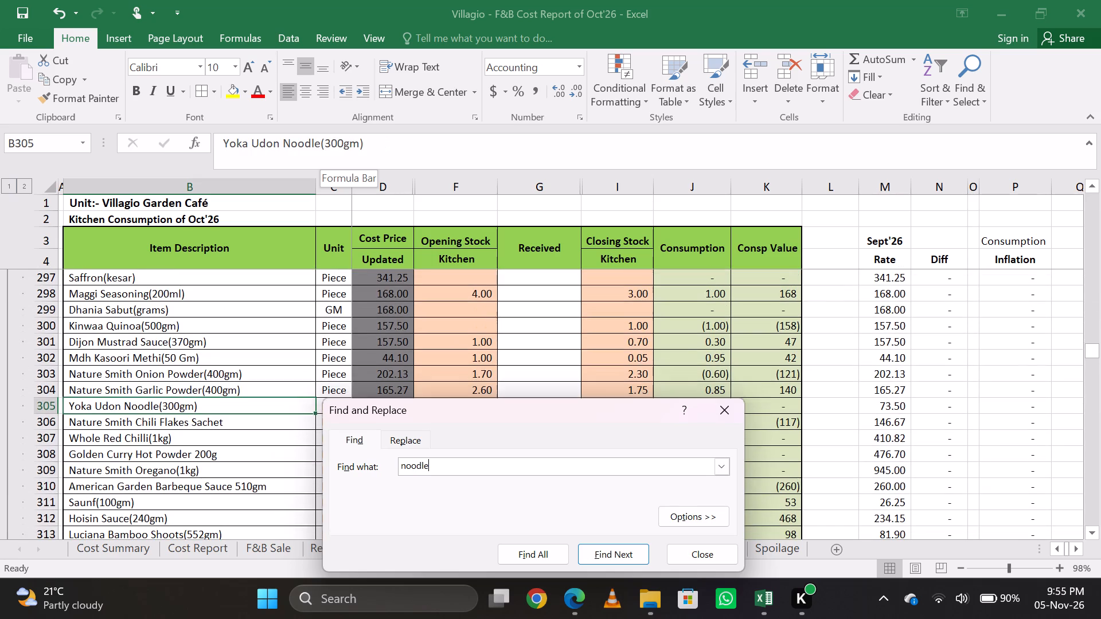
key("Escape")
key("Right")
key("ctrl+f")
key("Return")
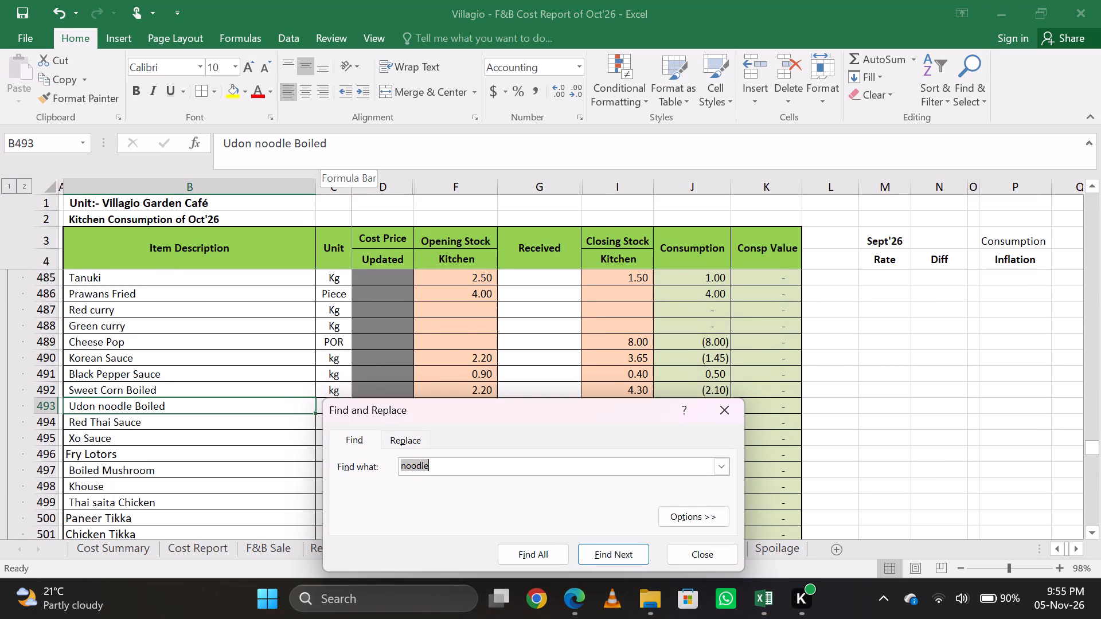
key("Escape")
key("Right")
key("Right")
key("Right")
key("Right")
key("Right")
key("Right")
key("Left")
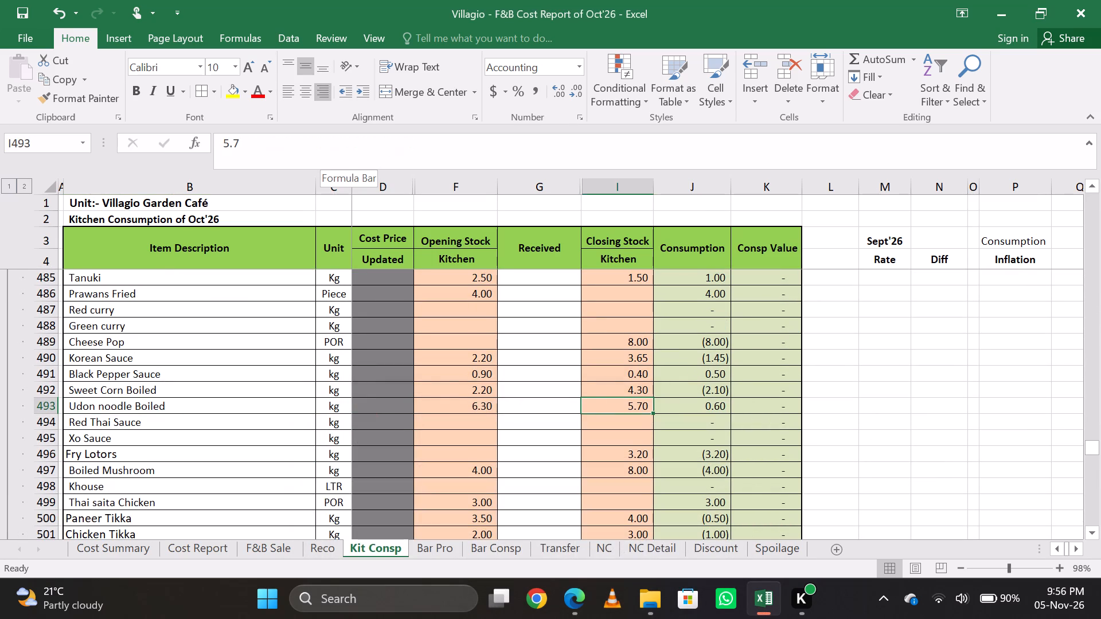
left_click(341, 145)
type("+1")
key("period")
key("2")
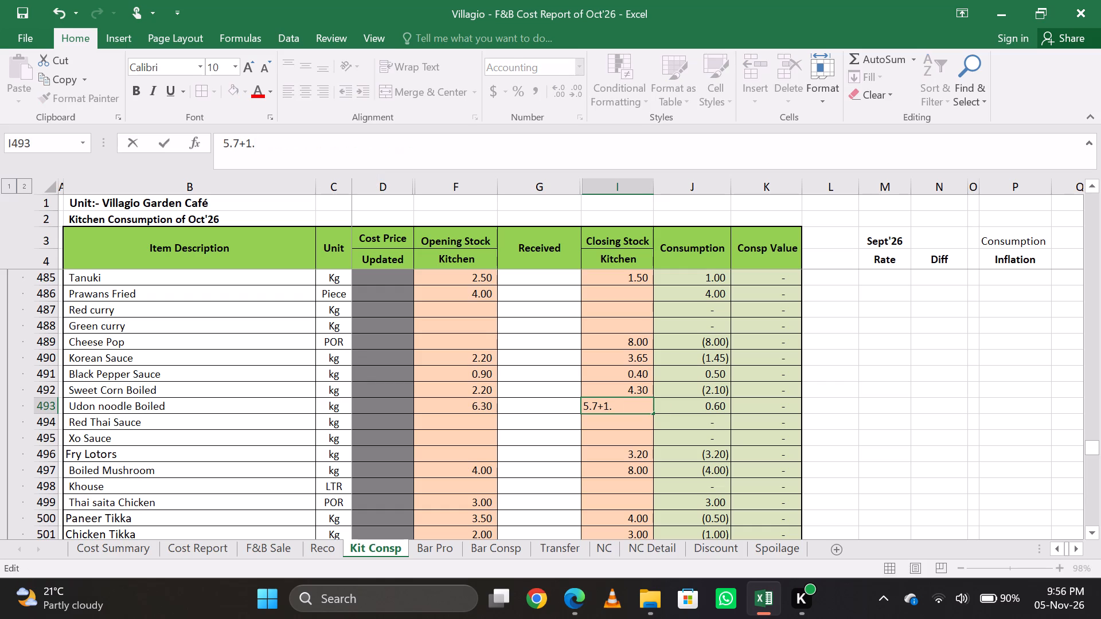
key("Left")
key("Left")
key("Left")
key("Left")
key("Left")
key("Left")
key("Left")
key("Left")
key("Left")
key("Left")
key("Left")
key("Left")
key("Left")
key("equal")
key("Return")
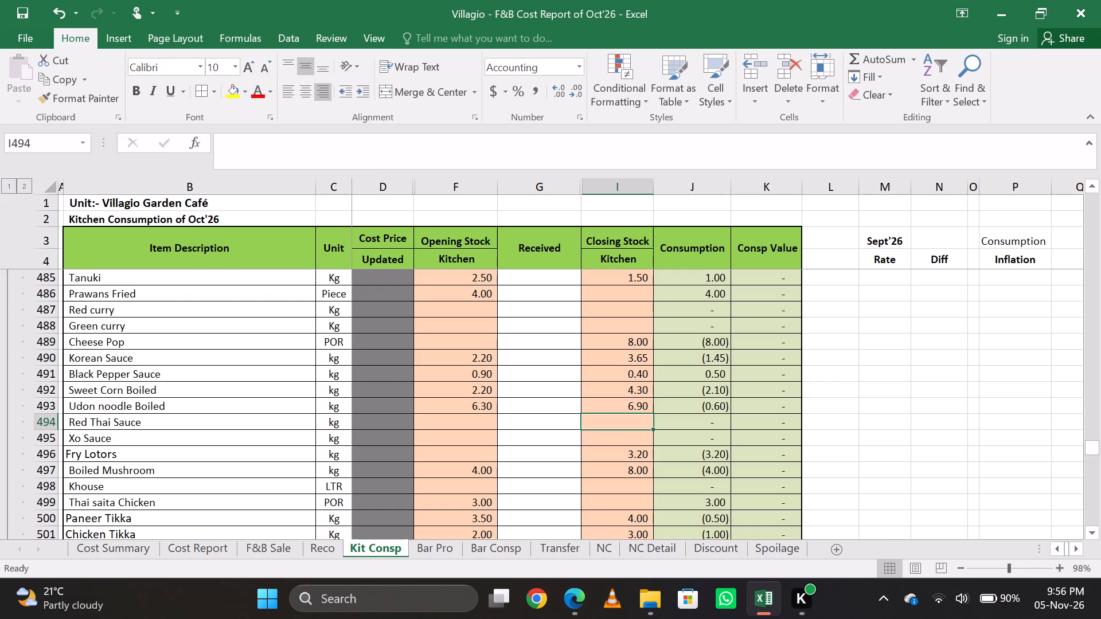
Save the workbook.
key("ctrl+s")
key("Up")
key("Down")
key("ctrl+s")
key("Down")
key("Up")
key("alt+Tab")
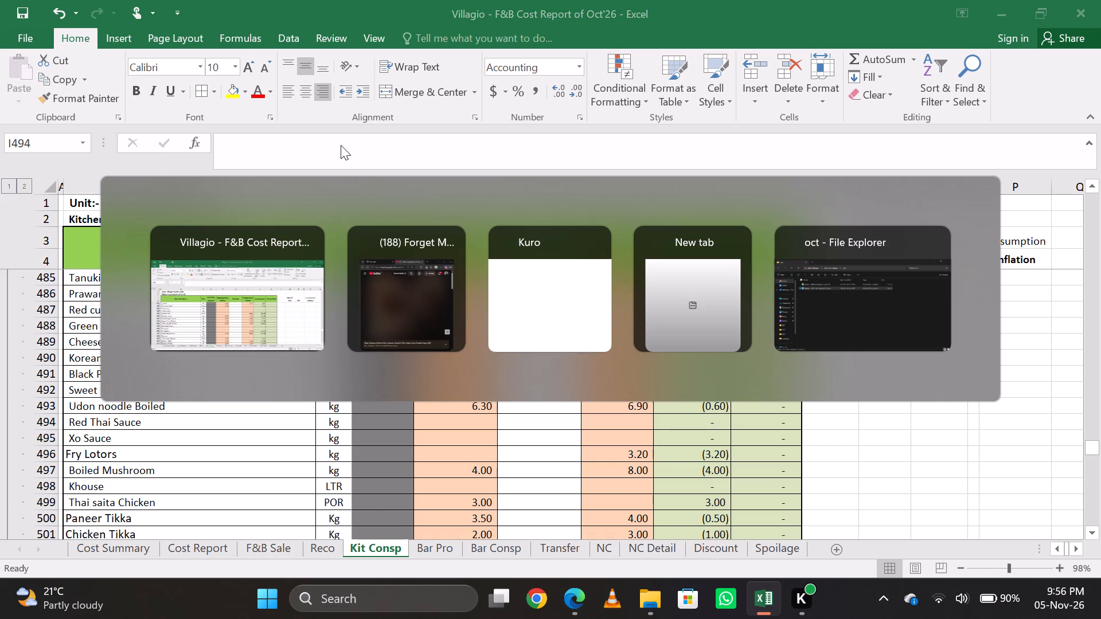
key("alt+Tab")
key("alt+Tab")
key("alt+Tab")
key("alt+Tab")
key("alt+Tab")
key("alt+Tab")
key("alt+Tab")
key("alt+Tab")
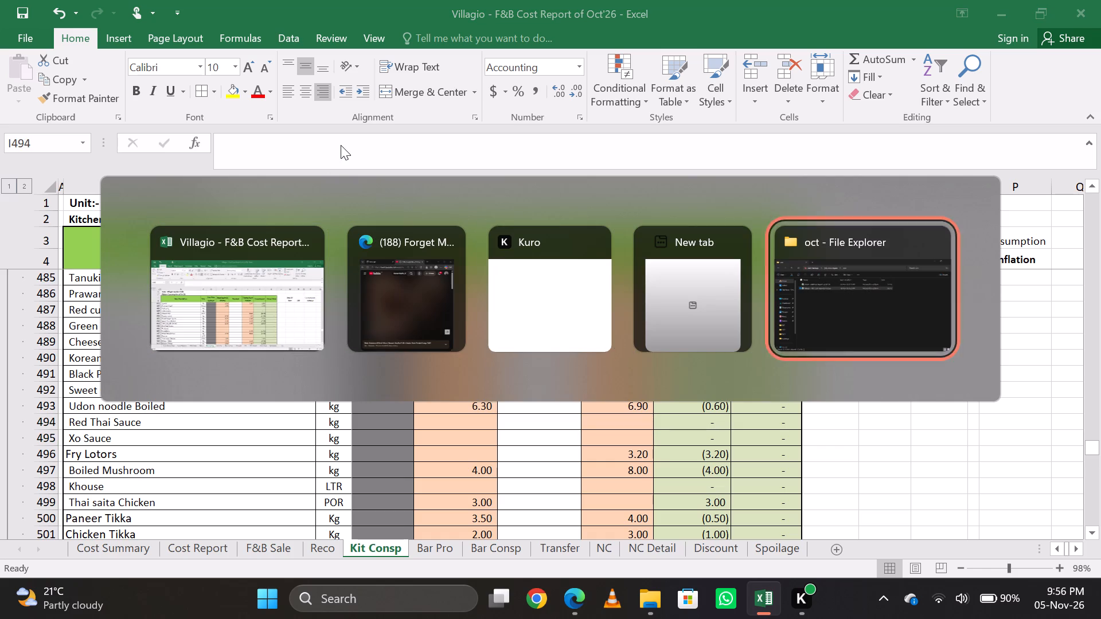
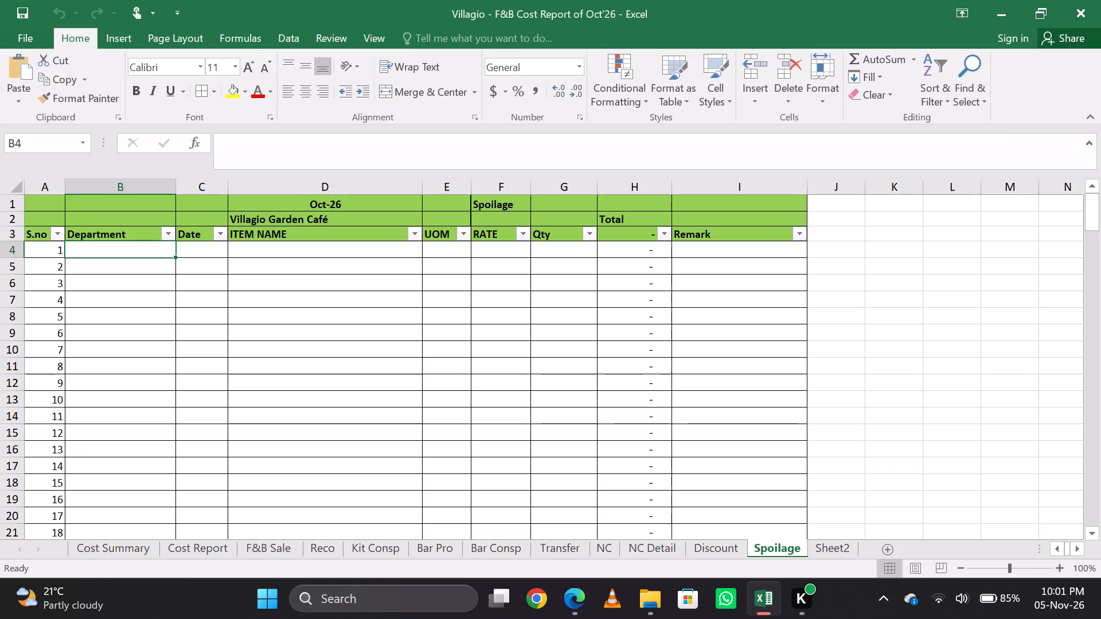
key("ctrl+Page_Down")
key("Left")
key("Right")
key("Escape")
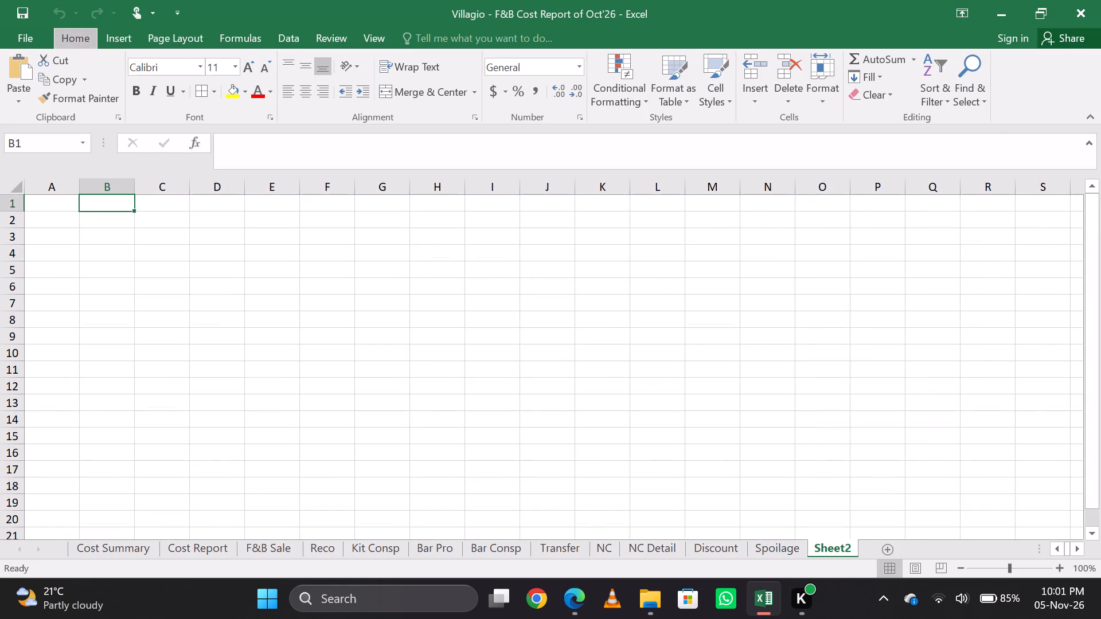
key("Left")
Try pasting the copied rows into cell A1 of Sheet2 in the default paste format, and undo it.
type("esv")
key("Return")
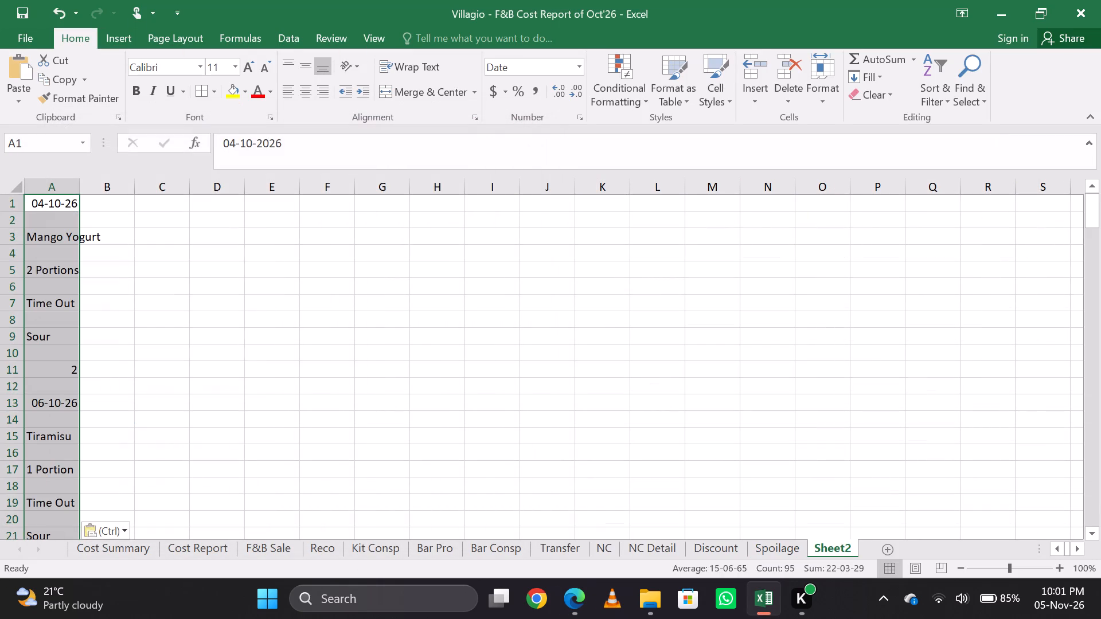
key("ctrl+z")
Paste the copied spoilage rows into Sheet2 from cell A1 using Paste Special as Text.
key("Right")
key("Left")
type("es")
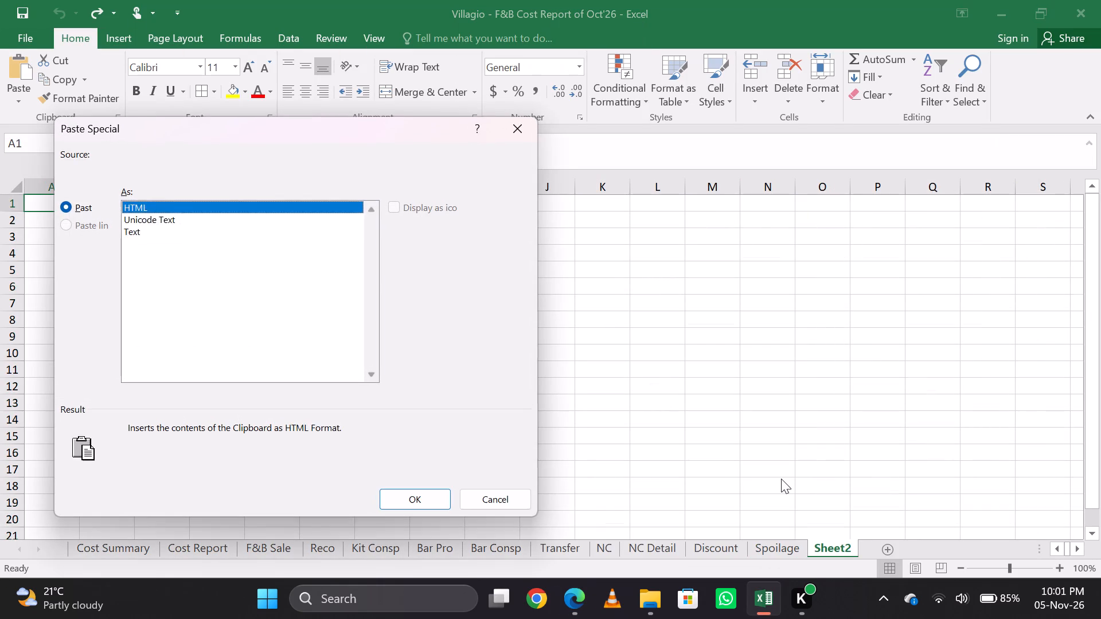
key("Down")
key("Down")
key("Return")
key("Right")
key("Left")
key("Down")
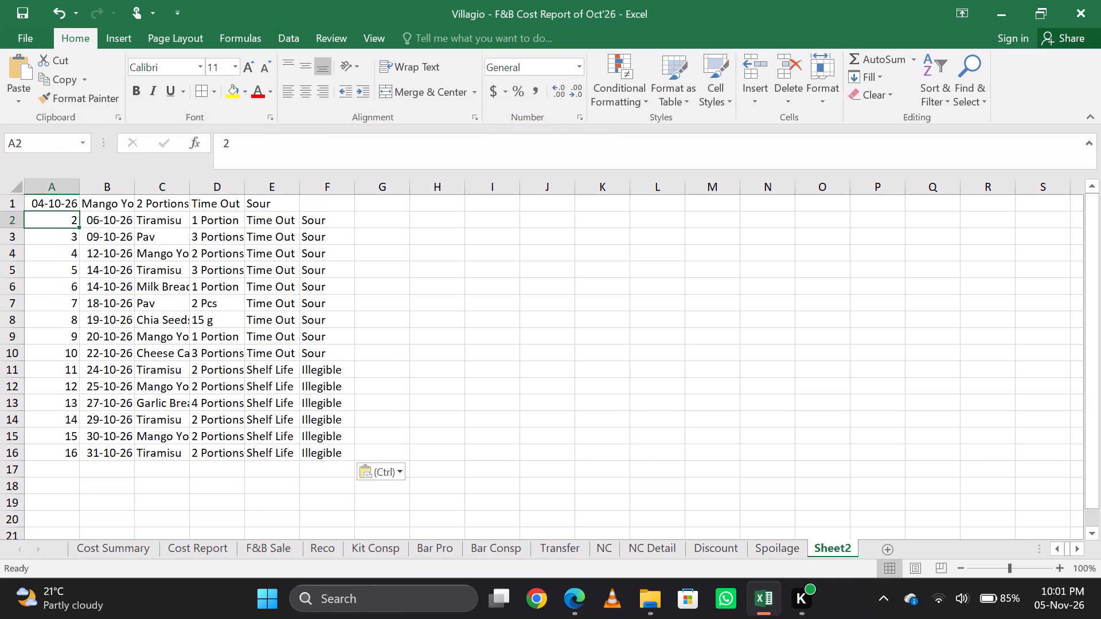
Copy the first row's entries A1:E1 and paste them starting at B1 to line up with the rows below.
key("Right")
key("Up")
key("Left")
key("shift+Right")
key("shift+Right")
key("shift+Right")
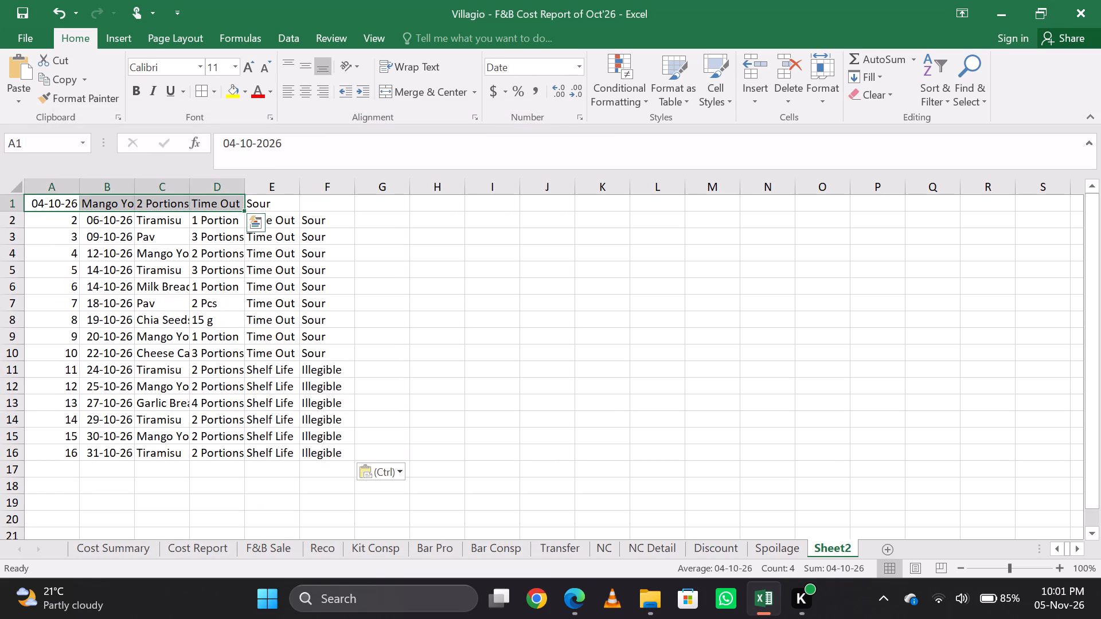
key("shift+Right")
key("ctrl+c")
key("Right")
key("ctrl+v")
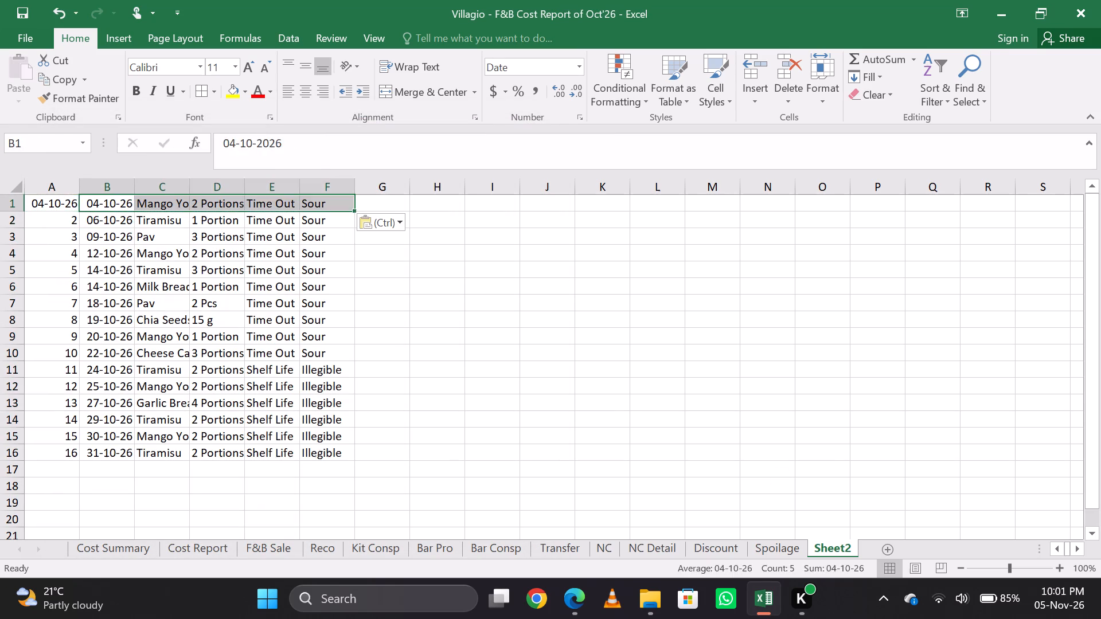
Copy the dates in B1:B16 of Sheet2 and paste them as values into the Spoilage sheet's Date column from C4.
key("Right")
key("Left")
key("shift+Down")
key("shift+Down")
key("shift+Down")
key("shift+Down")
key("shift+Down")
key("shift+Down")
key("shift+Down")
key("shift+Down")
key("shift+Down")
key("shift+Down")
key("shift+Down")
key("shift+Down")
key("shift+Down")
key("shift+Down")
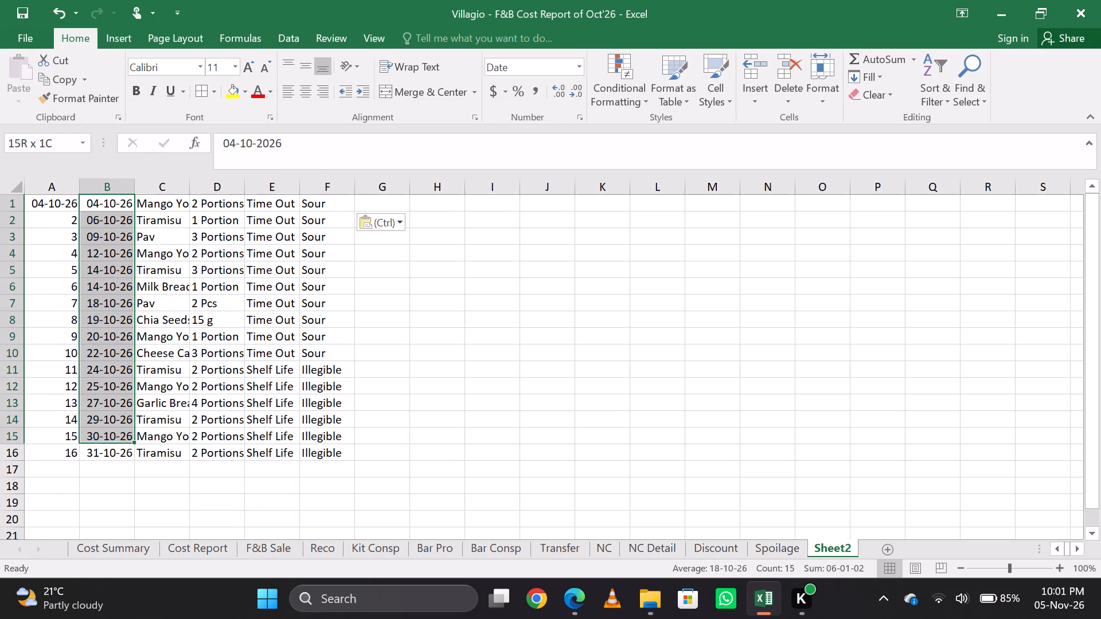
key("shift+Down")
key("ctrl+c")
key("ctrl+Page_Up")
key("Down")
key("Up")
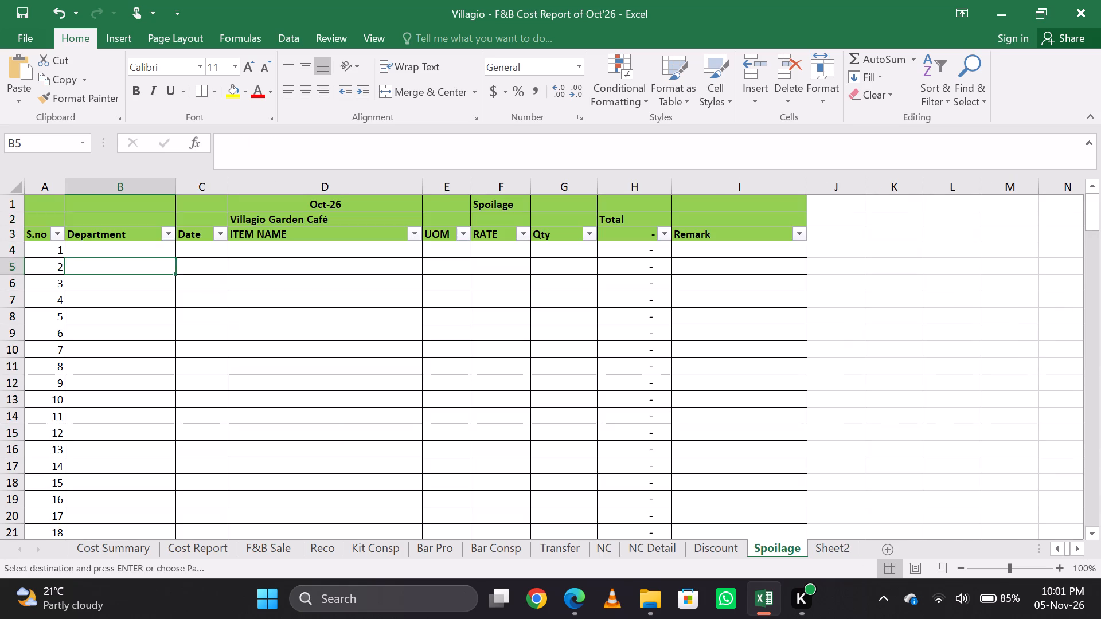
key("Right")
type("esv")
key("Return")
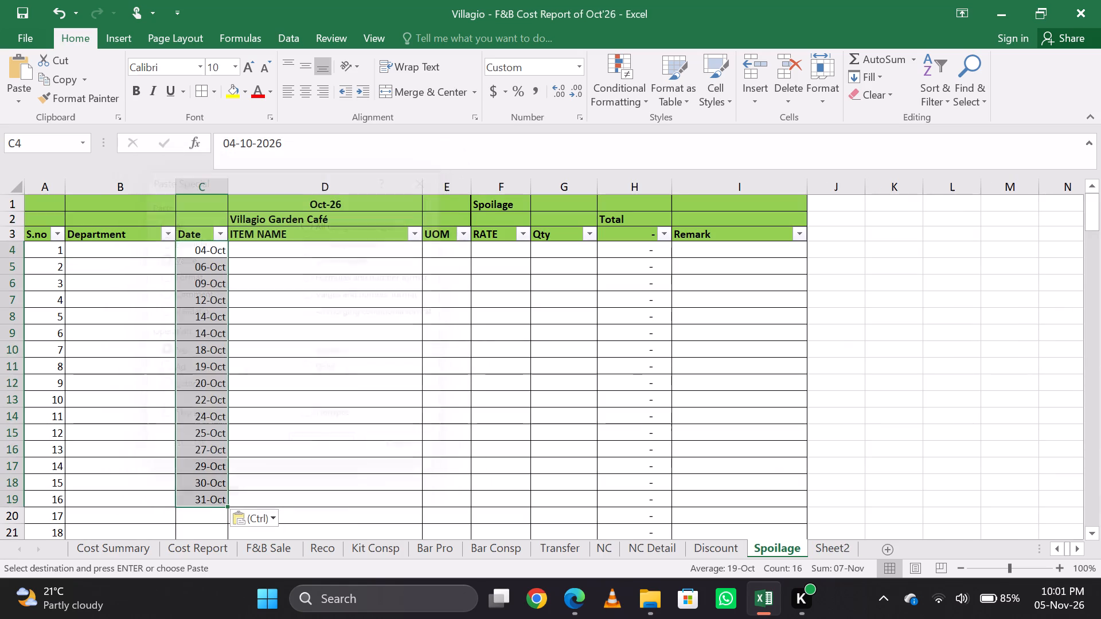
Enter Bakery as the Department for serial number 1 on the Spoilage sheet.
key("Left")
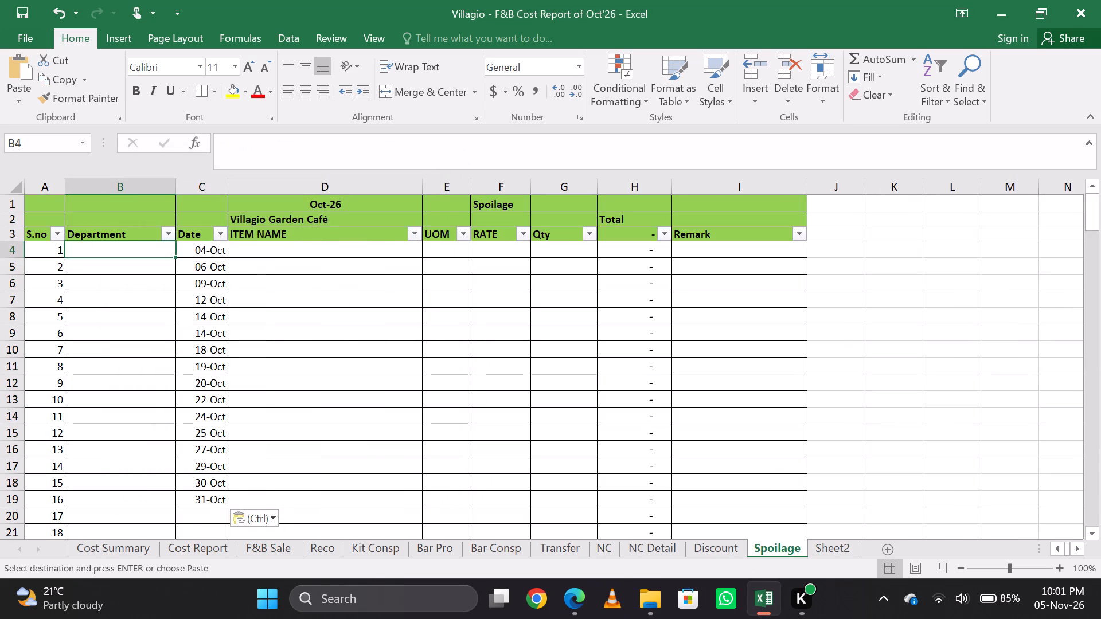
key("Down")
key("Up")
type("Baket")
key("BackSpace")
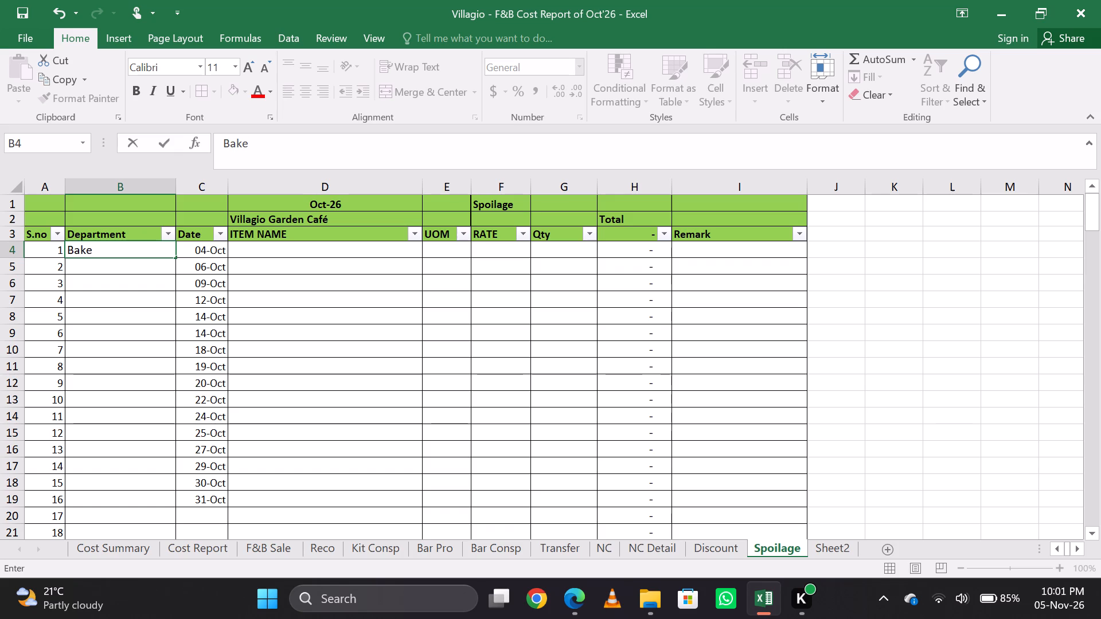
type("ry")
key("Return")
key("Up")
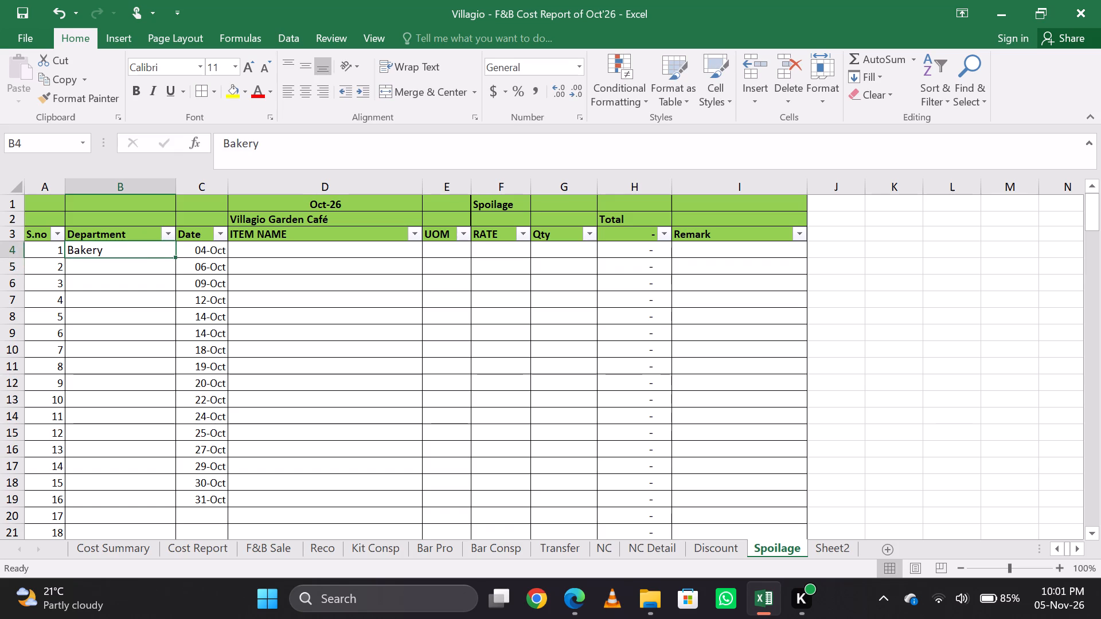
Copy the Bakery department entry down through serial number 16.
key("ctrl+c")
key("shift+Down")
key("shift+Down")
key("shift+Down")
key("shift+Down")
key("shift+Down")
key("shift+Down")
key("shift+Down")
key("shift+Down")
key("shift+Down")
key("shift+Down")
key("shift+Down")
key("shift+Down")
key("shift+Down")
key("shift+Down")
key("shift+Down")
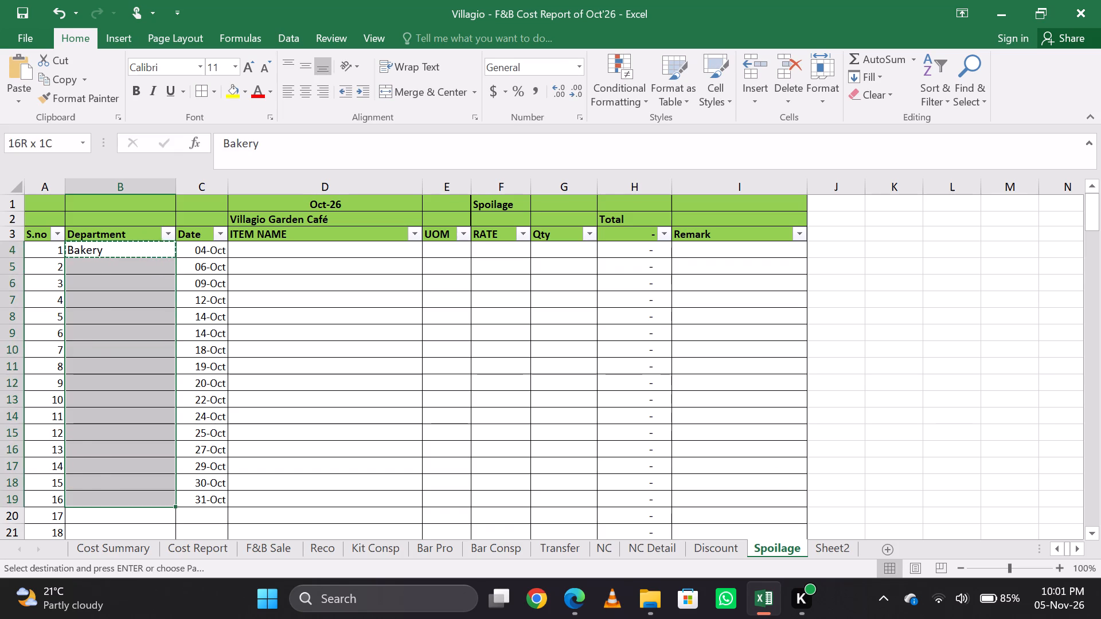
key("ctrl+v")
Copy the item names in C1:C16 of Sheet2 and paste them as values into the Spoilage sheet's ITEM NAME column from D4.
key("Right")
key("Right")
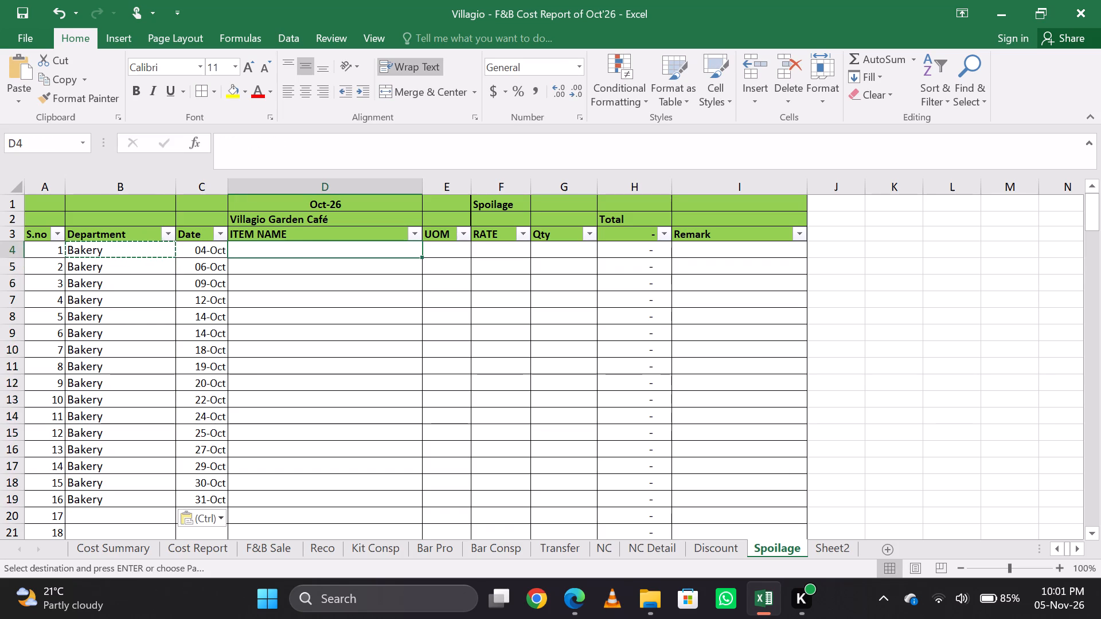
key("ctrl+Page_Down")
key("Right")
key("shift+Down")
key("ctrl+shift+Down")
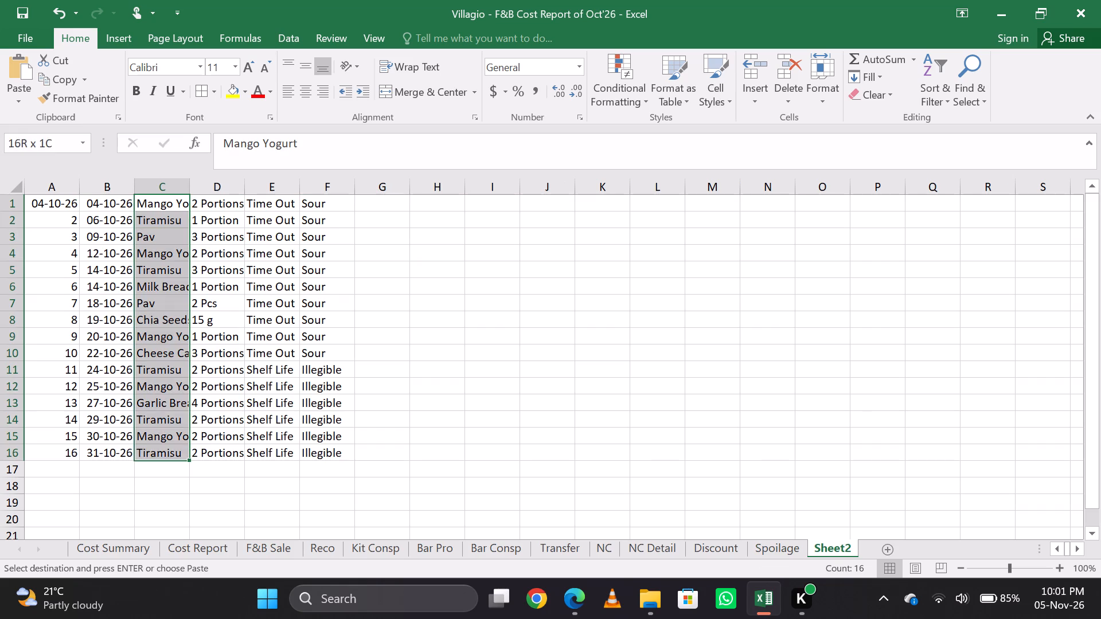
key("ctrl+c")
key("Escape")
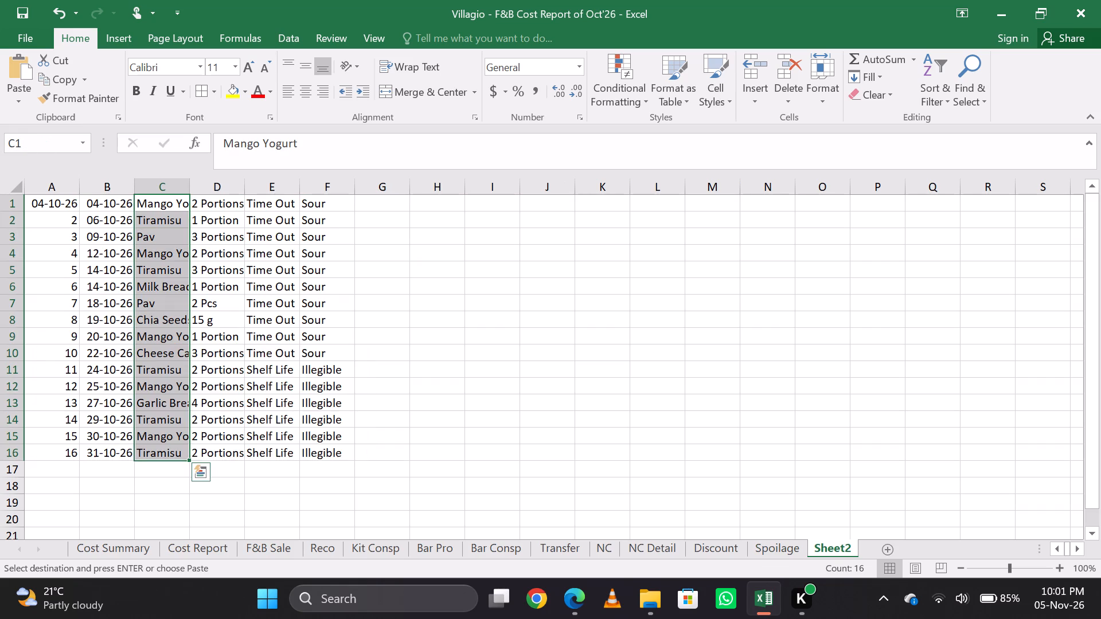
key("Escape")
key("ctrl+c")
key("ctrl+Page_Up")
key("Down")
key("Up")
type("esv")
key("Return")
Copy the quantities with units in D1:D16 of Sheet2 and paste them as values into the Spoilage sheet's UOM column from E4.
key("Right")
key("ctrl+Page_Down")
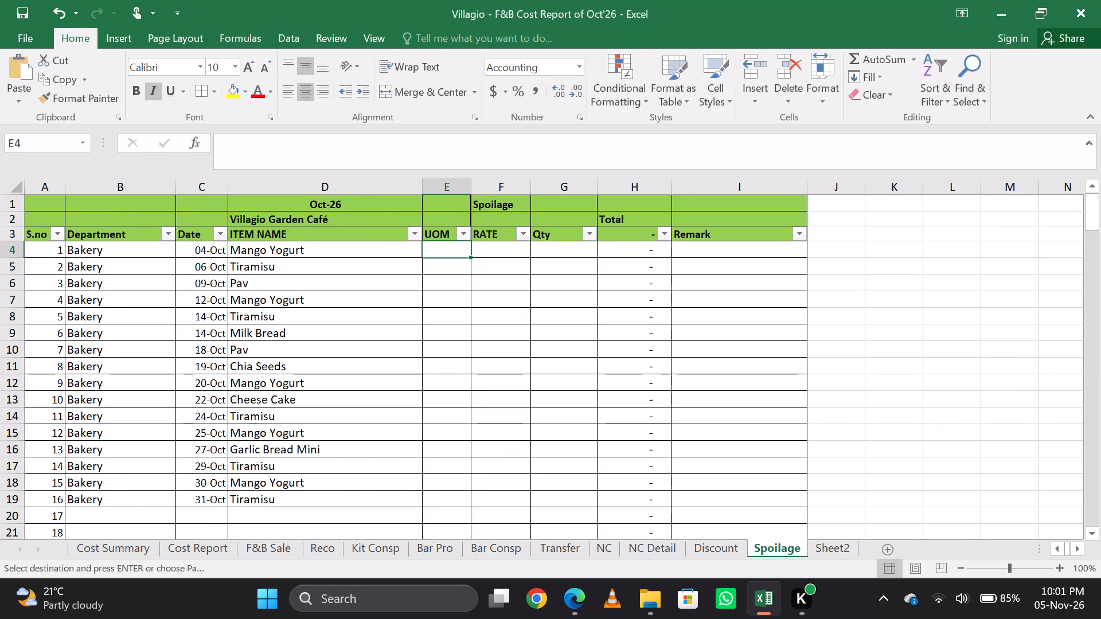
key("Down")
key("Right")
key("Up")
key("ctrl+shift+Down")
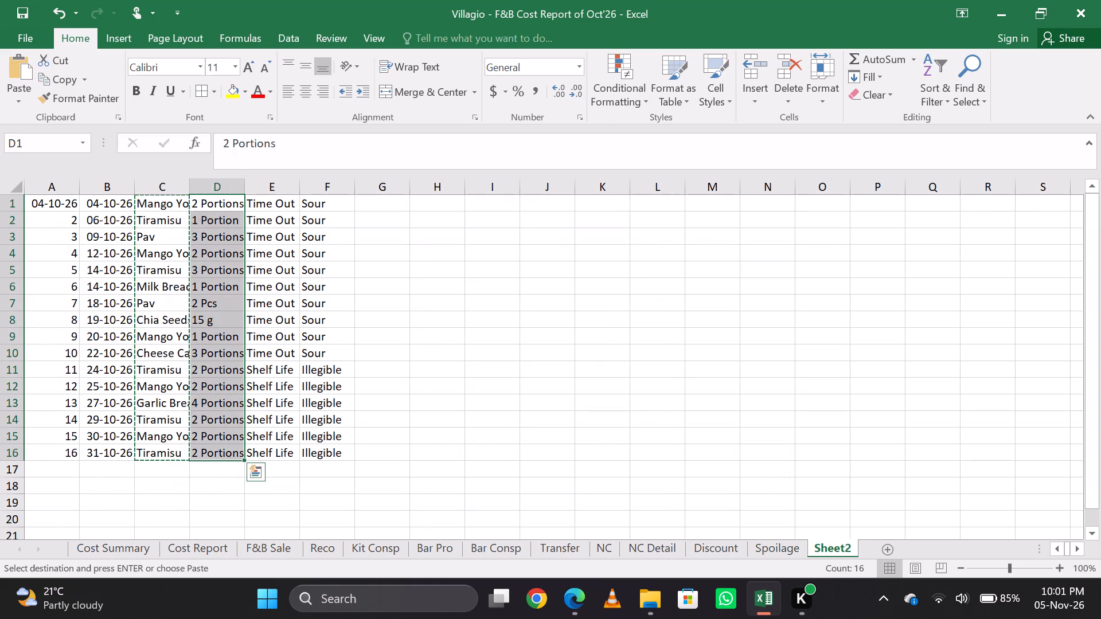
key("ctrl+c")
key("ctrl+Page_Up")
key("Down")
key("Up")
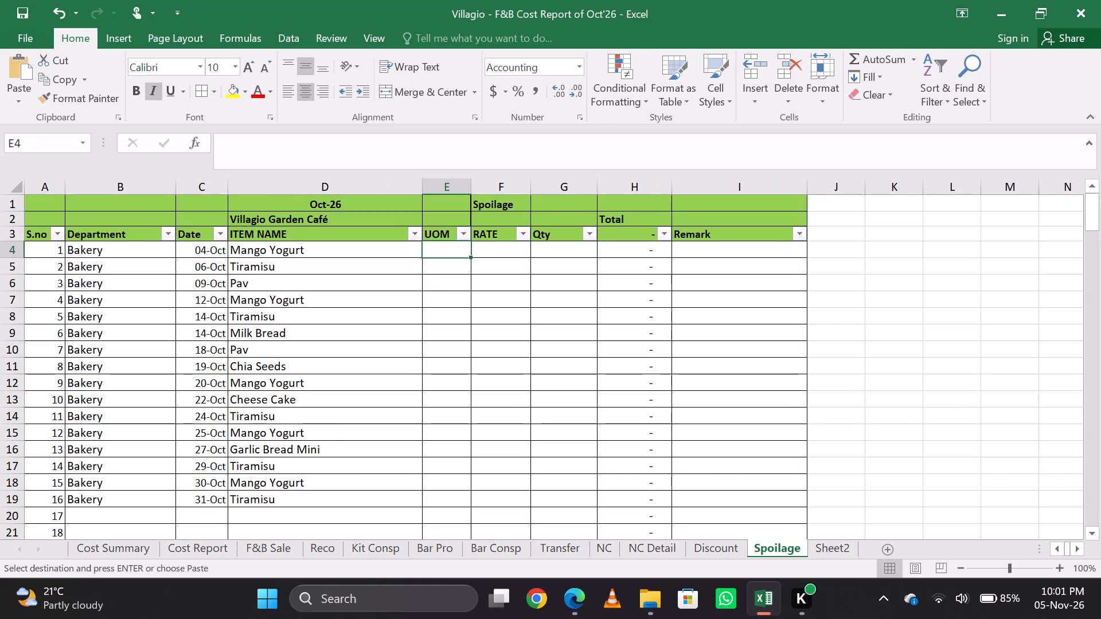
type("esv")
key("Return")
Paste the same copied quantities as values into the Spoilage sheet's Qty column from G4.
key("Right")
key("Right")
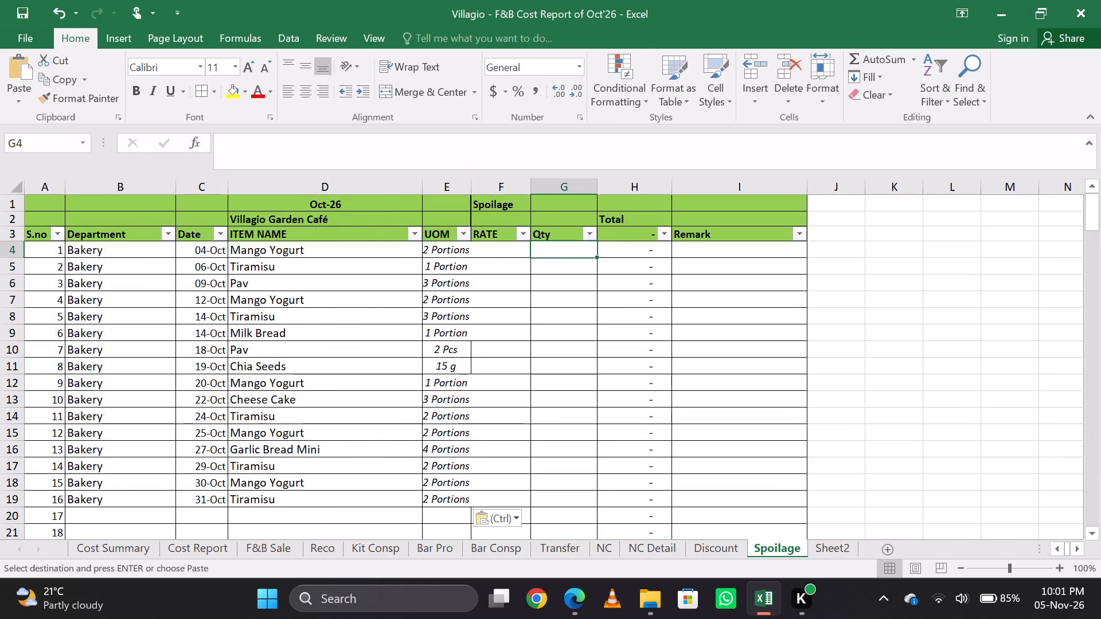
key("Left")
key("Right")
type("esv")
key("Return")
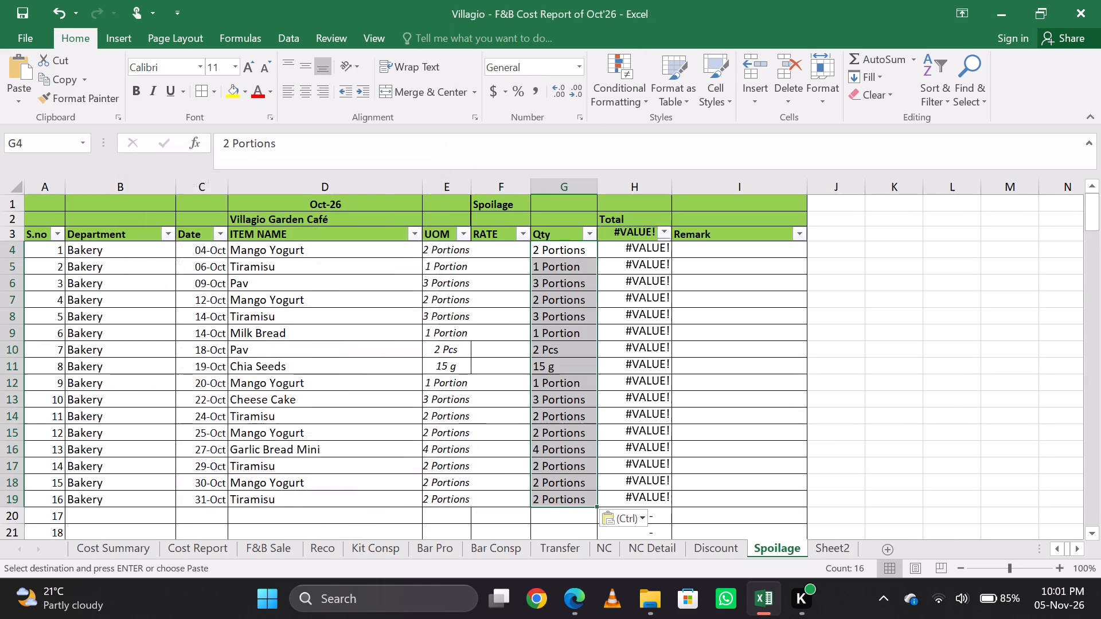
Copy the reasons in E1:E16 of Sheet2 and paste them as values into the Spoilage sheet's Remark column from I4.
key("Right")
key("Right")
key("ctrl+Page_Down")
key("Right")
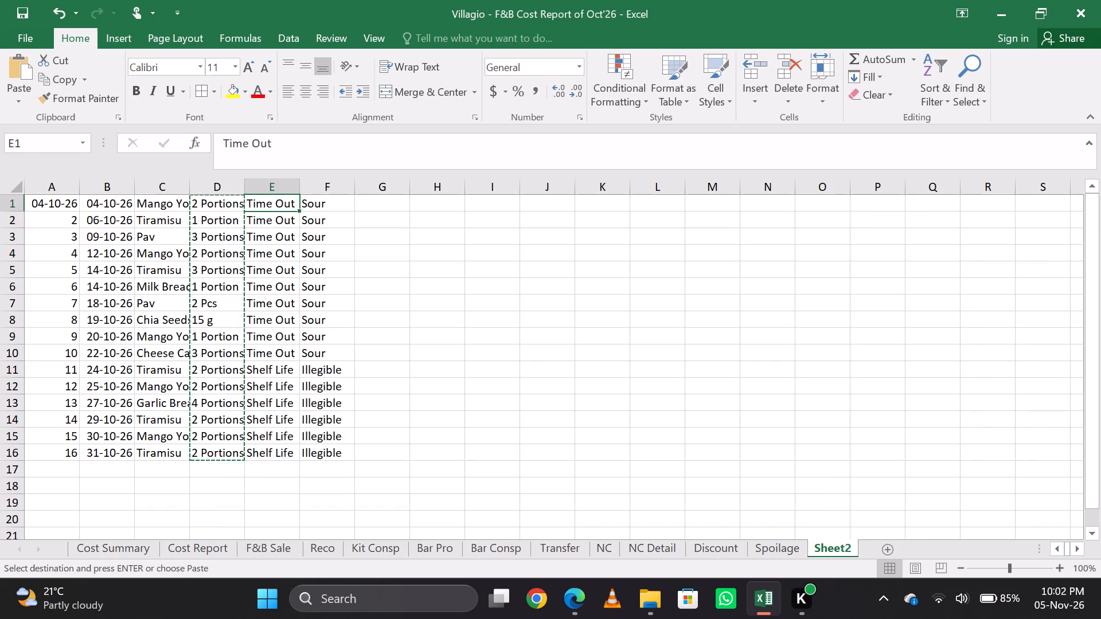
key("ctrl+shift+Down")
key("ctrl+c")
key("ctrl+Page_Up")
key("Right")
key("Left")
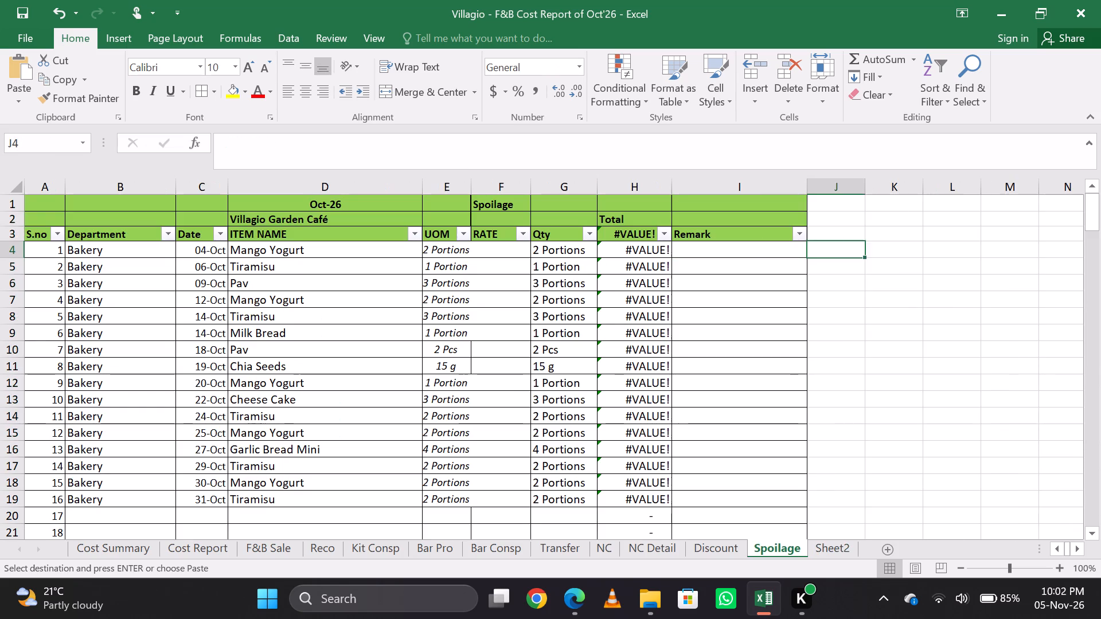
type("esv")
key("Return")
Replace the UOM of the first Mango Yogurt entry in E4 with por and copy it down through E9.
key("Left")
key("Left")
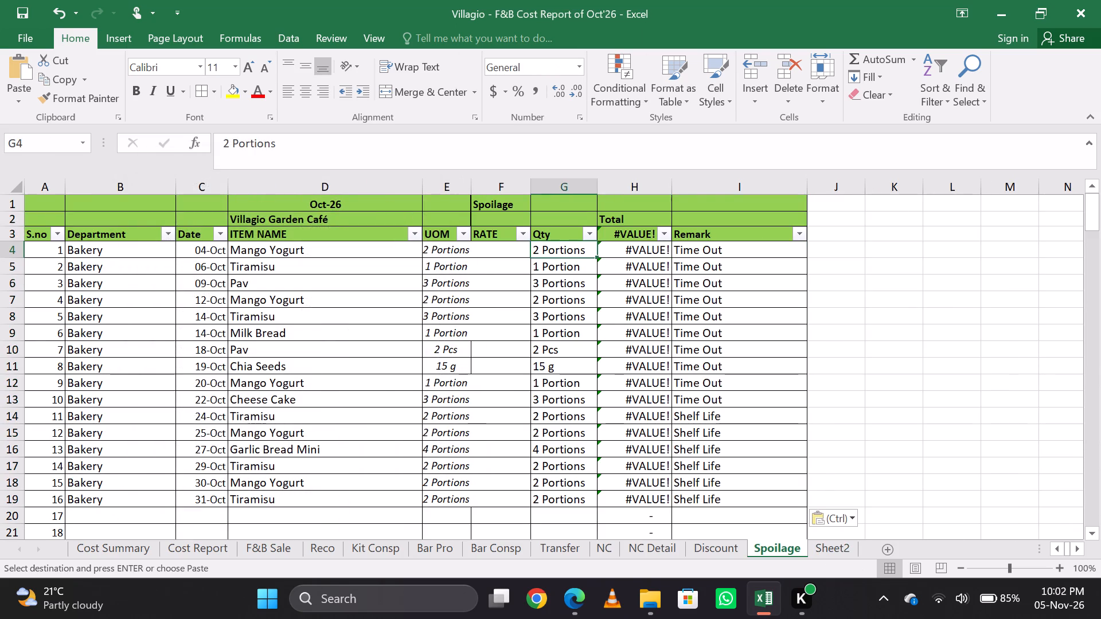
key("Left")
key("Right")
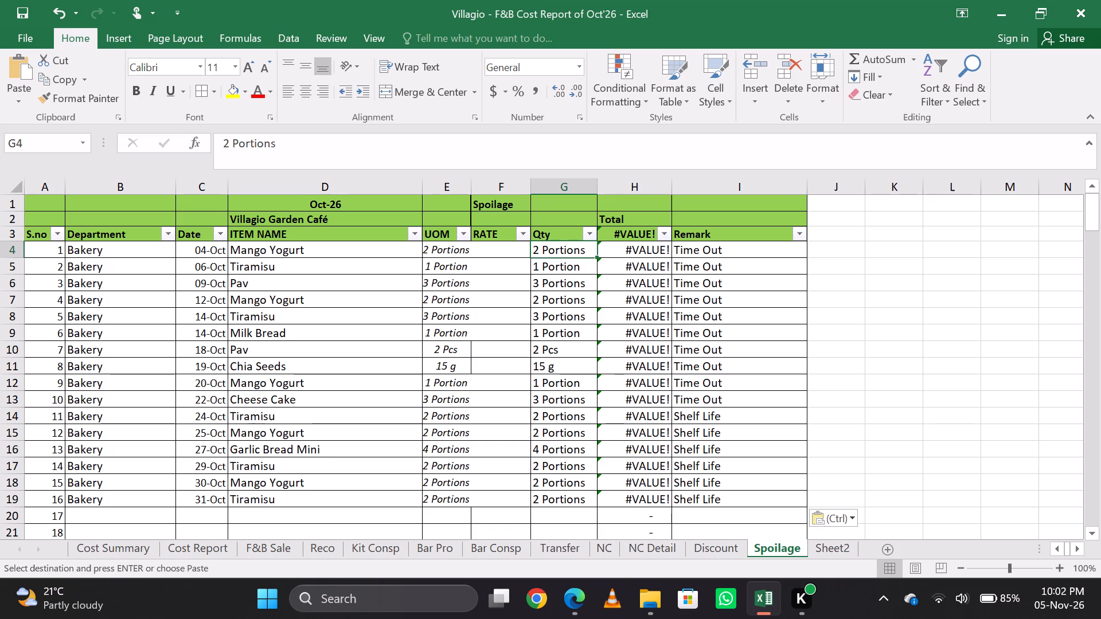
key("Left")
key("Left")
key("Left")
key("Down")
key("Right")
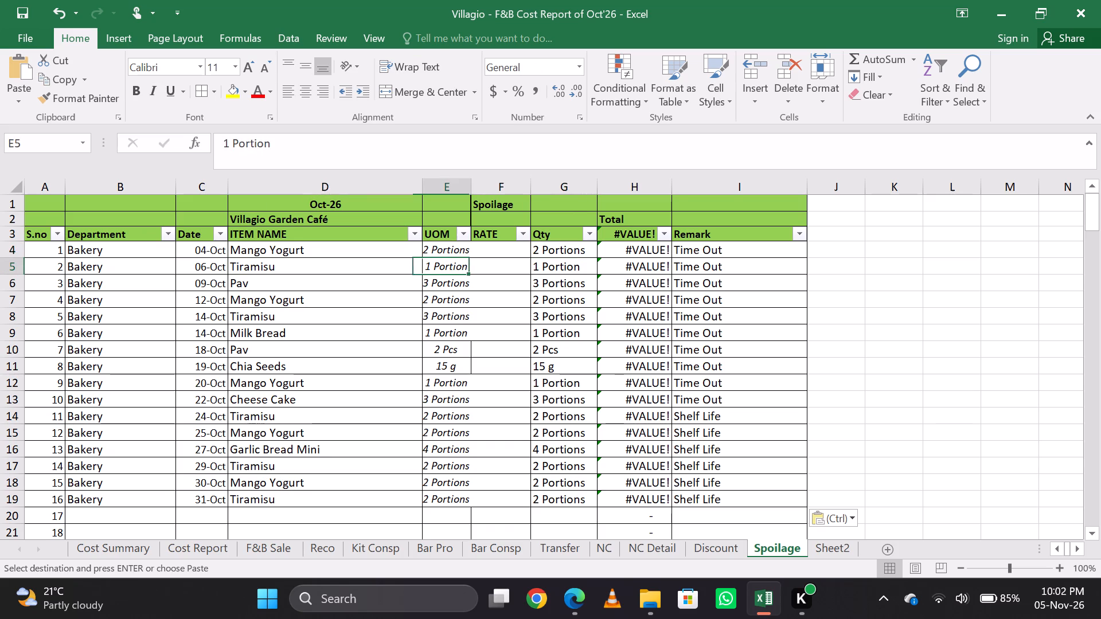
key("Up")
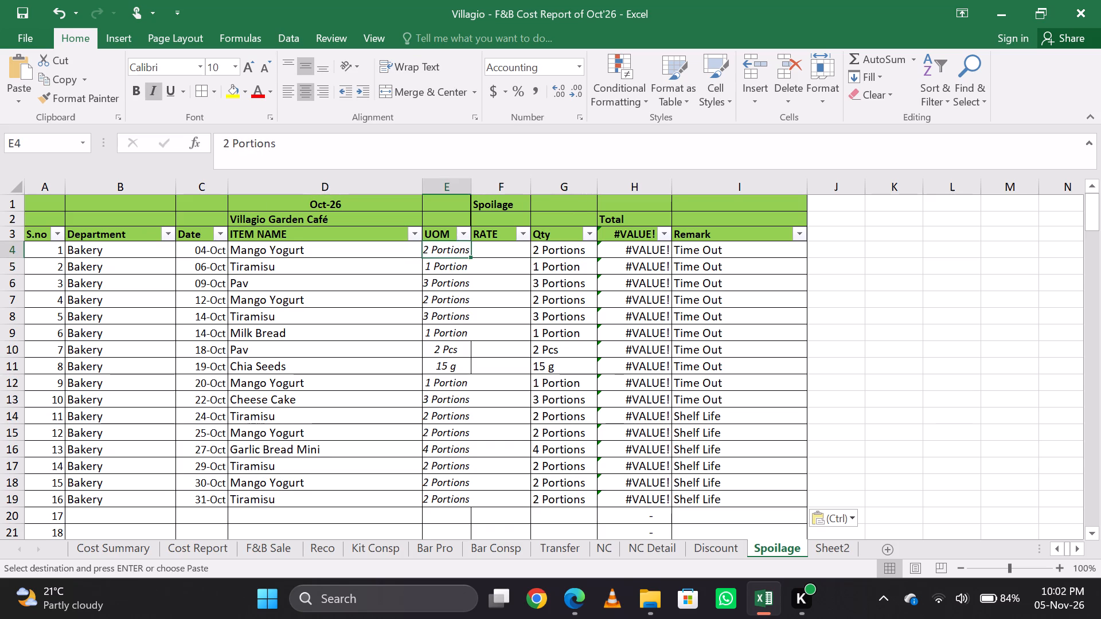
type("por")
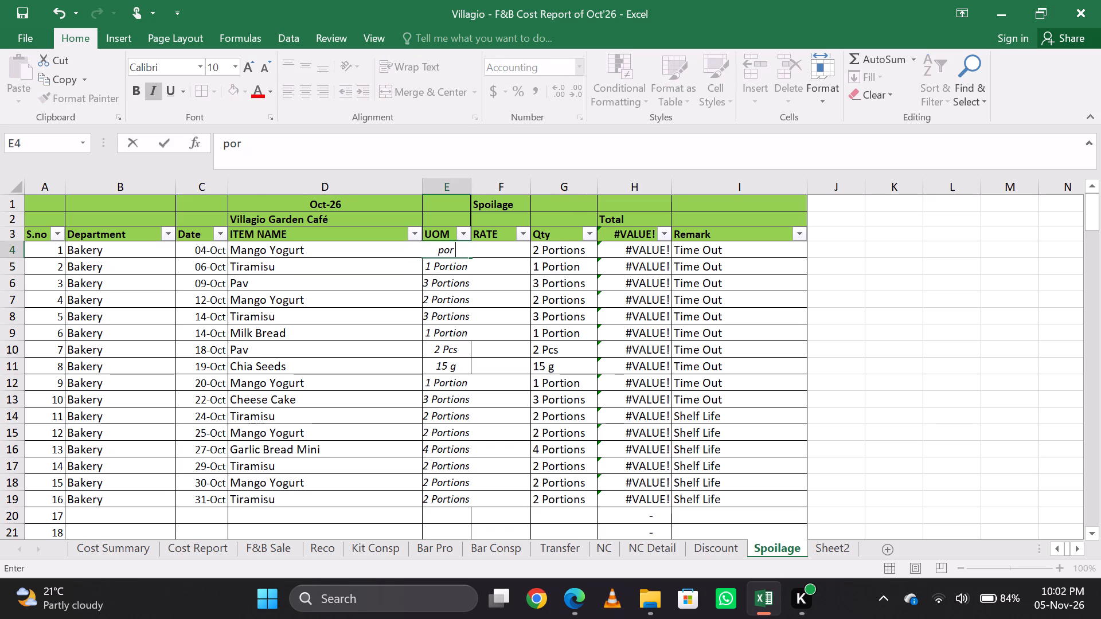
key("Return")
key("ctrl+d")
key("Down")
key("ctrl+d")
key("Down")
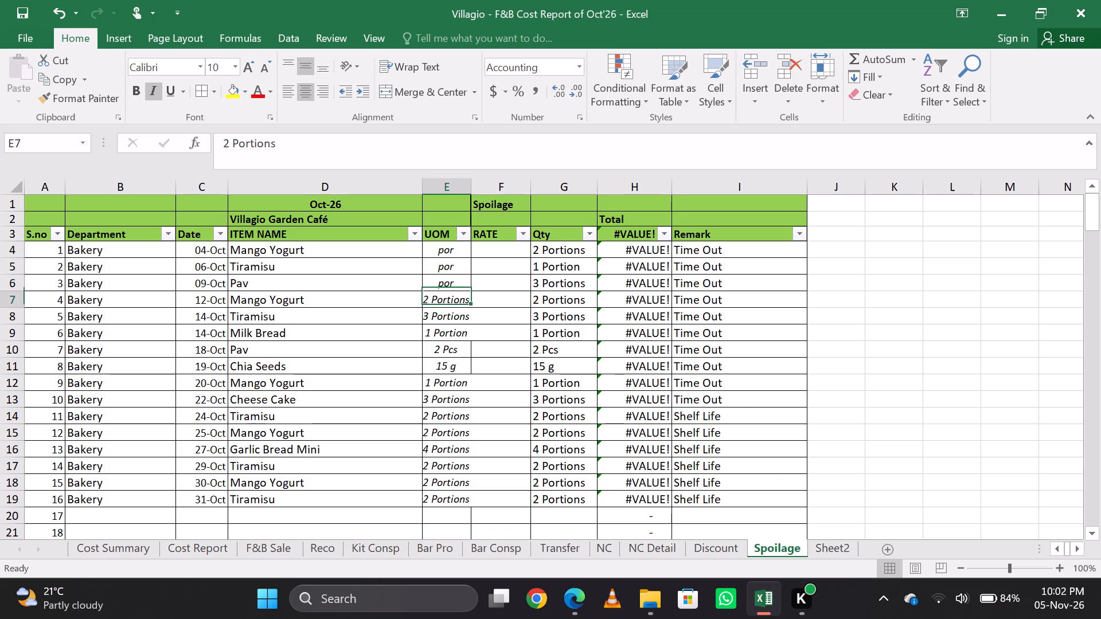
key("ctrl+d")
key("Down")
key("ctrl+d")
key("Down")
key("ctrl+d")
Set the UOM to pcs for Pav in E10 and to gm for Chia Seeds in E11.
key("Down")
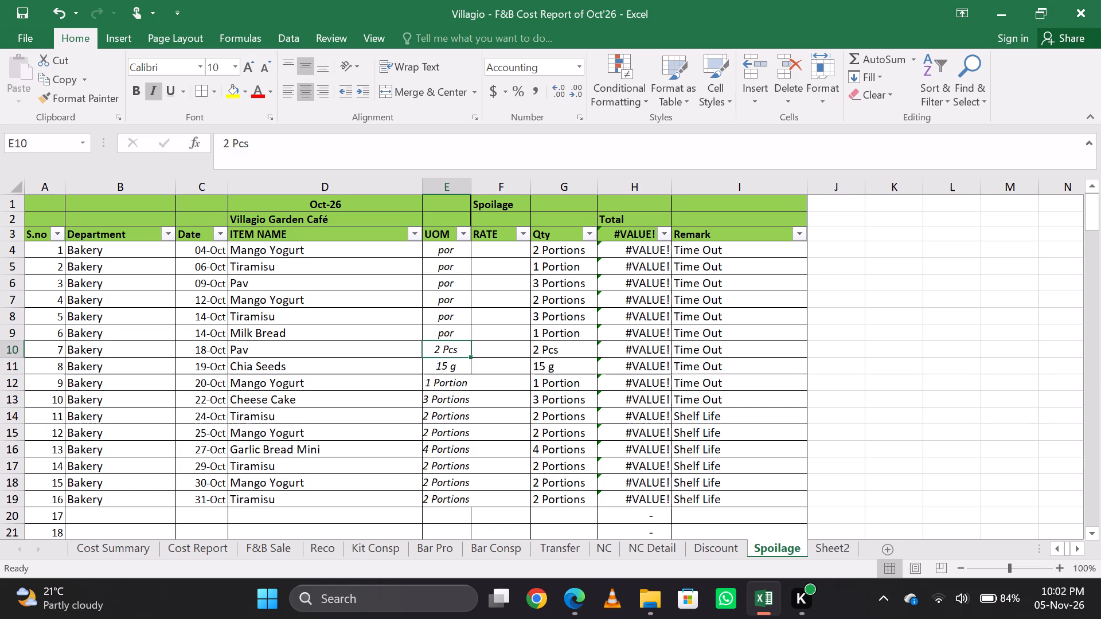
type("pcs")
key("Down")
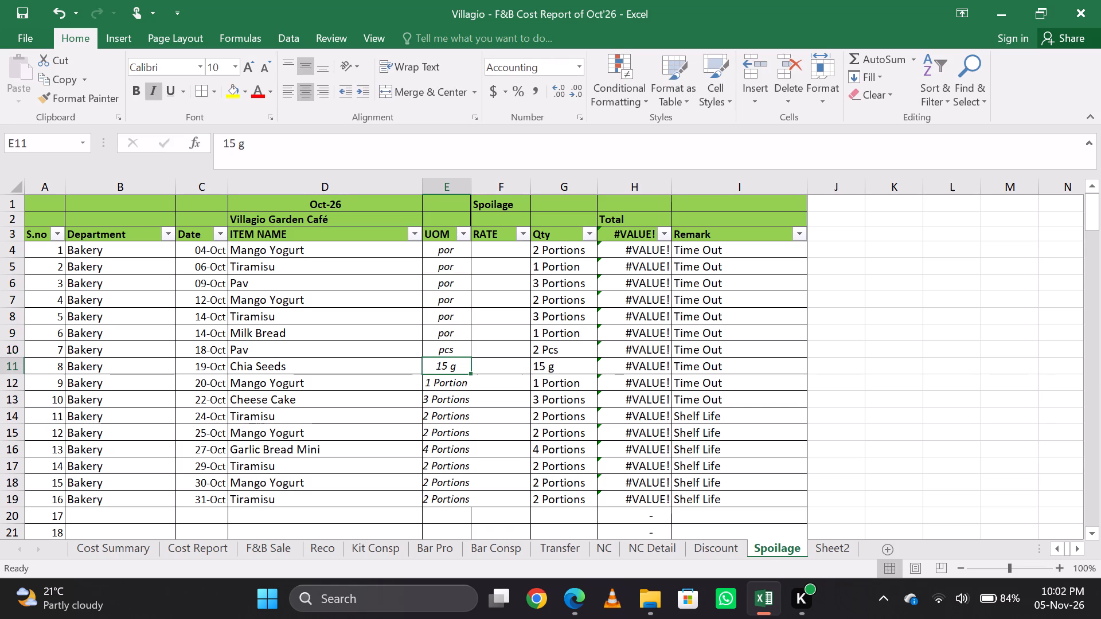
type("gm")
key("Return")
Enter por as the UOM for Mango Yogurt in E12 and copy it down through E19.
type("por")
key("Down")
key("ctrl+d")
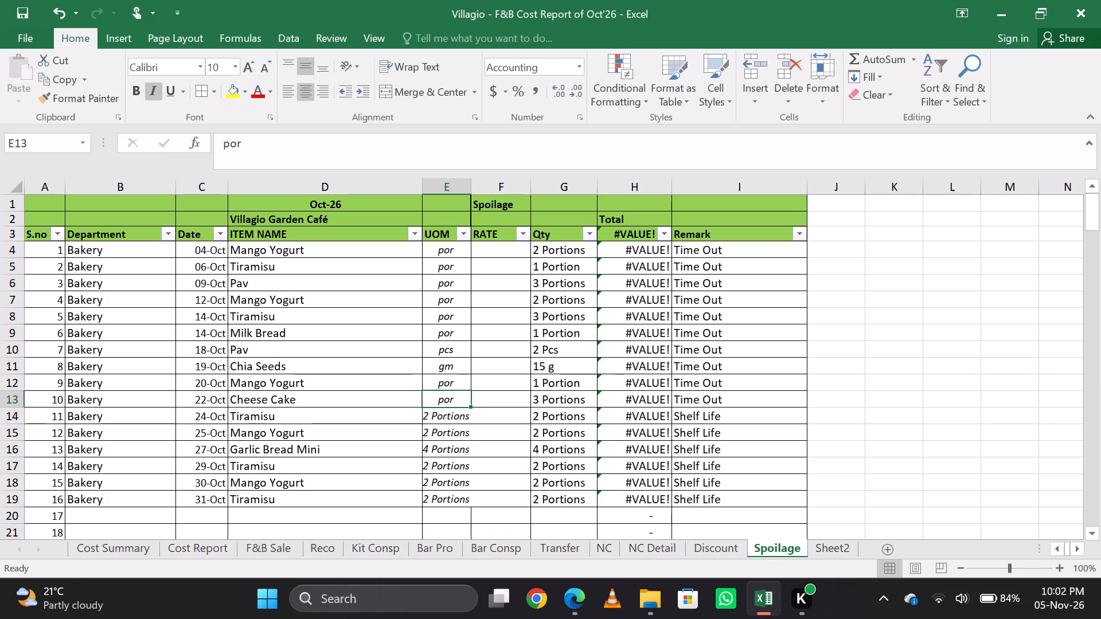
key("Down")
key("ctrl+d")
key("Down")
key("ctrl+d")
key("Down")
key("ctrl+d")
key("Down")
key("ctrl+d")
key("ctrl+Down")
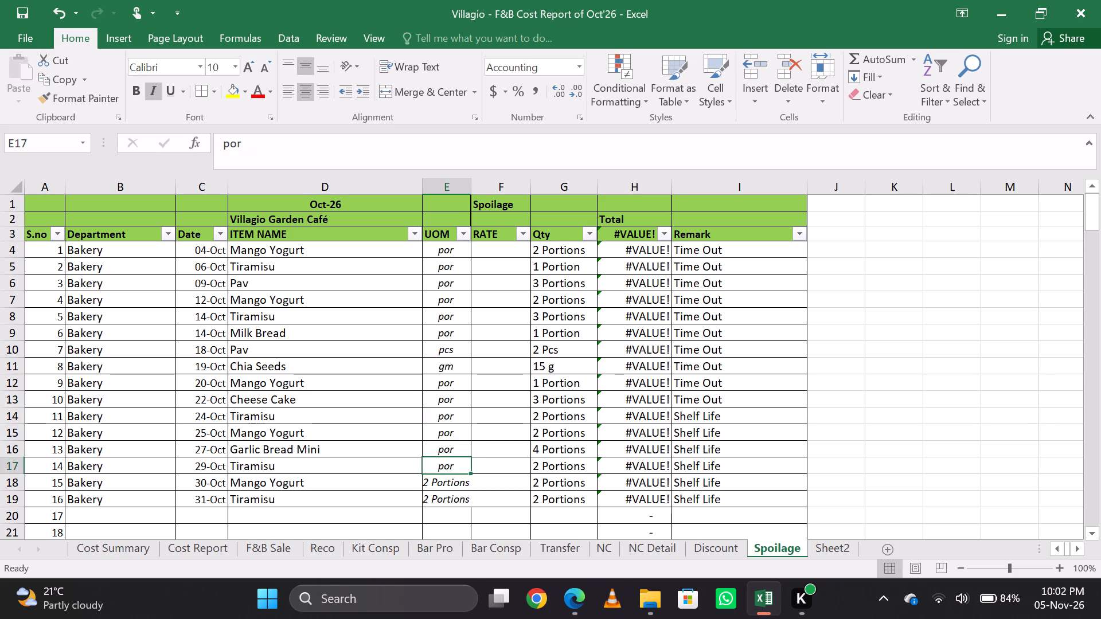
key("ctrl+d")
key("Up")
key("ctrl+d")
key("Down")
key("ctrl+d")
Replace the Qty entries in G4:G9 with the plain numbers 2, 1, 3, 2, 3 and 1.
key("Right")
key("Up")
key("Up")
key("Up")
key("Up")
key("Up")
key("Up")
key("Up")
key("Up")
key("Up")
key("Up")
key("Up")
key("Up")
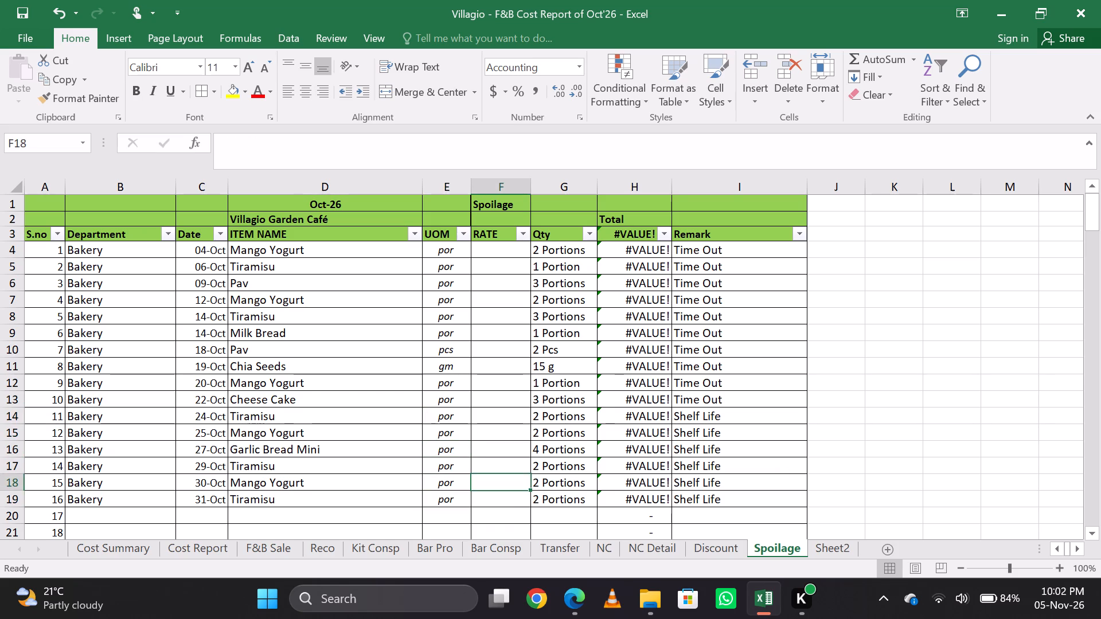
key("Right")
key("Up")
key("Up")
key("Up")
key("2")
key("Down")
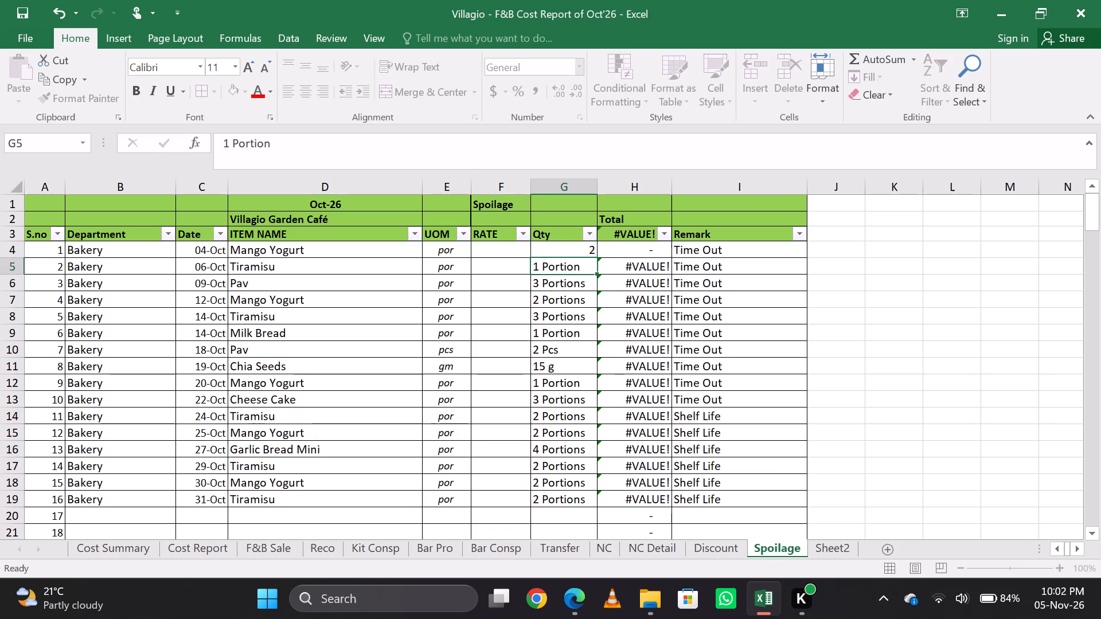
key("Down")
key("1")
key("Up")
key("1")
key("Down")
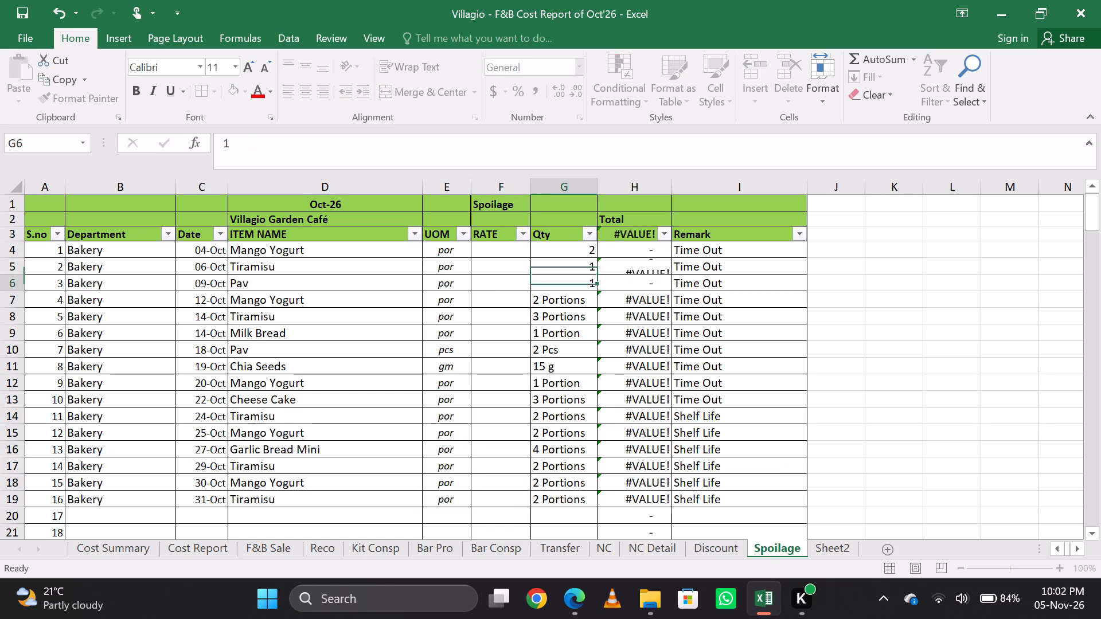
key("3")
key("Down")
key("2")
key("Down")
key("3")
key("Down")
key("1")
key("Down")
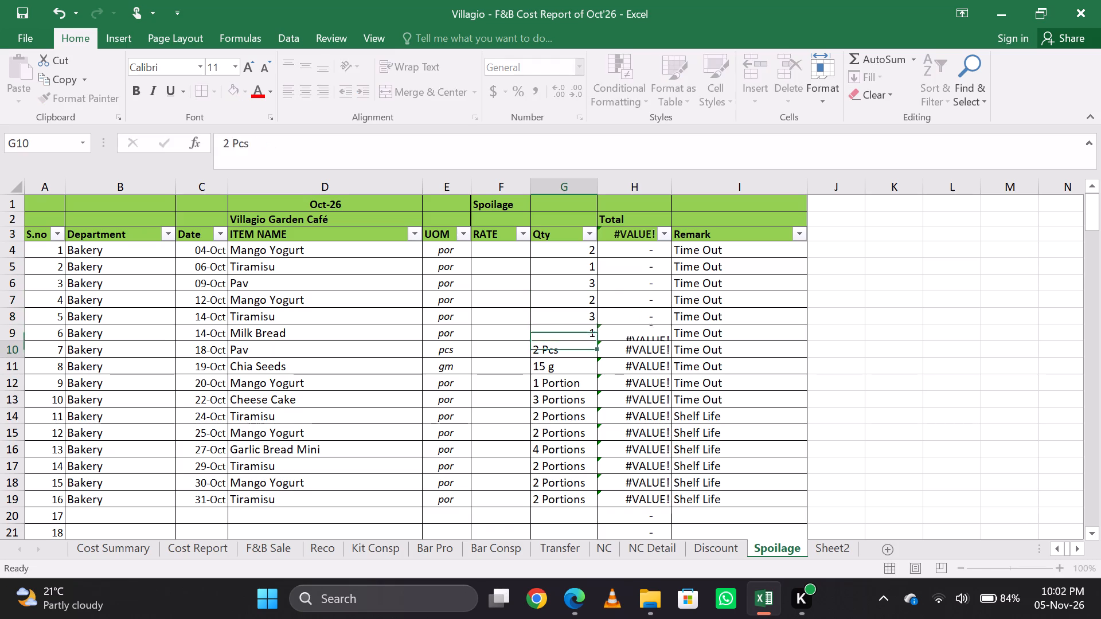
Replace the Qty entries in G10:G15 with the plain numbers 2, 15, 1, 3, 2 and 2.
key("2")
key("Down")
type("15")
key("Down")
key("1")
key("Down")
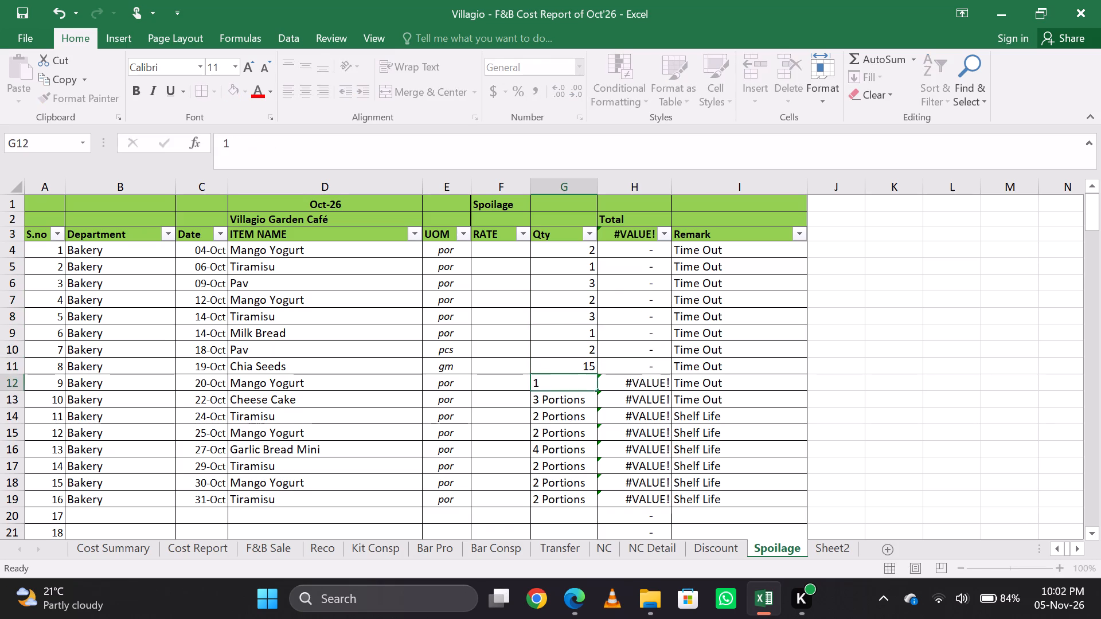
key("3")
key("Down")
key("2")
key("Down")
key("2")
key("Down")
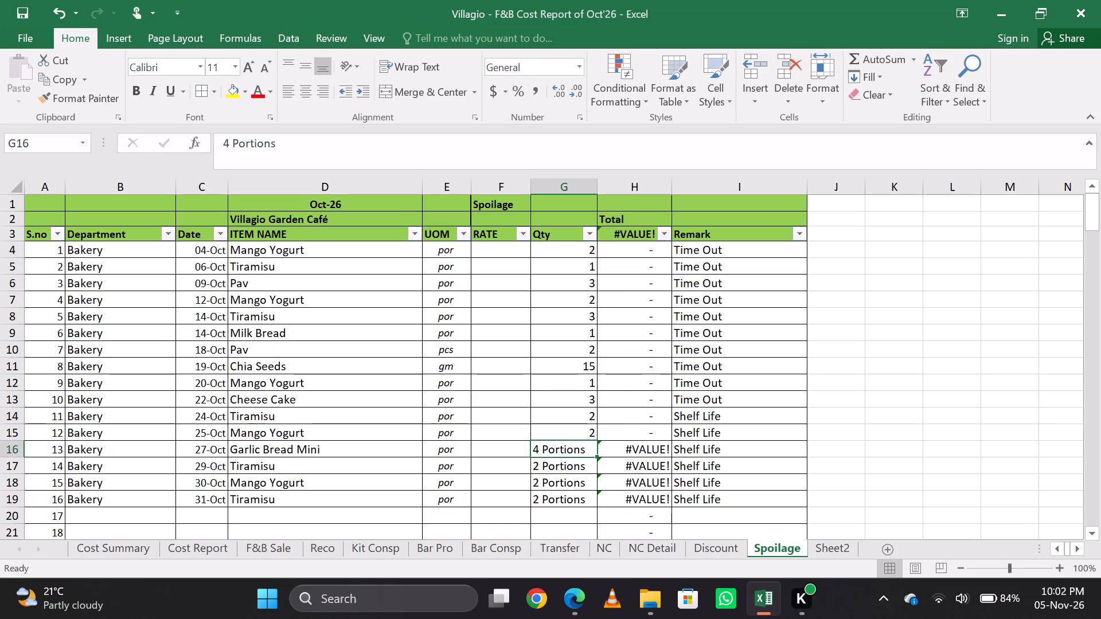
Replace the Qty entries in G16:G19 with the plain numbers 4, 2, 2 and 2.
key("4")
key("Down")
key("2")
key("Down")
key("2")
key("Down")
key("2")
key("Down")
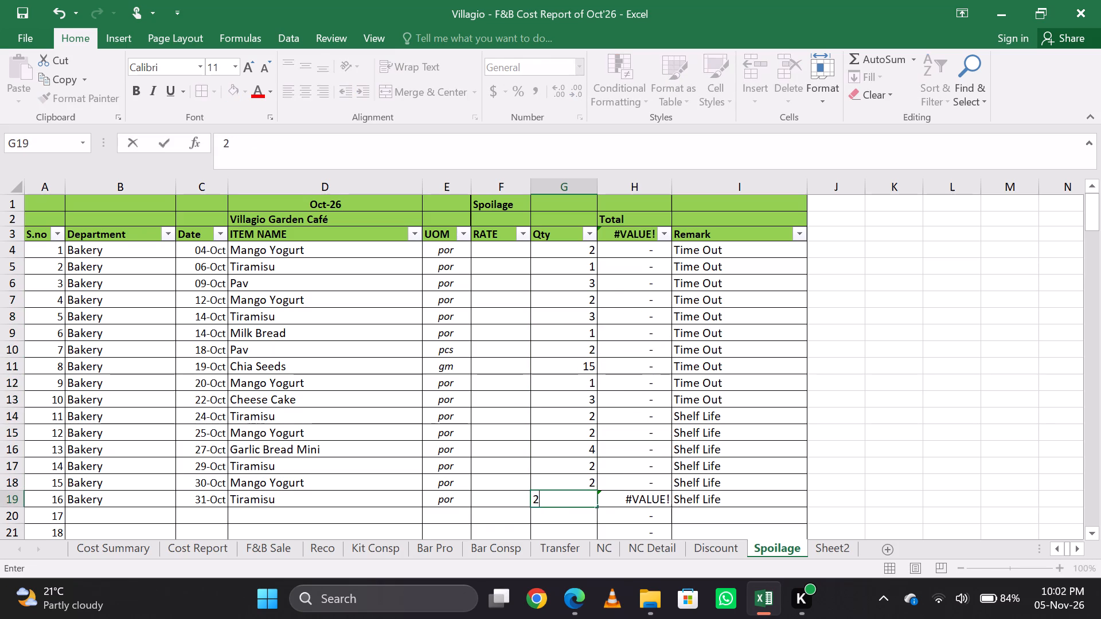
Review the Qty entries of the Bakery rows one by one, starting from G4.
key("Up")
key("Up")
key("Up")
key("Up")
key("Up")
key("Up")
key("Up")
key("Up")
key("Up")
key("Up")
key("Up")
key("Up")
key("Up")
key("Up")
key("Up")
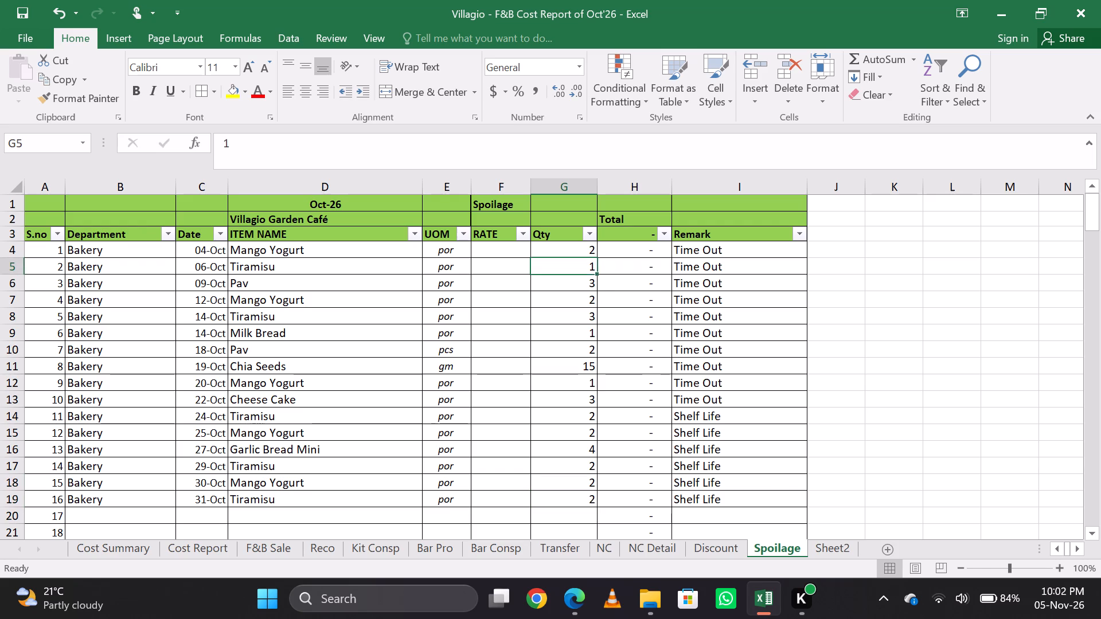
key("Up")
key("Down")
key("Down")
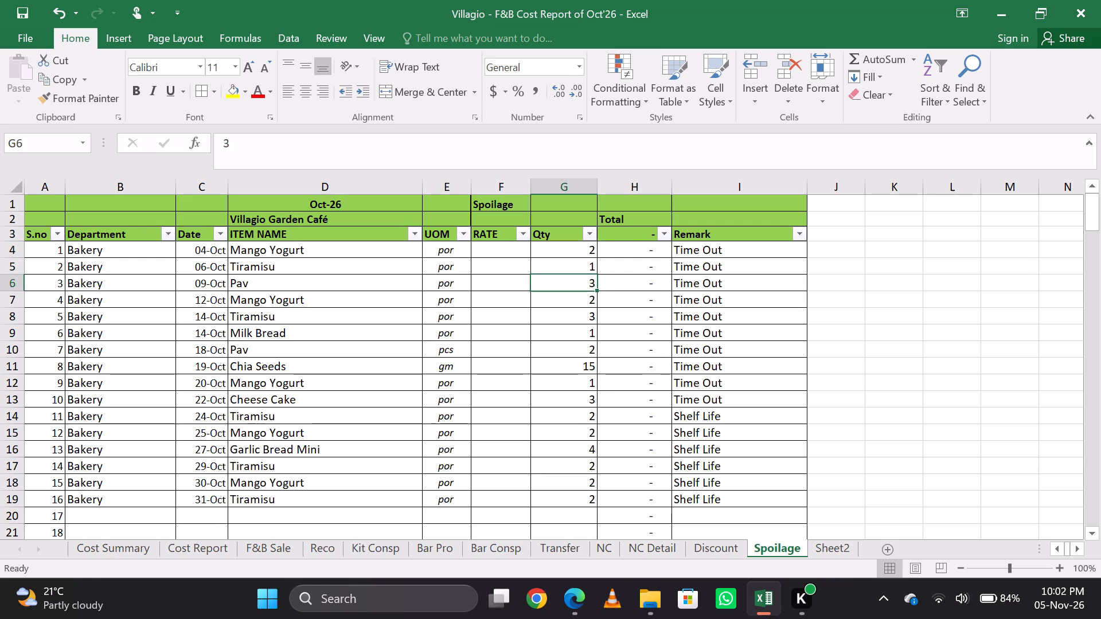
key("Down")
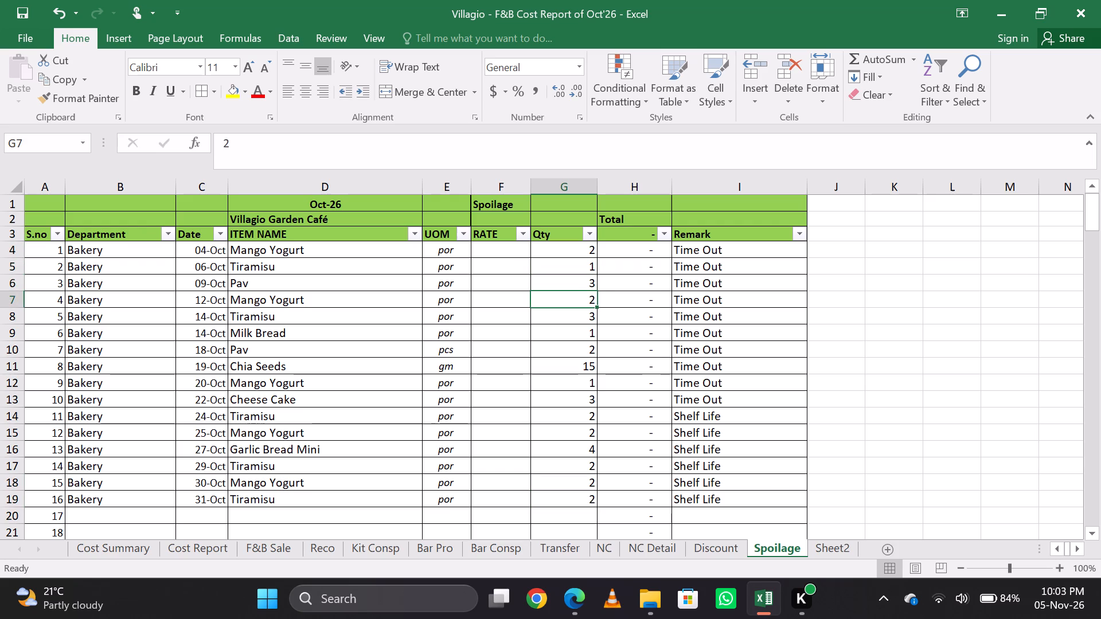
key("Down")
key("Down")
key("Down")
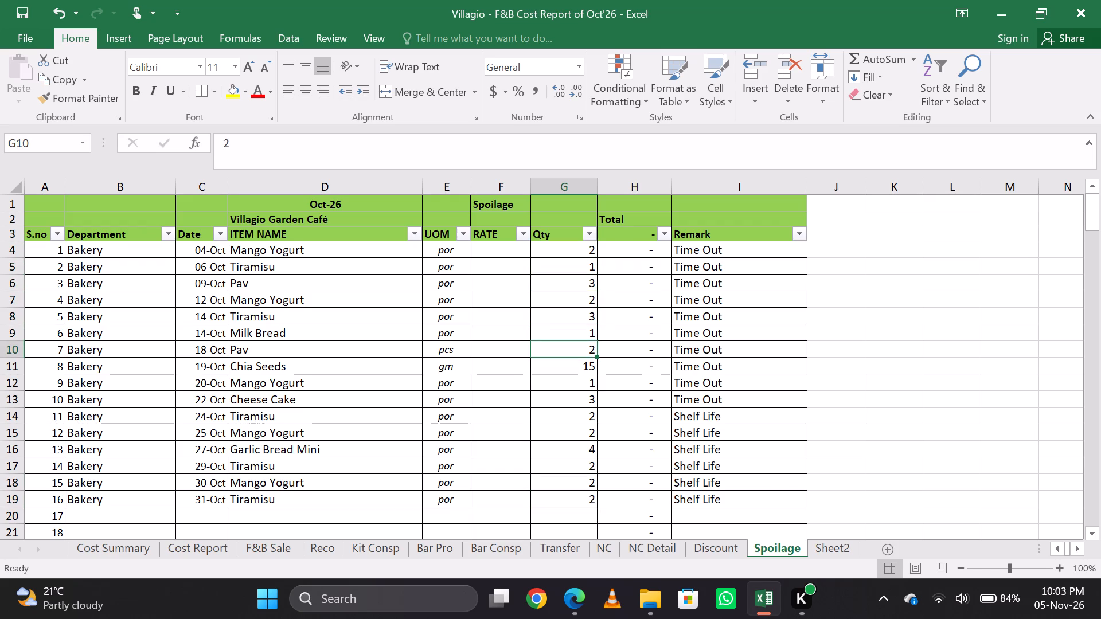
key("Down")
key("Down")
key("Down")
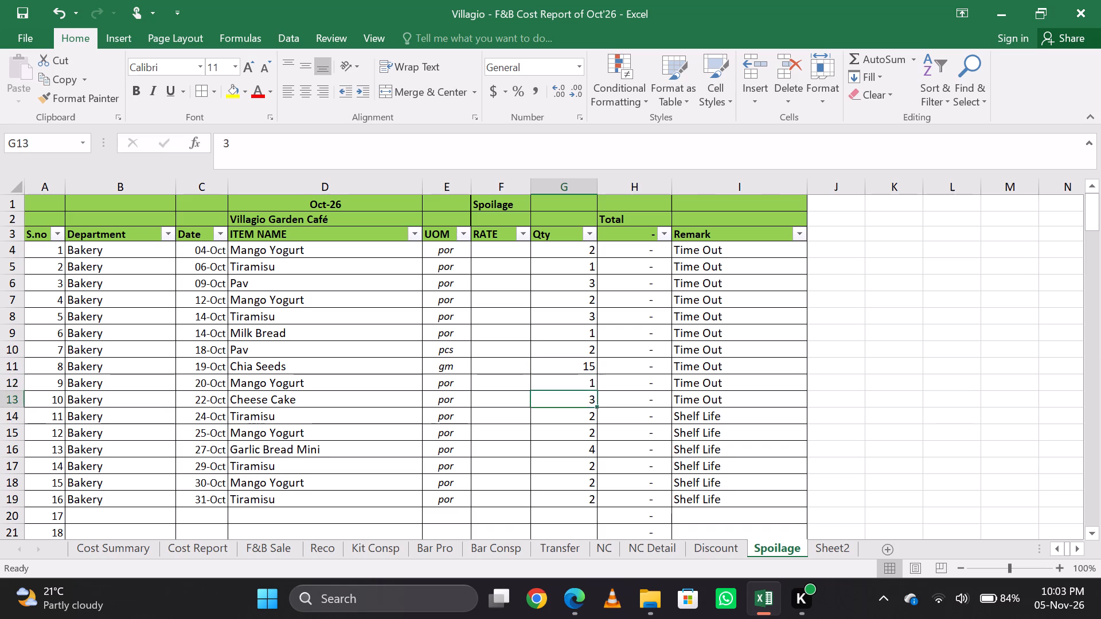
key("Down")
key("Down")
key("Up")
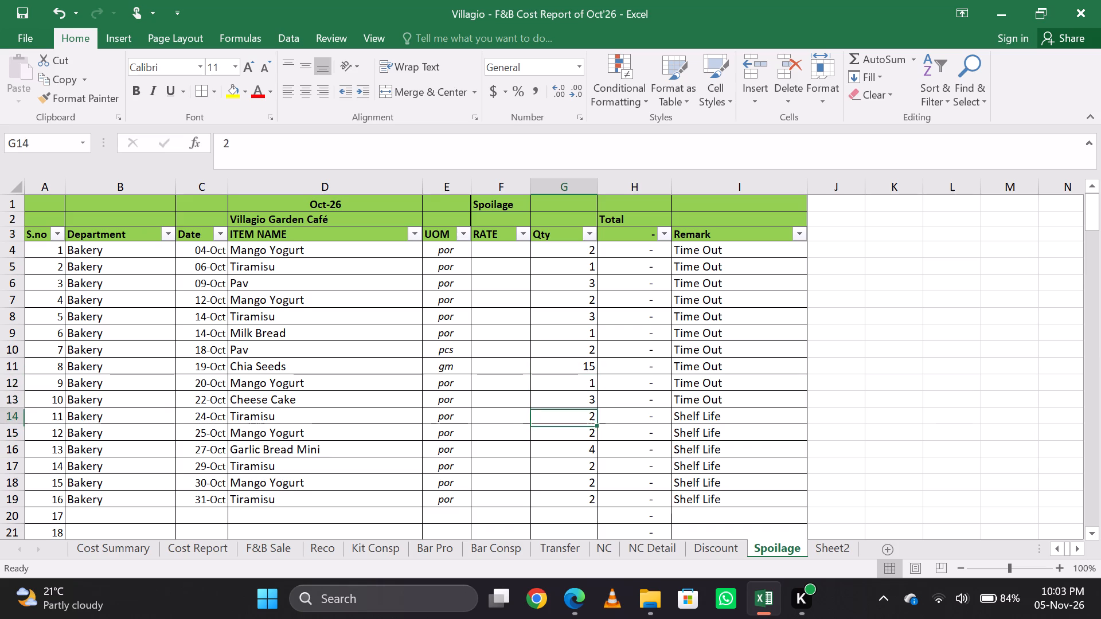
key("Down")
key("Up")
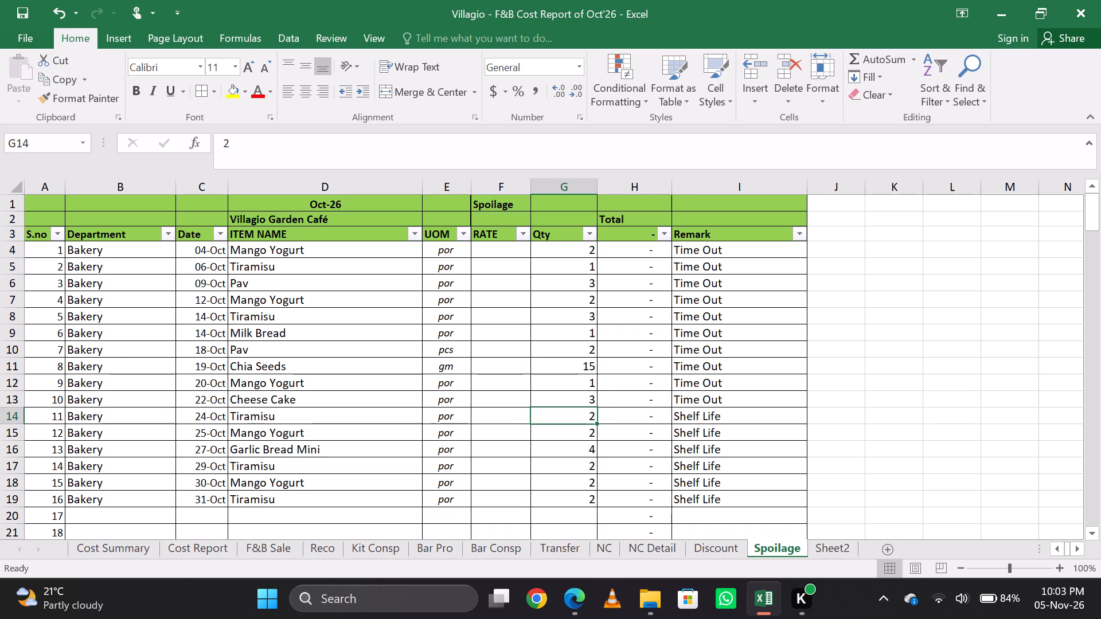
key("Down")
key("Down")
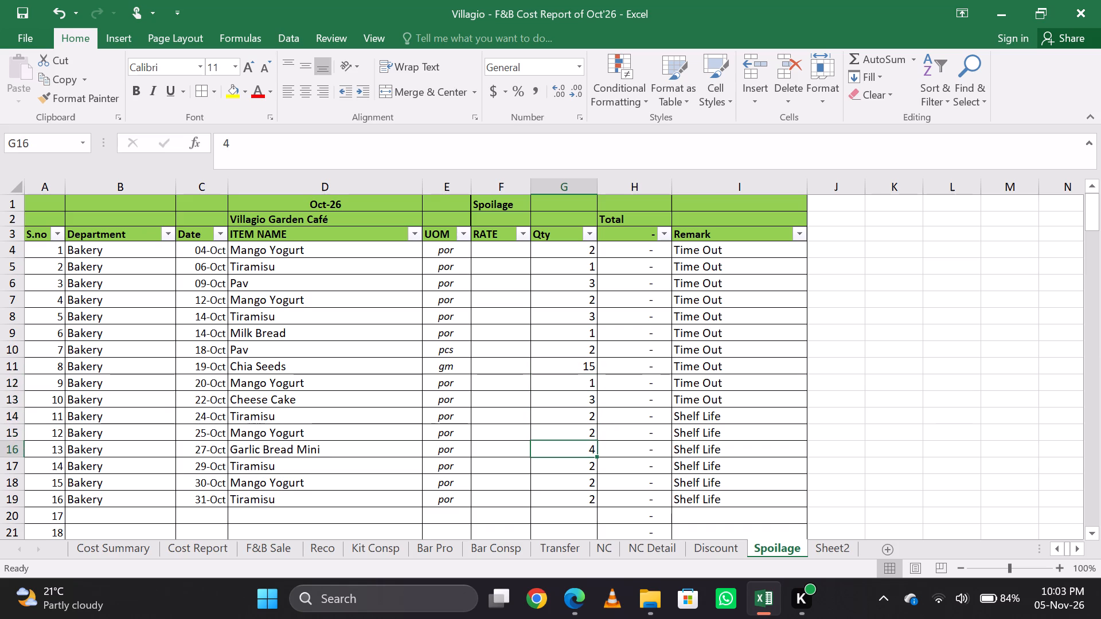
Change the Qty of the 31-Oct Tiramisu entry in G19 to 1.
key("Down")
key("Down")
key("Down")
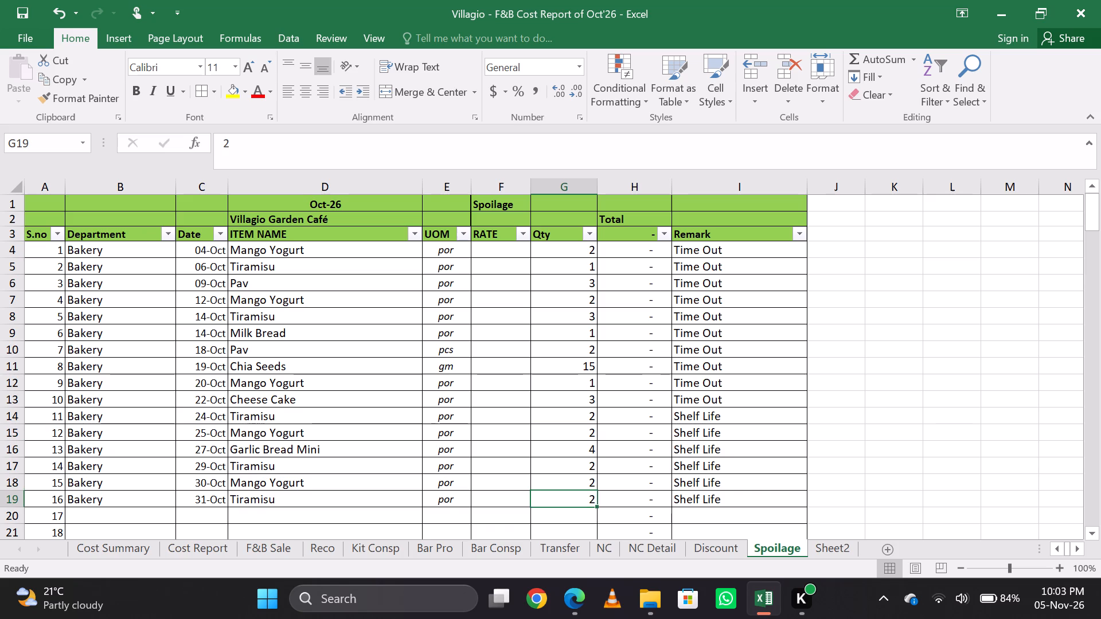
key("1")
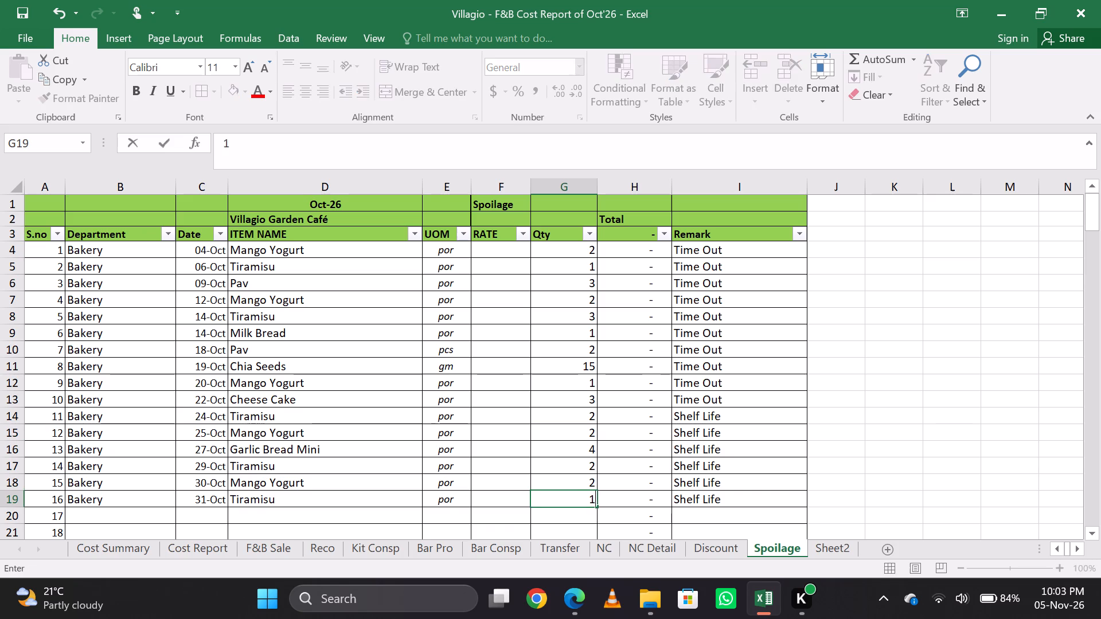
key("Left")
Review the item names of the Bakery rows one by one, from D4 down to D19.
key("Left")
key("Left")
key("Up")
key("Up")
key("Up")
key("Up")
key("Up")
key("Up")
key("Up")
key("Up")
key("Up")
key("Up")
key("Up")
key("Up")
key("Up")
key("Up")
key("Up")
key("Up")
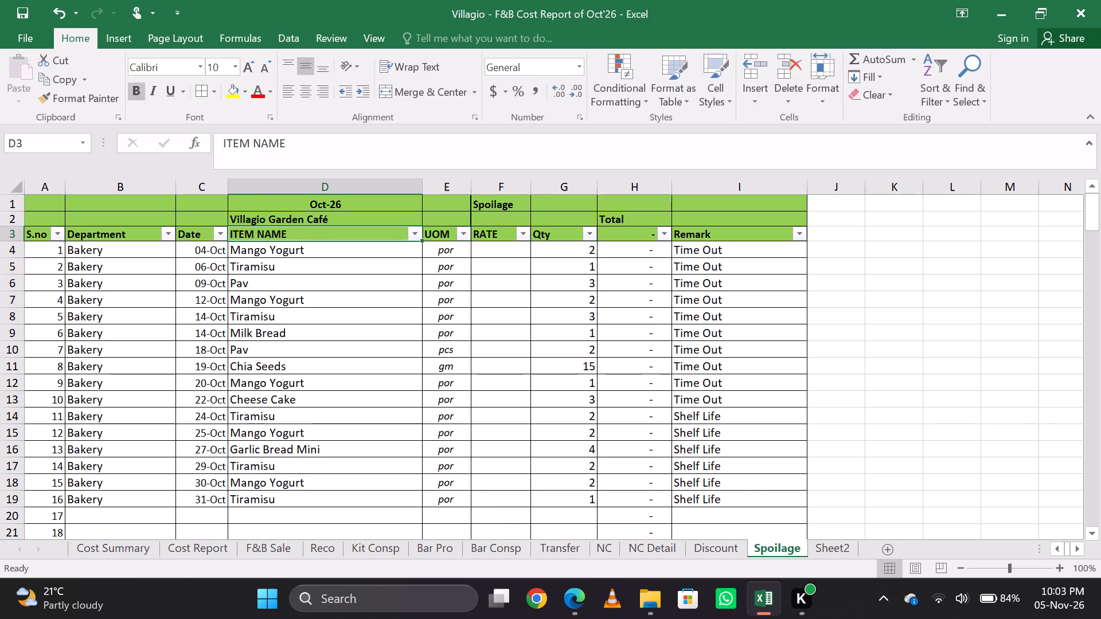
key("Down")
key("Down")
key("Down")
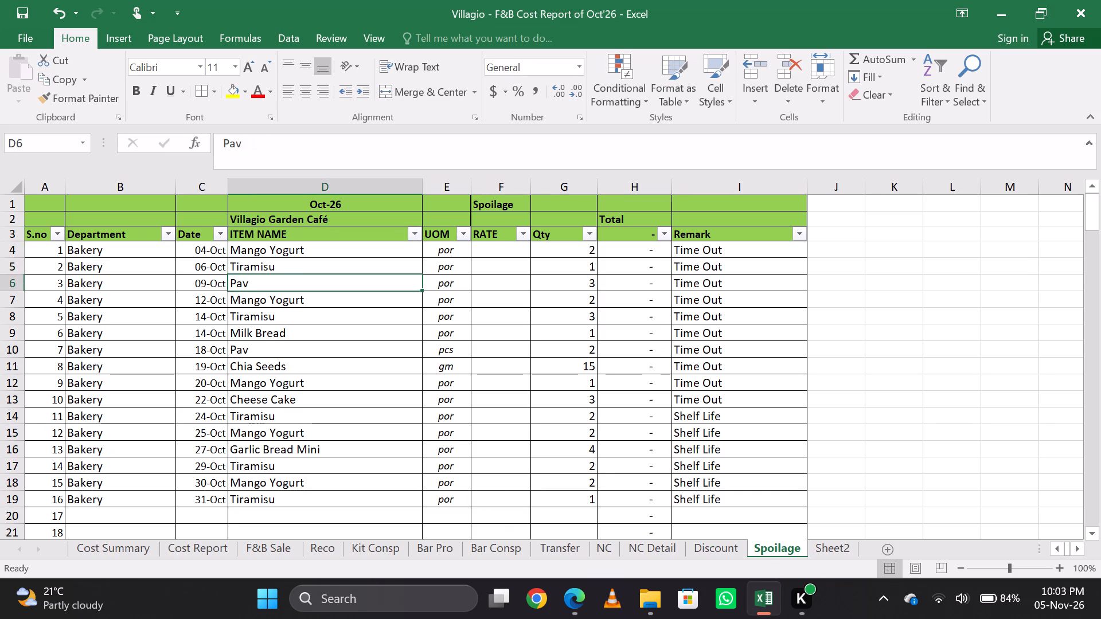
key("Down")
key("Up")
key("Down")
key("Down")
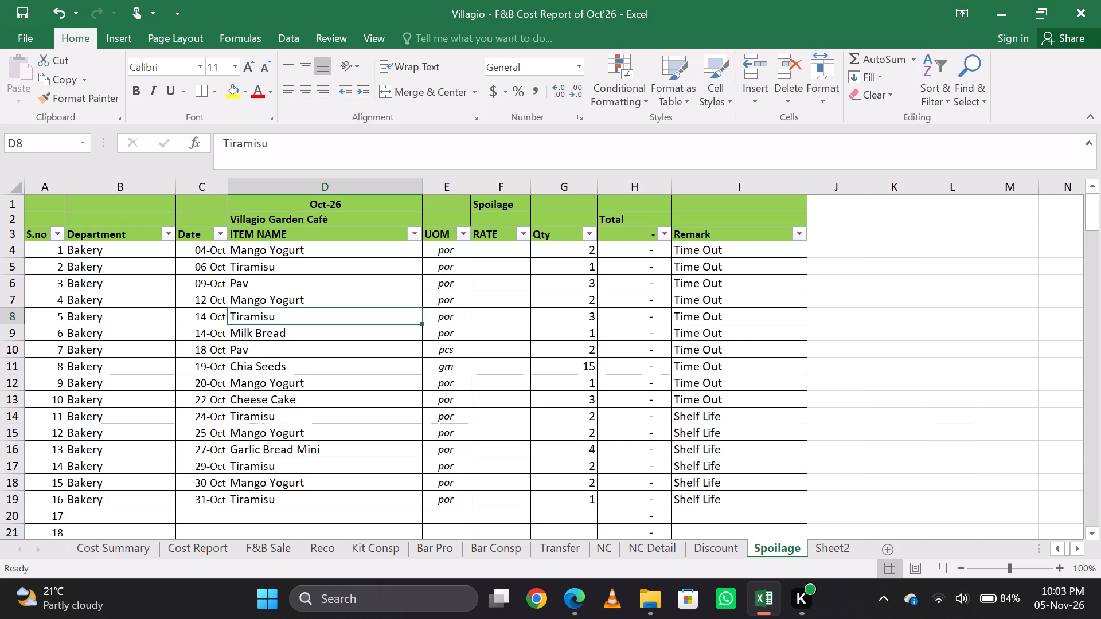
key("Down")
key("Down")
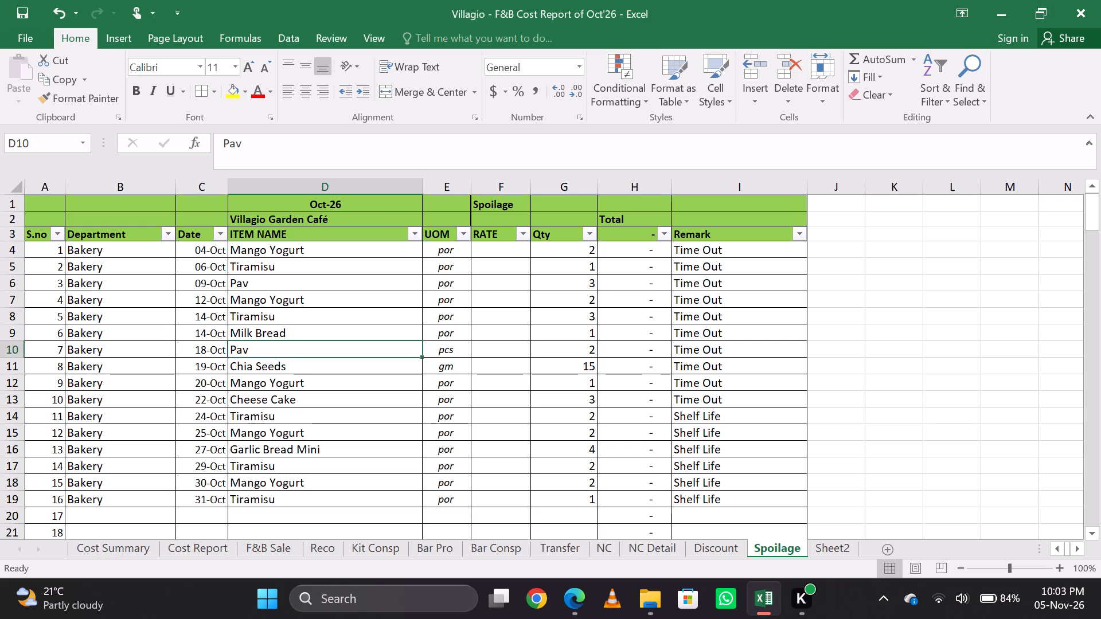
key("Down")
key("Up")
key("Down")
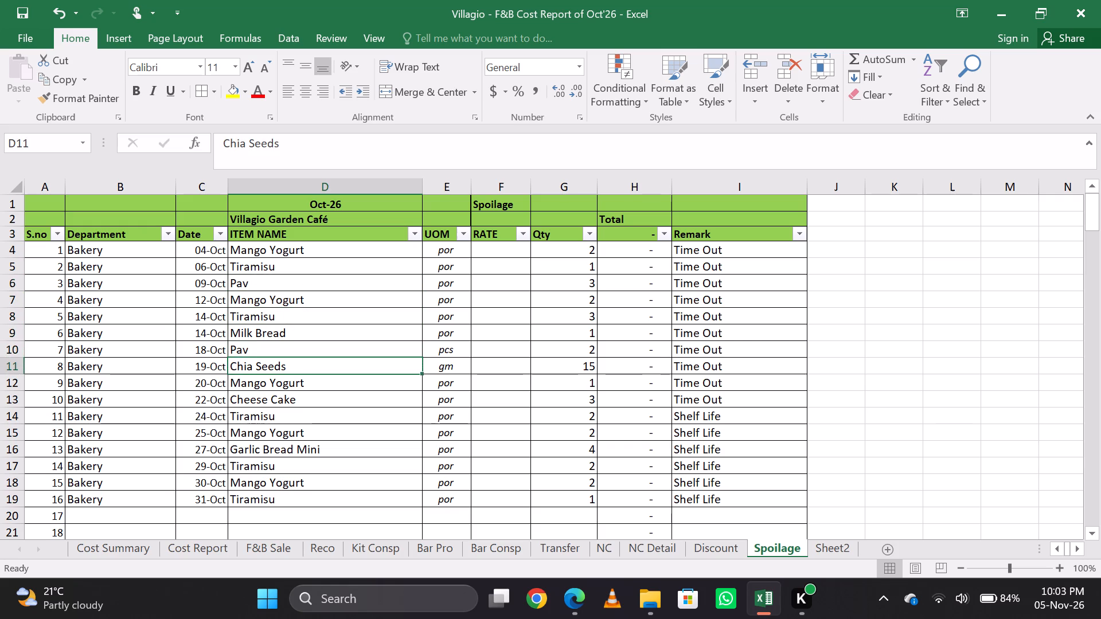
key("Down")
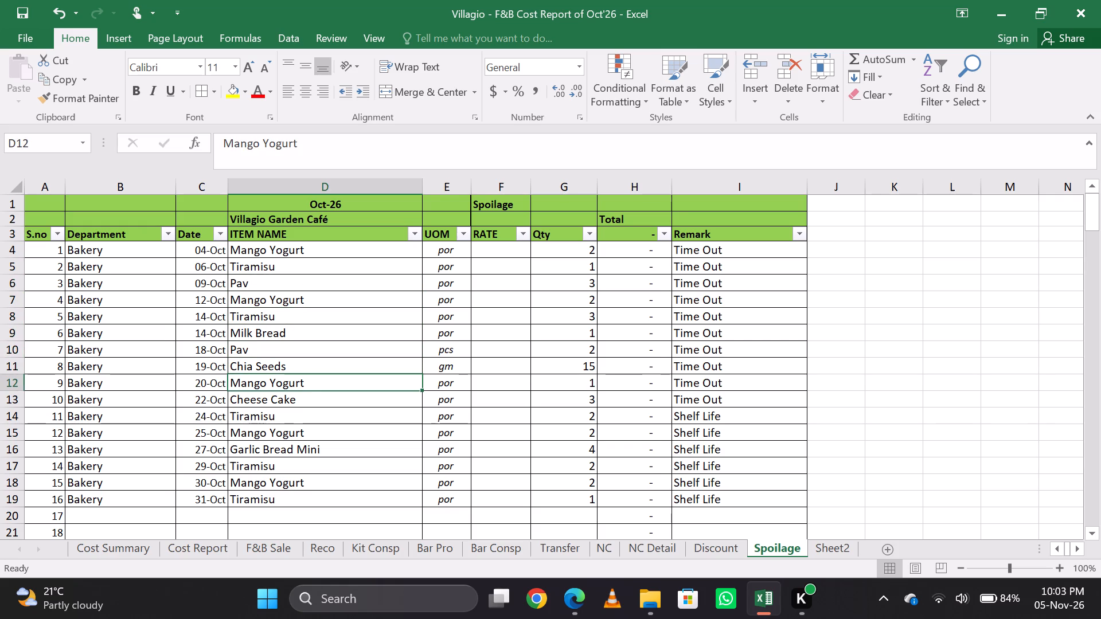
key("Down")
key("Down")
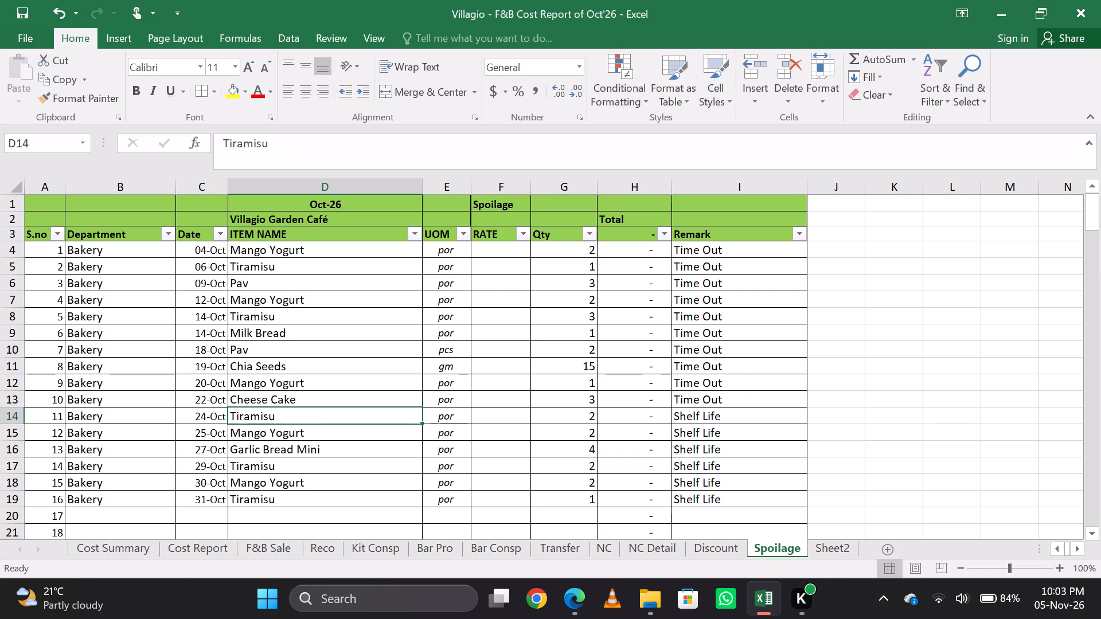
key("Down")
key("Down")
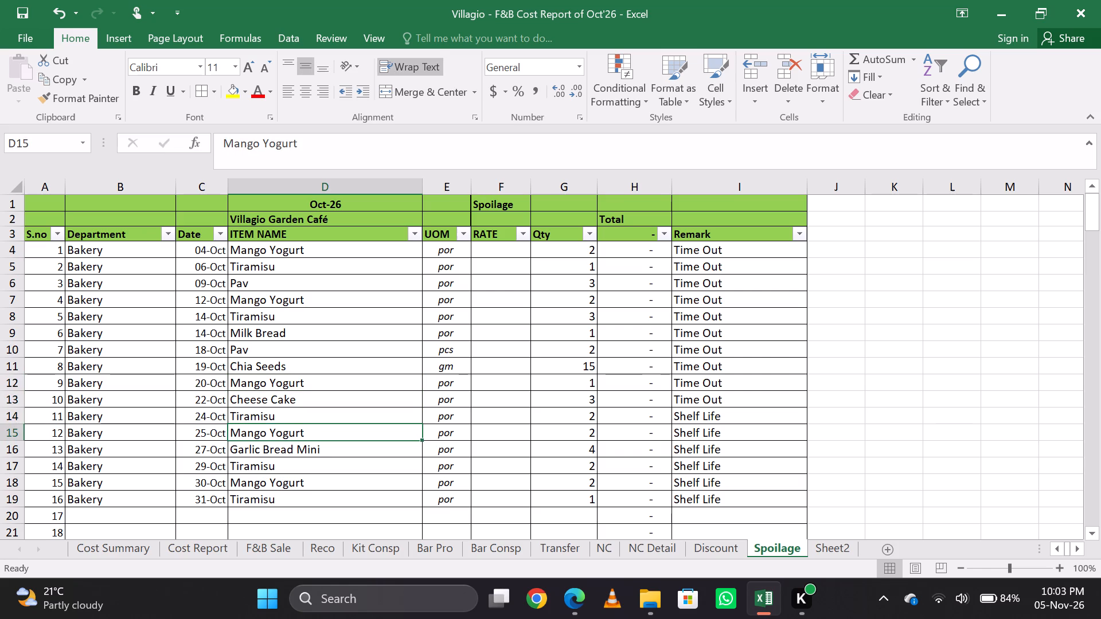
key("Down")
key("Down")
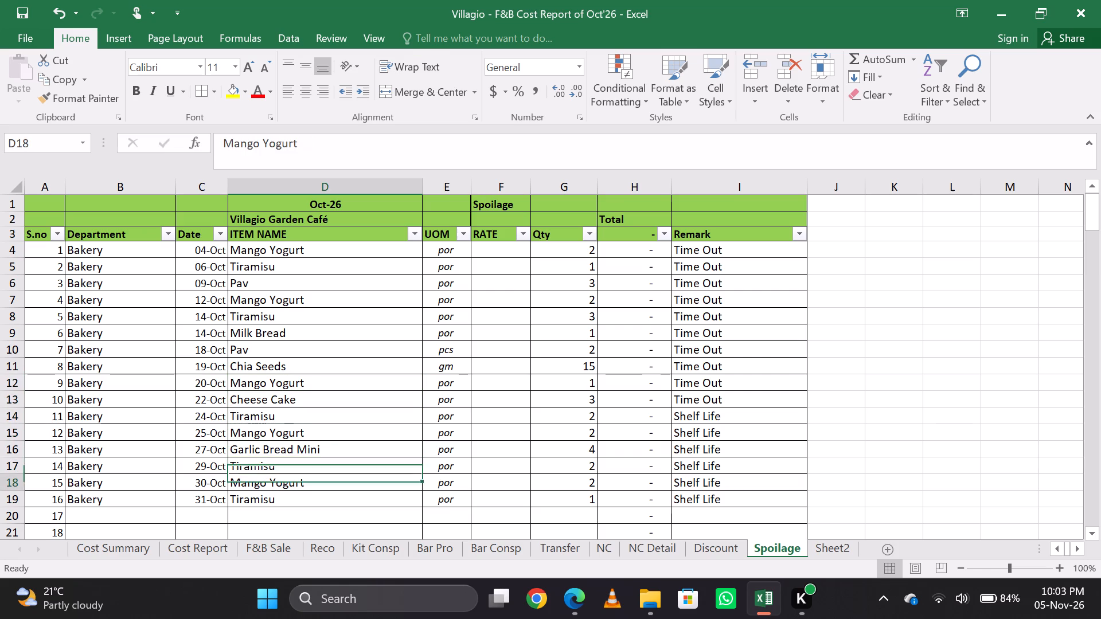
key("Down")
key("Down")
Enter Kitchen as the department in B20 for serial number 17.
key("Left")
key("Left")
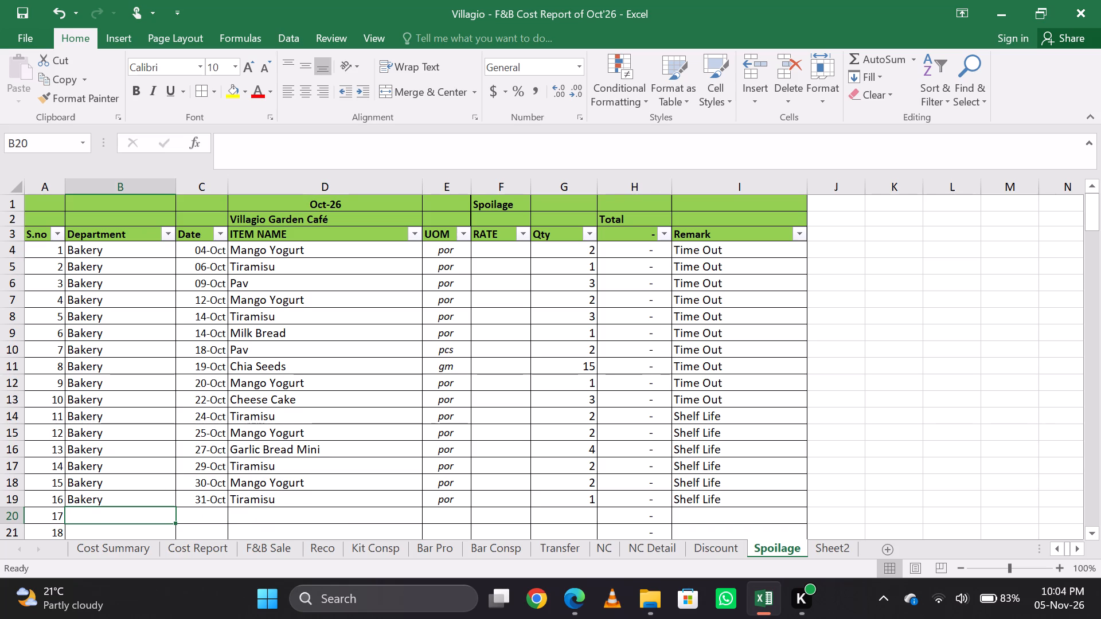
key("Down")
key("Up")
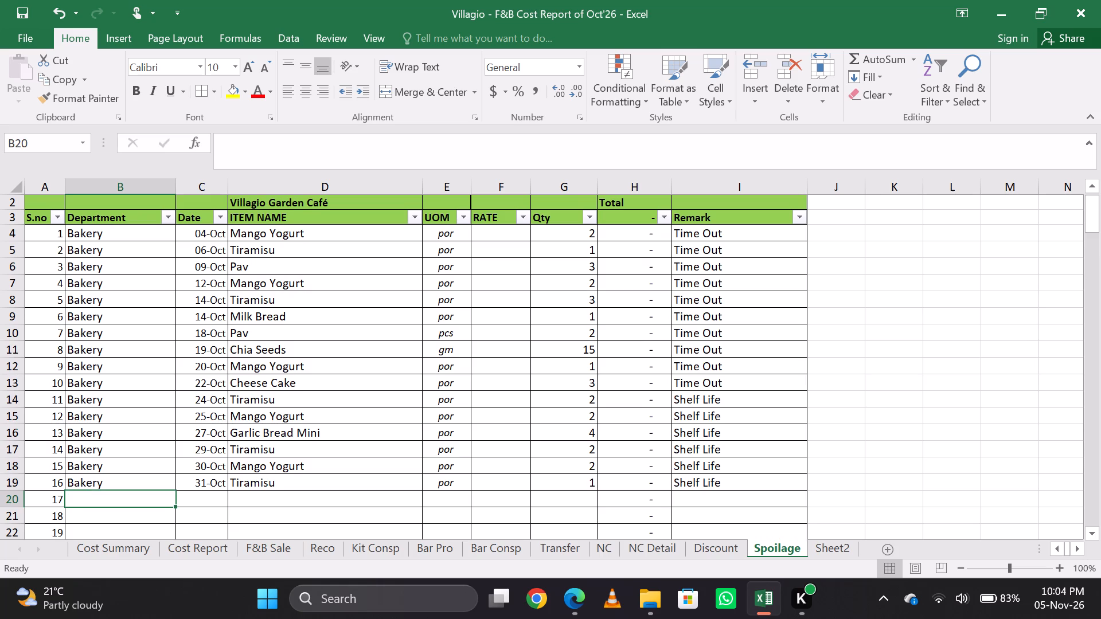
key("Down")
key("Up")
key("k")
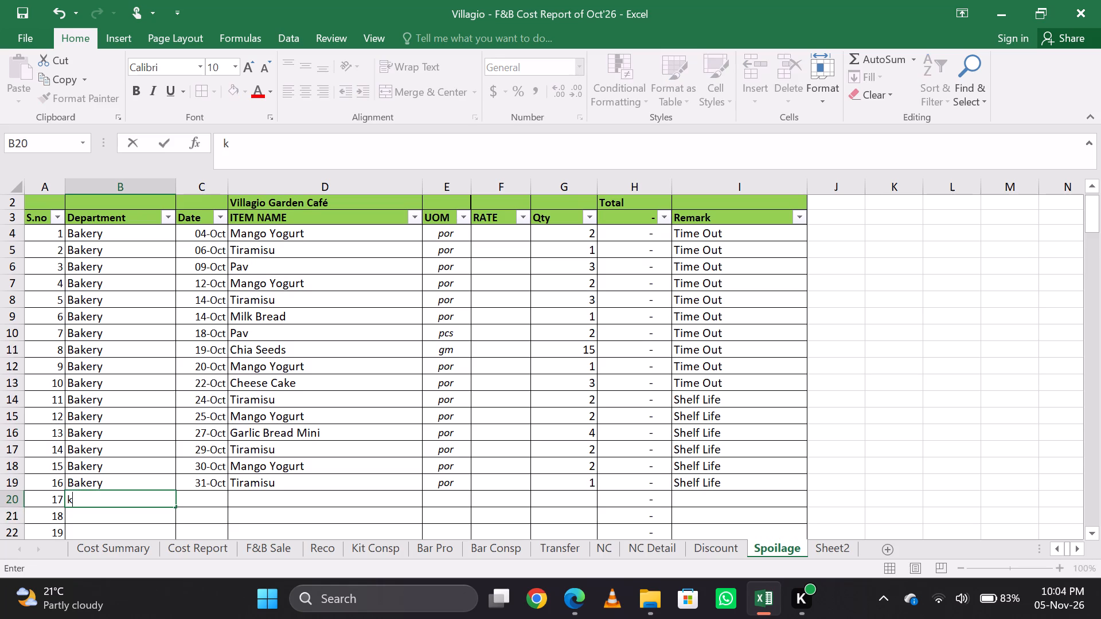
type("KI")
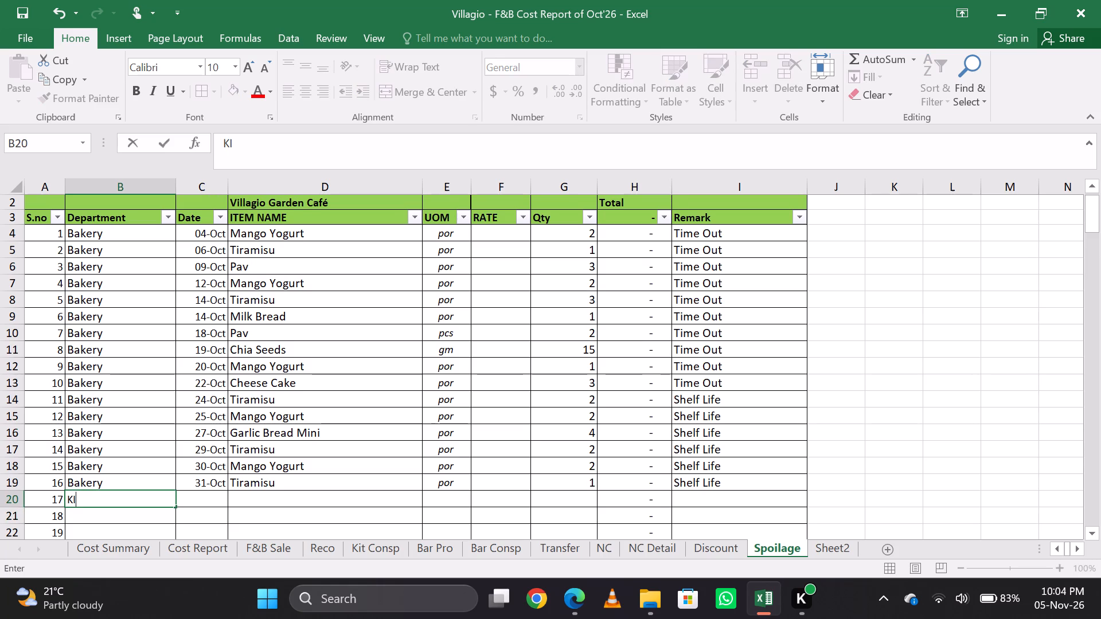
key("BackSpace")
type("itc")
type("hen")
key("Tab")
Fill the date from the row above into C20 and change it to 26-10-2026.
key("Right")
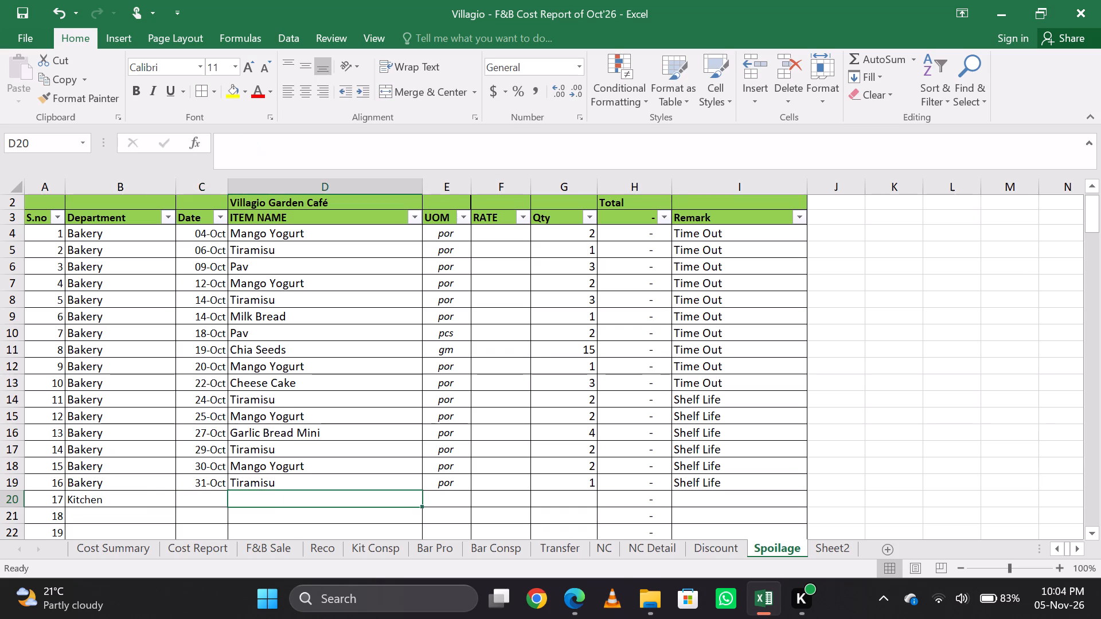
key("Left")
key("Right")
key("Left")
key("ctrl+d")
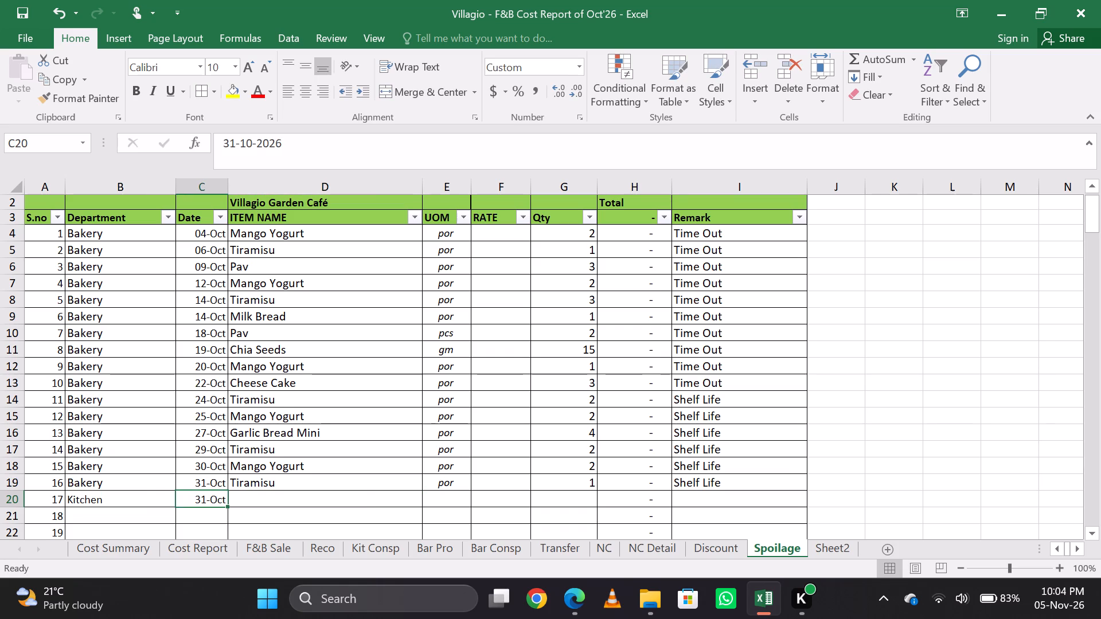
left_click(236, 142)
key("BackSpace")
key("BackSpace")
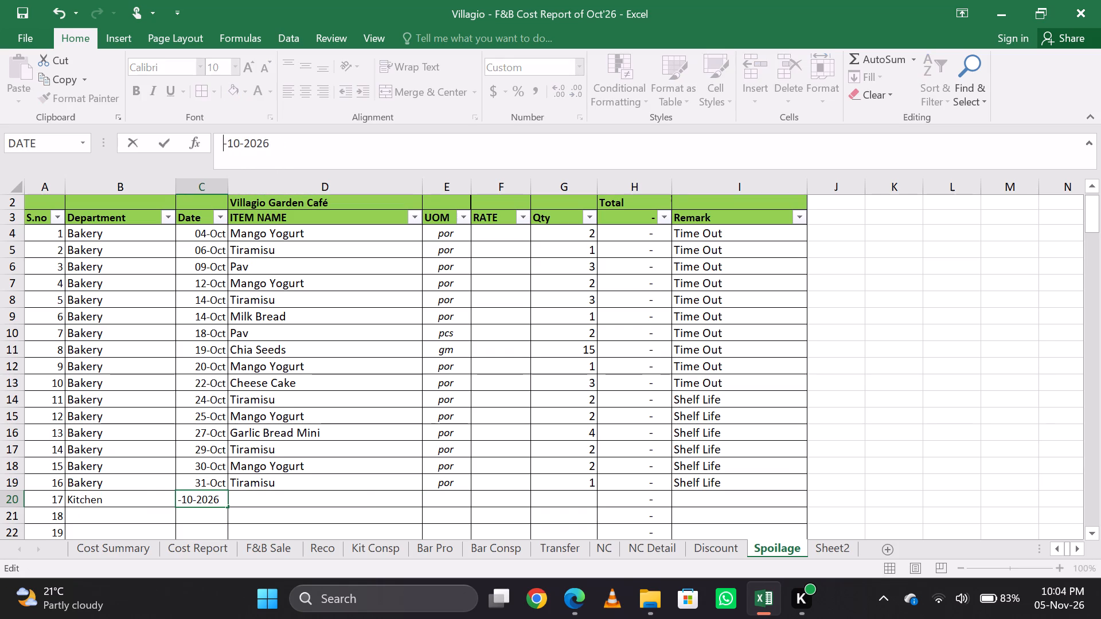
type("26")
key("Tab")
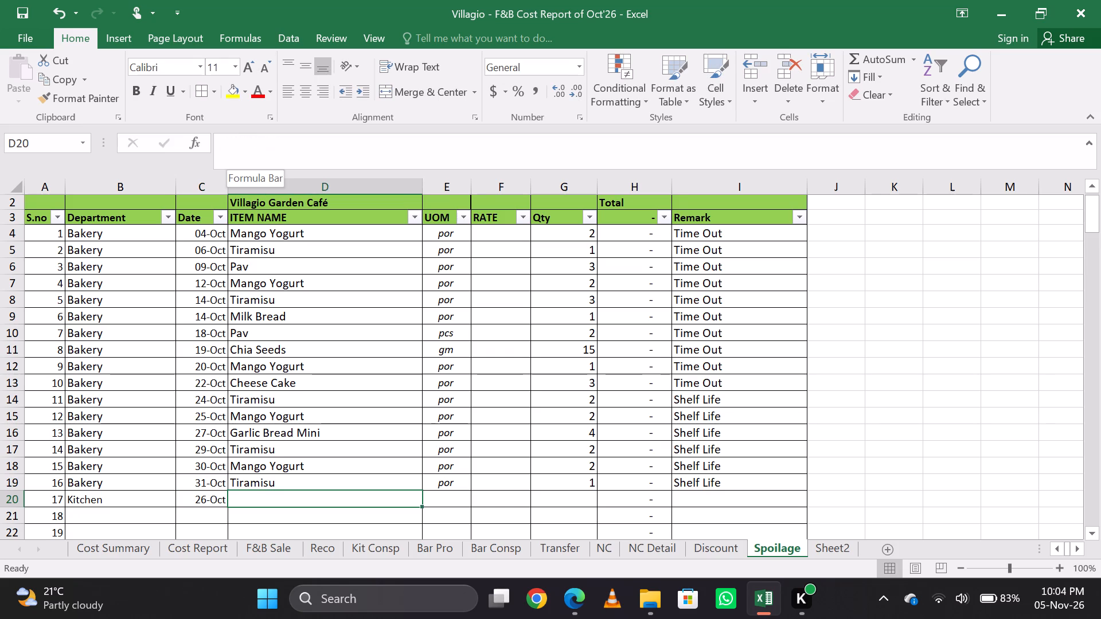
Enter "Prawan lago" as the item name in D20.
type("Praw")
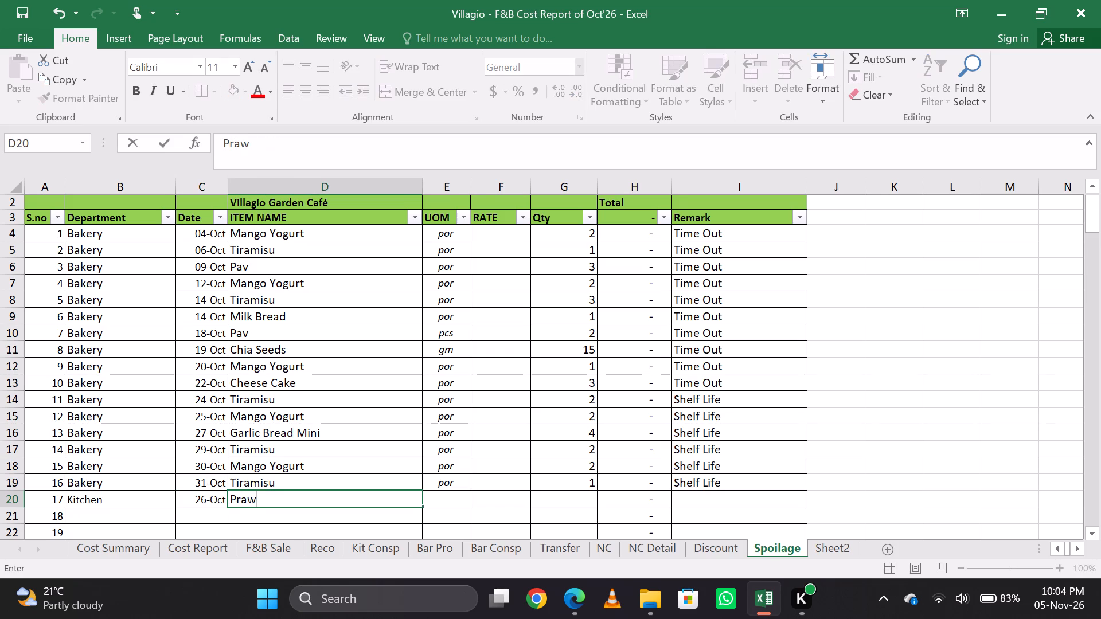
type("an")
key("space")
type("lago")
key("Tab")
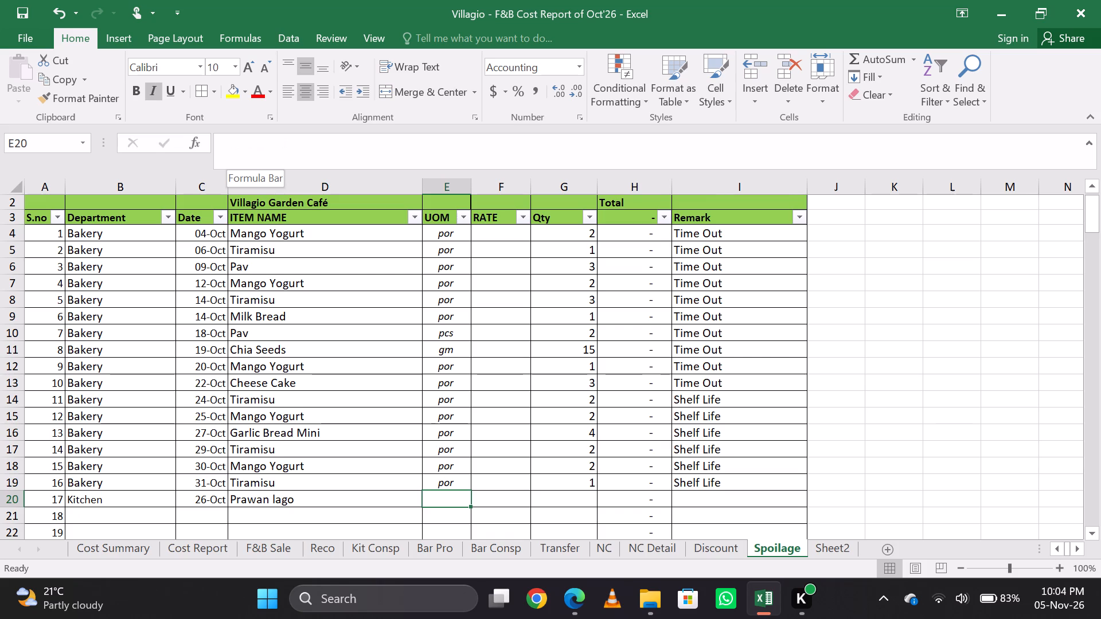
Complete row 20 with the unit por copied from above, quantity 6 and the remark Time Out.
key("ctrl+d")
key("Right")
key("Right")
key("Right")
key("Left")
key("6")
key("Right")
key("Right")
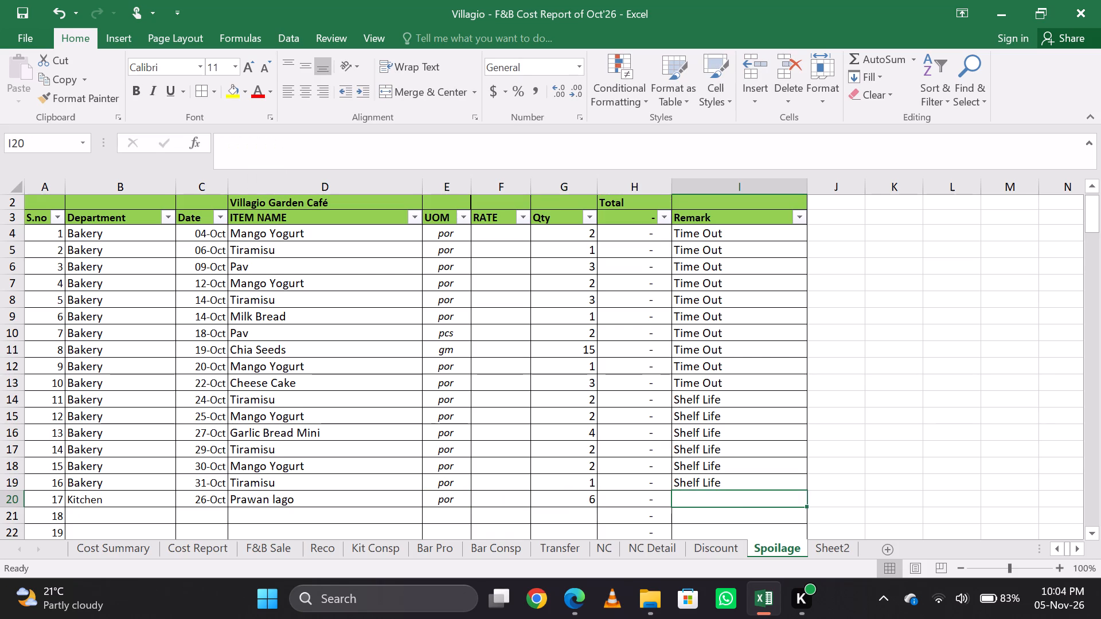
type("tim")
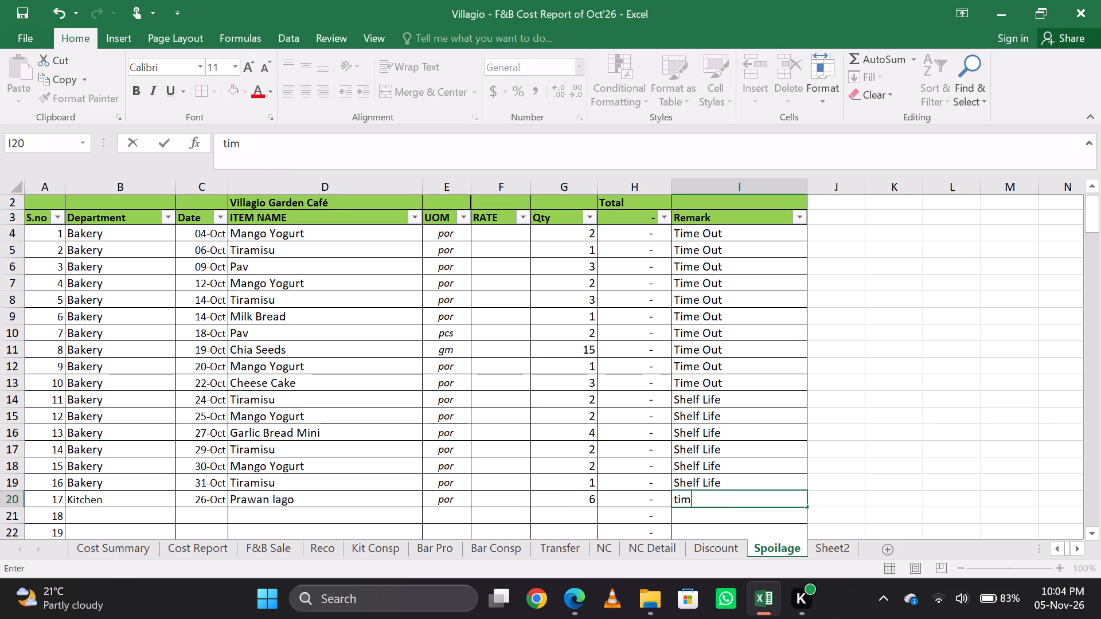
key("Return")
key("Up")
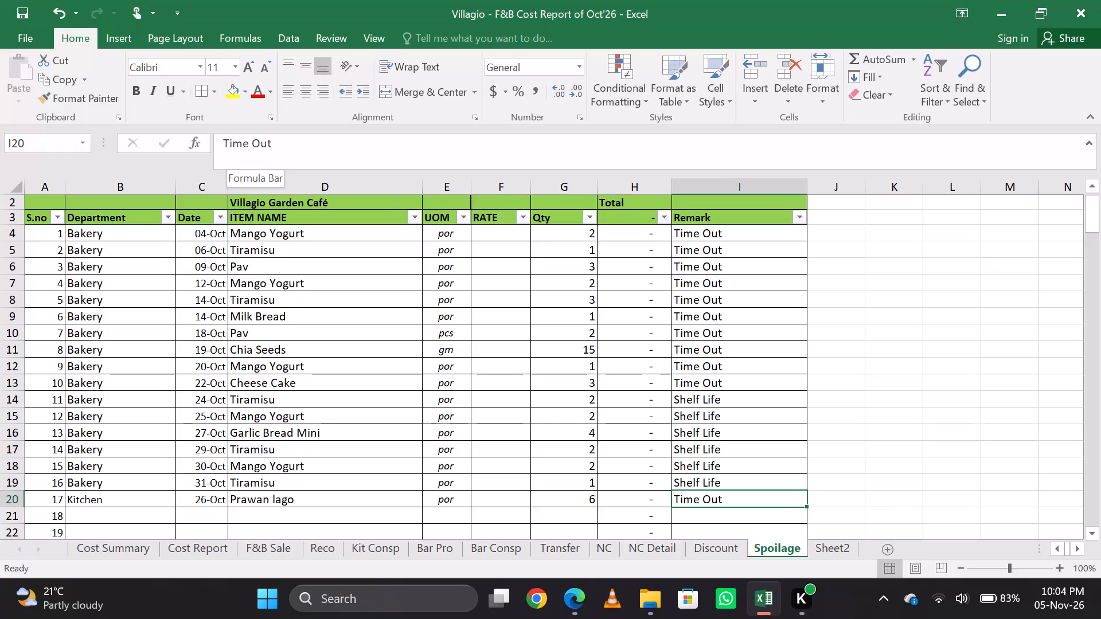
Enter Sushi as the department in B21 for serial number 18.
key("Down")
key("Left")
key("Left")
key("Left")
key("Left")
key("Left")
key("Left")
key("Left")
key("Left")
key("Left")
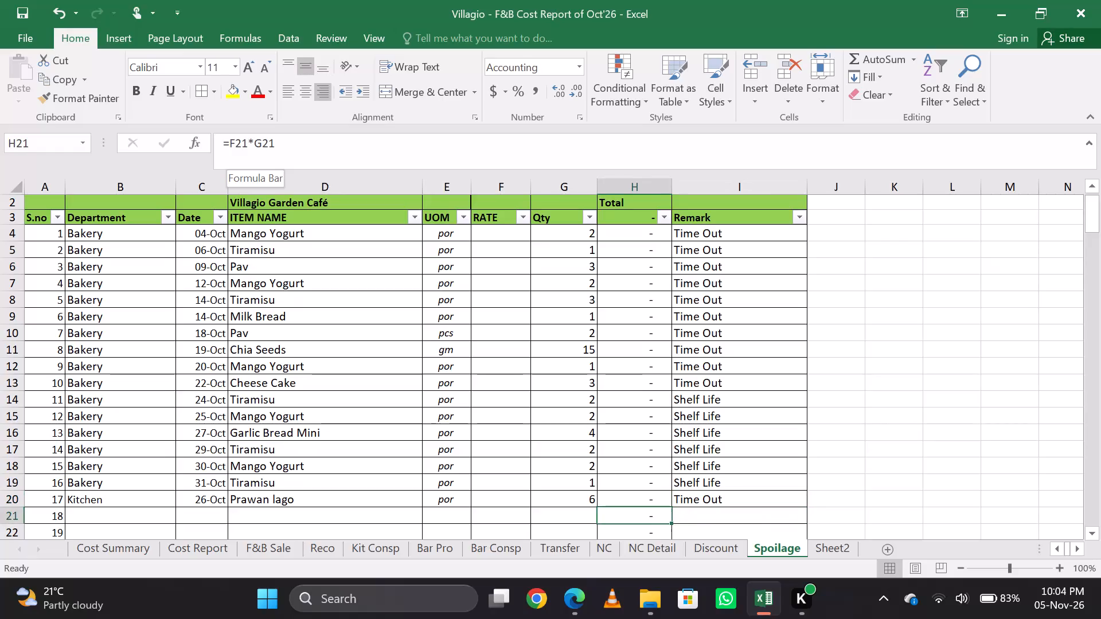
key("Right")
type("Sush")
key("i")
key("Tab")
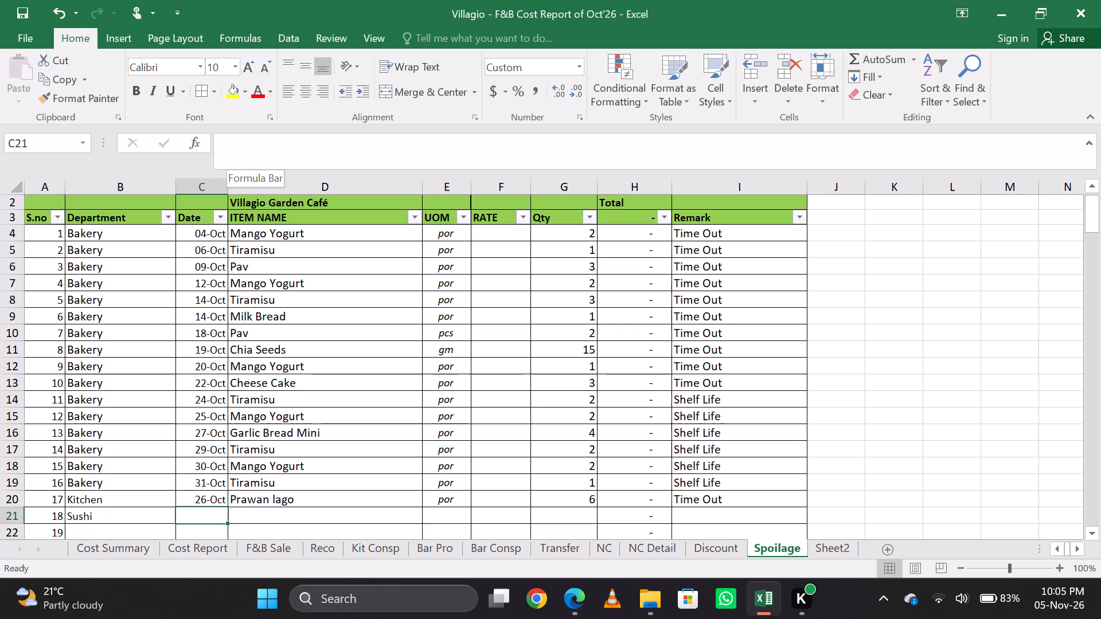
Fill the date from the row above into C21 and change it to 10-10-2026.
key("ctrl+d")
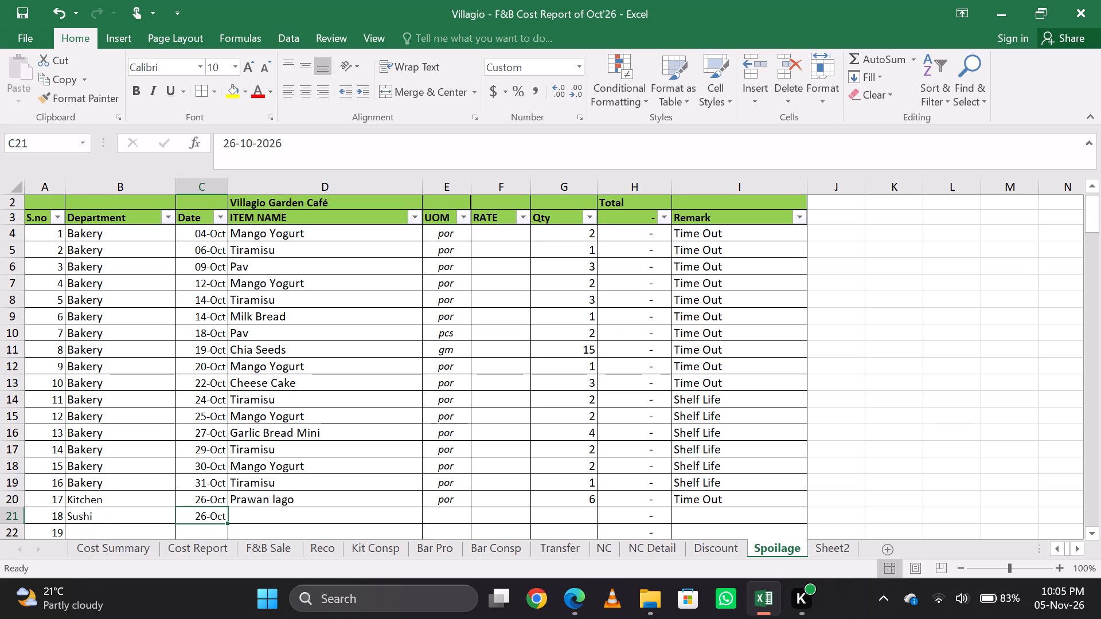
left_click(235, 143)
key("BackSpace")
key("BackSpace")
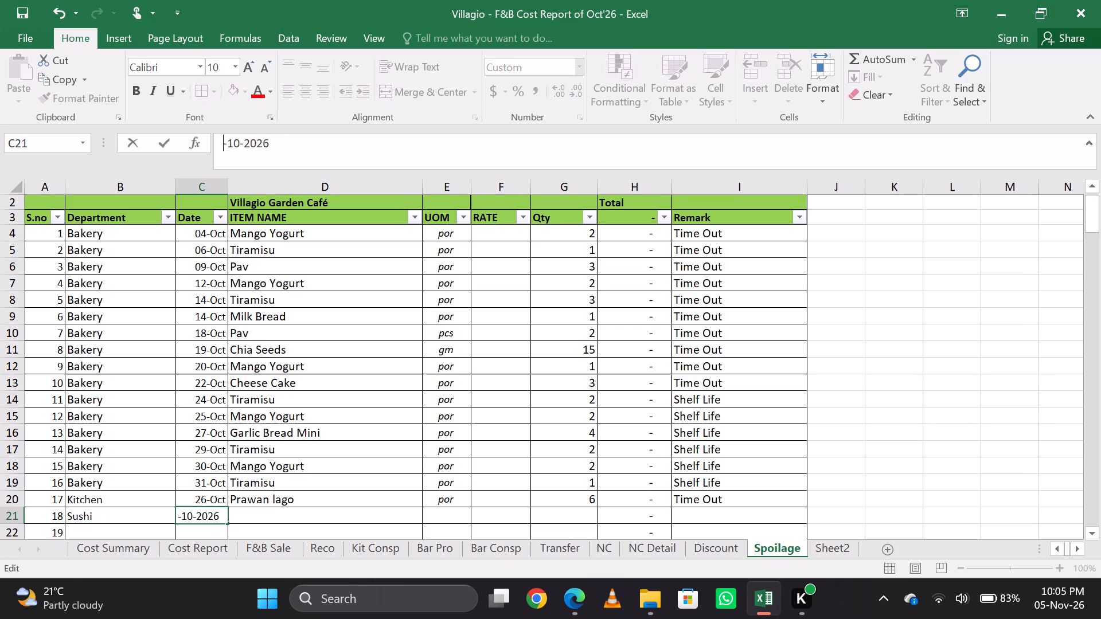
key("BackSpace")
type("1-")
key("BackSpace")
key("0")
key("Return")
Enter "Sushi Rice" as the item name in D21.
key("Up")
key("Right")
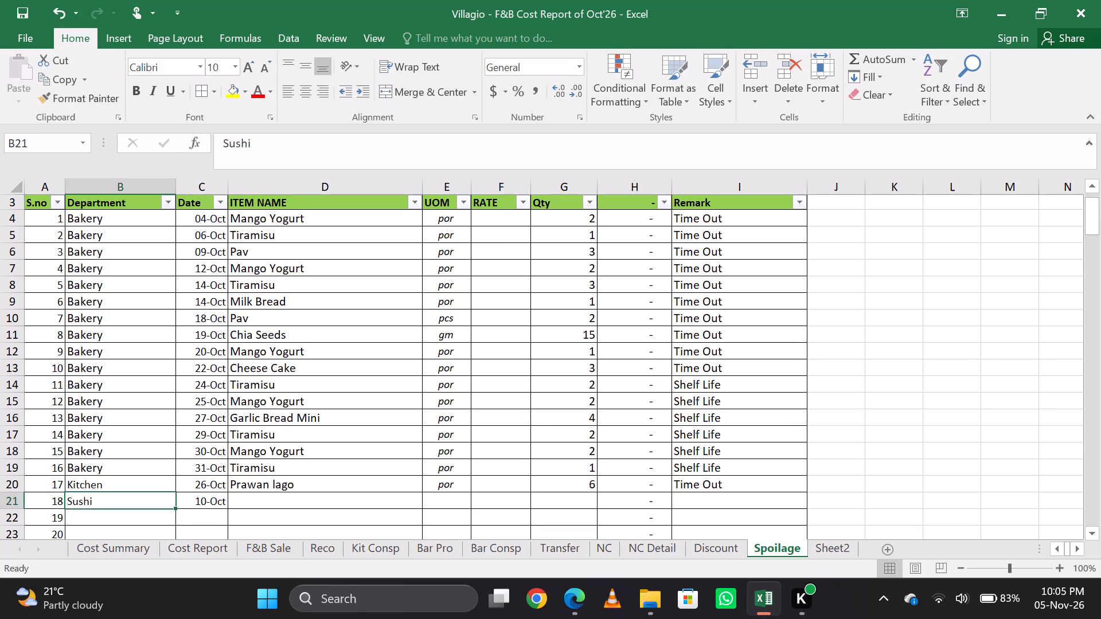
key("Right")
key("shift+s")
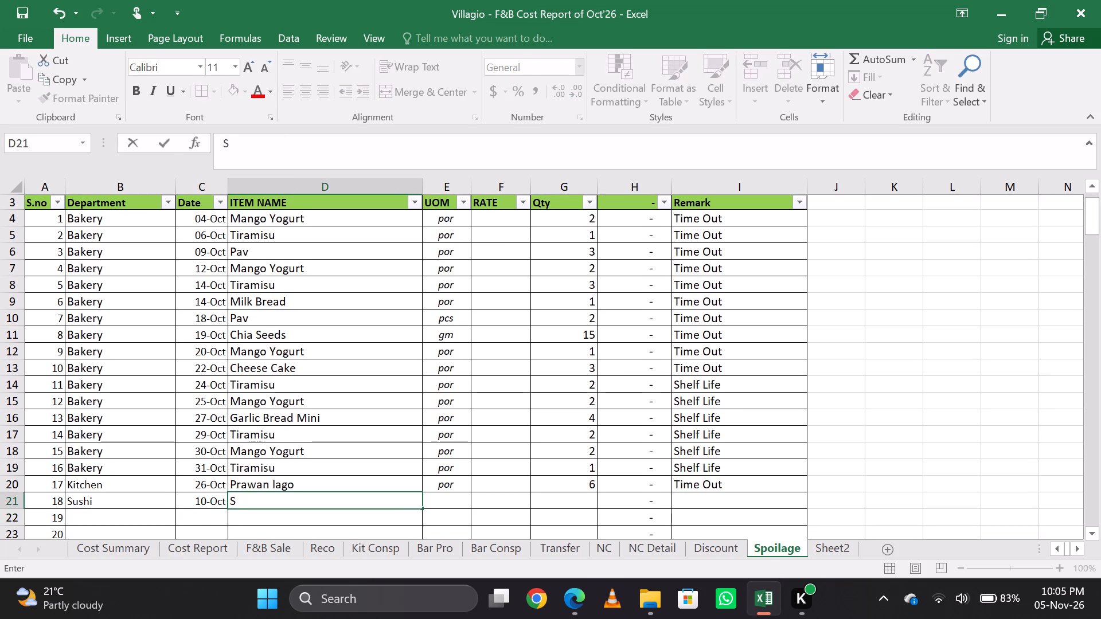
type("ushi R")
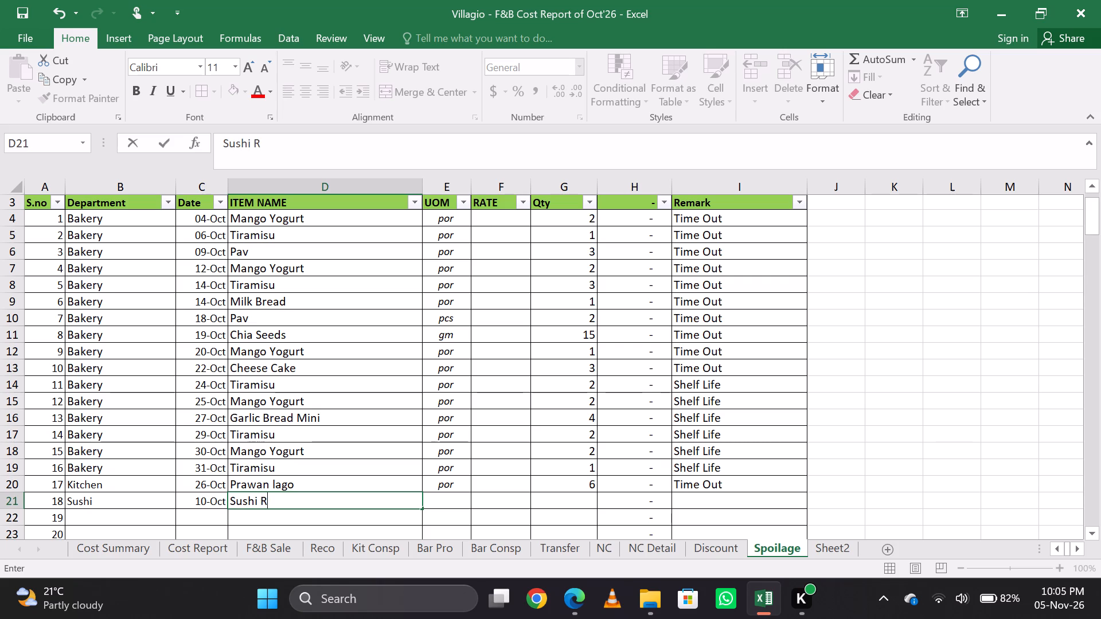
type("ice")
key("Tab")
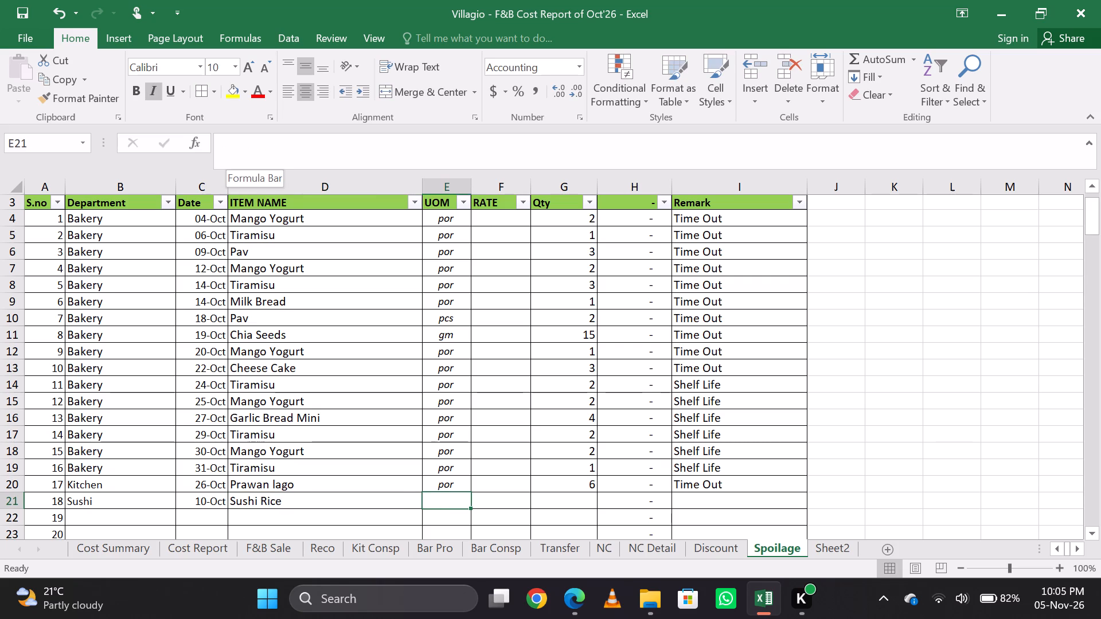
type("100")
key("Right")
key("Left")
Enter gm as the unit in E21 and 100 as the quantity in G21.
type("gm")
key("Tab")
key("Tab")
key("Tab")
key("Left")
type("100")
key("Return")
Enter the remark "Over Time" in I21 for the Sushi Rice entry.
key("Up")
key("Right")
key("Right")
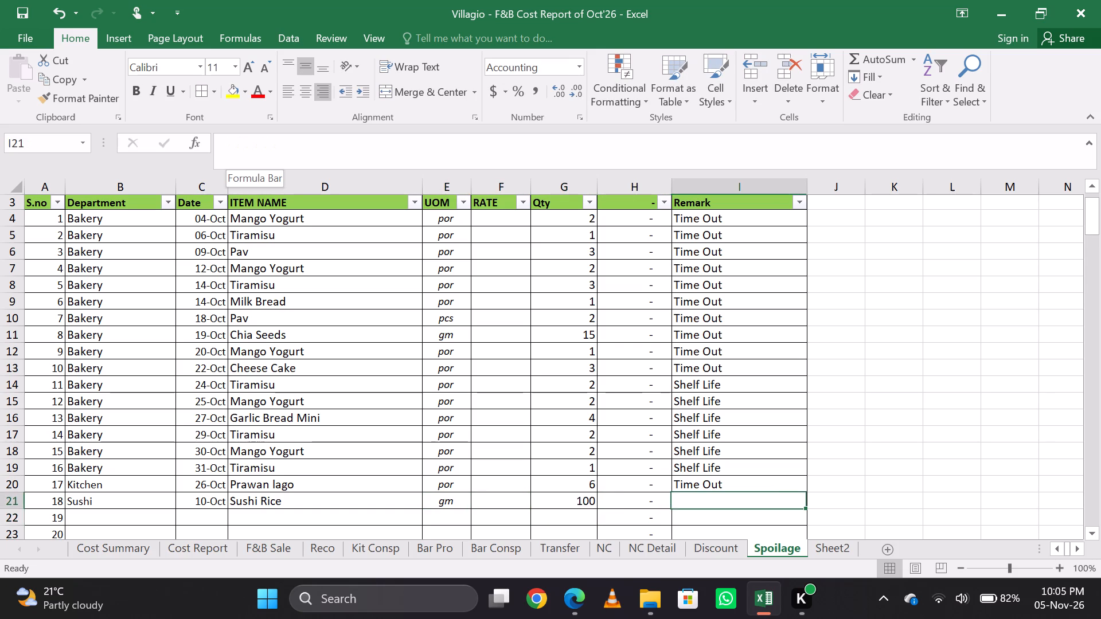
type("over")
key("BackSpace")
key("BackSpace")
key("BackSpace")
key("BackSpace")
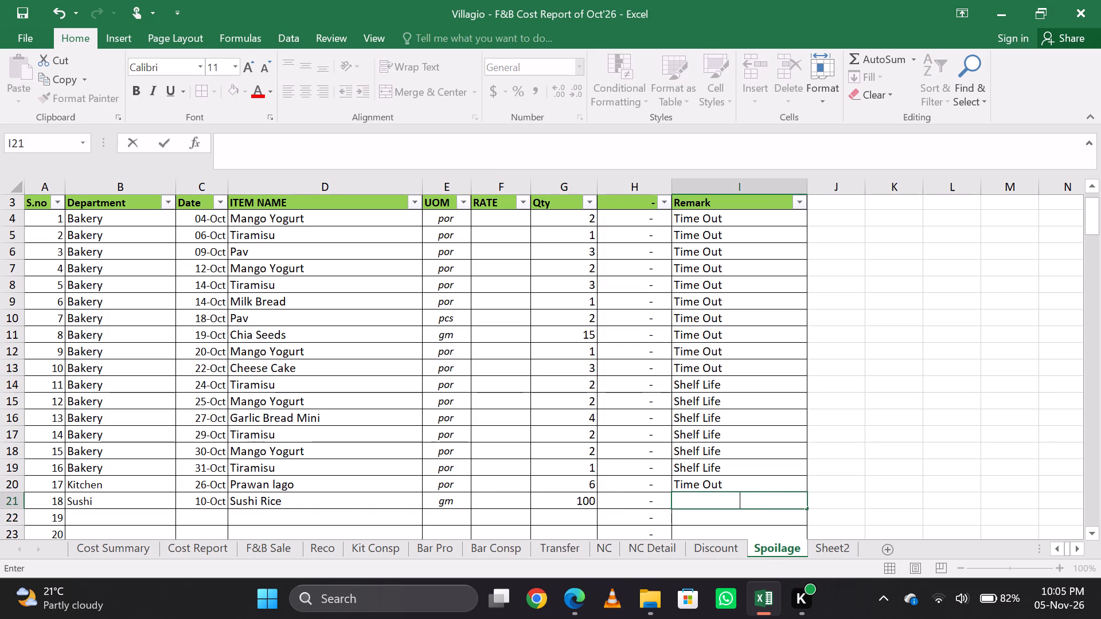
type("Over Time")
key("Return")
Left-align the Over Time remark in I21 to match the remarks above.
key("Left")
key("Left")
key("Left")
key("Left")
key("Left")
key("Right")
key("Right")
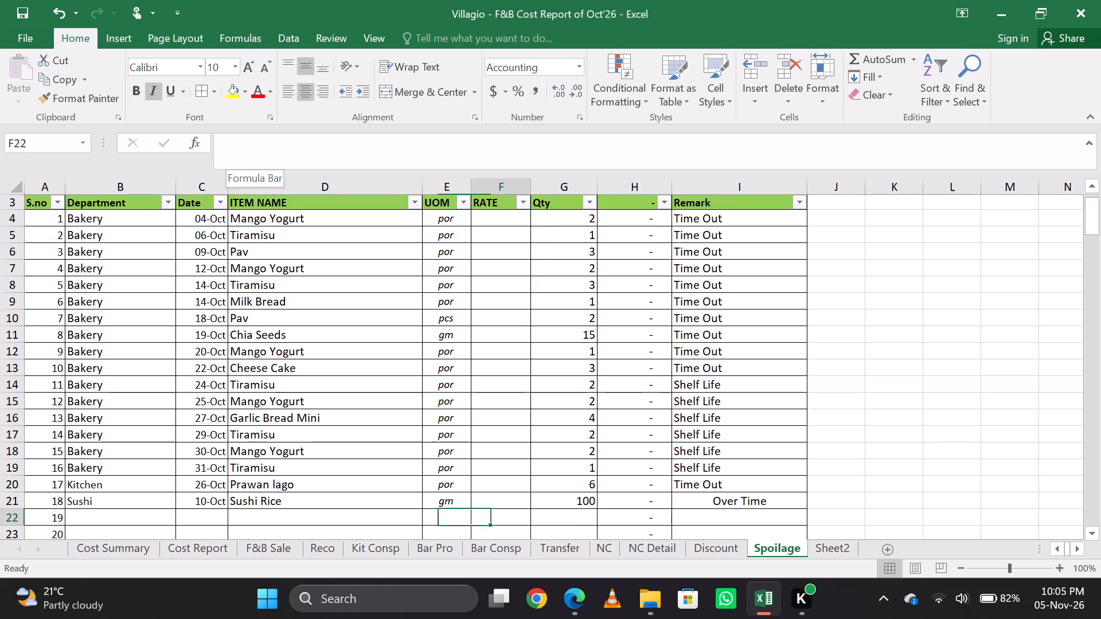
key("Right")
key("Right")
key("Left")
key("Right")
key("Right")
key("Up")
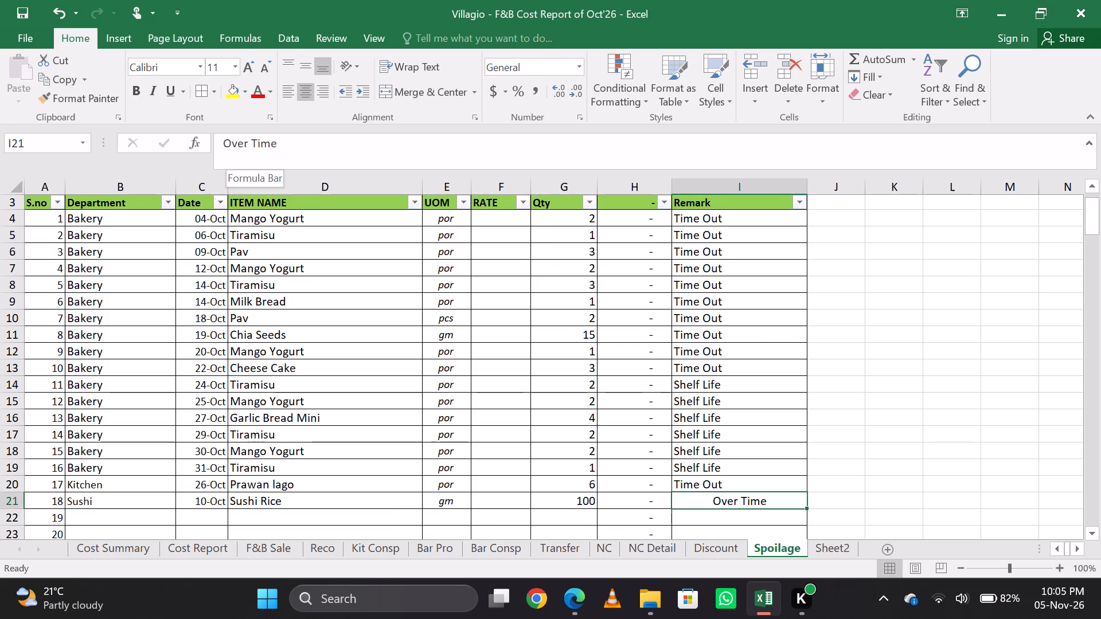
left_click(290, 88)
Fill the department Sushi down from row 21 into B22, B23 and B24.
key("Left")
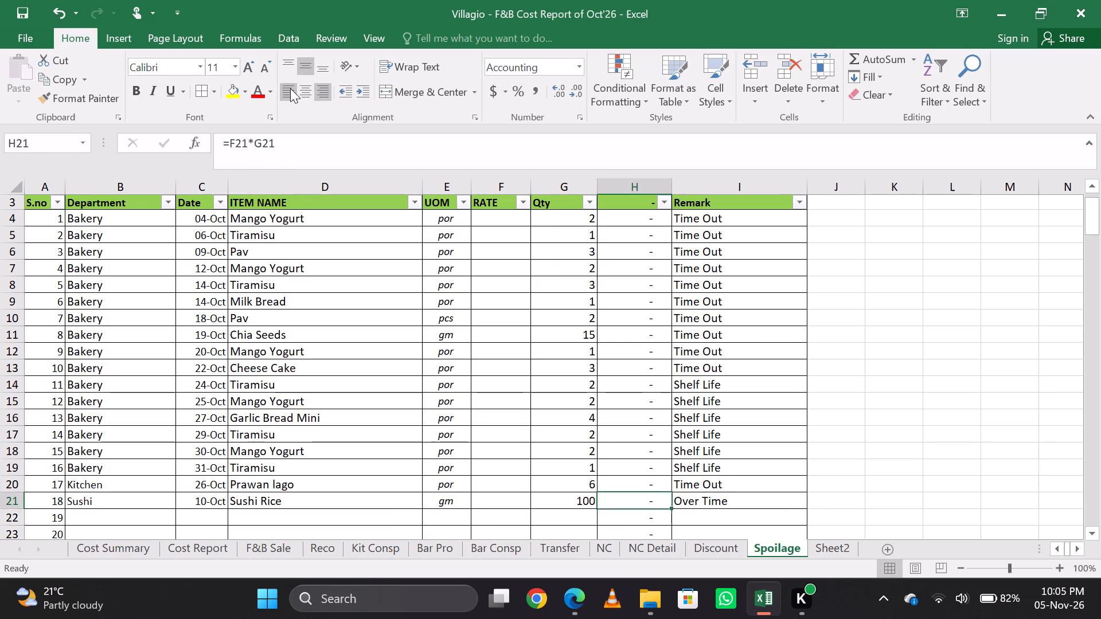
key("Down")
key("Left")
key("Left")
key("Left")
key("Left")
key("Left")
key("Left")
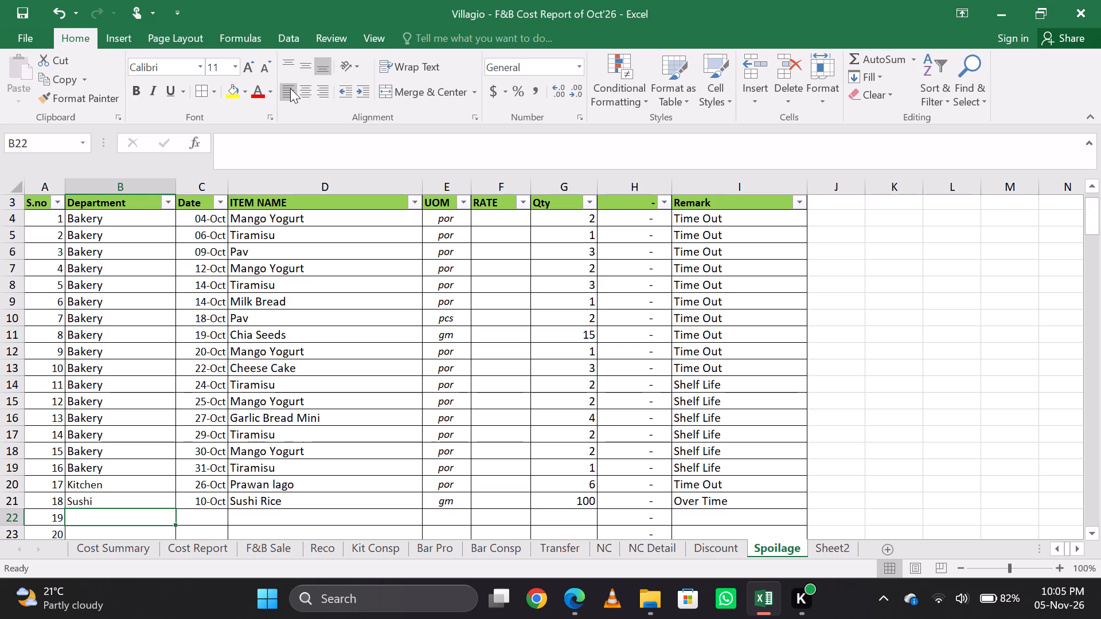
key("ctrl+d")
key("Down")
key("ctrl+d")
key("Down")
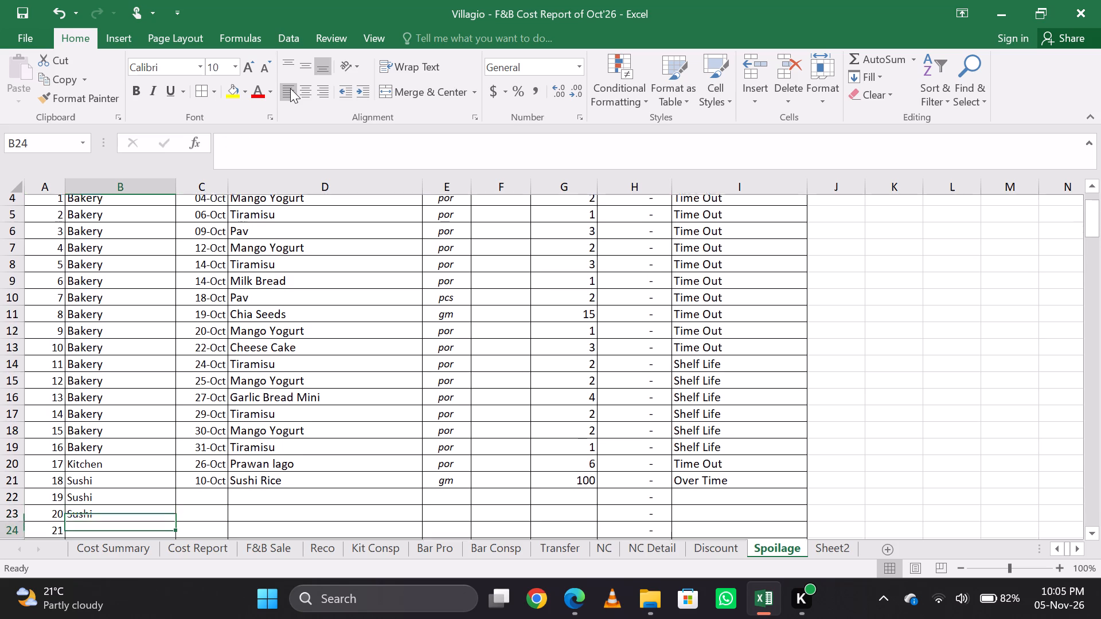
key("ctrl+d")
Fill the date from C21 down into C22, C23 and C24.
key("Up")
key("Up")
key("Right")
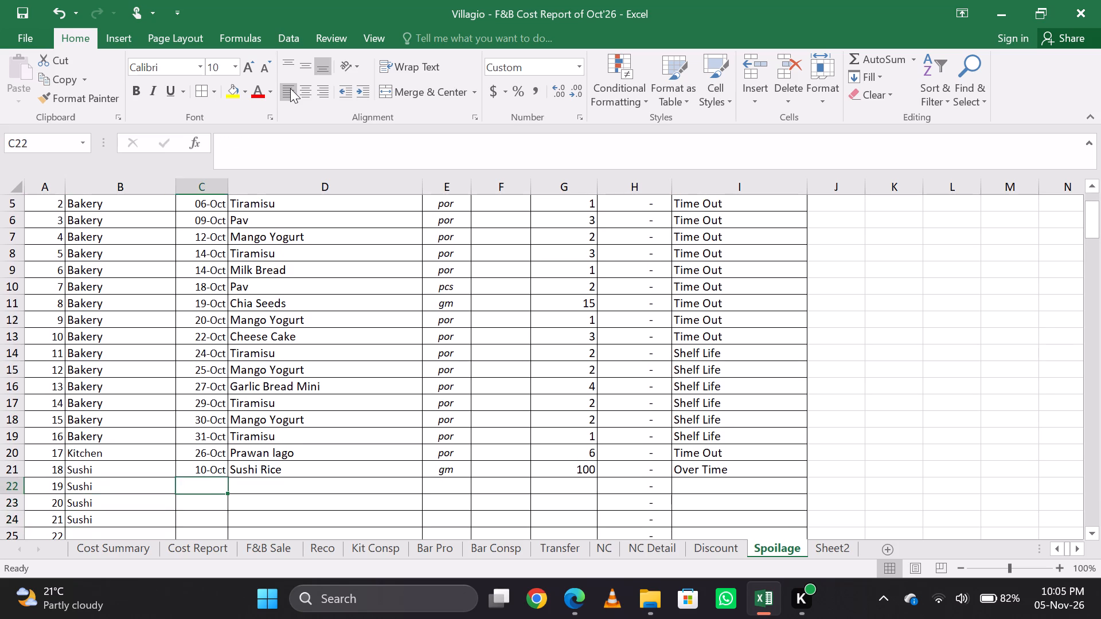
key("ctrl+d")
key("Down")
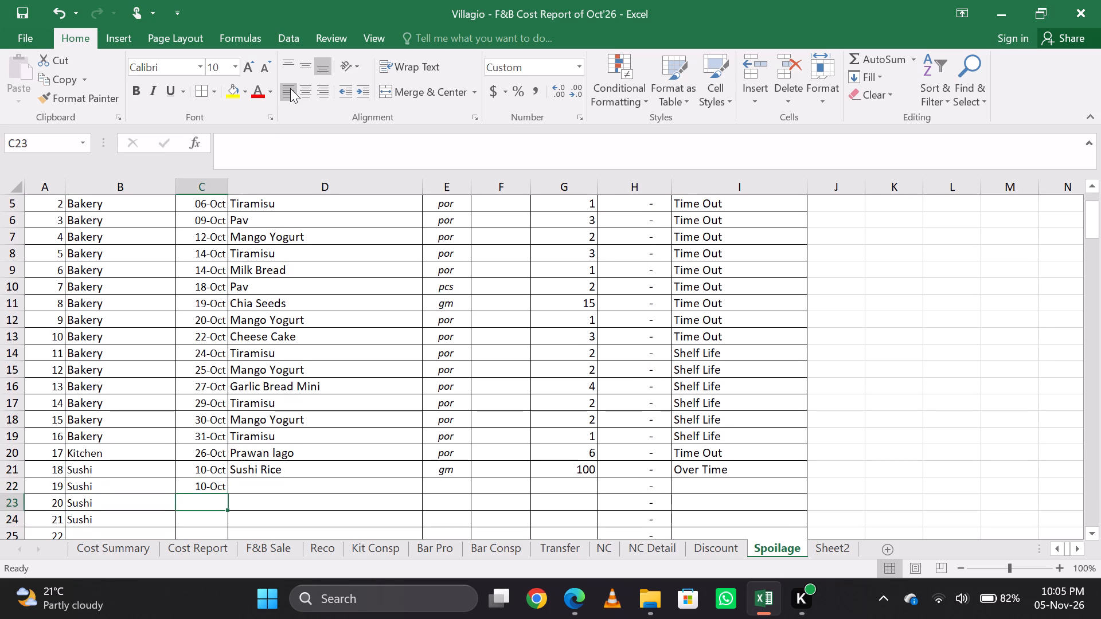
key("ctrl+d")
key("Down")
key("ctrl+d")
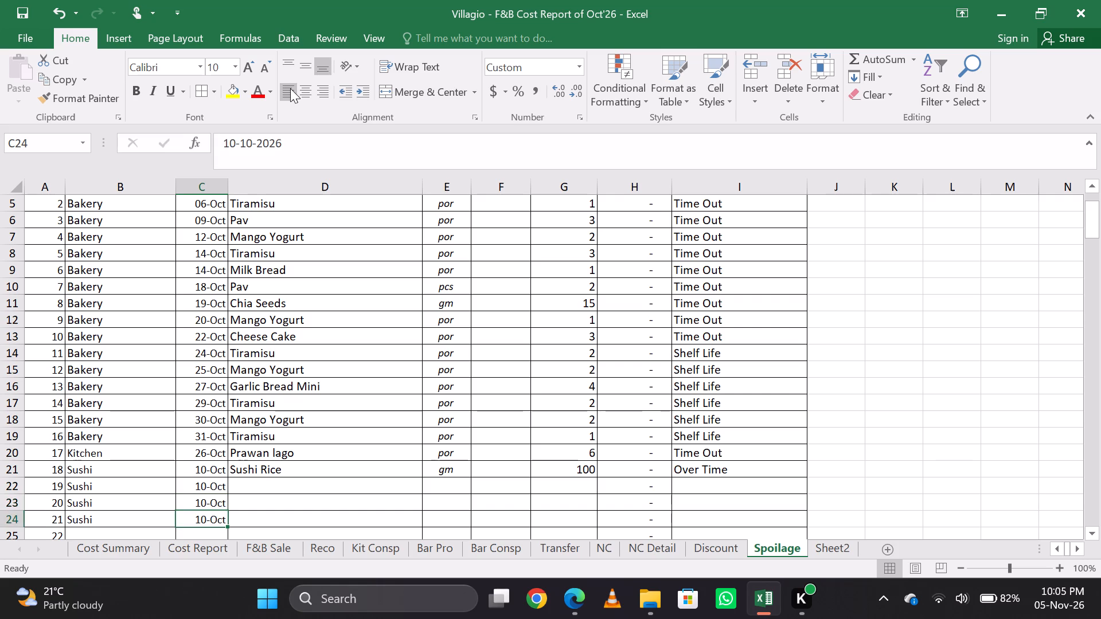
Fill the item name Sushi Rice down into D22, D23 and D24.
key("Up")
key("Up")
key("Right")
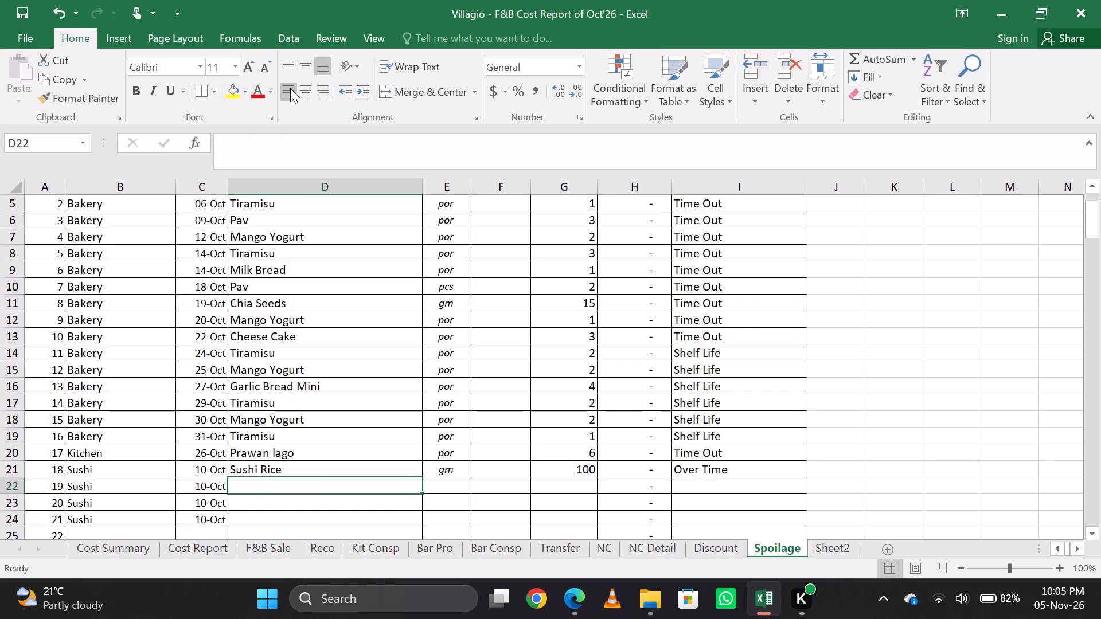
key("ctrl+d")
key("Down")
key("ctrl+d")
key("Down")
key("ctrl+d")
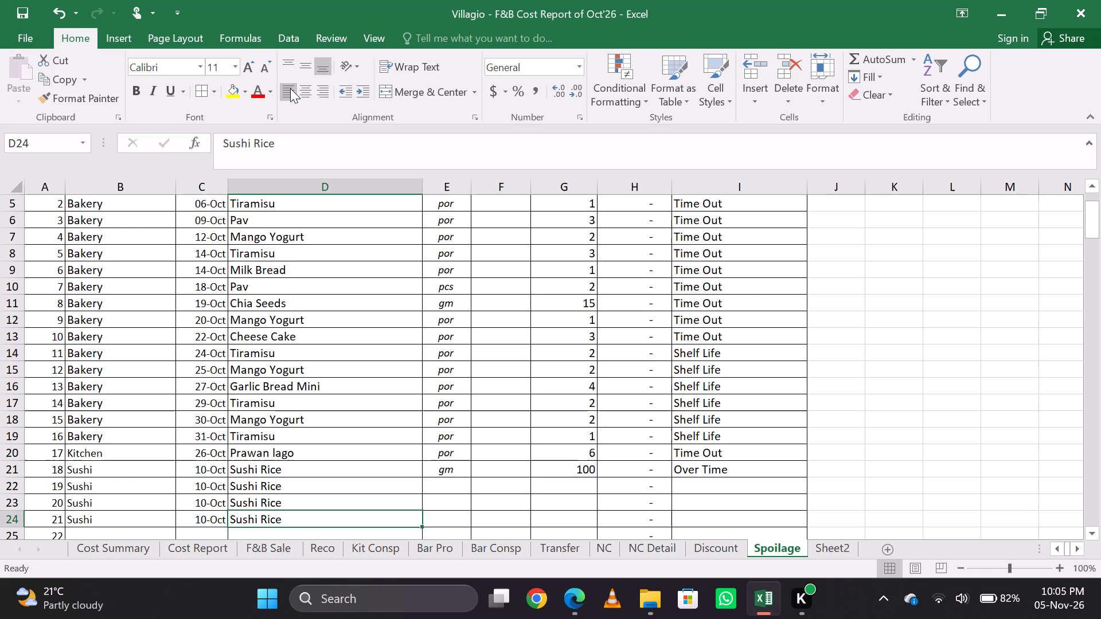
Fill the unit gm down from E21 into E22, E23 and E24.
key("Up")
key("Up")
key("Up")
key("Right")
key("Down")
key("ctrl+d")
key("Down")
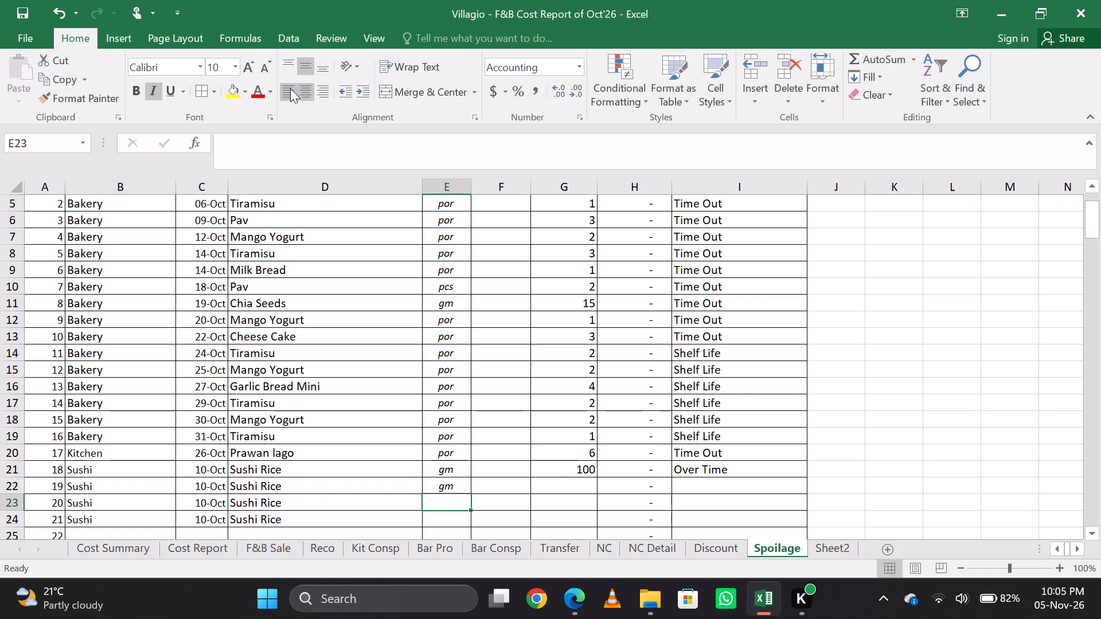
key("ctrl+d")
key("Down")
key("ctrl+d")
Enter the Sushi Rice quantities 200, 150 and 250 in G22, G23 and G24.
key("Right")
key("Right")
key("Up")
key("Up")
type("200")
key("Return")
type("150")
key("Return")
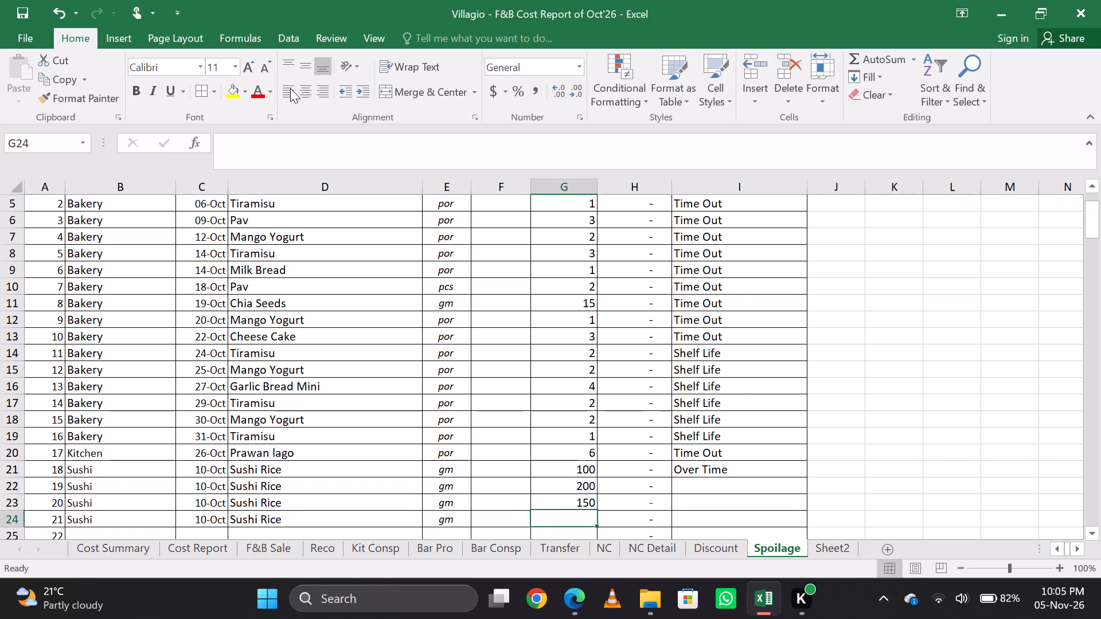
type("250")
key("Return")
Change the date in C24 to 30-10-2026.
key("Up")
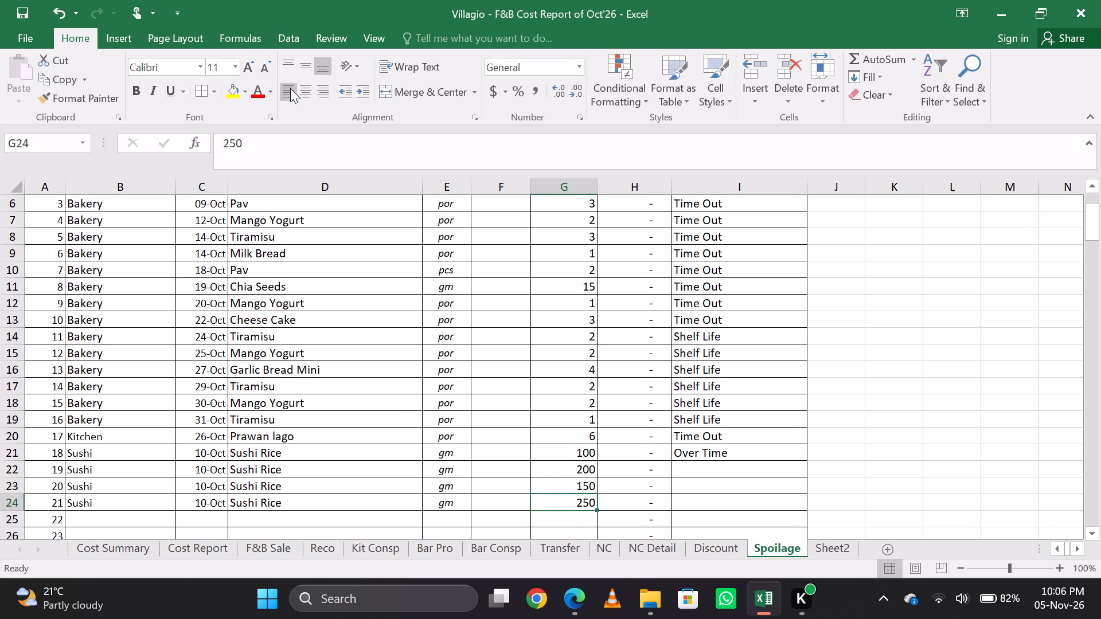
key("Left")
key("Left")
key("Left")
key("Left")
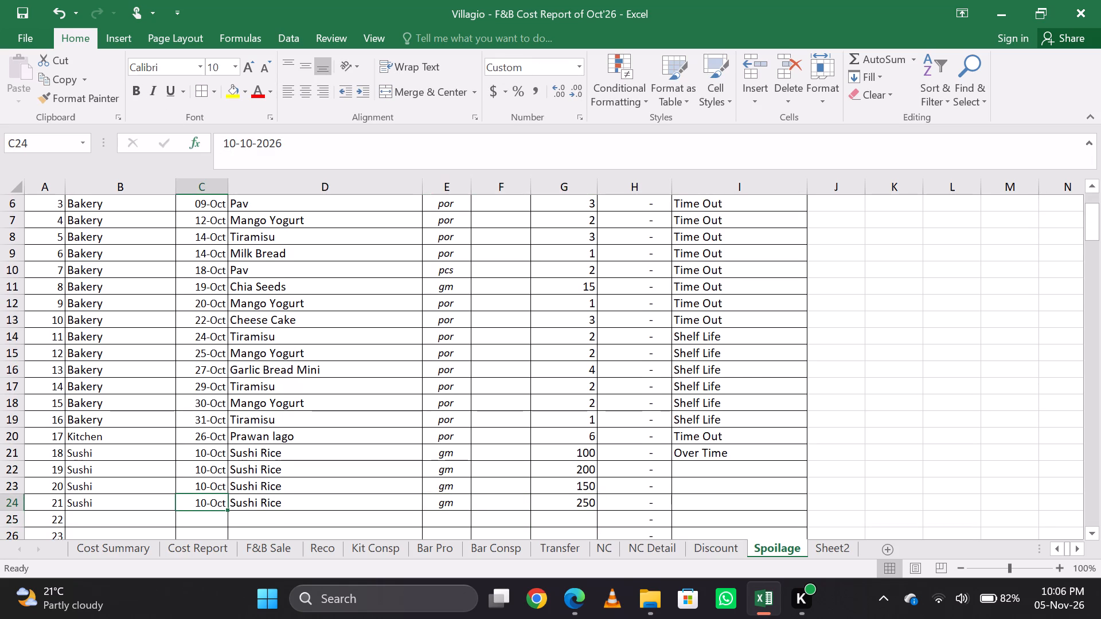
left_click(235, 147)
key("BackSpace")
key("BackSpace")
type("30")
key("Return")
Change the date in C23 to 21-10-2026.
key("Up")
key("Up")
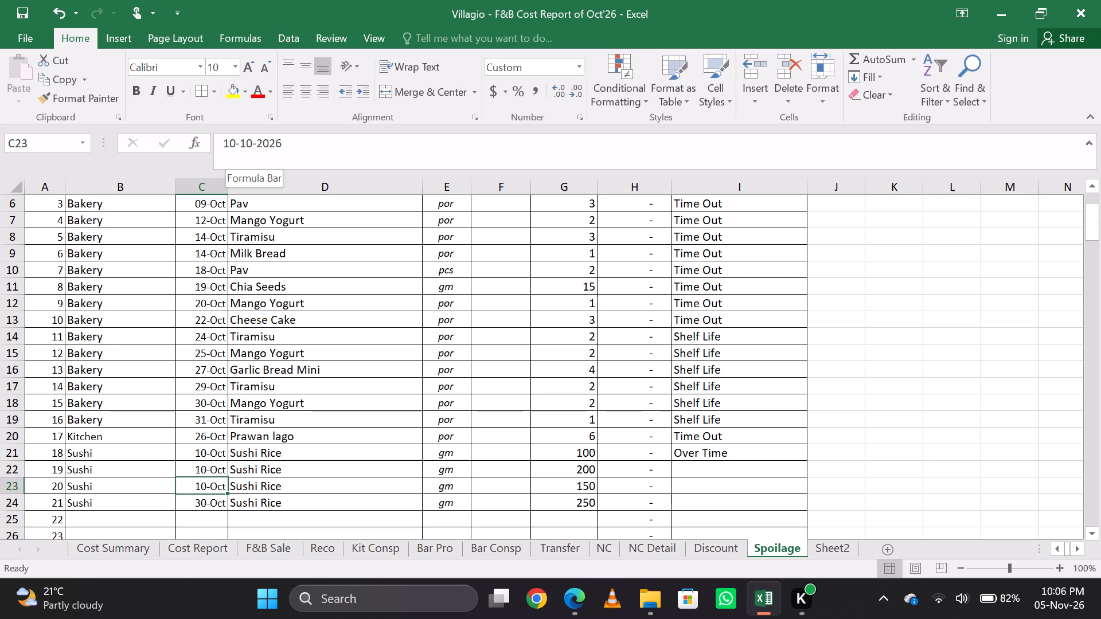
left_click(235, 147)
key("BackSpace")
key("BackSpace")
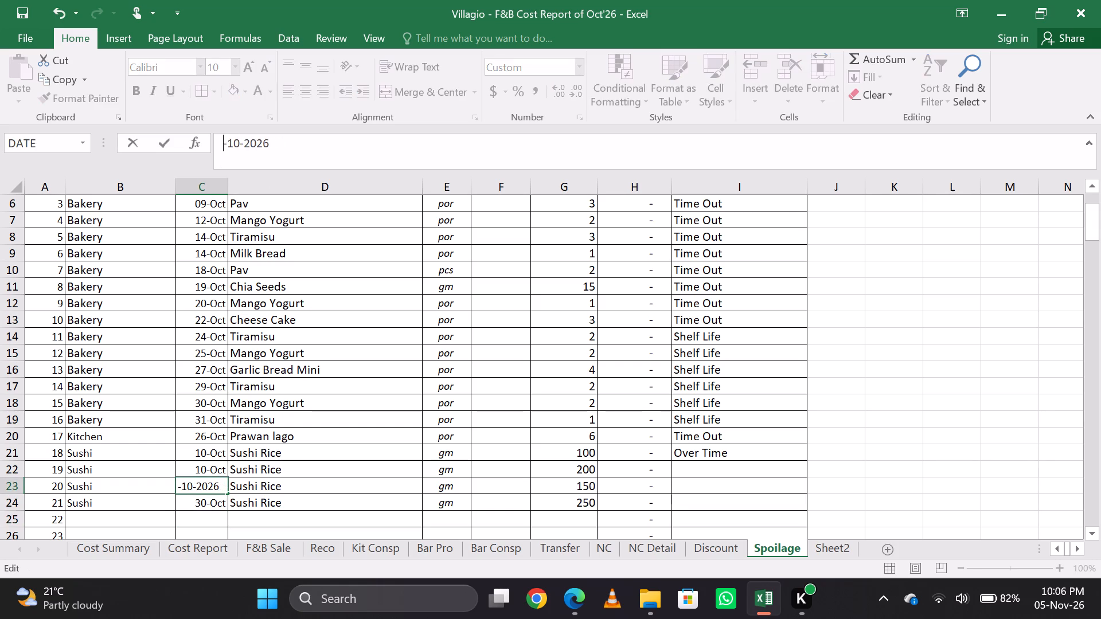
type("21")
key("Return")
Change the date of the first Sushi Rice entry in C21 to 2-10-2026.
key("Down")
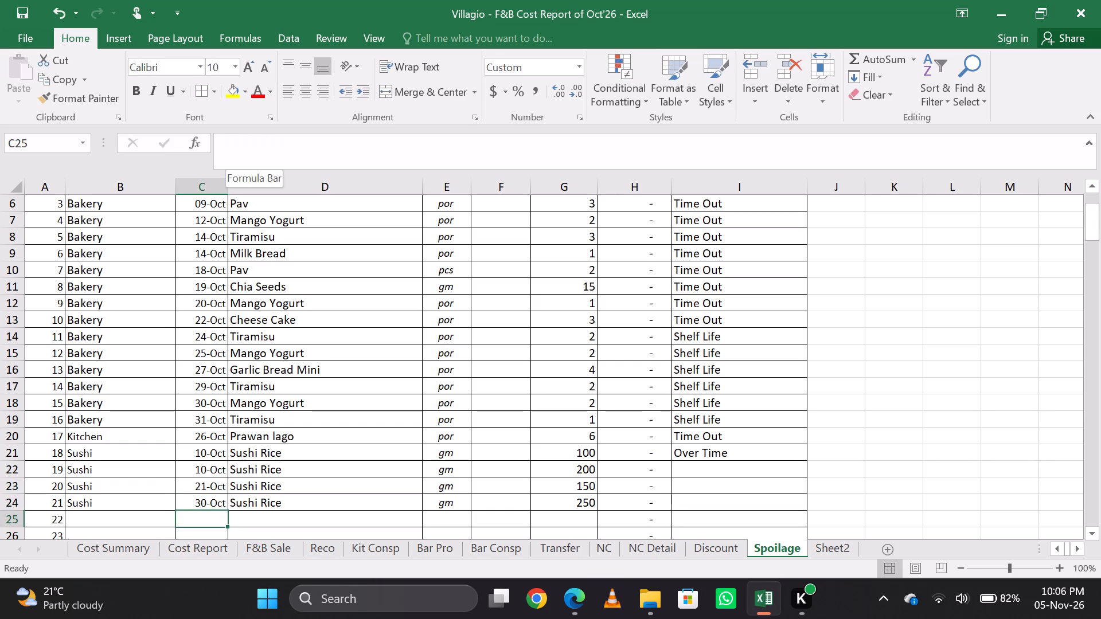
key("Up")
key("Up")
key("Up")
key("Up")
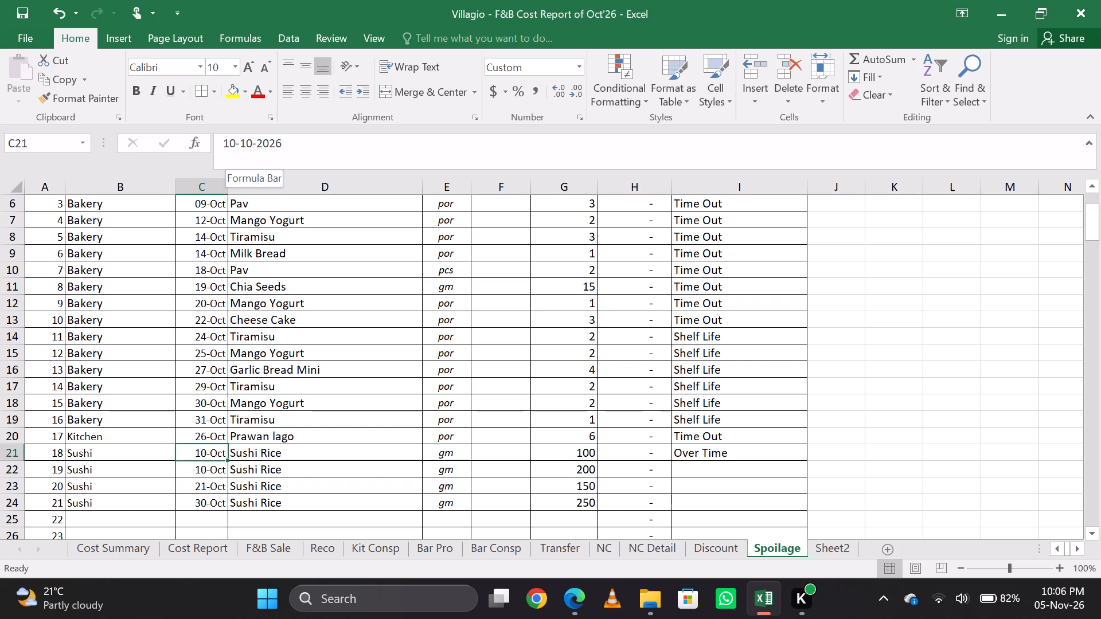
left_click(235, 147)
key("BackSpace")
key("BackSpace")
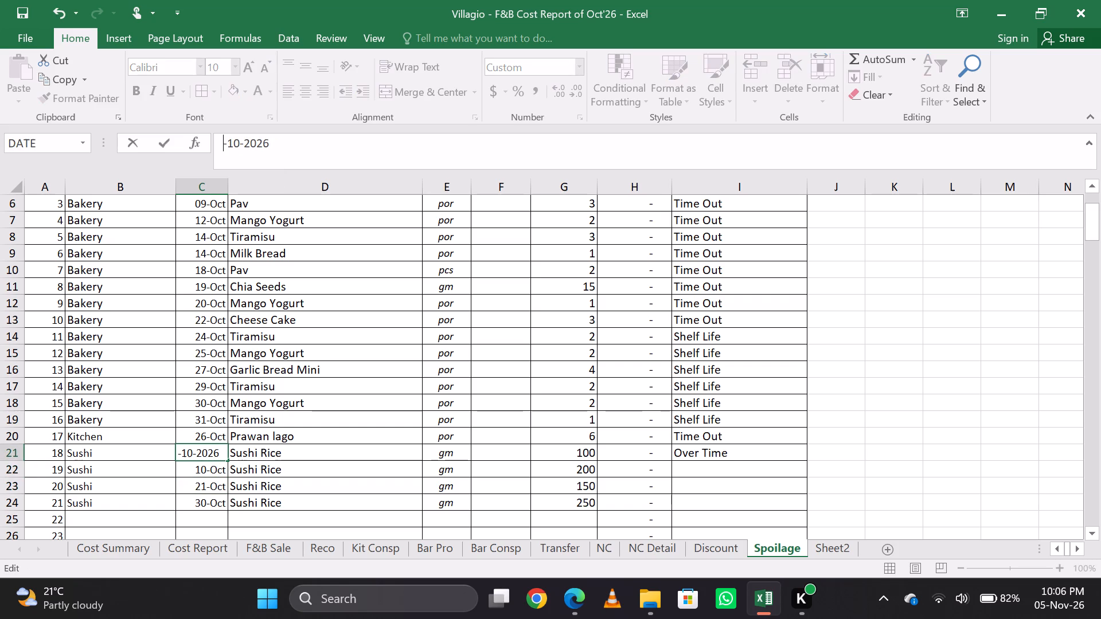
key("2")
key("Return")
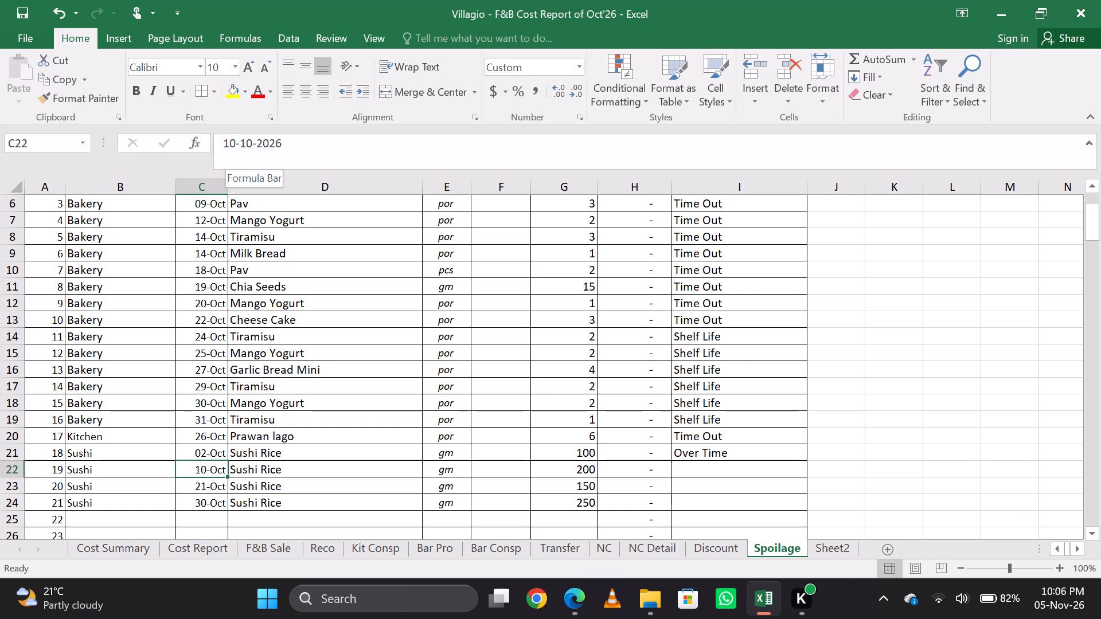
Change the date in C22 to 14-10-2026.
left_click(235, 147)
key("BackSpace")
key("4")
key("Return")
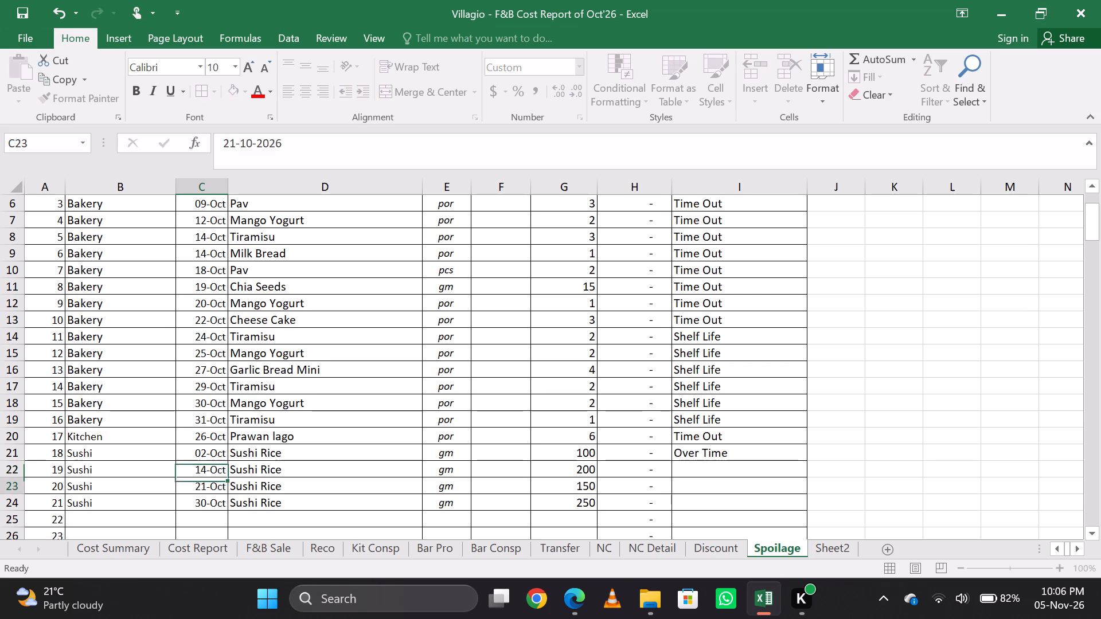
Fill the remark Over Time down from I21 into I22, I23 and I24.
key("Up")
key("Right")
key("Right")
key("Right")
key("Right")
key("Right")
key("Right")
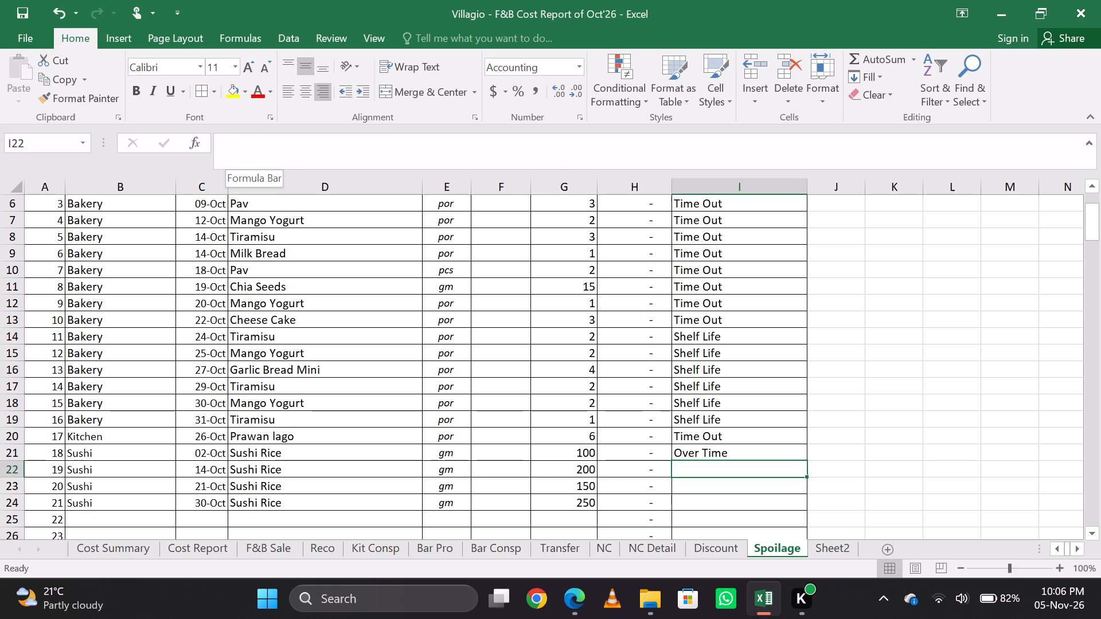
key("ctrl+d")
key("Down")
key("ctrl+d")
key("Down")
key("ctrl+d")
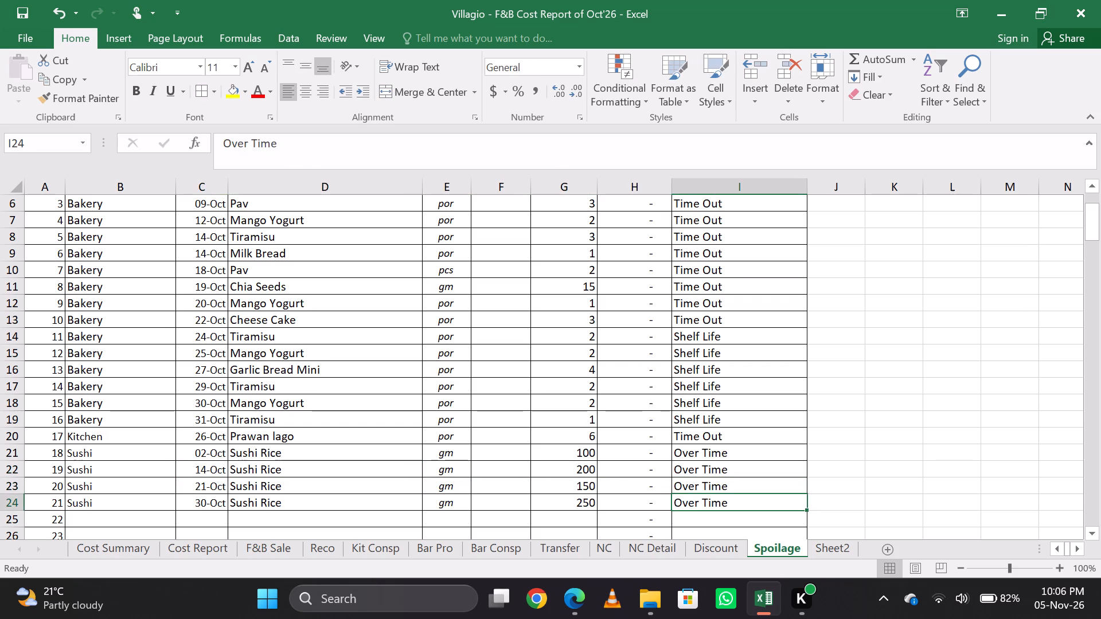
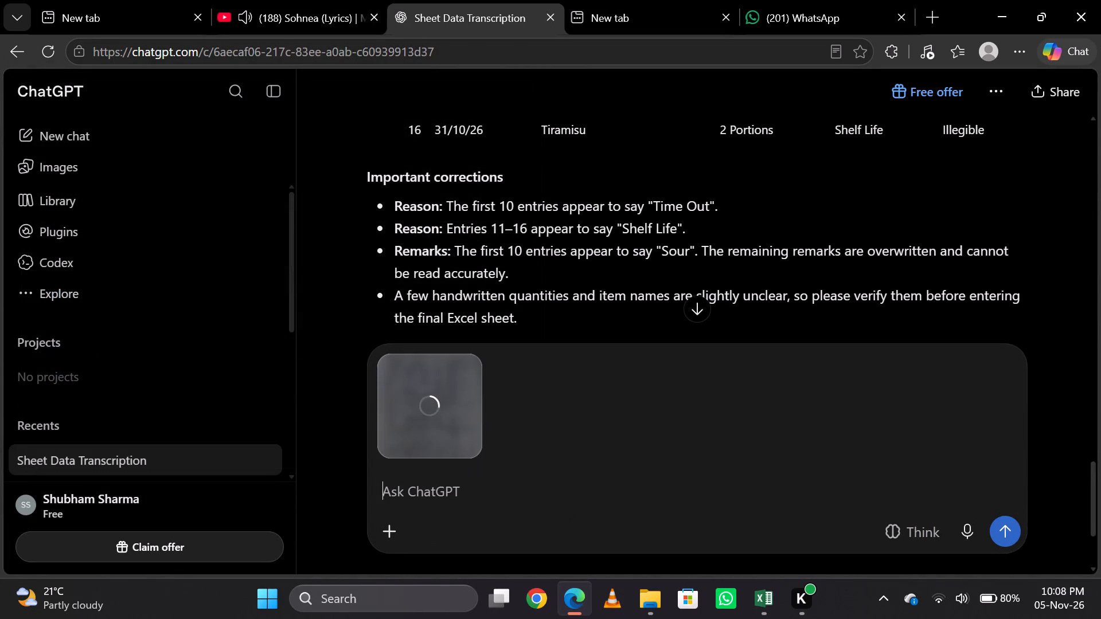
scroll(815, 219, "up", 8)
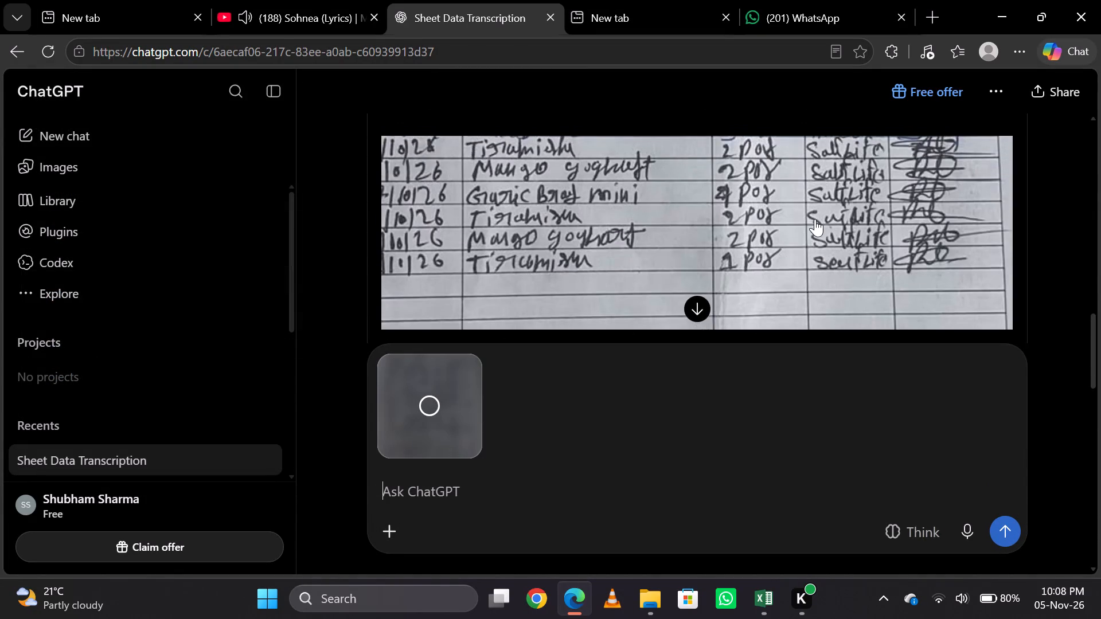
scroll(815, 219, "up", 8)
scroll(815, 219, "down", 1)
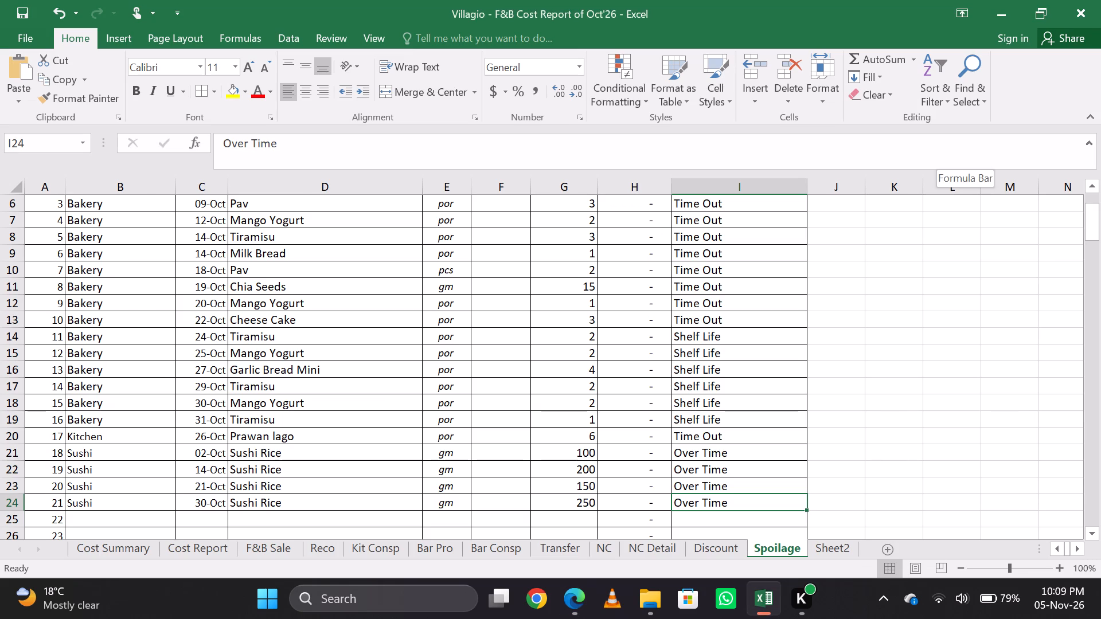
key("ctrl+Page_Down")
key("Left")
key("Left")
key("ctrl+a")
key("Delete")
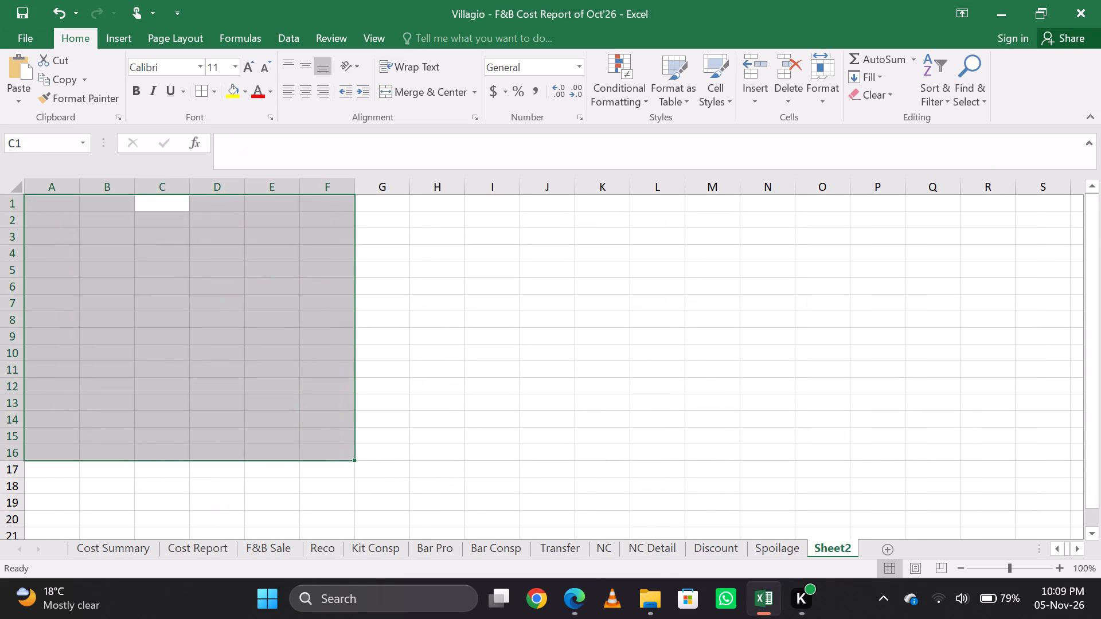
Paste the copied kitchen spoilage table into Sheet2 starting at A1, using Paste Special.
key("Left")
key("Left")
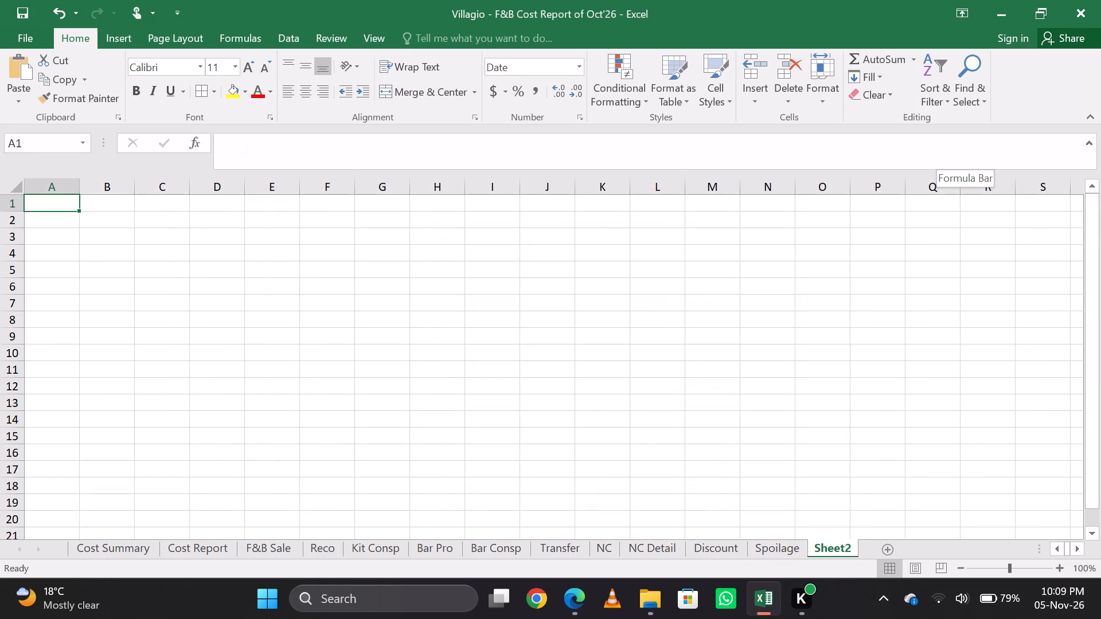
type("es")
key("Down")
key("Down")
key("Return")
key("Right")
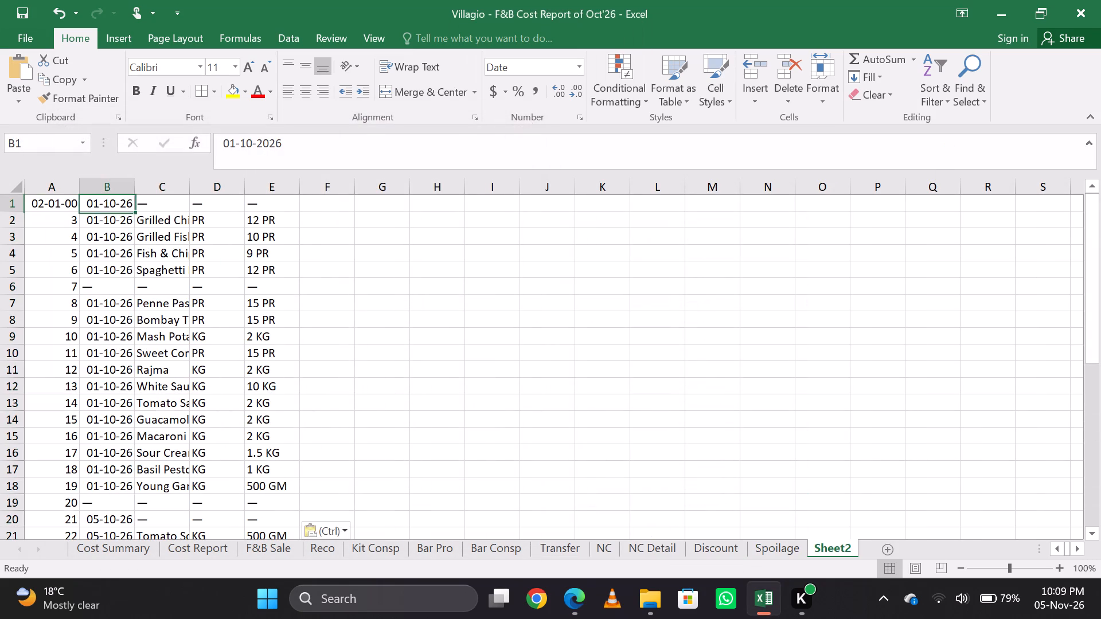
Copy A1:E1 on Sheet2 and paste it one column over, starting at B1.
key("Left")
key("shift+Right")
key("shift+Right")
key("Escape")
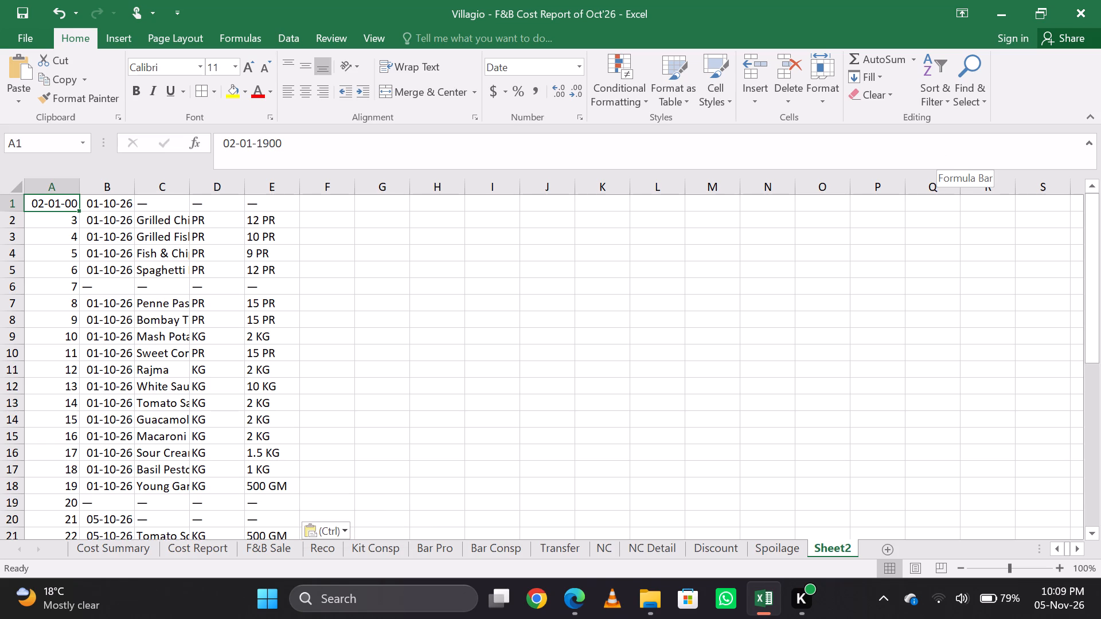
key("shift+Right")
key("shift+Right")
key("shift+Right")
key("shift+Right")
key("ctrl+c")
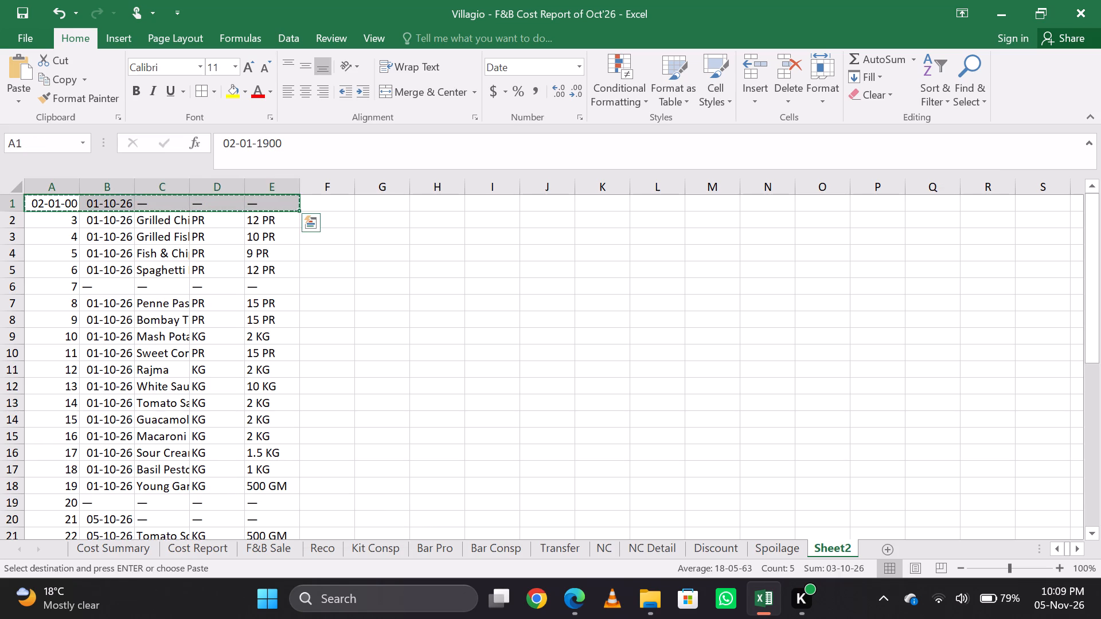
key("Right")
key("ctrl+v")
key("Right")
key("Left")
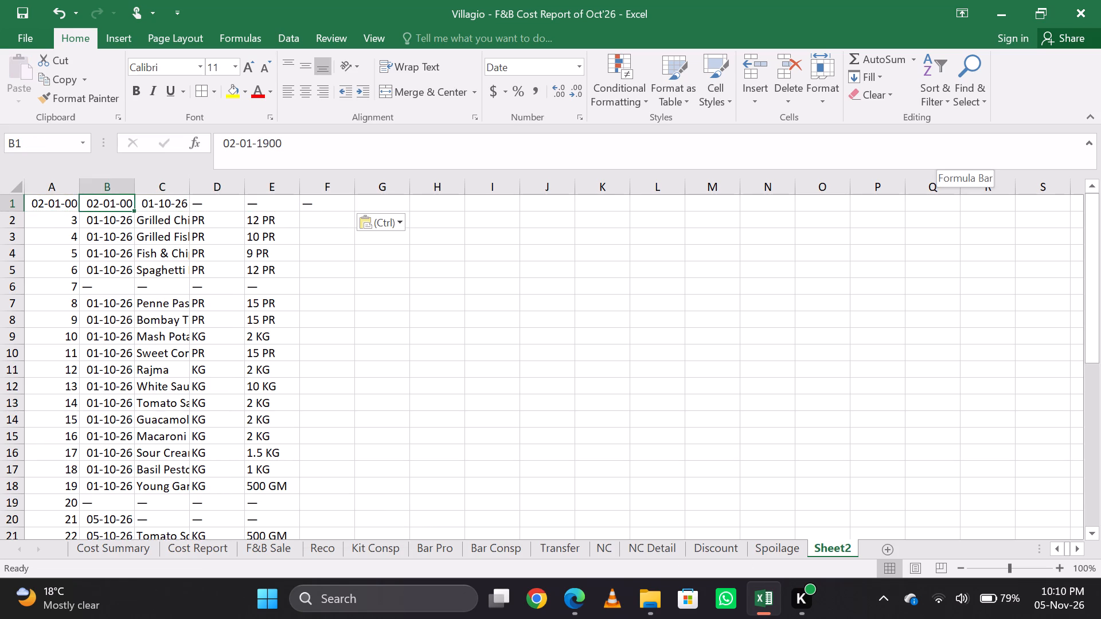
Copy the dates in B2:B39 of Sheet2 and paste them as values into the Spoilage sheet from C25 down.
key("Down")
key("Right")
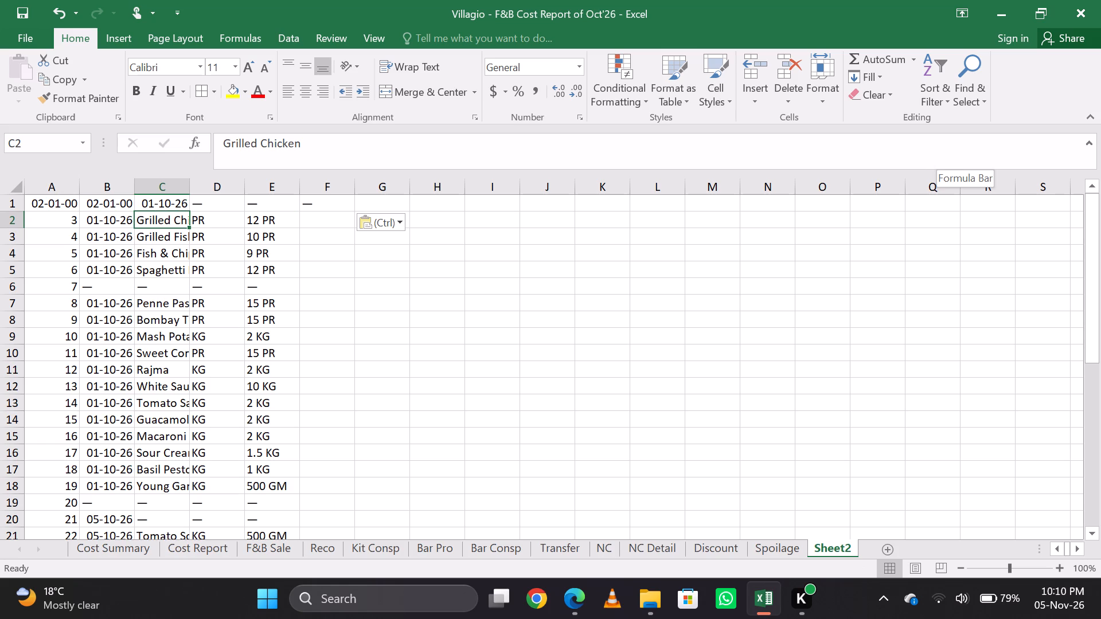
key("Left")
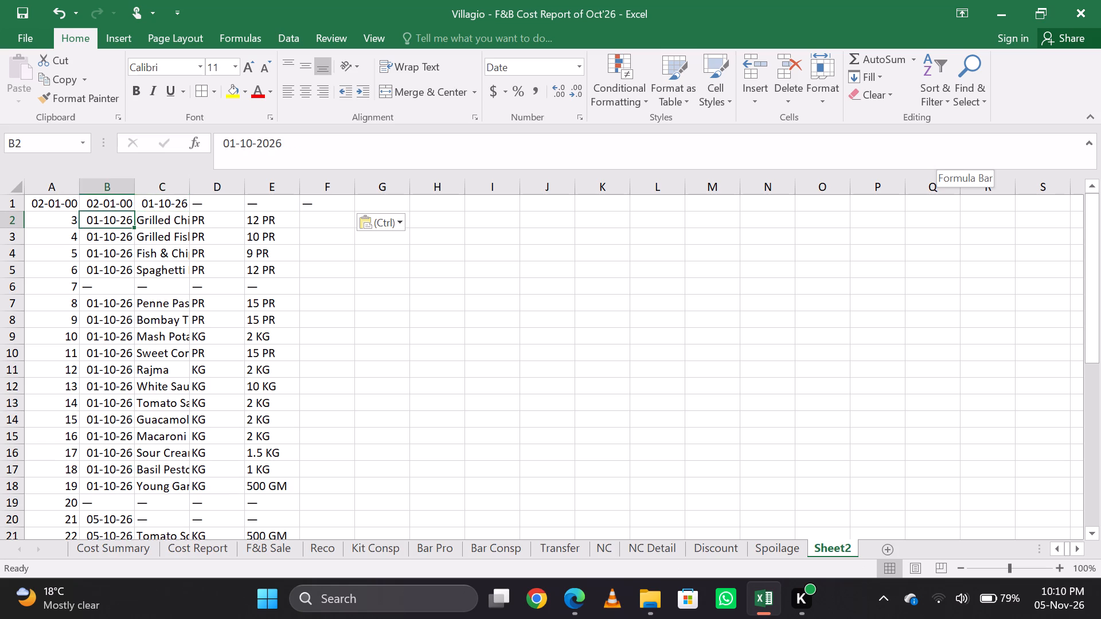
key("ctrl+shift+Down")
key("ctrl+c")
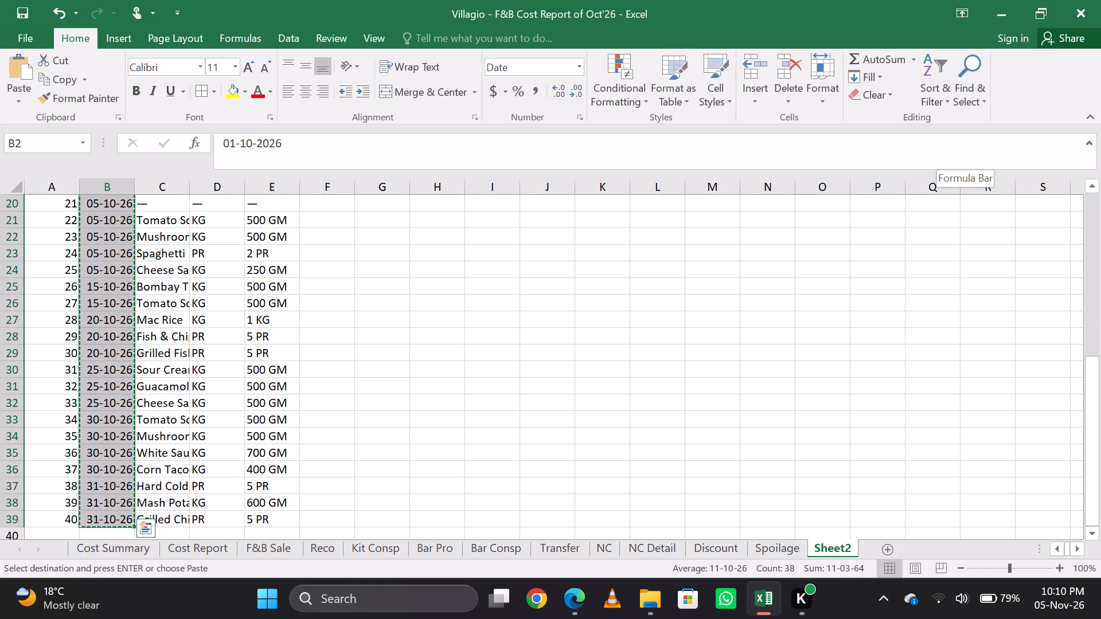
key("Up")
key("Up")
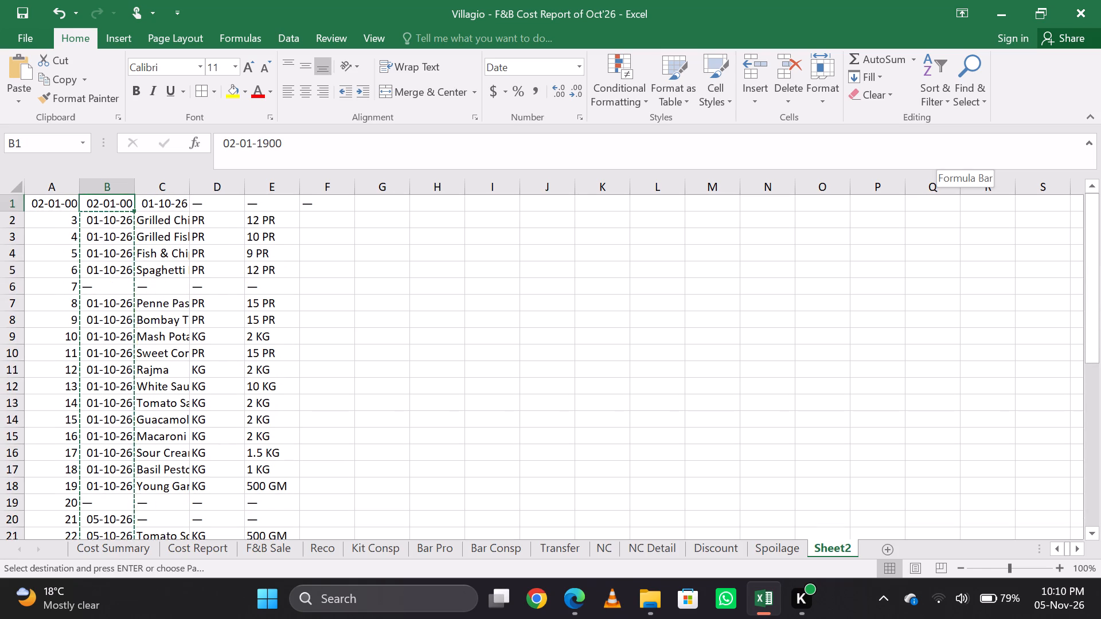
key("Down")
key("alt+Tab")
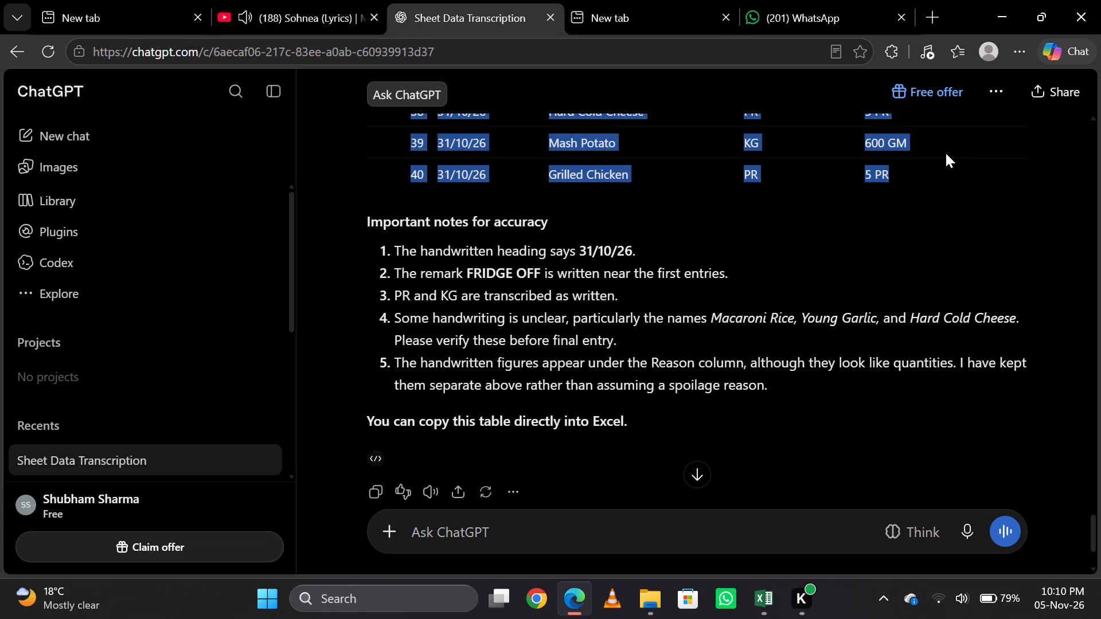
key("alt+Tab")
key("ctrl+Page_Up")
key("Down")
key("Down")
key("Left")
key("Left")
key("Left")
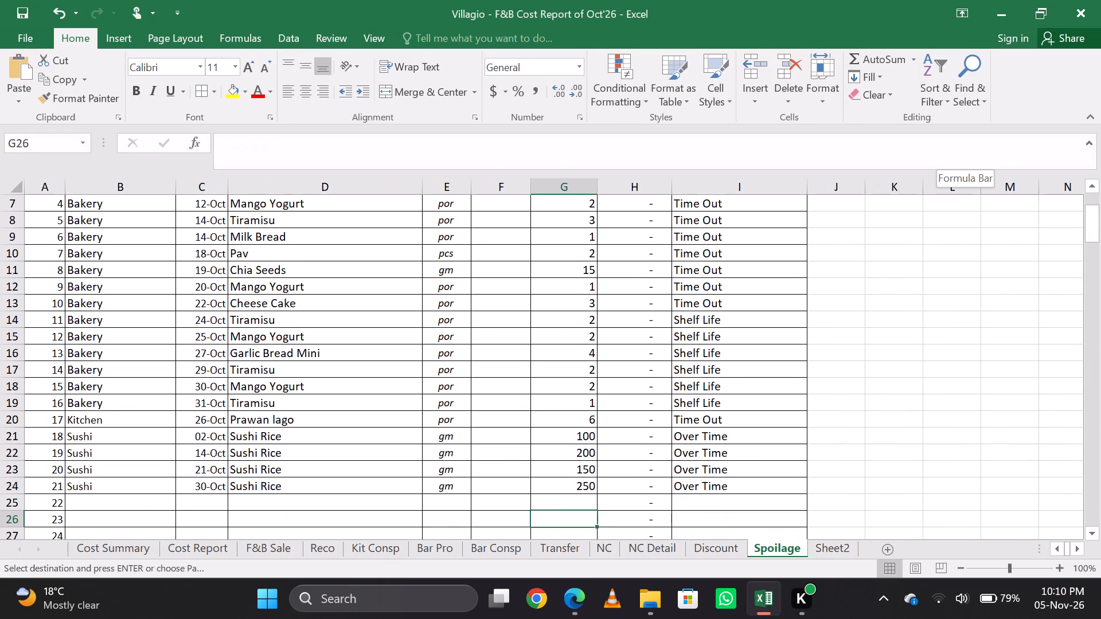
key("Left")
key("Left")
key("Left")
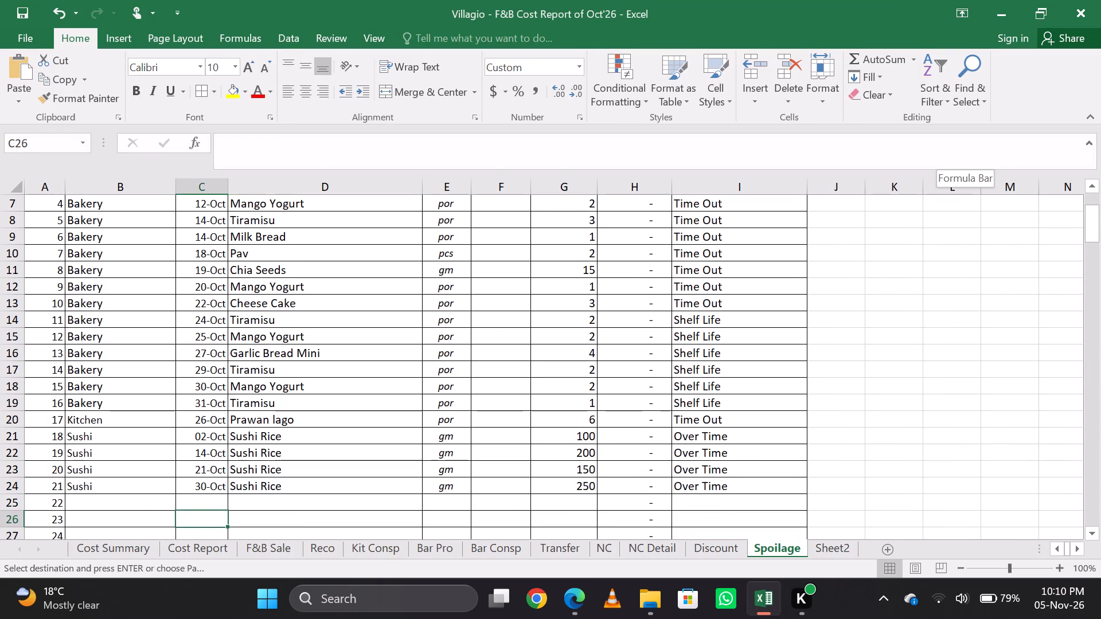
key("Left")
key("Up")
key("Right")
type("esv")
key("Return")
Enter Conti as the department in B25 of the Spoilage sheet.
key("Left")
key("shift+v")
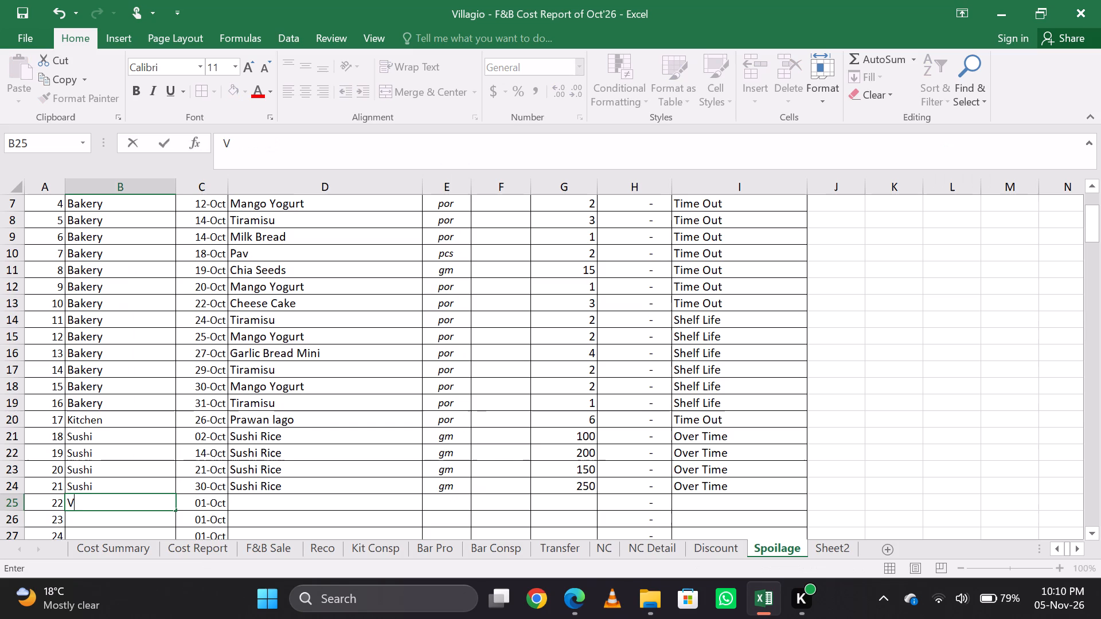
key("BackSpace")
type("Conti")
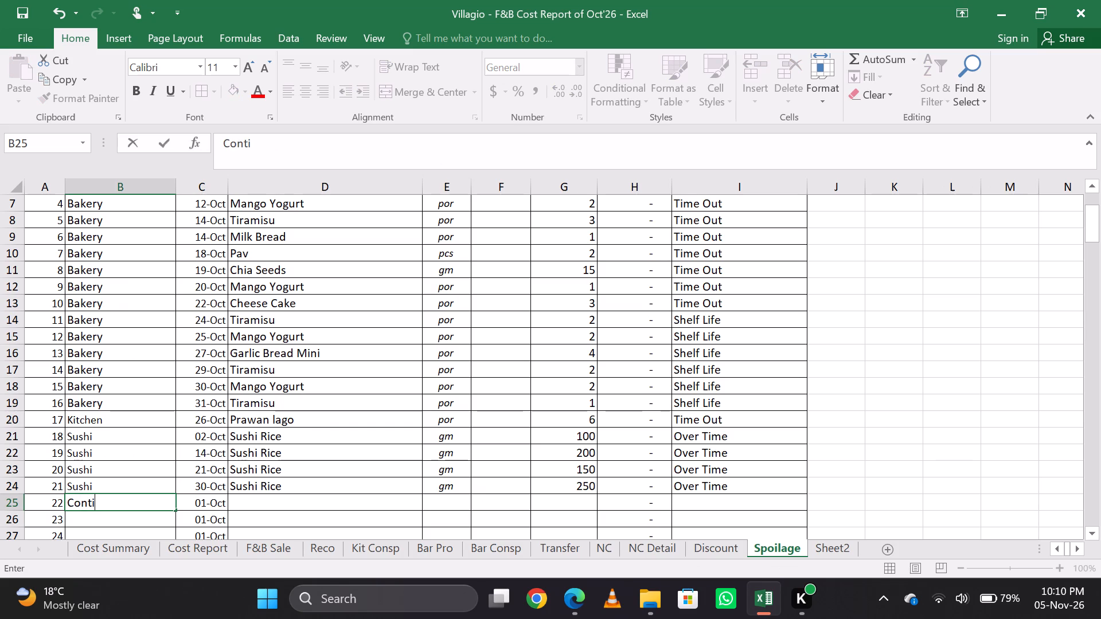
key("Return")
Copy the item names in C2:C39 of Sheet2 and paste them as values into the Spoilage sheet from D25 down.
key("Up")
key("Right")
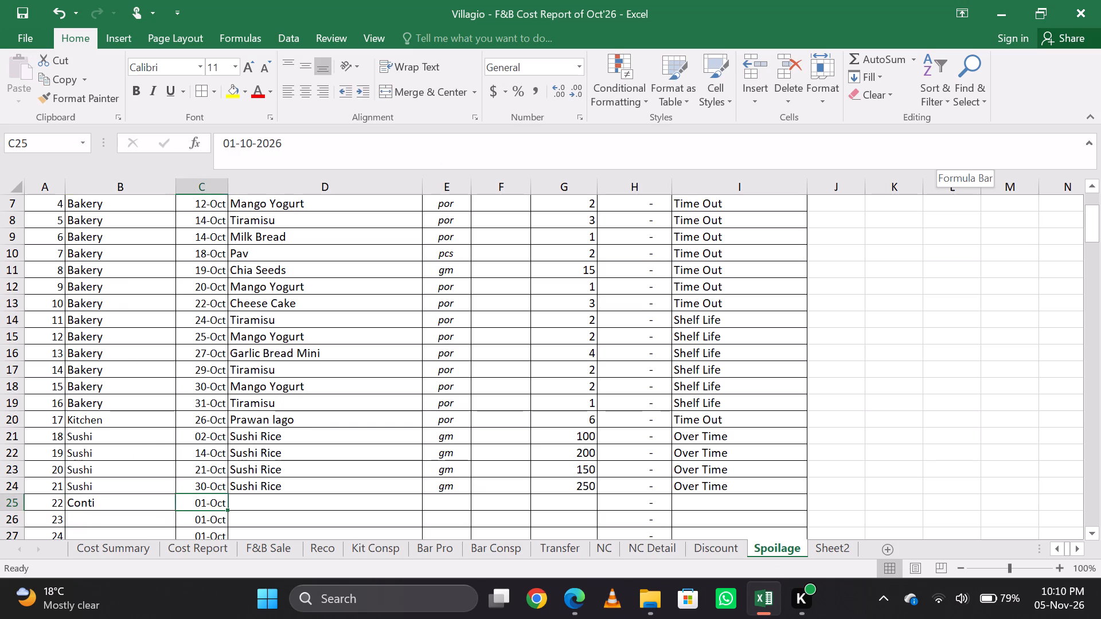
key("Down")
key("Up")
key("Right")
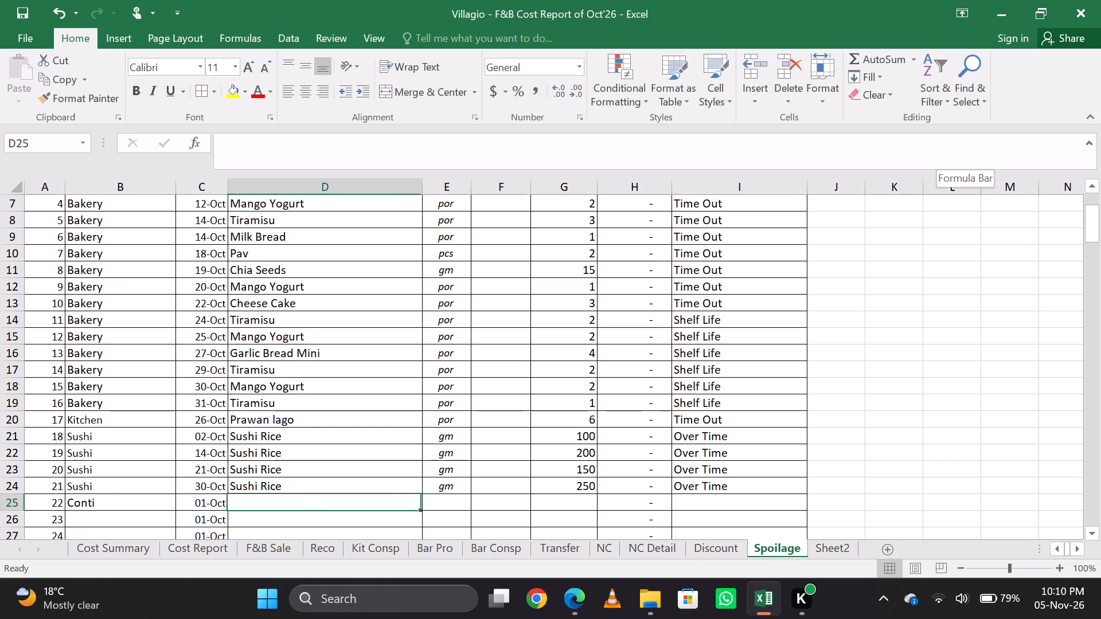
key("ctrl+Page_Down")
key("Down")
key("Up")
key("shift+Right")
key("Right")
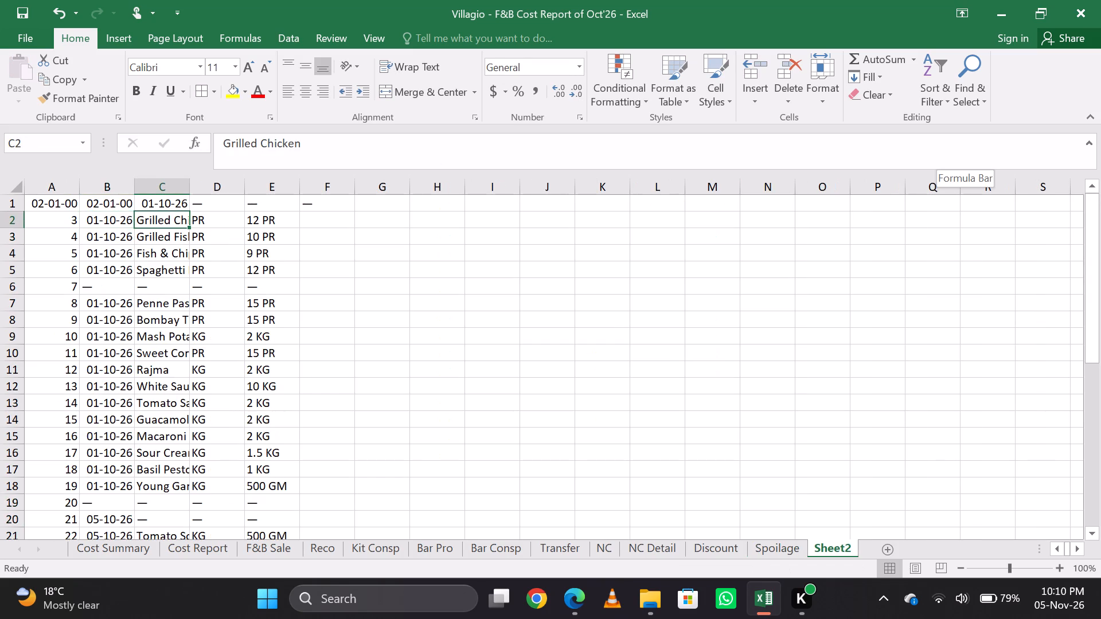
key("shift+Down")
key("shift+Down")
key("shift+Down")
key("shift+Down")
key("shift+Down")
key("shift+Down")
key("shift+Down")
key("shift+Down")
key("shift+Down")
key("shift+Down")
key("shift+Down")
key("shift+Down")
key("shift+Down")
key("shift+Down")
key("shift+Down")
key("shift+Down")
key("shift+Down")
key("shift+Down")
key("shift+Down")
key("shift+Down")
key("shift+Down")
key("shift+Down")
key("shift+Down")
key("shift+Down")
key("shift+Down")
key("shift+Down")
key("shift+Down")
key("shift+Down")
key("shift+Down")
key("shift+Down")
key("shift+Down")
key("shift+Down")
key("shift+Down")
key("shift+Down")
key("shift+Down")
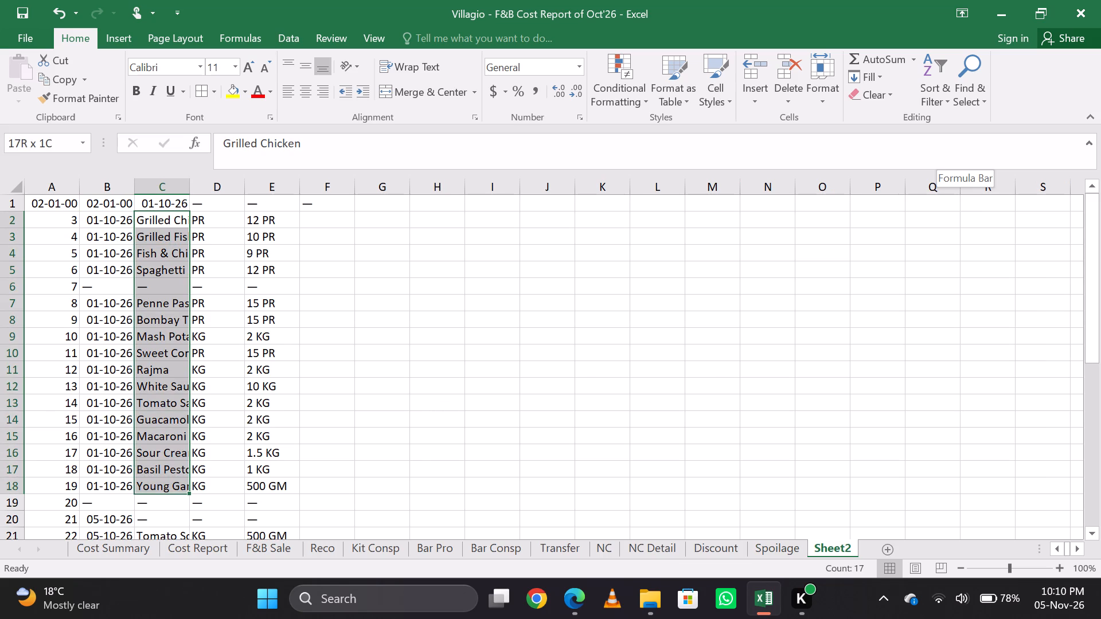
key("shift+Up")
key("shift+Up")
key("shift+Up")
key("shift+Up")
key("shift+Up")
key("shift+Up")
key("shift+Up")
key("shift+Up")
key("shift+Up")
key("shift+Up")
key("shift+Up")
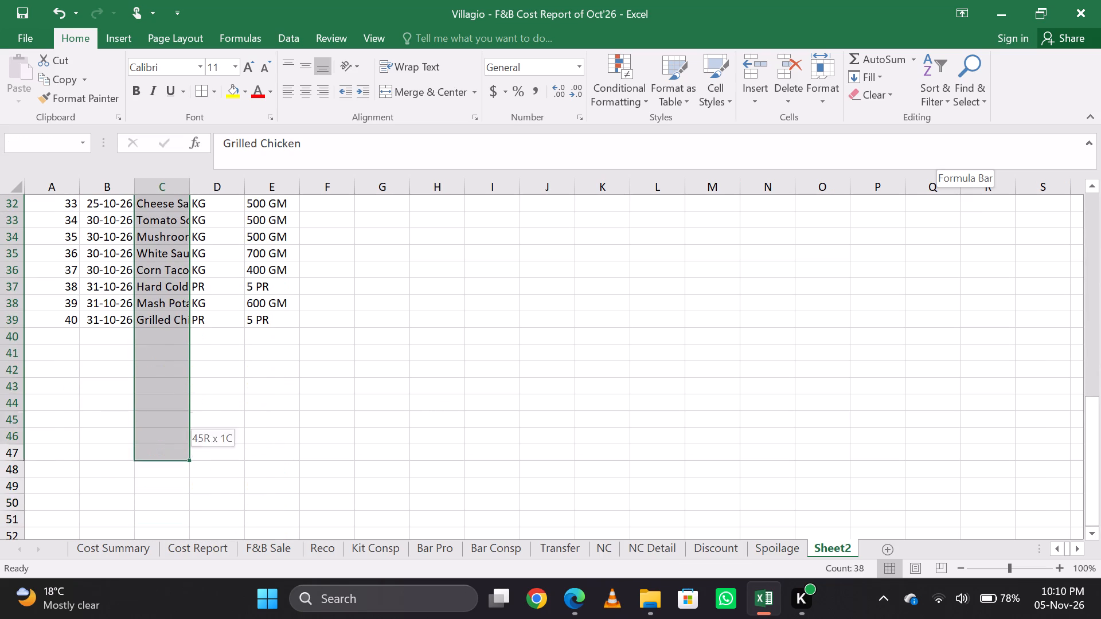
key("shift+Up")
key("shift+Up")
key("shift+Down")
key("ctrl+c")
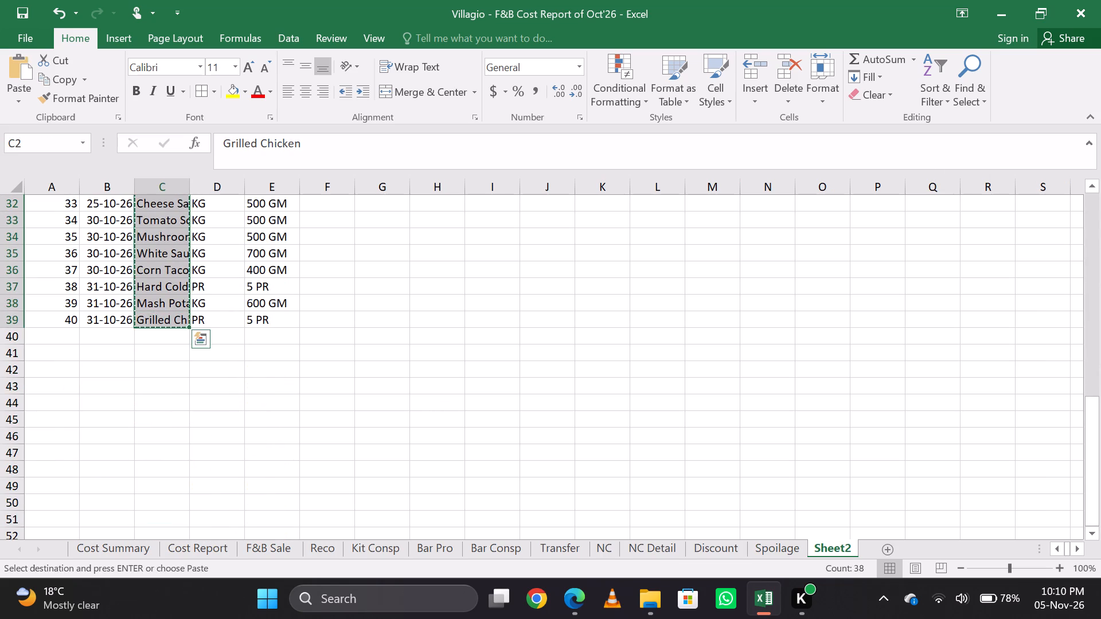
key("alt+Tab")
key("alt+Tab")
key("ctrl+Page_Up")
key("Down")
key("Up")
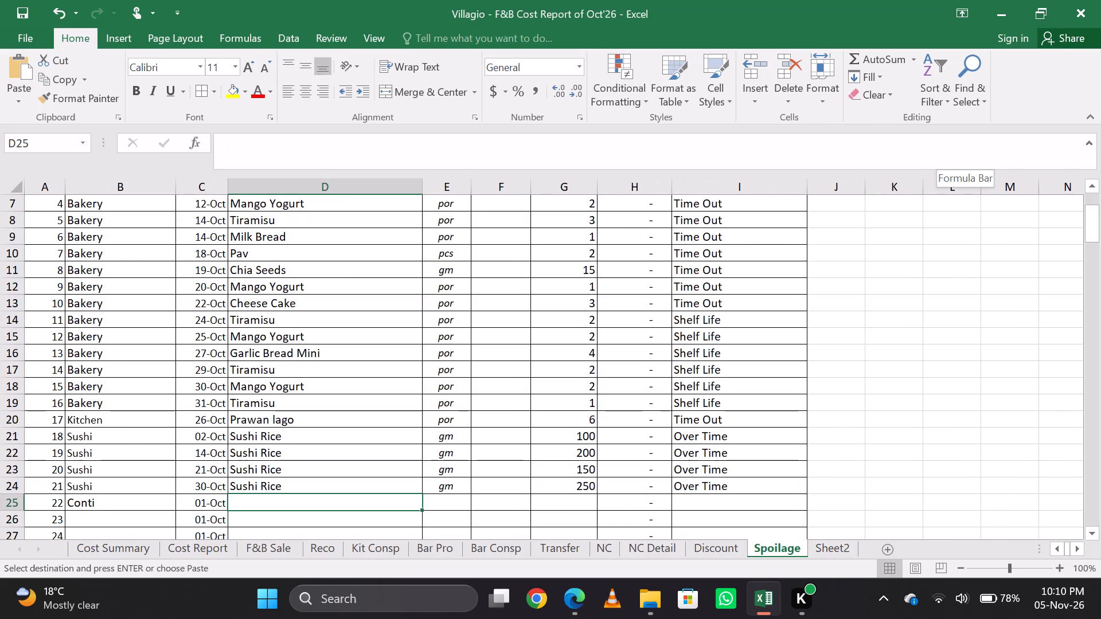
type("esv")
key("Return")
Copy the units in D2:D39 of Sheet2 and paste them as values into the Spoilage sheet from E25 down.
key("Right")
key("alt+Tab")
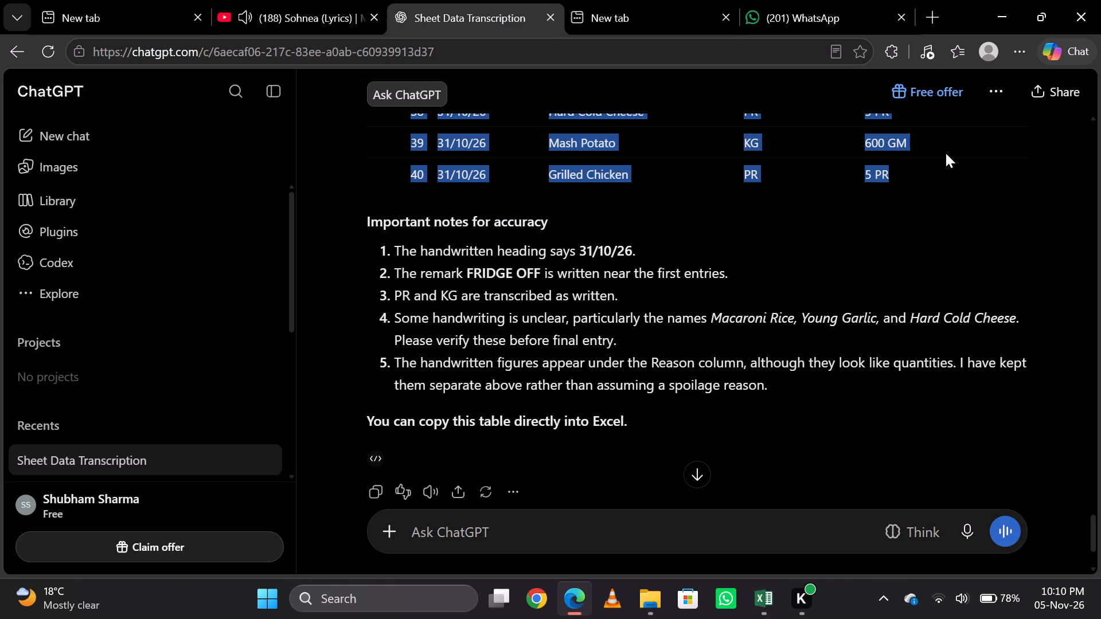
key("alt+Tab")
key("ctrl+Page_Down")
key("Up")
key("Right")
key("Down")
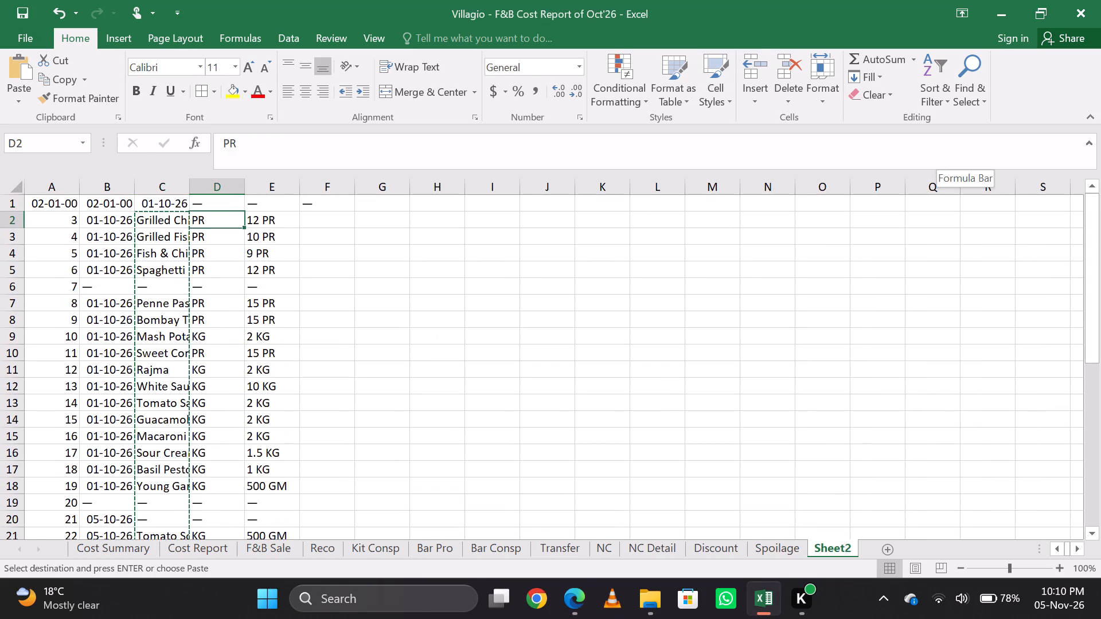
key("ctrl+shift+Down")
key("ctrl+c")
key("ctrl+Page_Up")
key("Right")
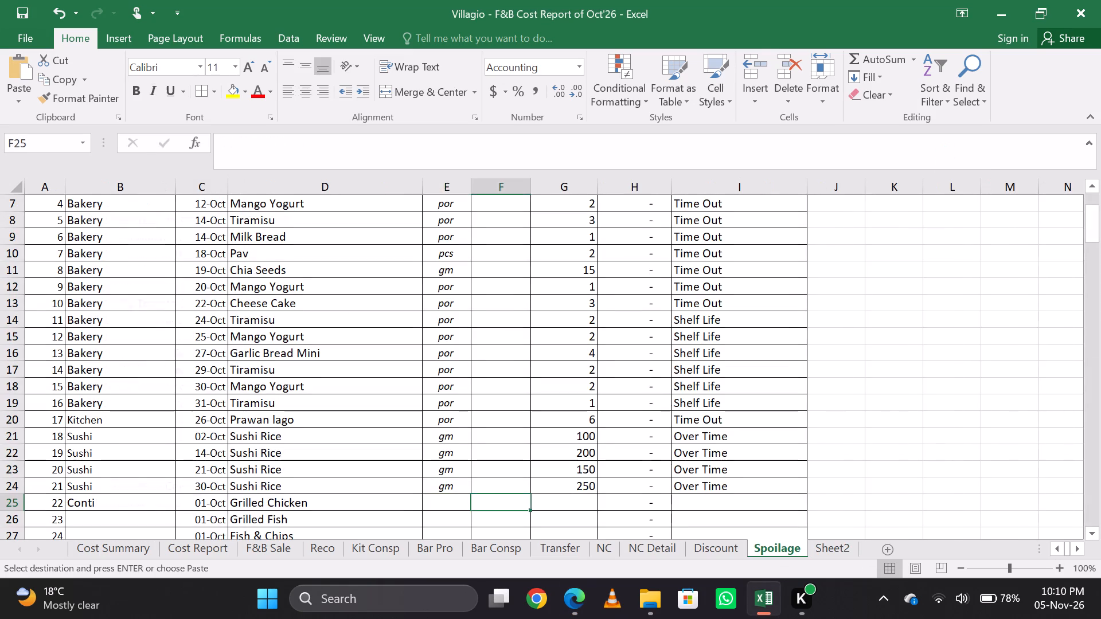
key("Left")
type("esv")
key("Return")
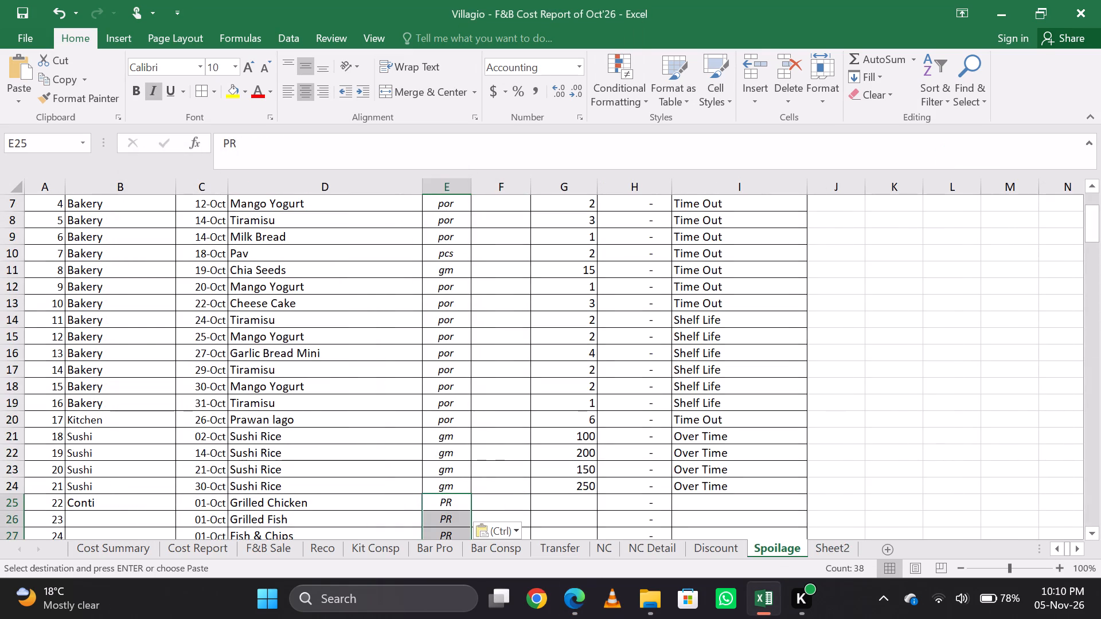
Copy the quantities in E2:E39 of Sheet2 and paste them as values into the Spoilage sheet from G25 down.
key("ctrl+Page_Down")
key("Right")
key("Up")
key("Down")
key("ctrl+shift+Down")
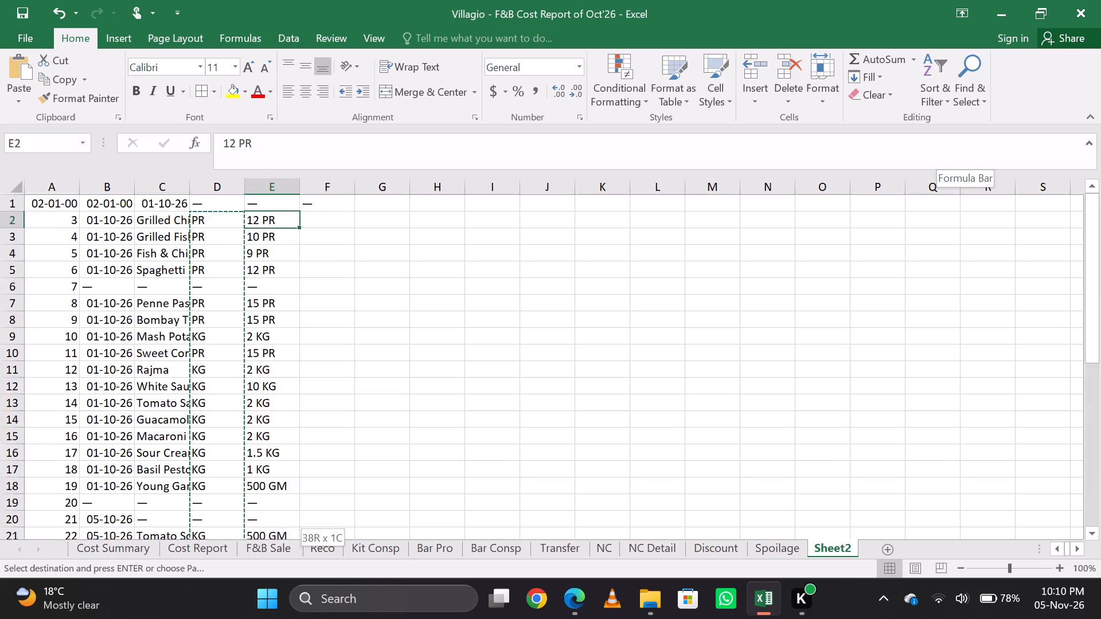
key("ctrl+c")
key("Escape")
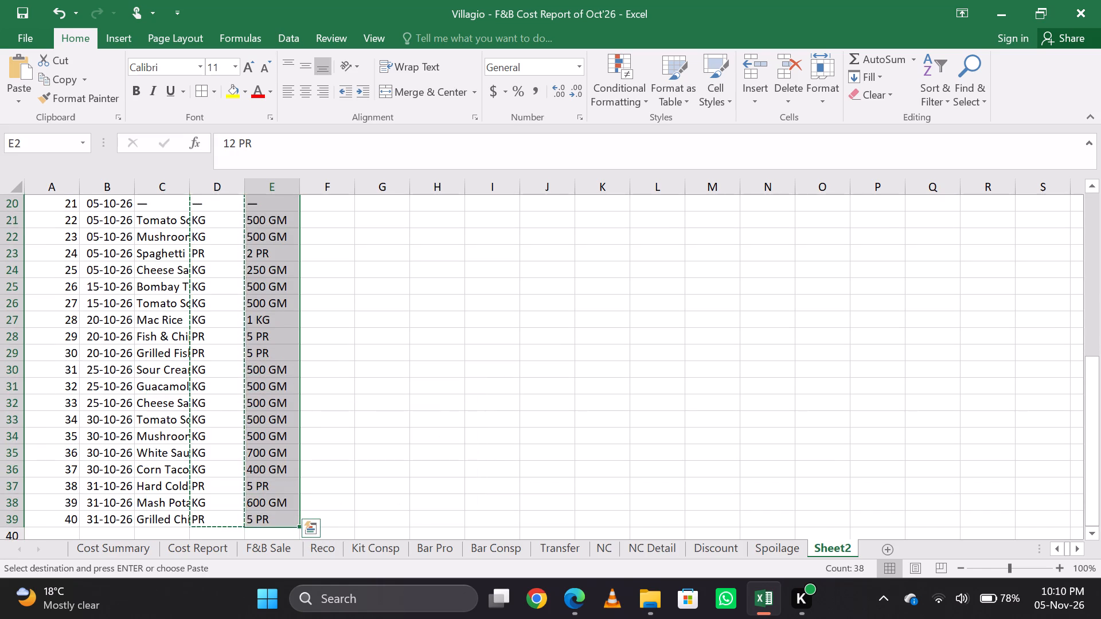
key("ctrl+c")
key("ctrl+Page_Up")
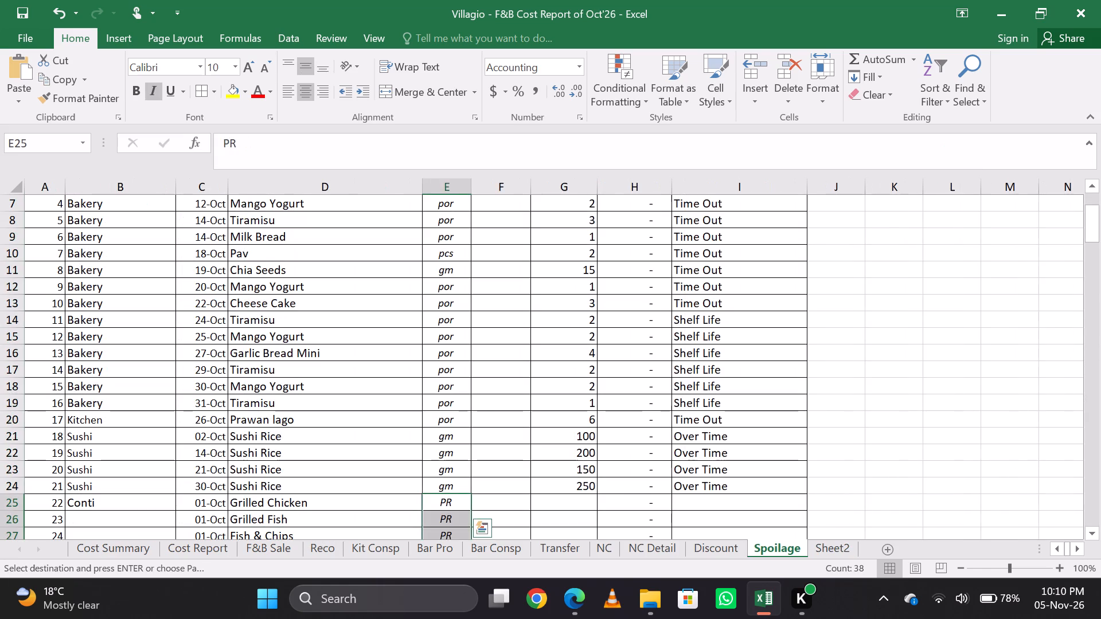
key("Right")
key("Right")
type("esv")
key("Return")
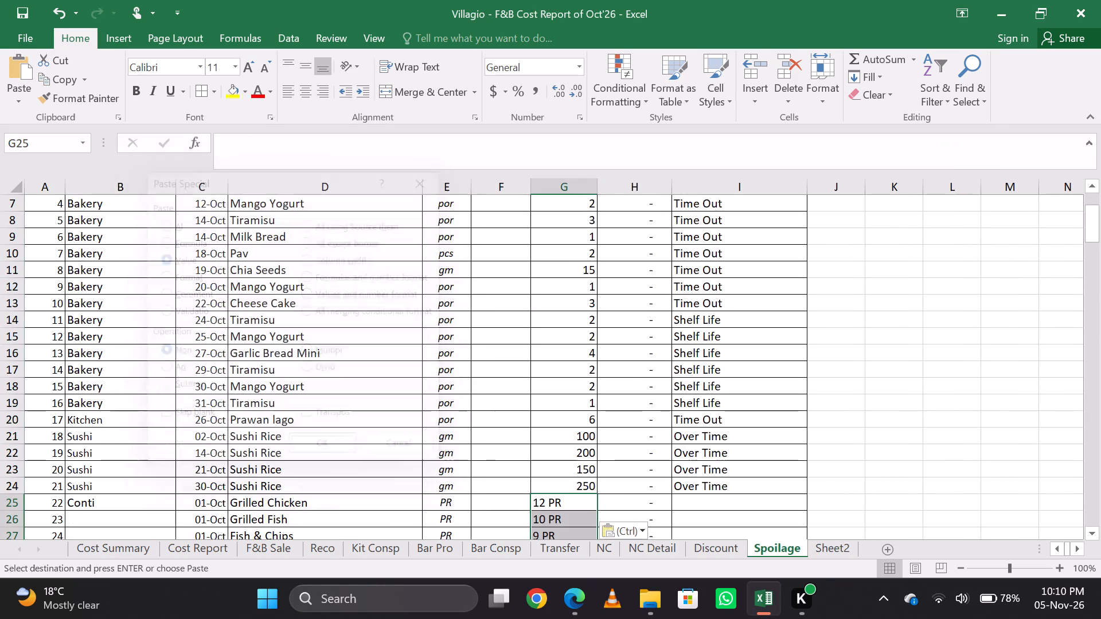
Replace the text quantities in G25:G28 with the plain numbers 12, 10, 9 and 12.
key("Right")
key("Left")
key("Right")
key("Left")
key("Down")
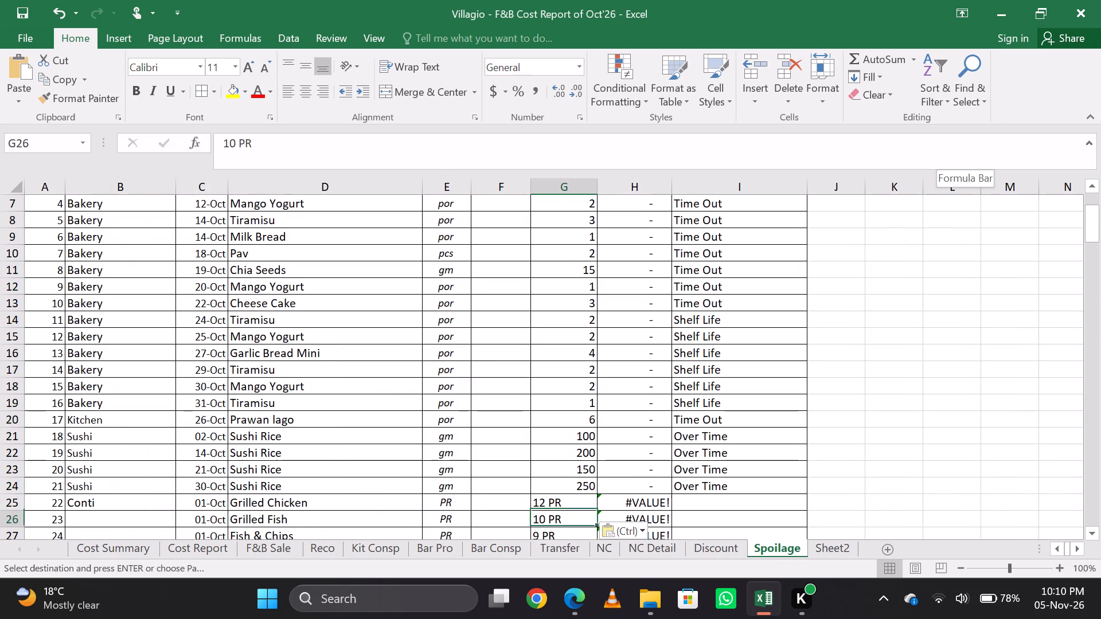
key("Down")
key("Up")
key("Up")
key("Left")
key("Right")
type("12")
key("Down")
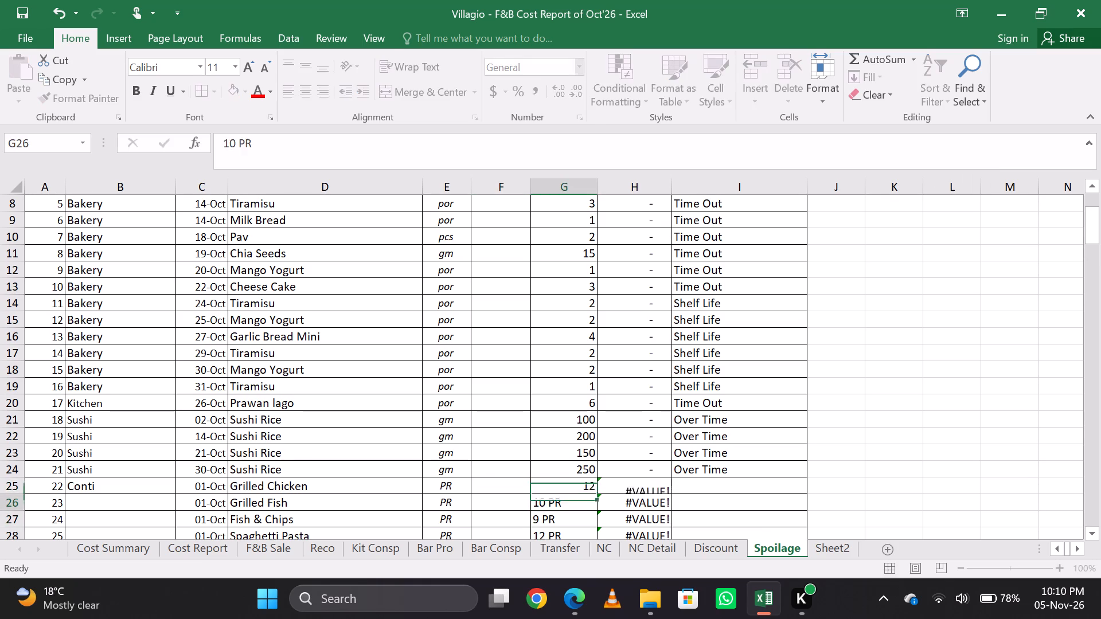
type("10")
key("Return")
key("9")
key("Return")
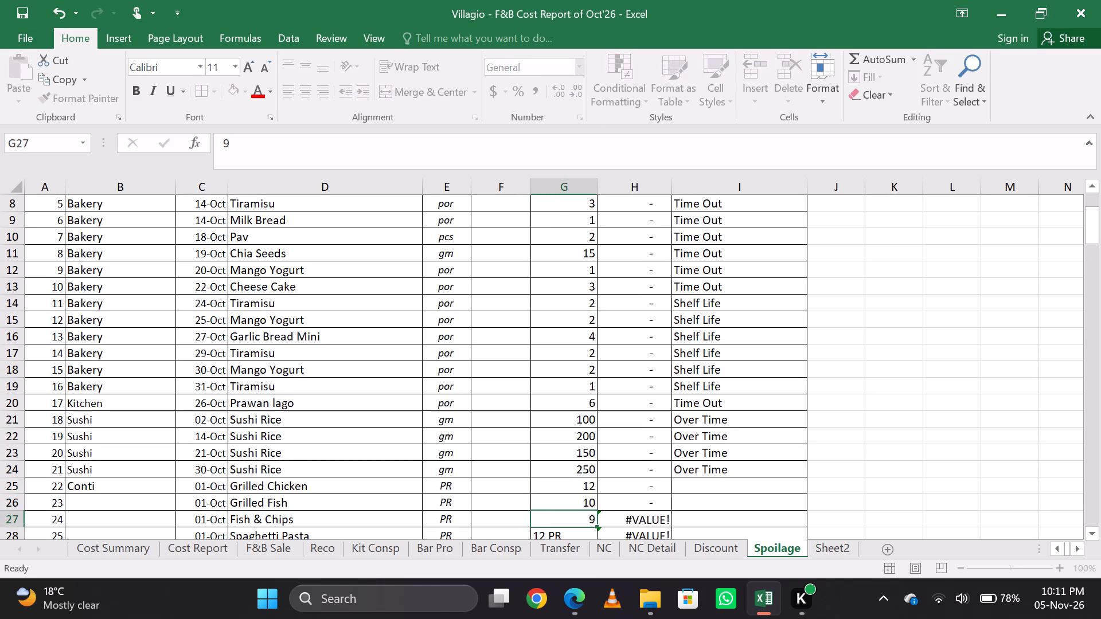
type("12")
key("Down")
Skip the dash row and replace the quantities in G30:G33 with the plain numbers 15, 15, 2 and 15.
key("Down")
type("15")
key("Down")
key("Up")
key("Up")
key("Down")
key("Down")
type("15")
key("Down")
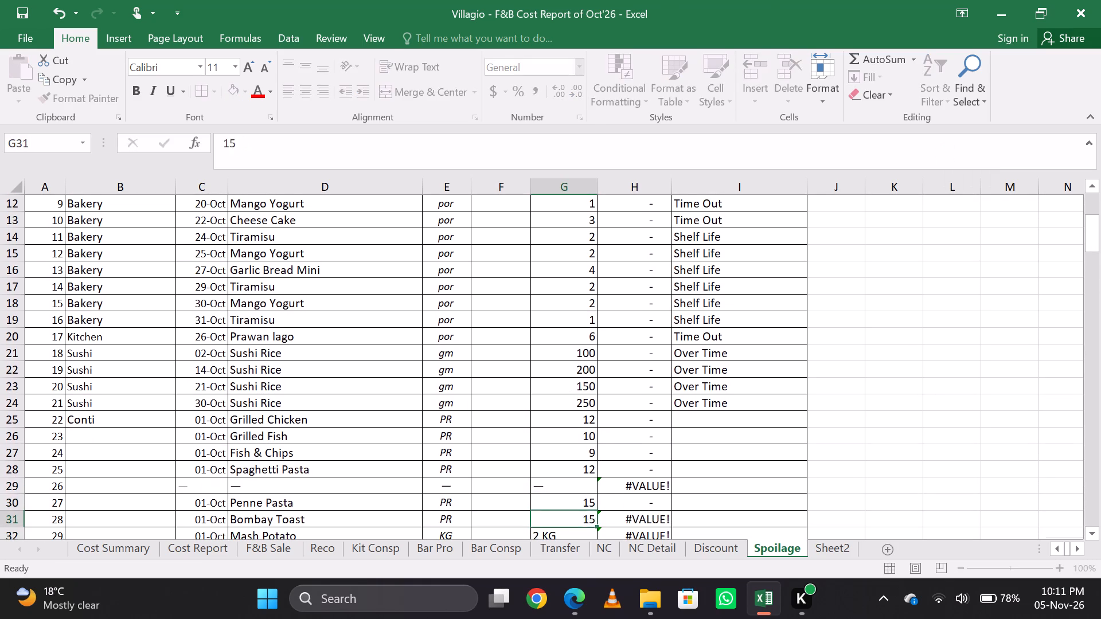
key("2")
key("Down")
type("15")
key("Down")
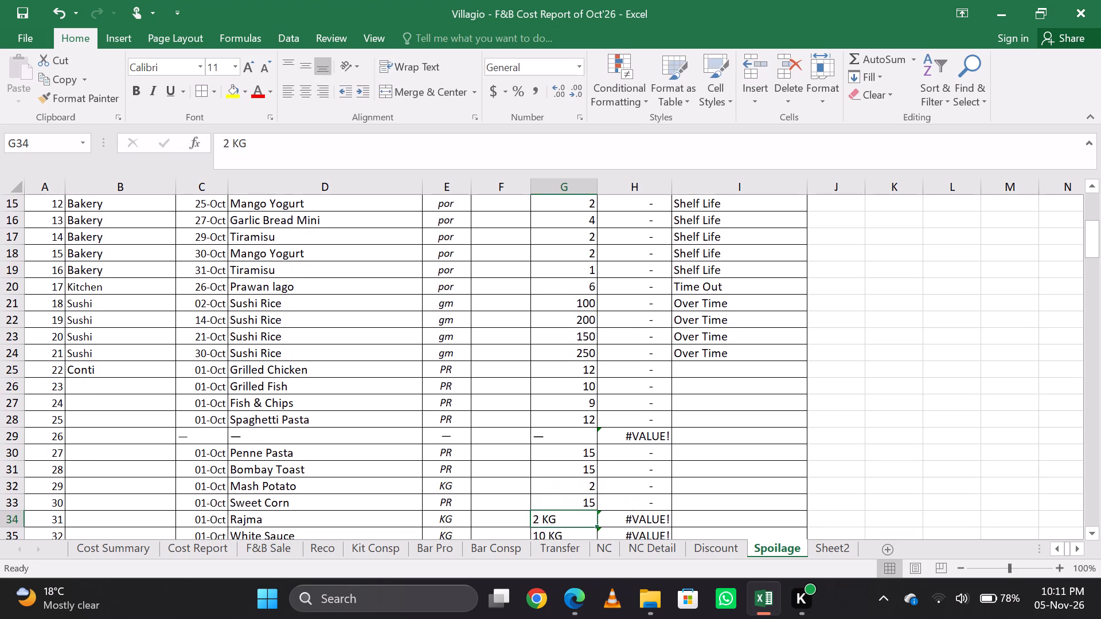
Replace the quantities in G34:G41, Rajma through Young Garlic, with 2, 10, 2, 2, 2, 1.5, 1 and 500.
key("2")
key("Down")
type("10")
key("Return")
key("2")
key("Down")
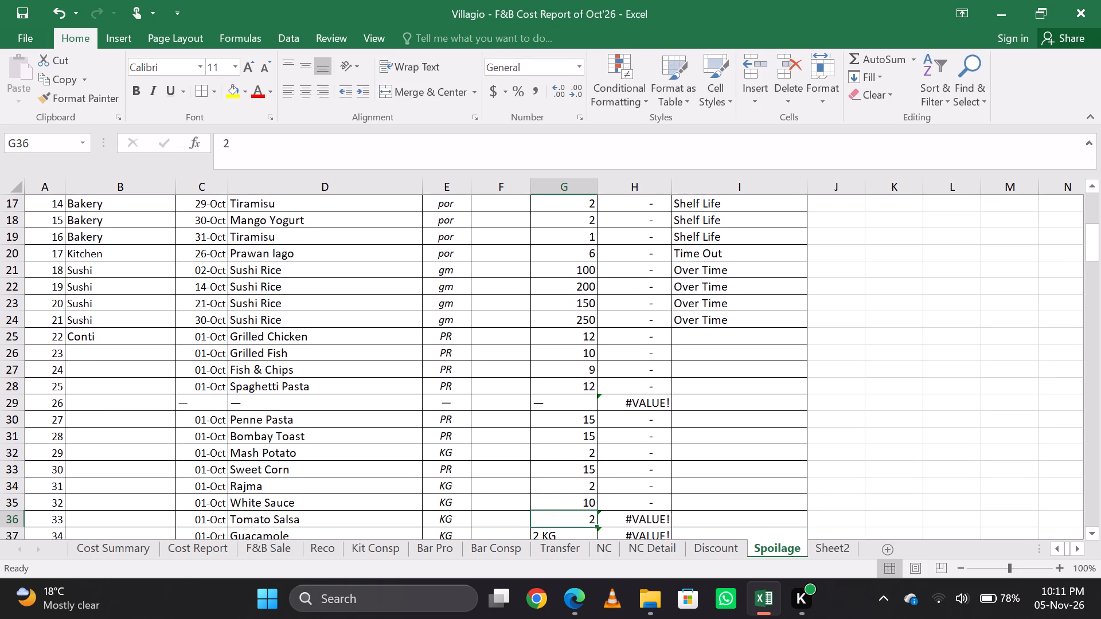
key("2")
key("Down")
key("2")
key("Down")
type("1.5")
key("Down")
key("1")
key("Down")
type("500")
key("Return")
Skip the two dash rows and replace the quantities in G44:G49 with 500, 500, 2, 250, 500 and 500.
key("Down")
key("Down")
type("500")
key("Return")
type("500")
key("Return")
key("2")
key("Down")
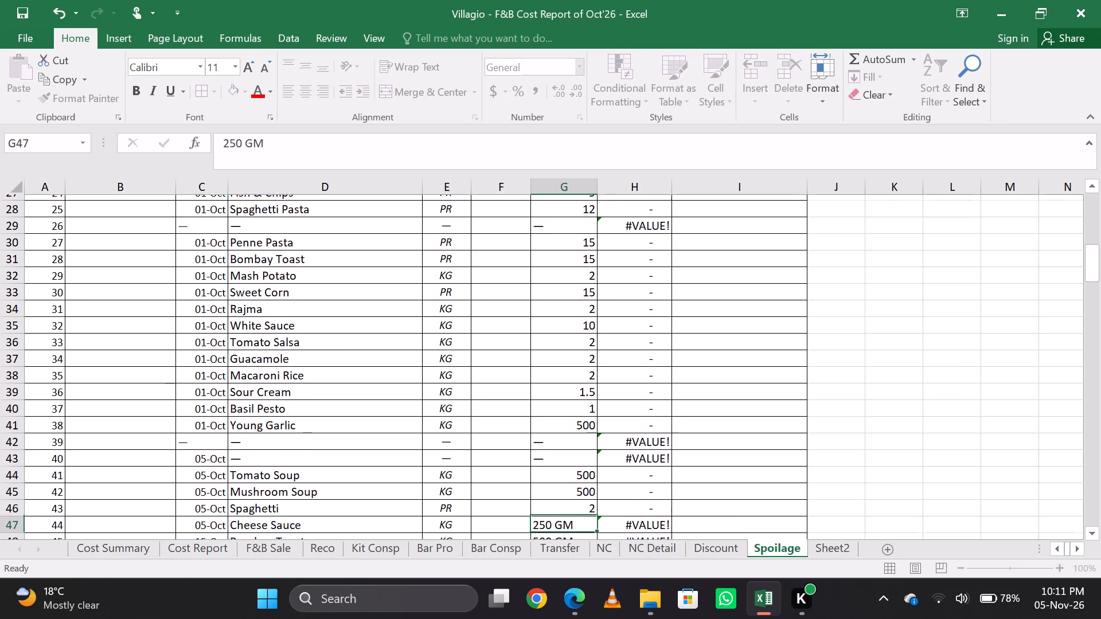
type("250")
key("Return")
type("500")
key("Return")
key("ctrl+d")
key("Down")
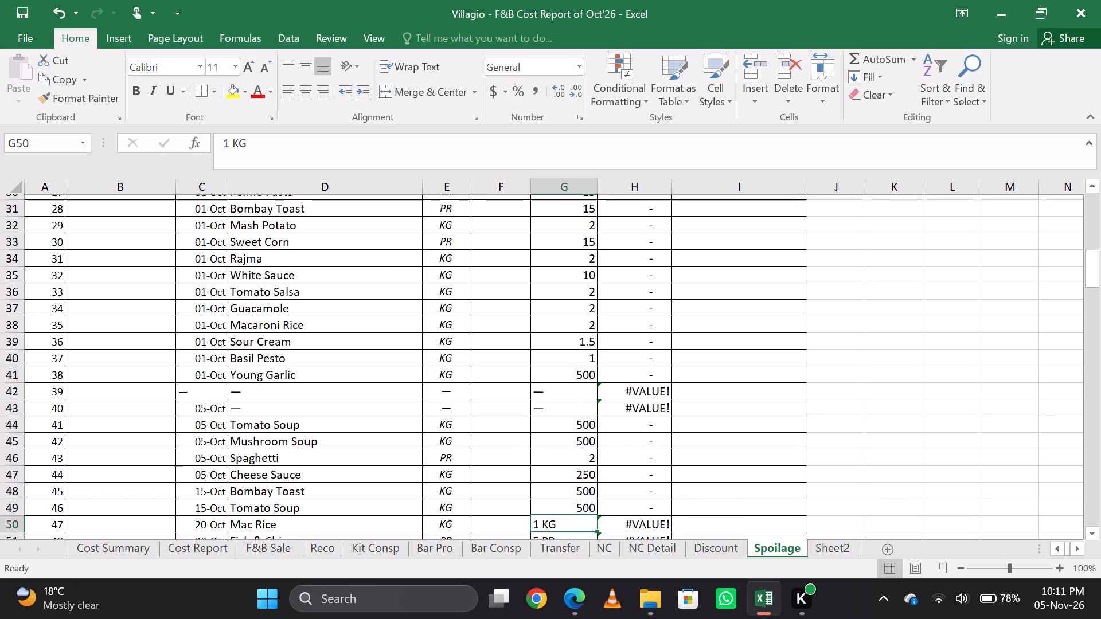
Replace the 20-Oct and 25-Oct text quantities in G50:G55 with the plain numbers 1, 5, 5, 500, 500 and 500.
key("1")
key("Down")
key("5")
key("Down")
key("5")
key("Down")
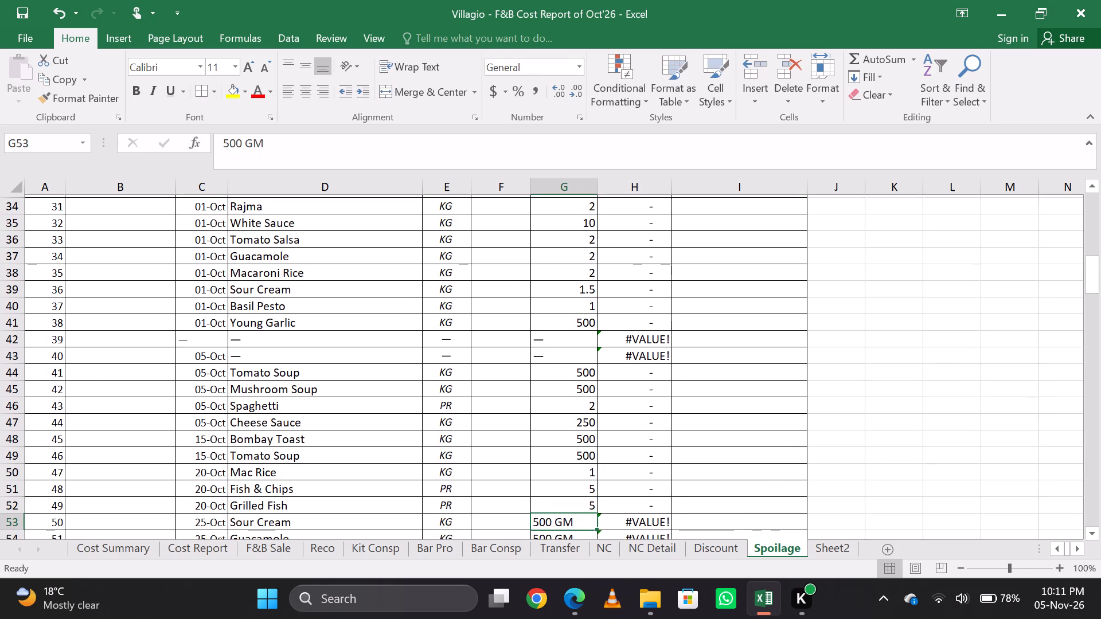
type("500")
key("Return")
type("500")
key("Return")
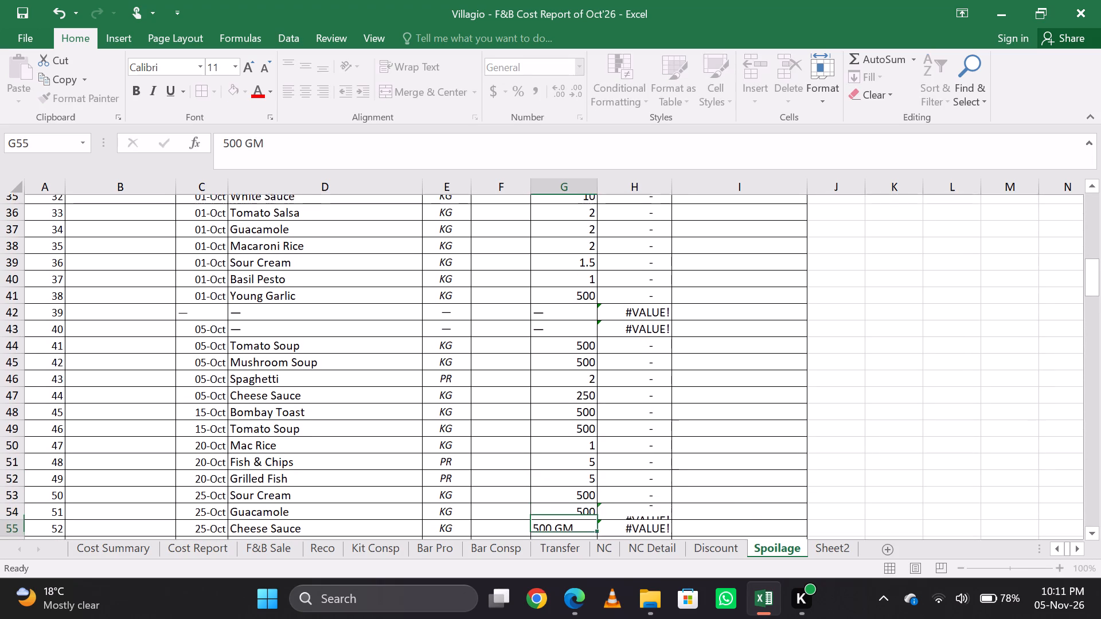
type("500")
key("Return")
Replace the 30-Oct quantities in G56:G59, Tomato Soup through Corn Taco, with 500, 500, 700 and 400.
type("500")
key("Return")
type("500")
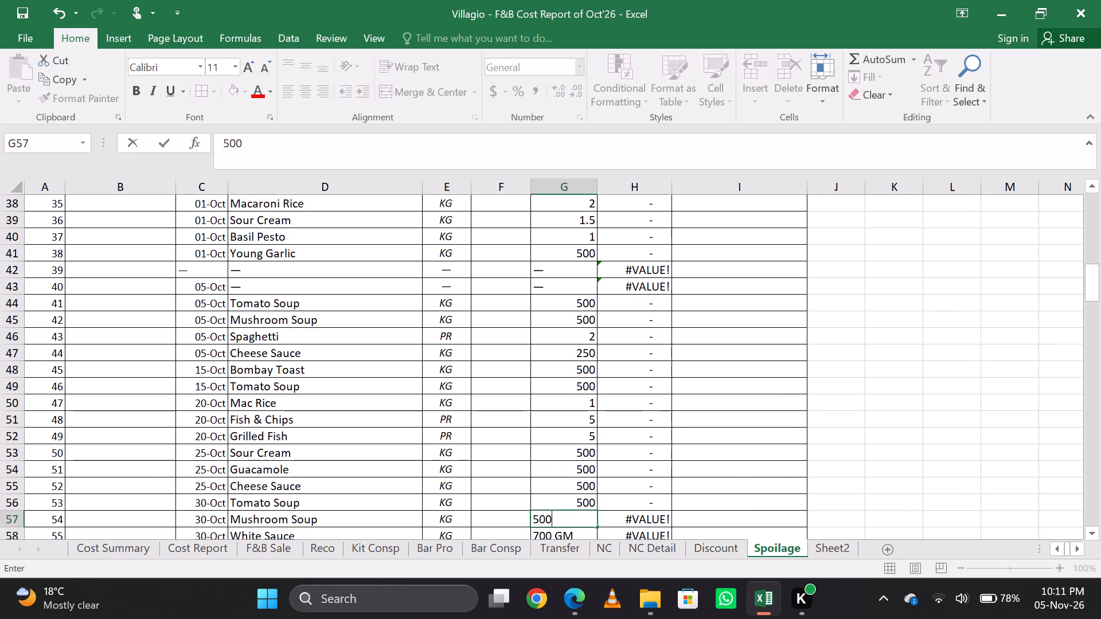
key("Return")
type("700")
key("Return")
type("400")
key("Return")
Replace the 31-Oct quantities in G60:G62, Hard Cold Cheese through Grilled Chicken, with 5, 600 and 5.
key("4")
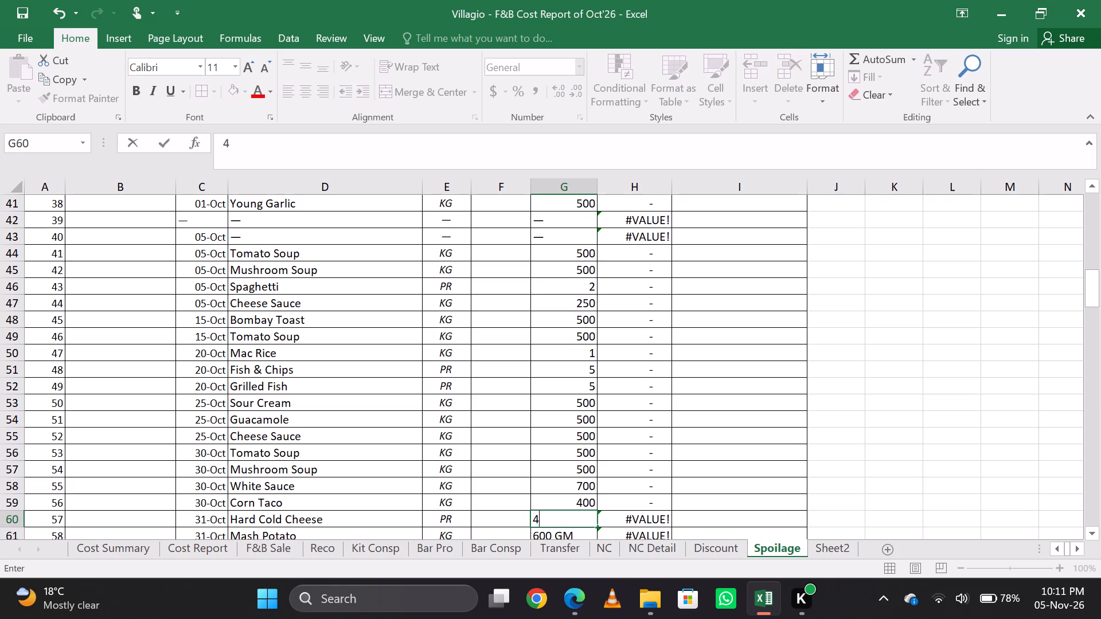
key("Return")
key("Up")
key("5")
key("Down")
type("600")
key("Return")
key("5")
key("Down")
Review the converted entries from row 62 back up past the dash rows to the start of the Conti block.
key("Up")
key("Up")
key("Up")
key("Up")
key("Up")
key("Up")
key("Up")
key("Up")
key("Up")
key("Up")
key("Up")
key("Up")
key("Up")
key("Up")
key("Up")
key("Up")
key("Up")
key("Up")
key("Up")
key("Up")
key("Up")
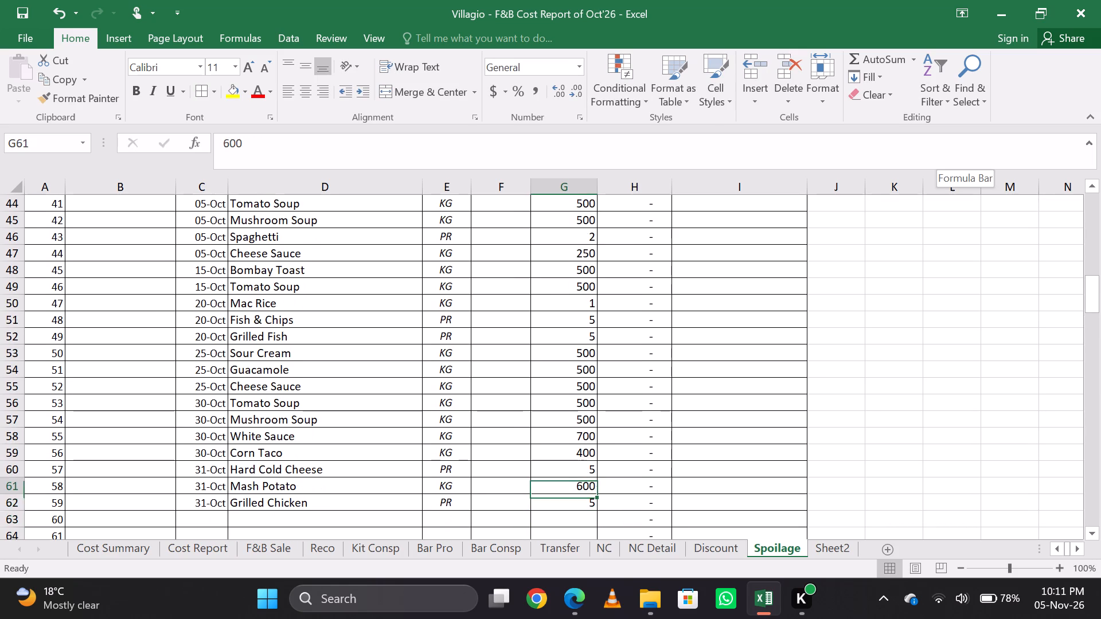
key("Left")
key("Right")
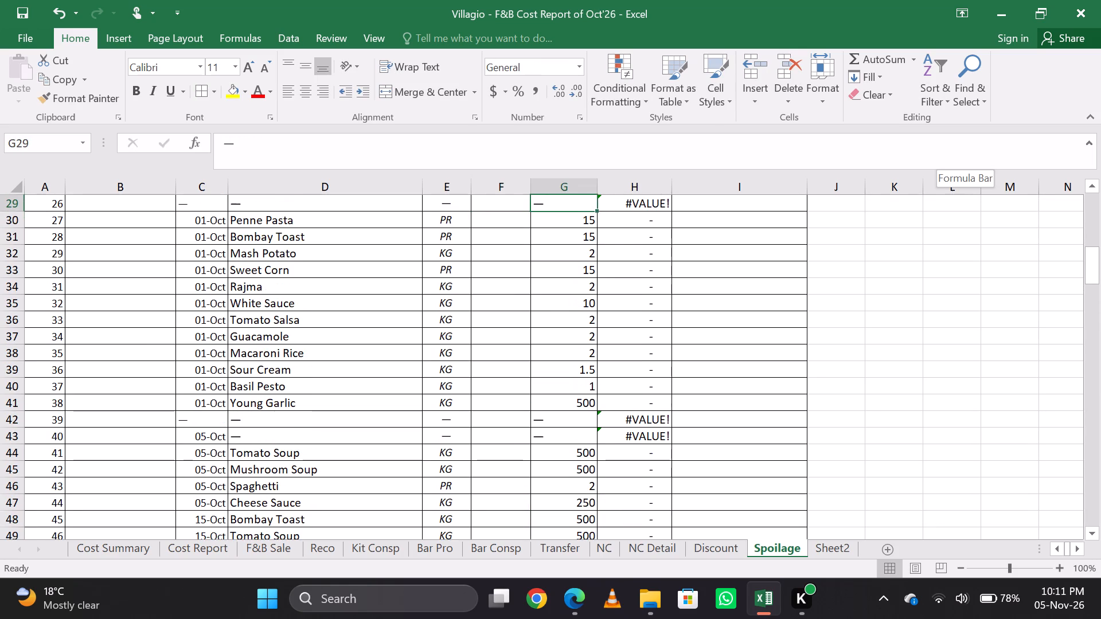
key("Down")
key("Up")
key("Up")
key("Up")
key("Down")
key("Down")
key("Left")
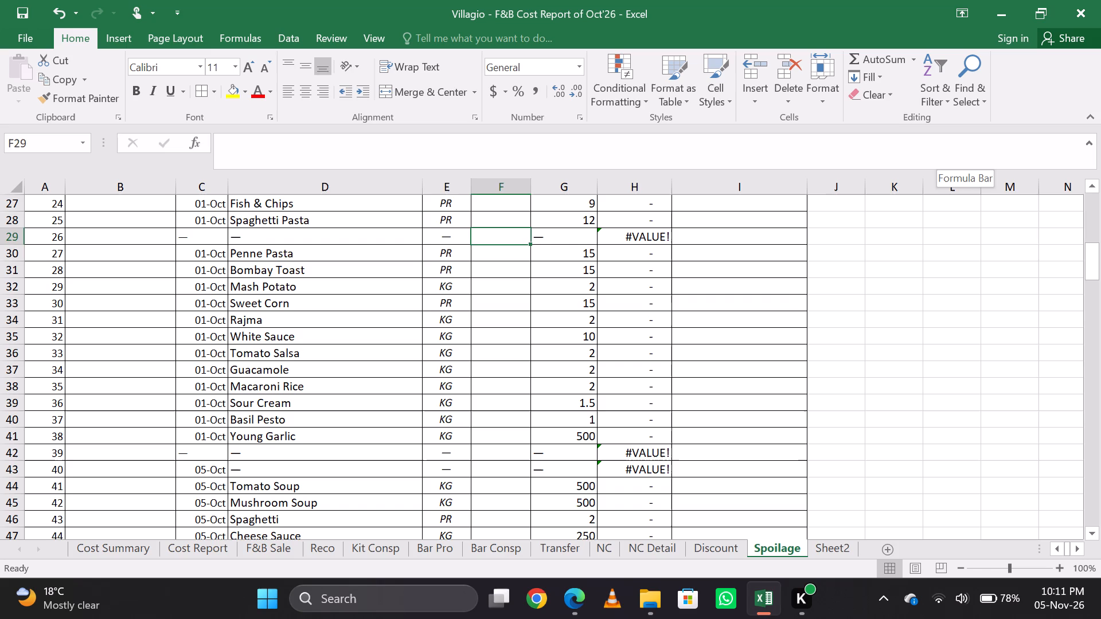
key("Down")
key("Left")
key("Down")
key("Left")
key("Up")
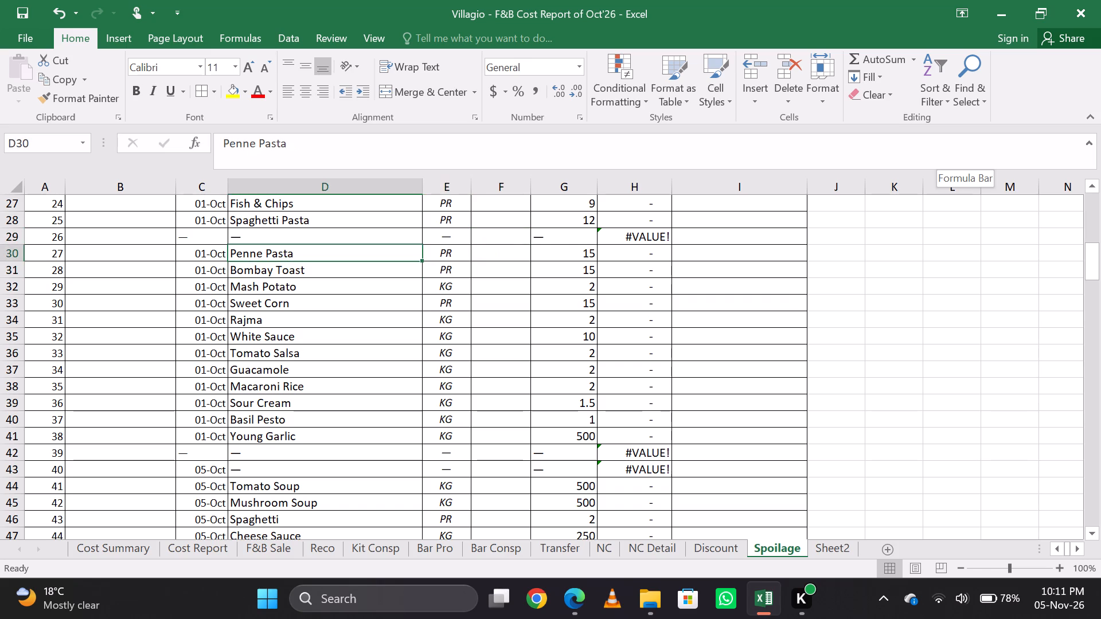
key("Up")
key("Up")
key("Up")
key("Up")
key("Up")
key("Up")
key("Up")
key("Up")
key("Up")
key("Up")
key("Up")
key("Up")
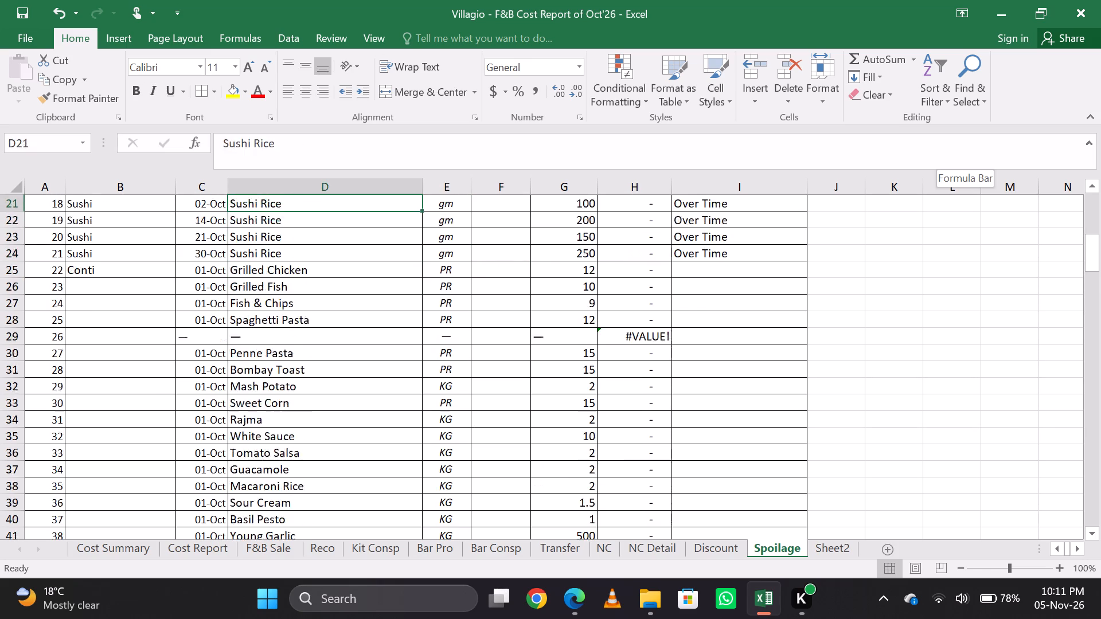
key("Down")
key("Down")
key("Down")
key("Down")
key("Down")
key("Down")
key("Down")
key("Down")
key("Down")
key("Down")
key("Up")
key("Up")
key("Up")
key("Down")
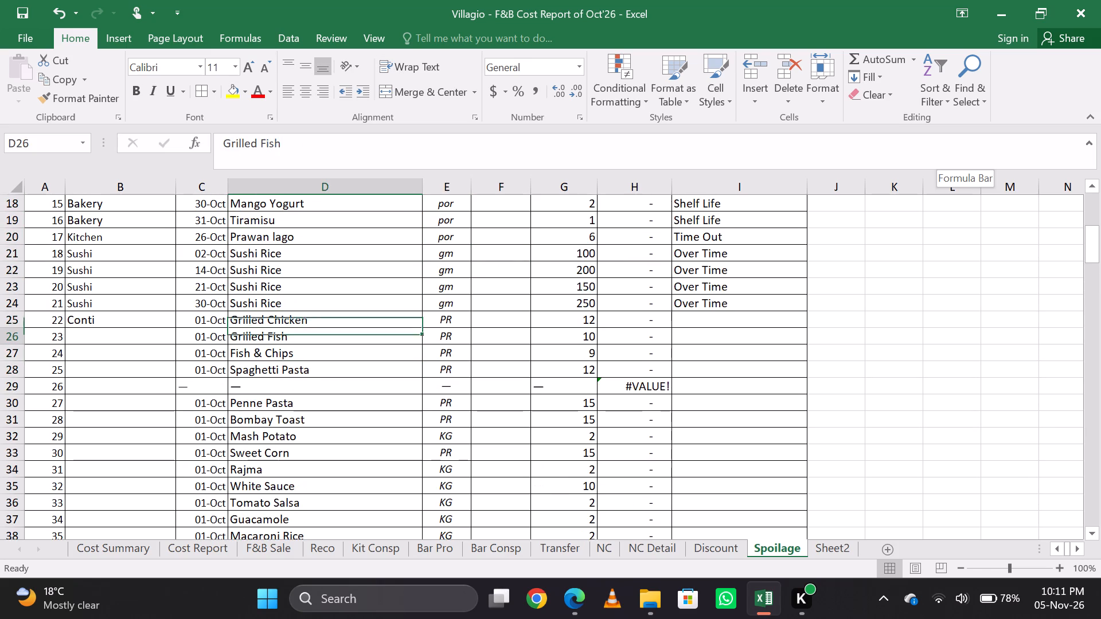
Copy the department name Conti from B25 down column B alongside the remaining Conti entries.
key("Left")
key("Left")
key("Up")
key("Down")
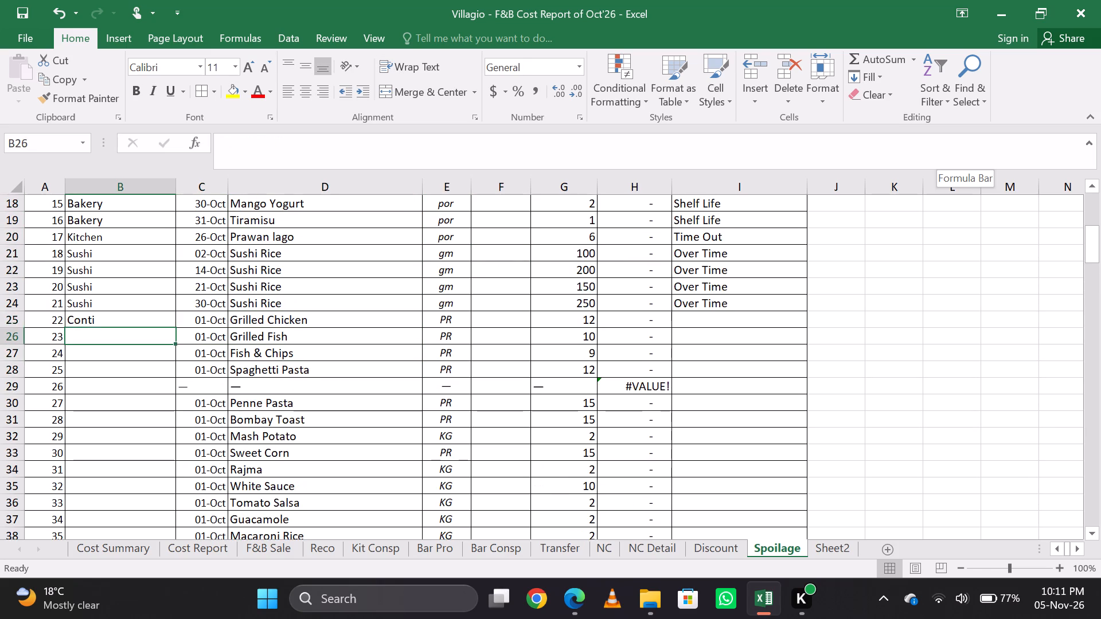
key("Up")
key("ctrl+c")
key("shift+Down")
key("shift+Down")
key("shift+Down")
key("shift+Down")
key("shift+Down")
key("shift+Down")
key("shift+Down")
key("shift+Down")
key("shift+Down")
key("shift+Down")
key("shift+Down")
key("shift+Down")
key("shift+Down")
key("shift+Down")
key("shift+Down")
key("shift+Down")
key("shift+Down")
key("shift+Down")
key("shift+Down")
key("shift+Down")
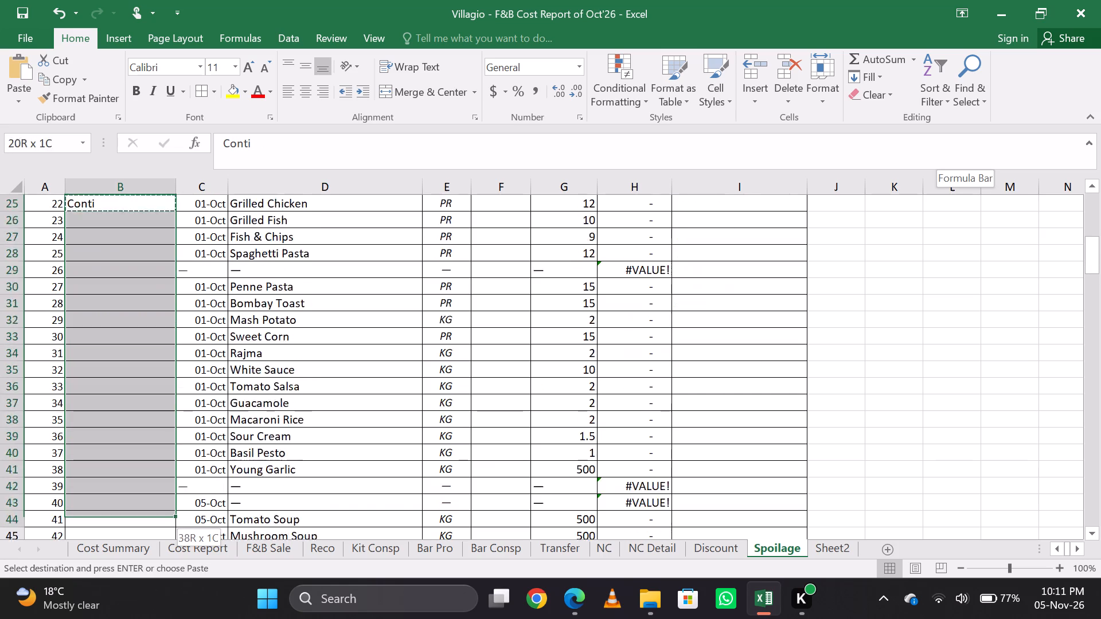
key("shift+Down")
key("shift+Down")
key("shift+Down")
key("shift+Down")
key("shift+Down")
key("shift+Up")
key("shift+Up")
key("shift+Up")
key("shift+Up")
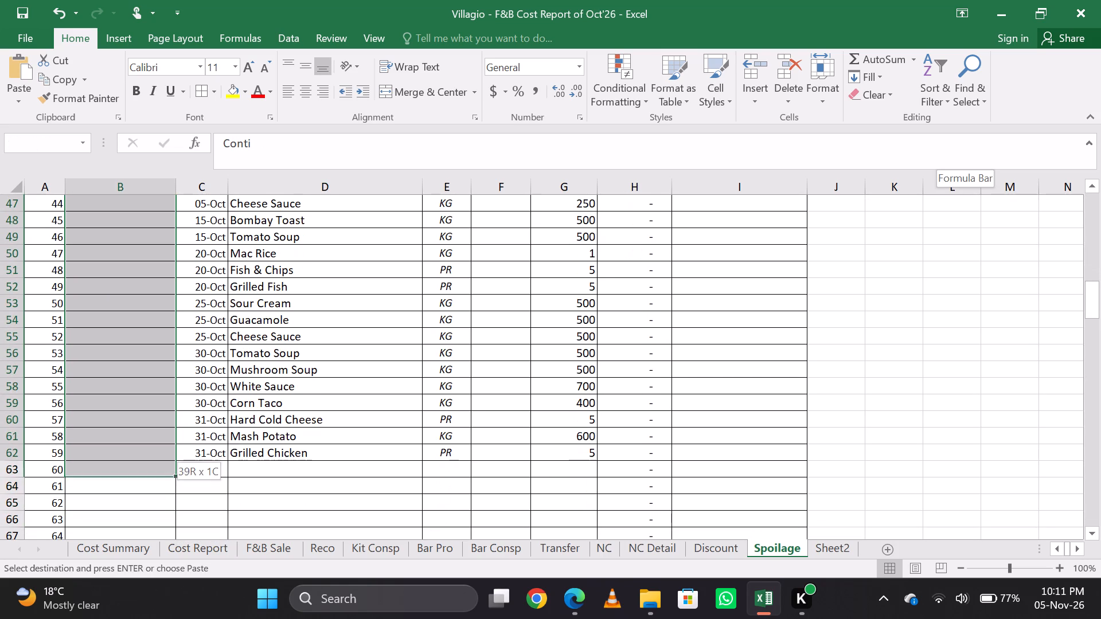
key("ctrl+v")
Set the font size of the Kitchen and Sushi department names in B20:B24 to 11.
key("Up")
key("Up")
key("Right")
key("Up")
key("Down")
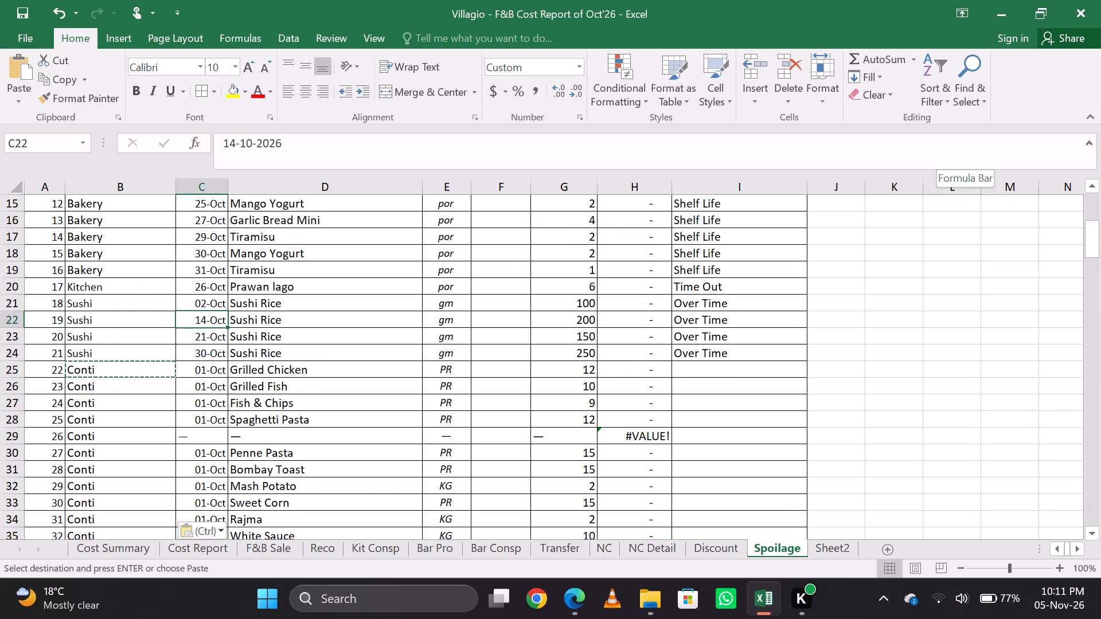
key("Down")
key("Down")
key("Right")
key("Left")
key("Left")
key("Up")
key("Up")
key("Up")
key("Up")
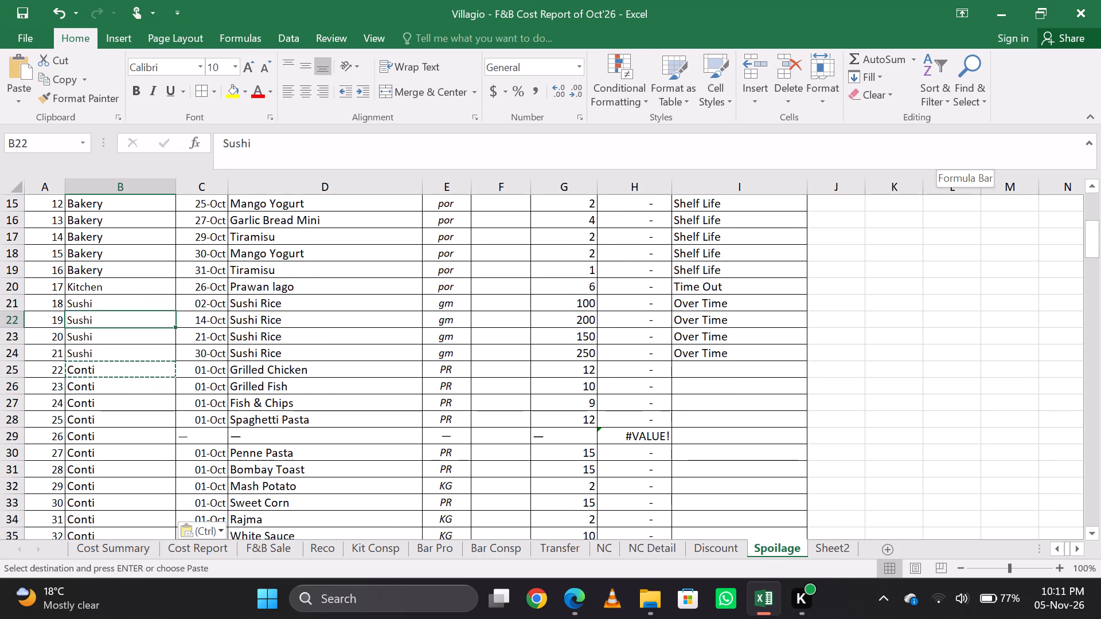
key("Up")
key("Up")
key("Down")
key("Up")
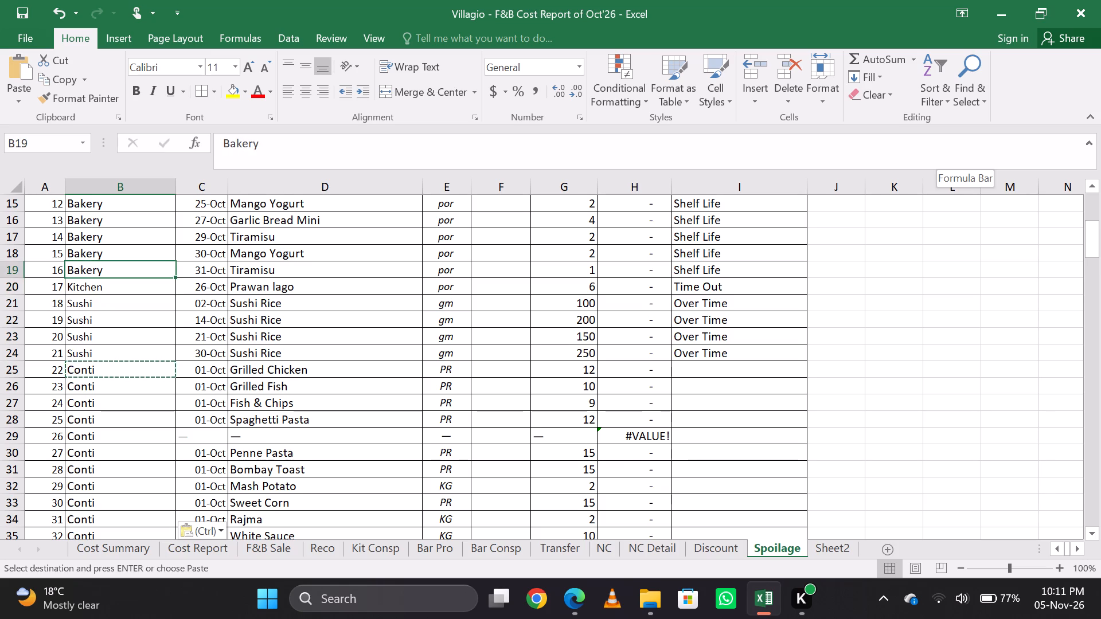
key("Down")
key("shift+Down")
key("shift+Down")
key("shift+Down")
key("shift+Down")
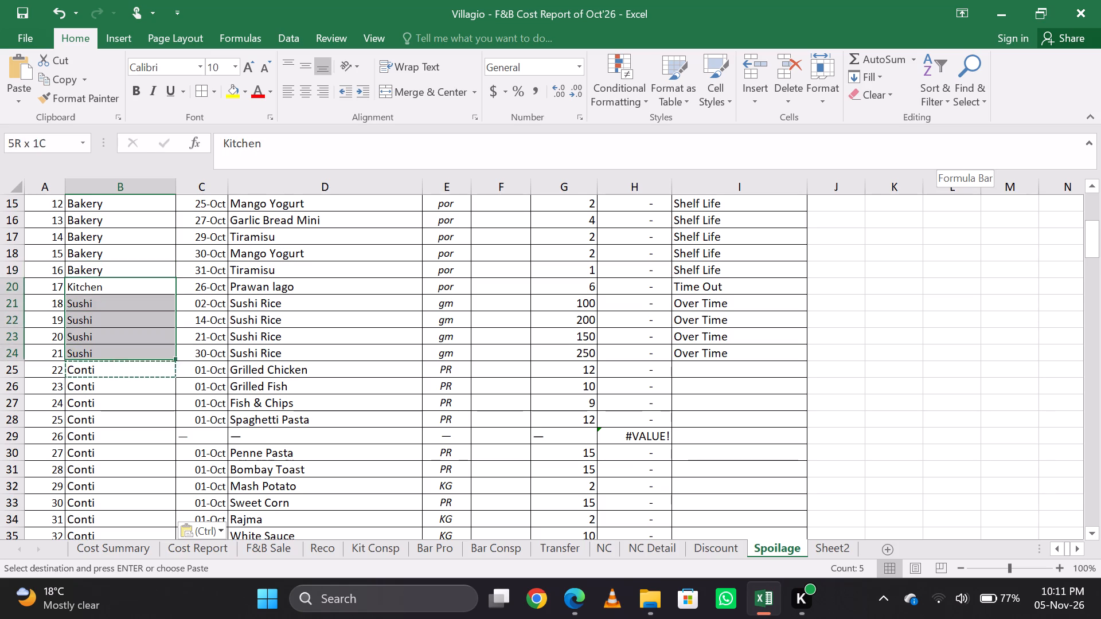
left_click(236, 74)
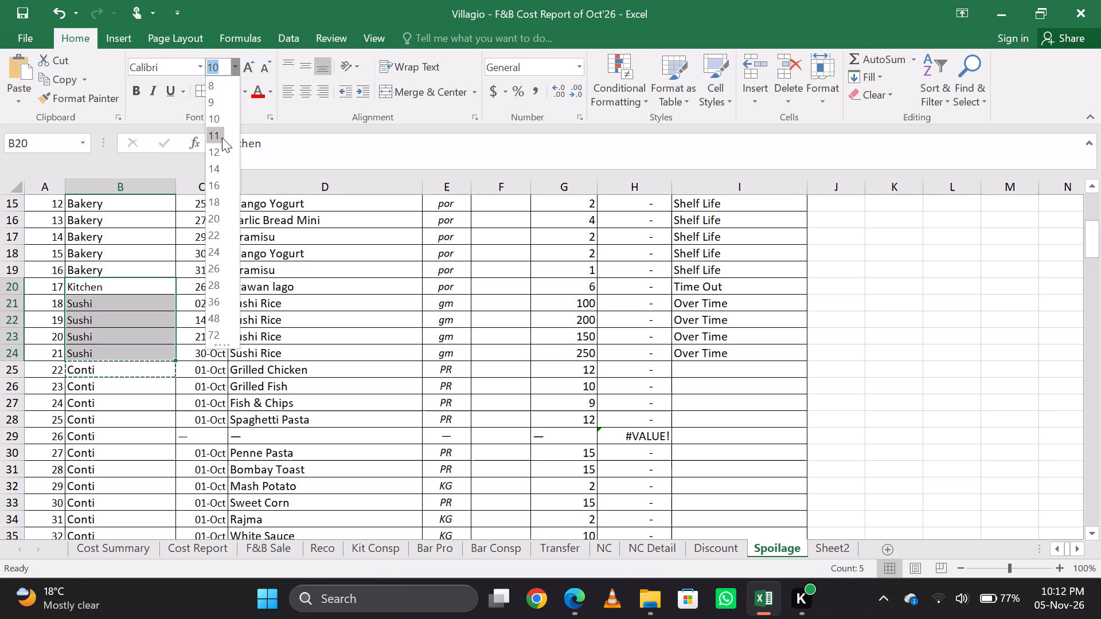
left_click(218, 137)
key("Right")
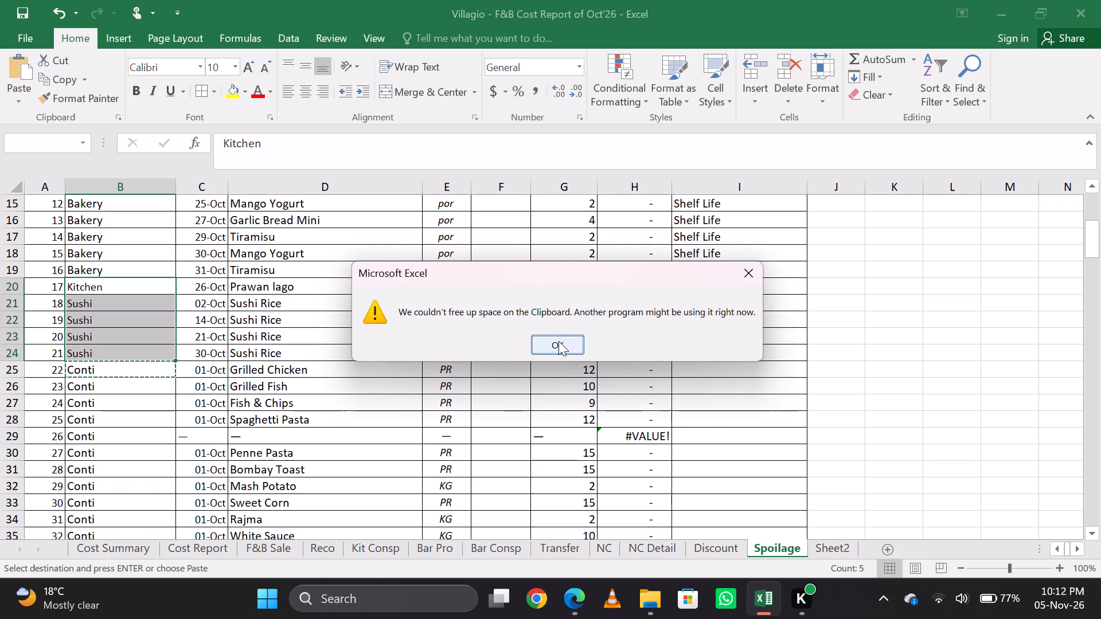
left_click(559, 341)
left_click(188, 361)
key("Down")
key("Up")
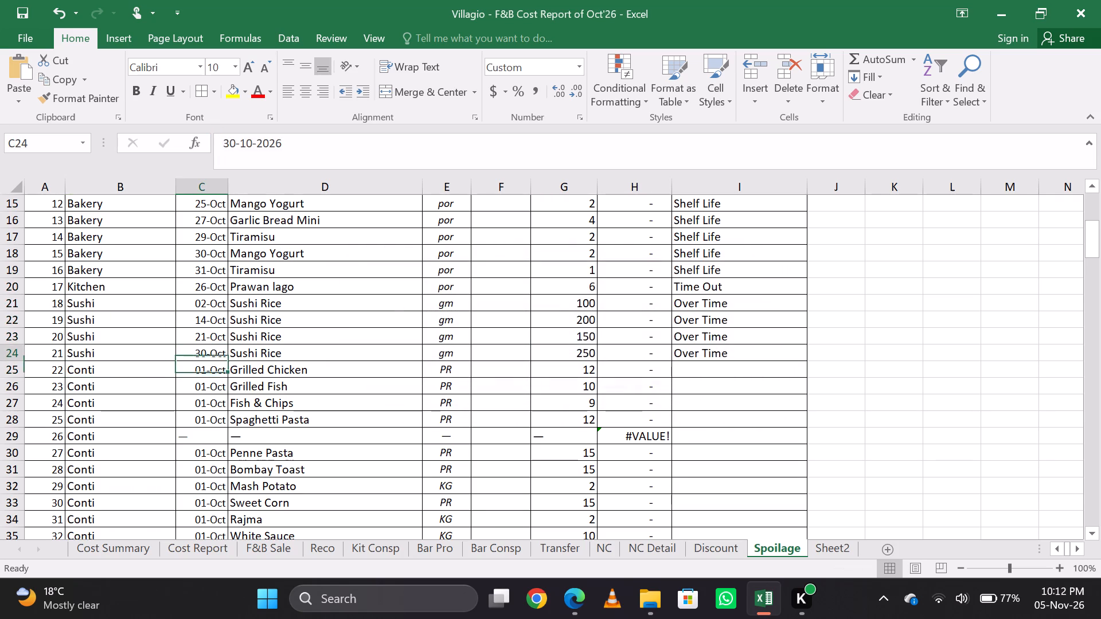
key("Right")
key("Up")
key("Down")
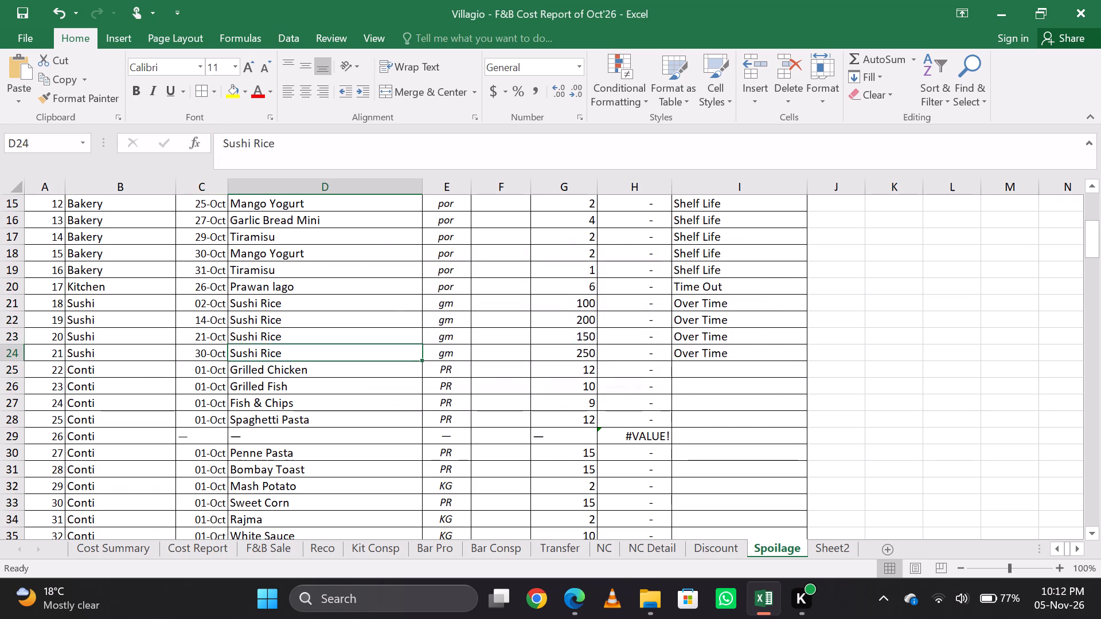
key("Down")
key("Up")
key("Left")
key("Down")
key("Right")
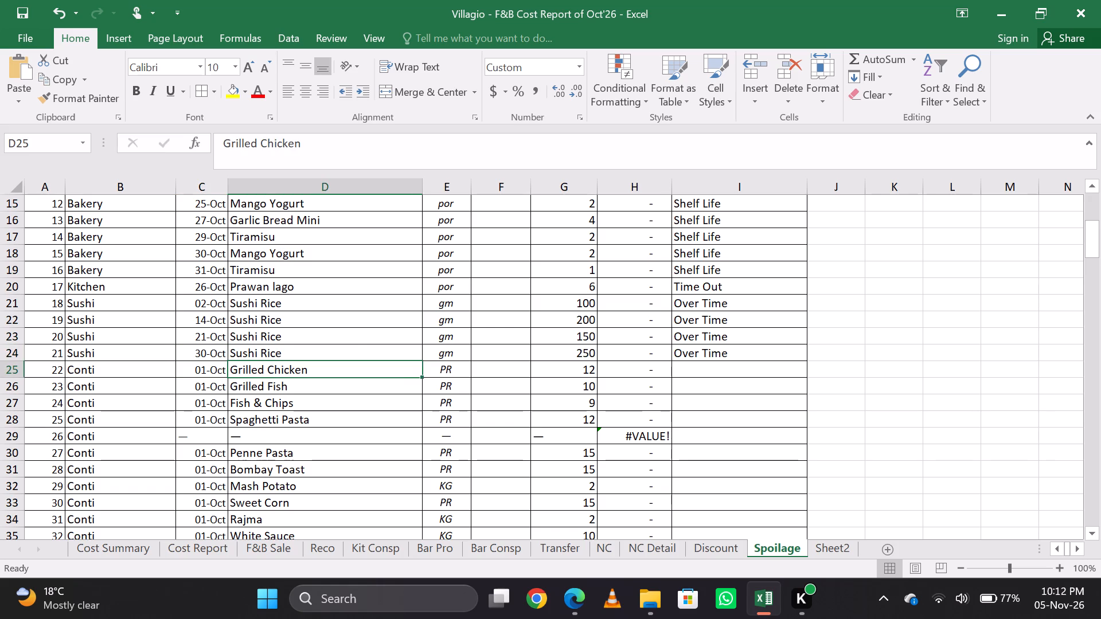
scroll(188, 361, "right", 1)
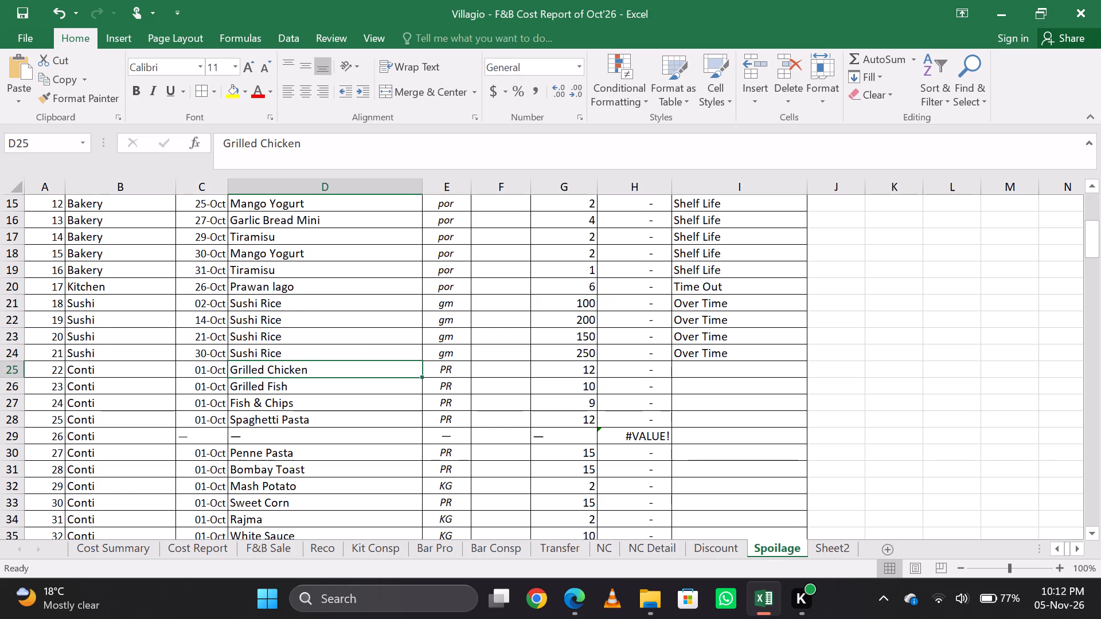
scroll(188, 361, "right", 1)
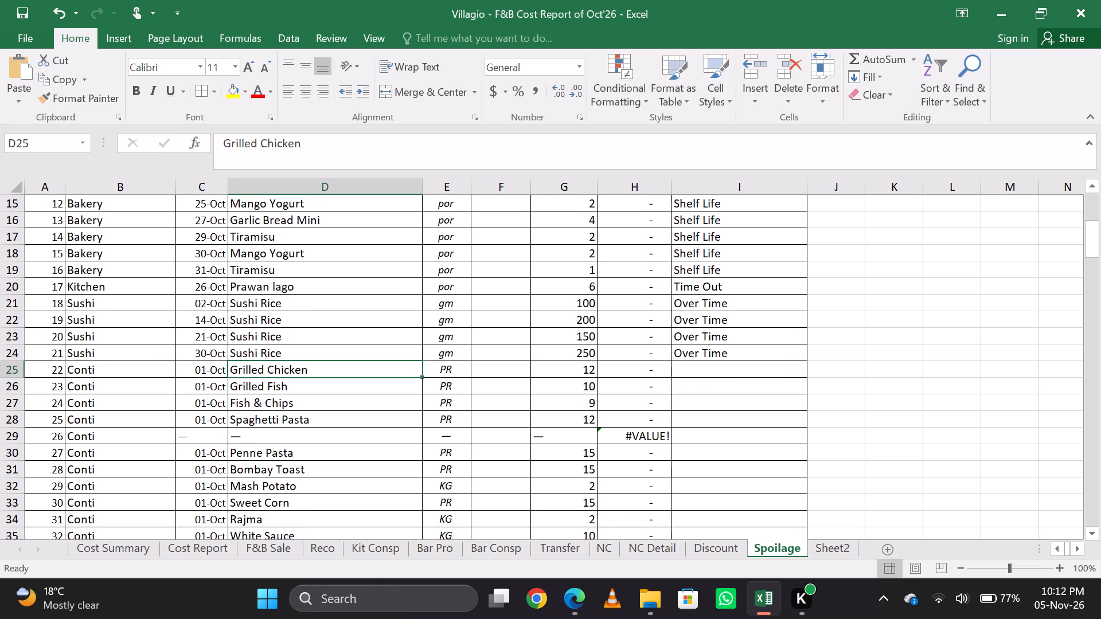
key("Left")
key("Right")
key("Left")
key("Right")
Replace the units of the first four Conti entries in E25:E28, Grilled Chicken through Spaghetti Pasta, with por.
key("Down")
key("Down")
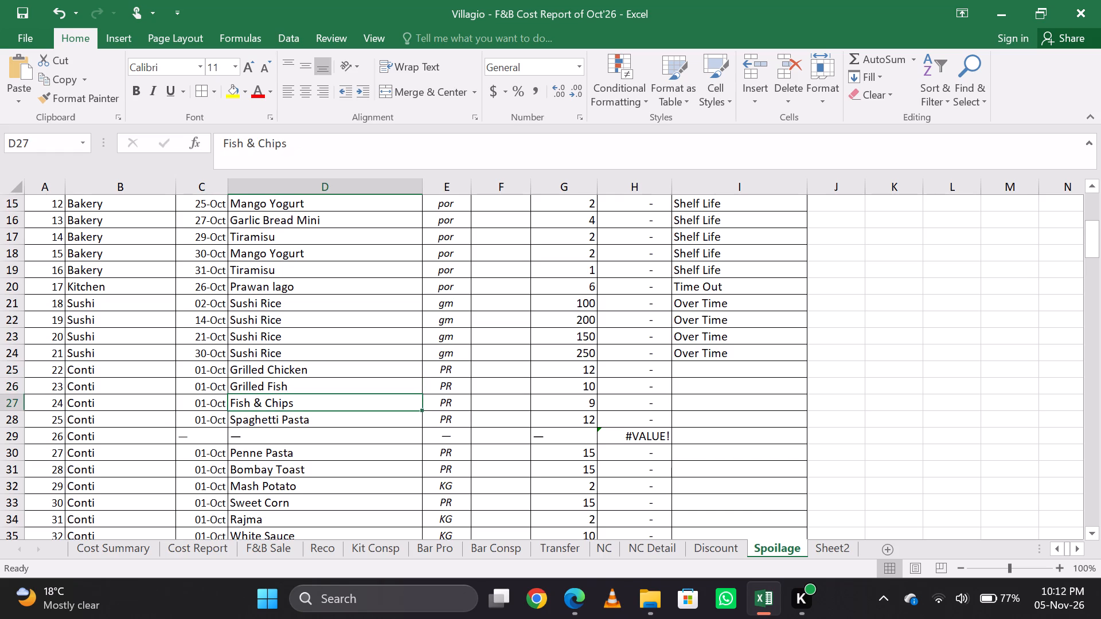
key("Down")
key("Right")
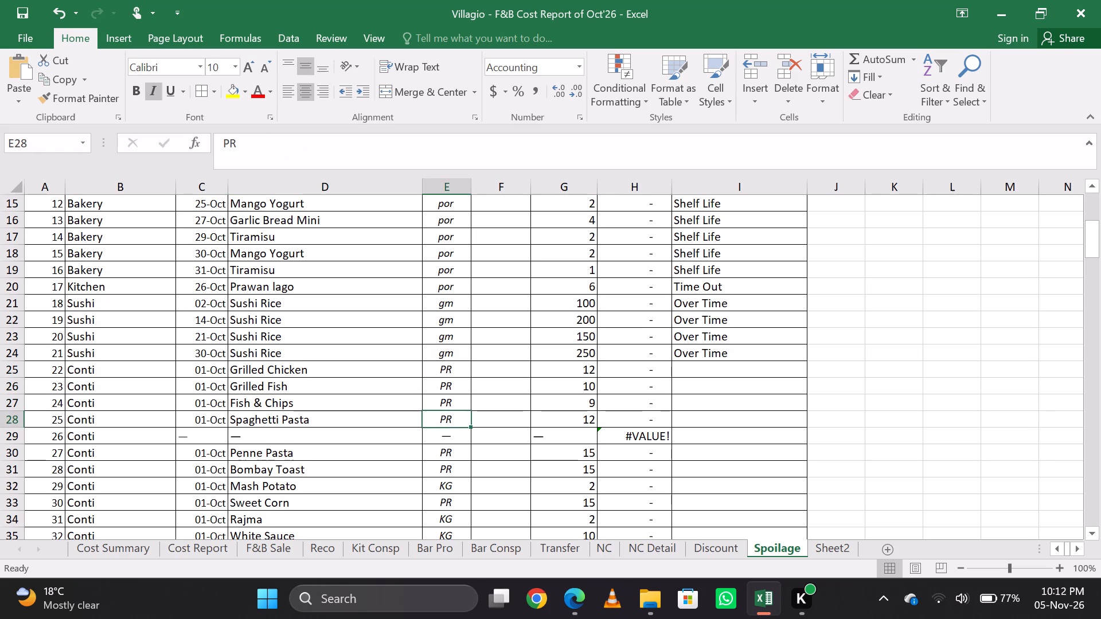
key("Up")
key("Up")
key("Up")
key("Up")
key("Down")
type("por")
key("Down")
key("ctrl+d")
key("Down")
key("ctrl+d")
key("Down")
key("ctrl+d")
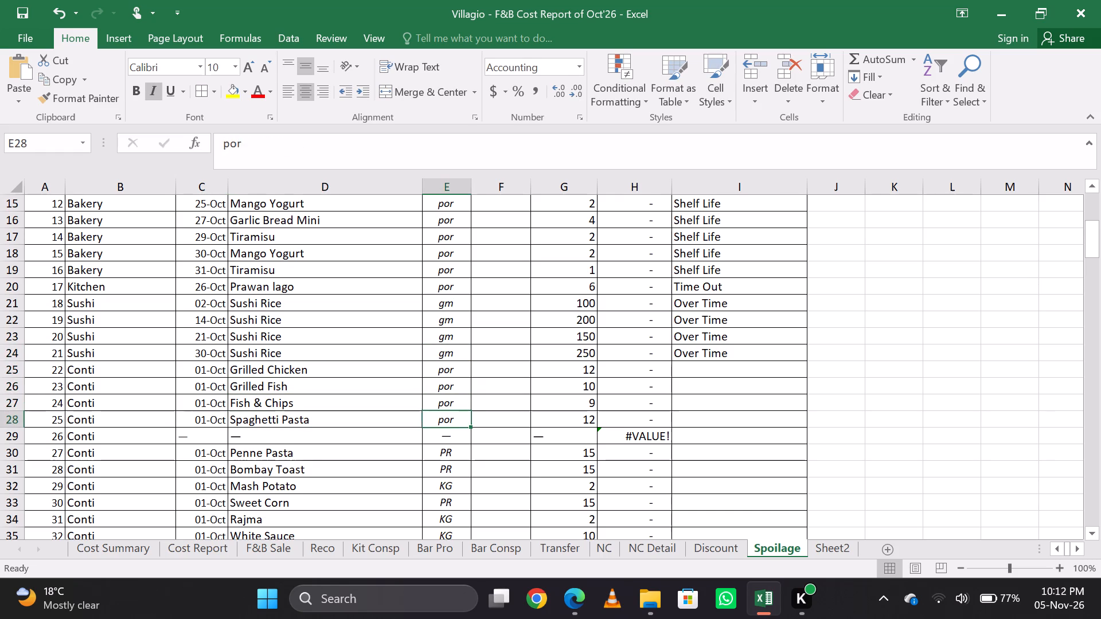
Check the quantities of the first four Conti entries in G25:G28.
key("Right")
key("Right")
key("Up")
key("Up")
key("Up")
key("Up")
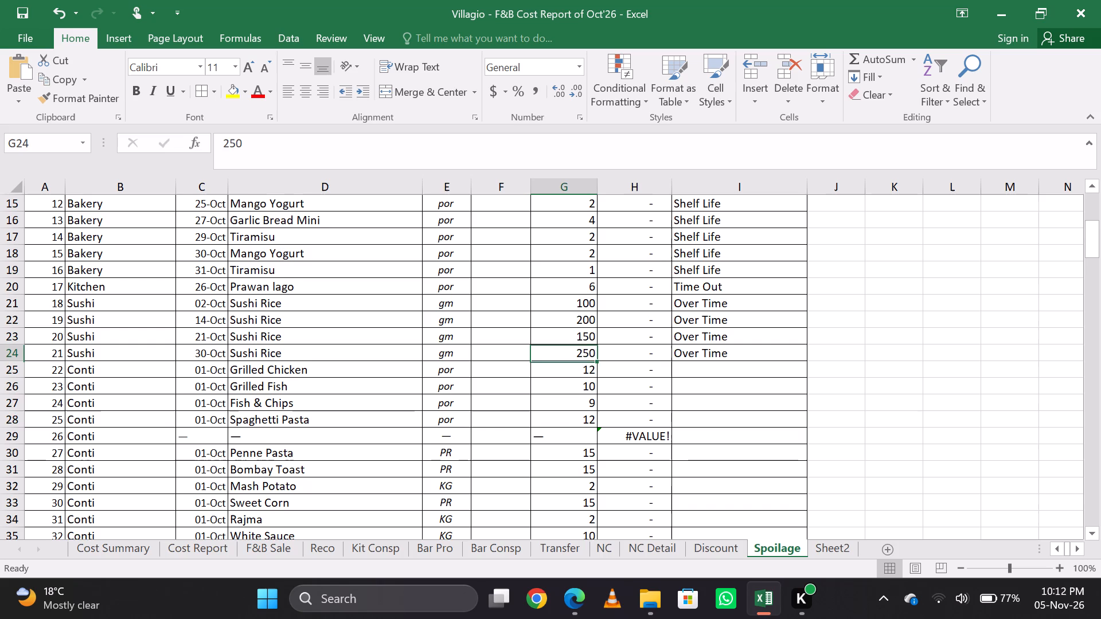
key("Down")
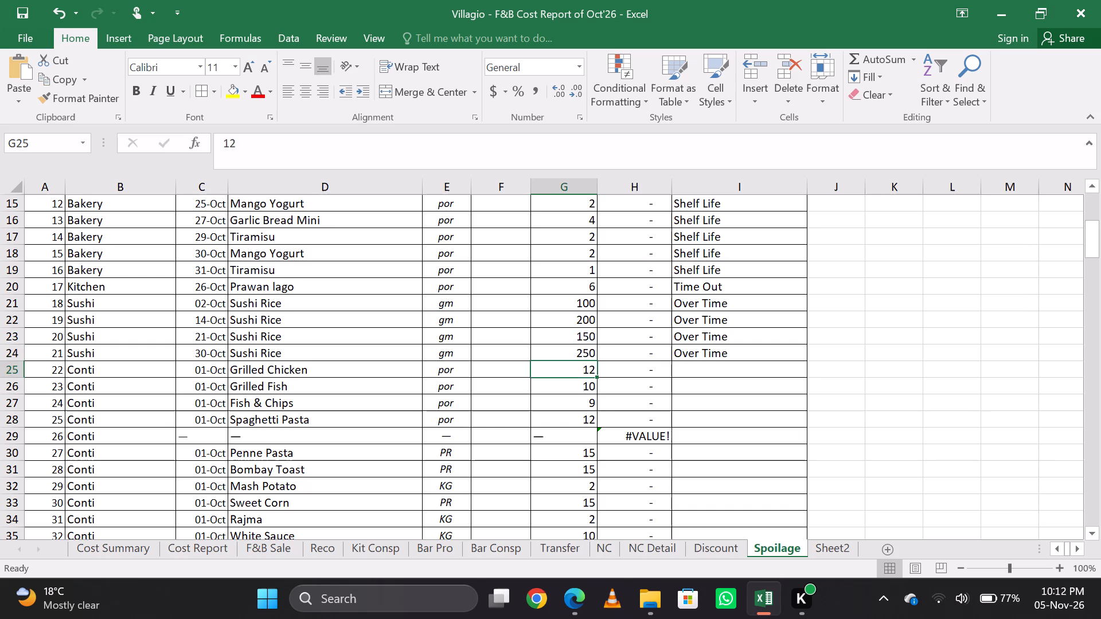
key("Down")
key("Down")
key("Down")
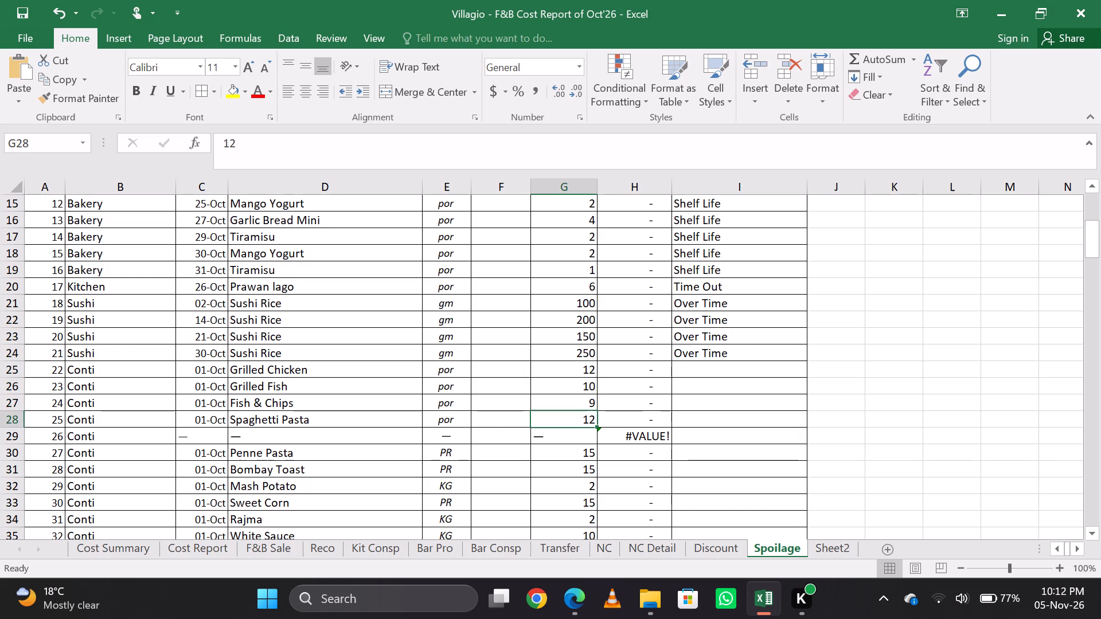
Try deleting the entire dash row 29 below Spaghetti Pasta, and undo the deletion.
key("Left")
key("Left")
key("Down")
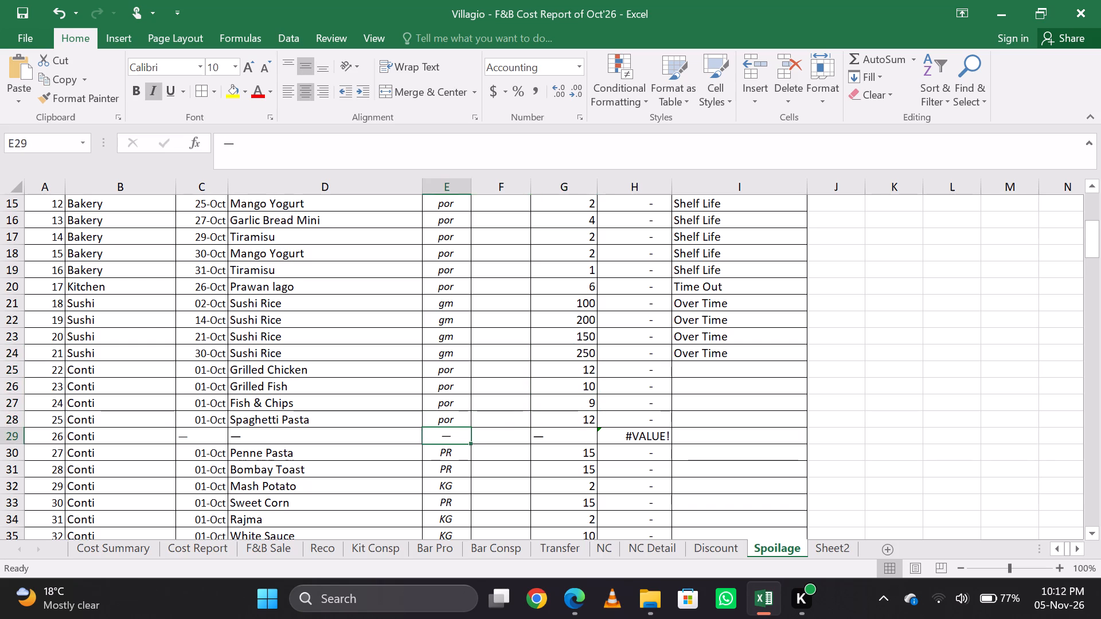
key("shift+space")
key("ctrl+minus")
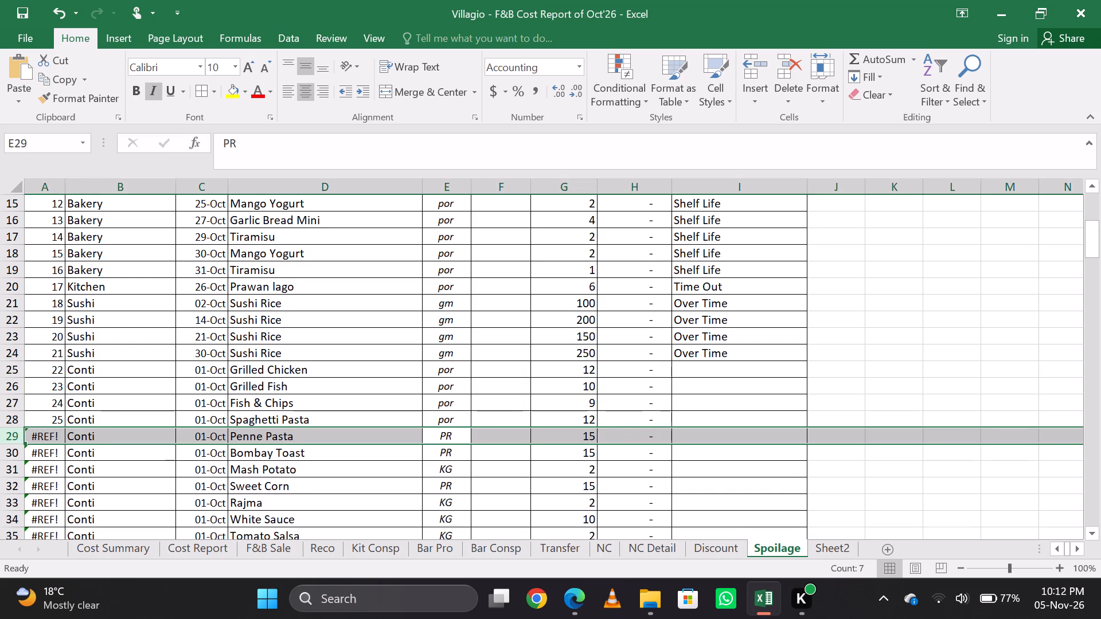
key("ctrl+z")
Clear the contents of B29:I29 in the dash row between Spaghetti Pasta and Penne Pasta.
key("Down")
key("Up")
key("Left")
key("Left")
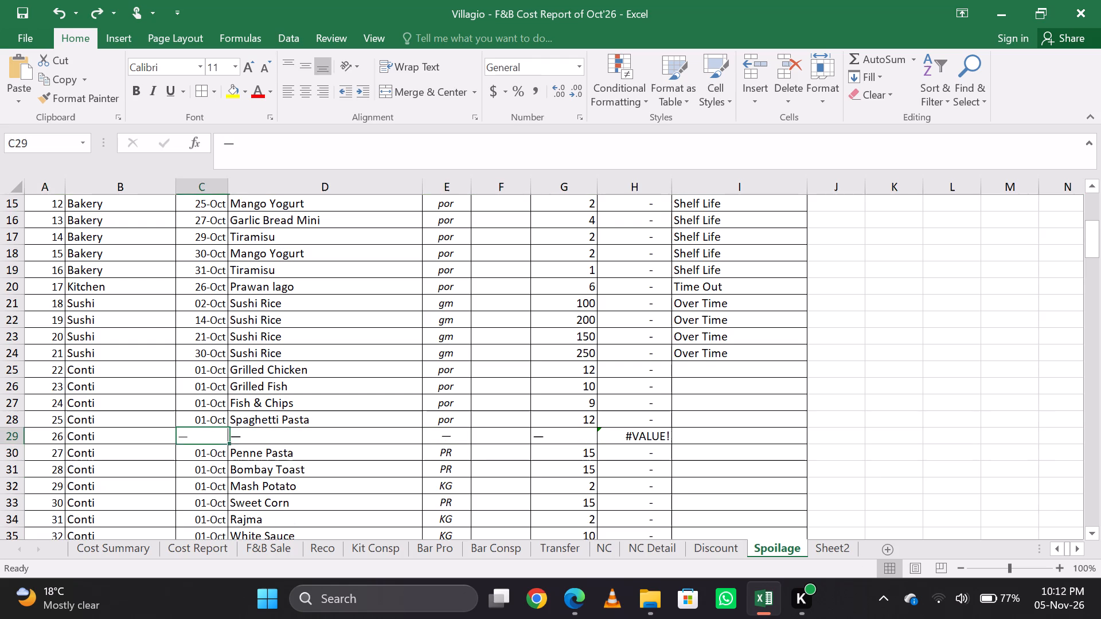
key("Left")
key("Left")
key("Right")
key("shift+Right")
key("shift+Right")
key("shift+Right")
key("shift+Right")
key("shift+Right")
key("shift+Right")
key("shift+Right")
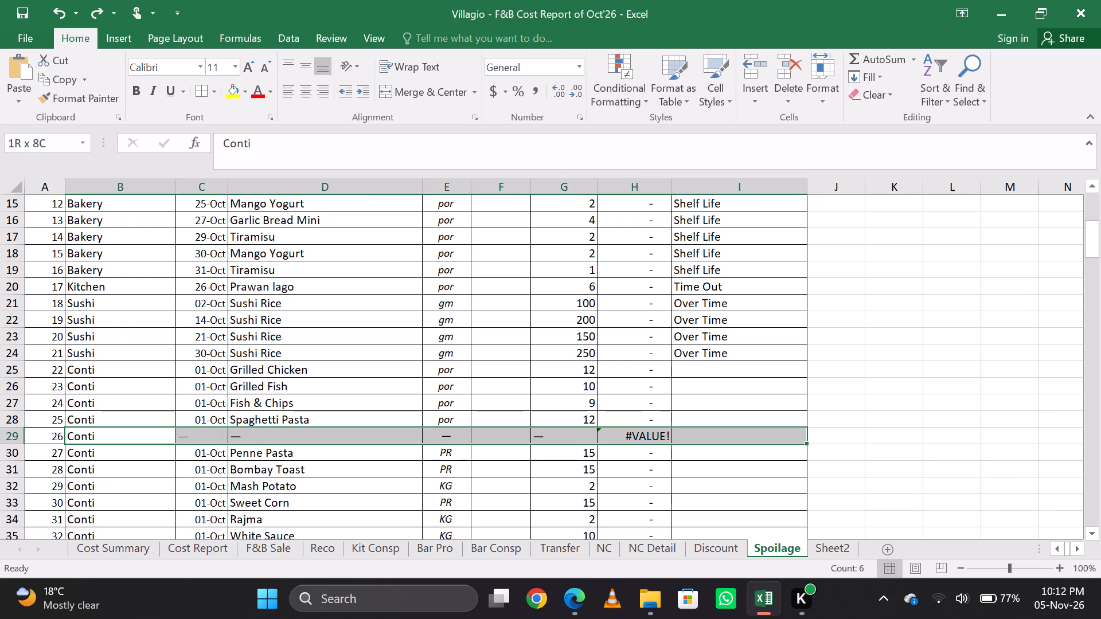
key("Delete")
key("Left")
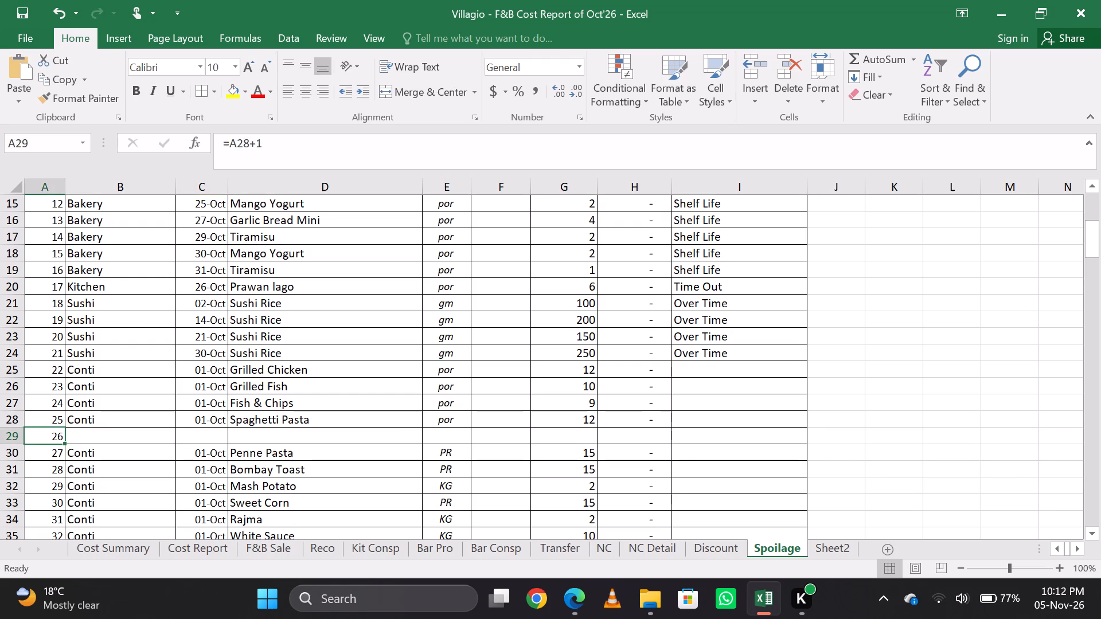
Replace the units of Penne Pasta and Bombay Toast in E30:E31 with por.
key("Right")
key("Right")
key("Right")
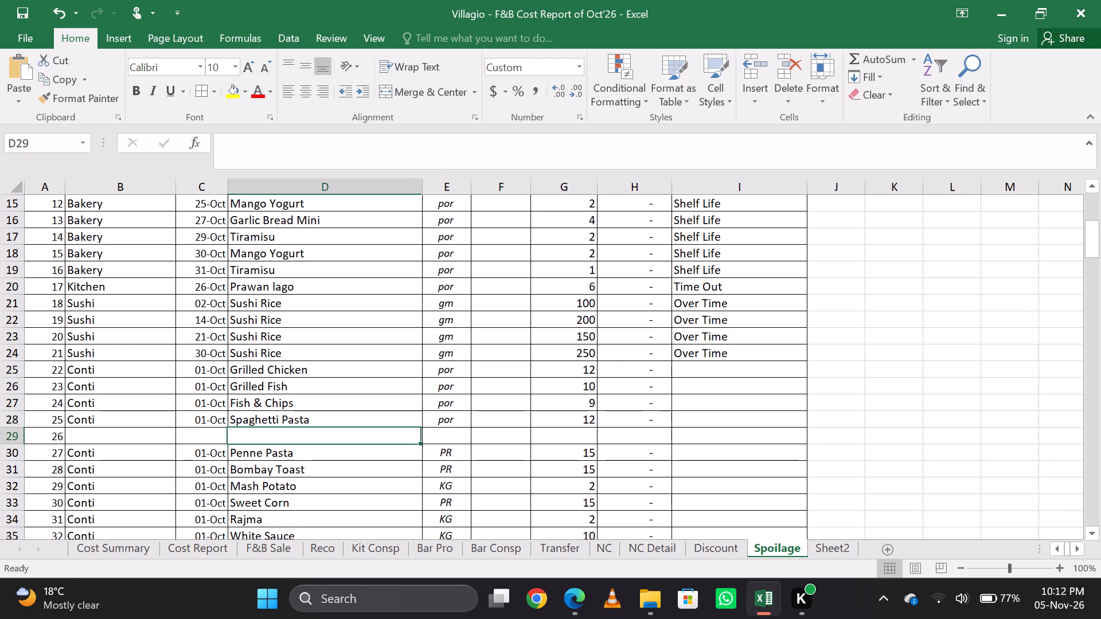
key("Right")
key("Left")
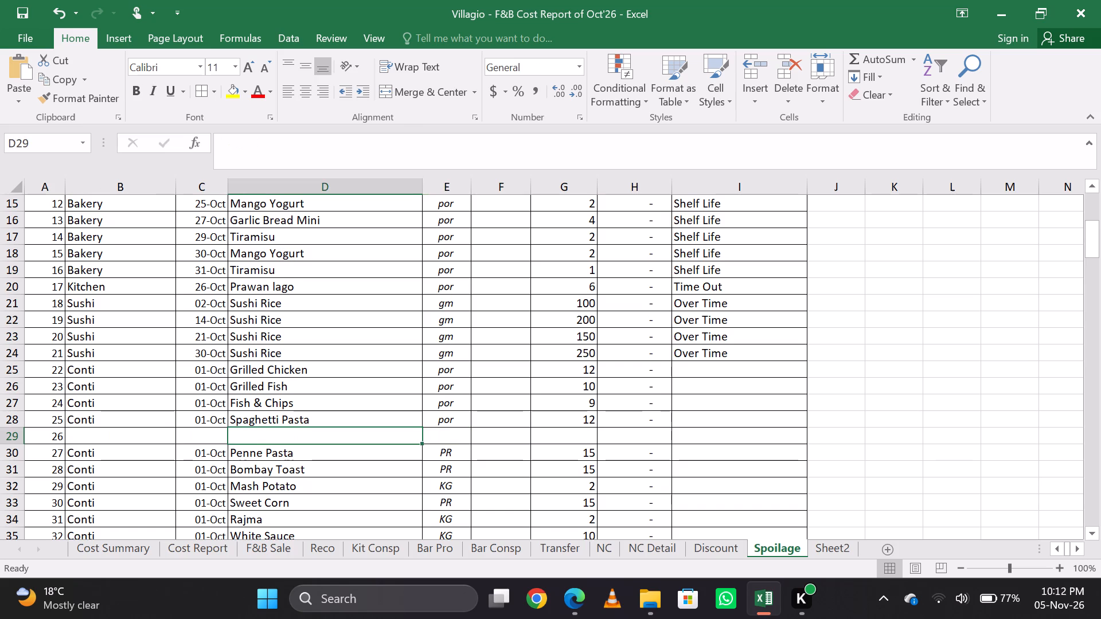
key("Down")
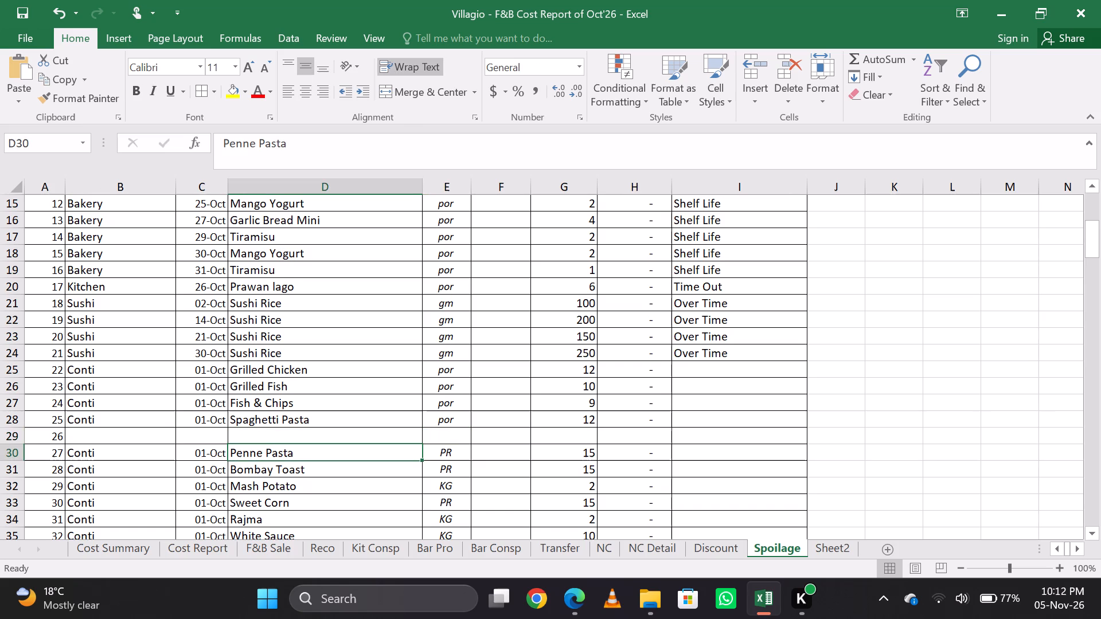
key("Right")
key("Left")
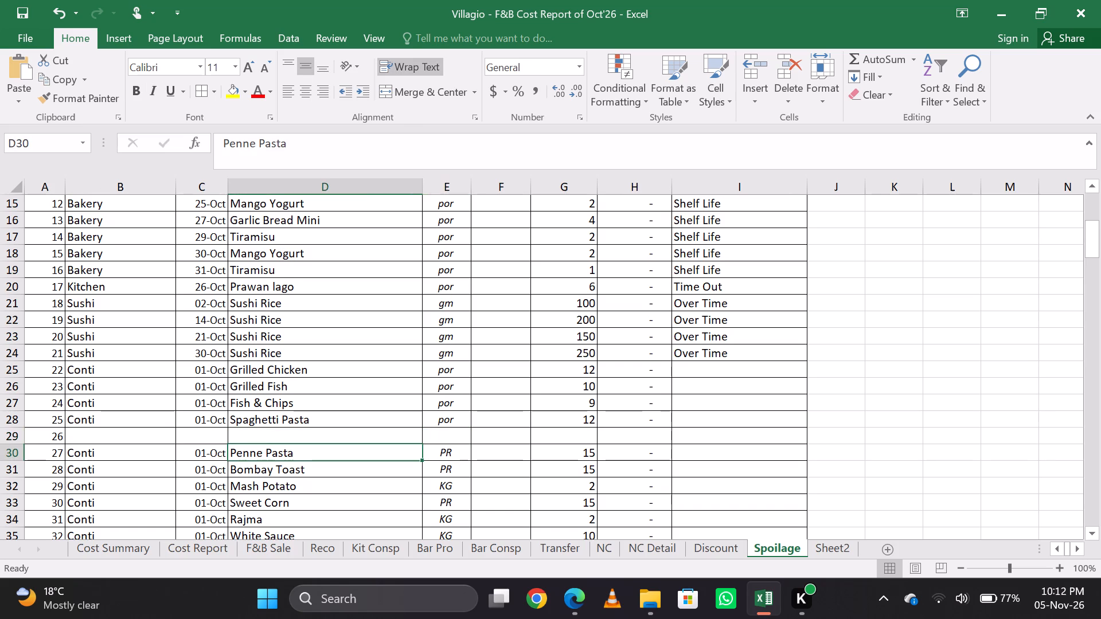
key("Down")
key("Up")
key("Right")
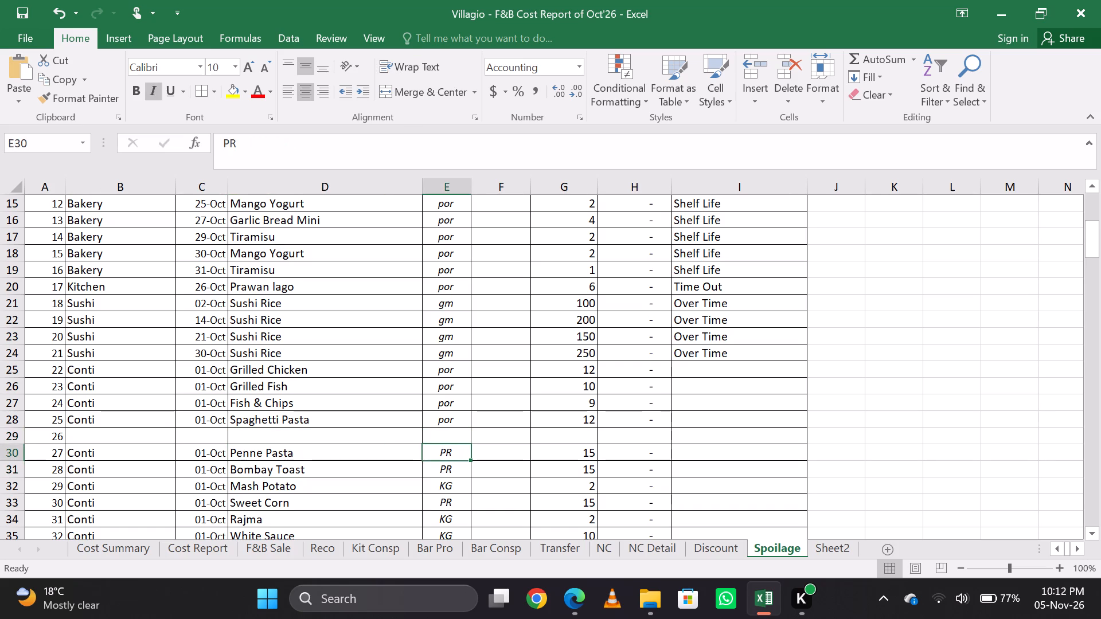
type("por")
key("Return")
key("ctrl+d")
key("Down")
key("Up")
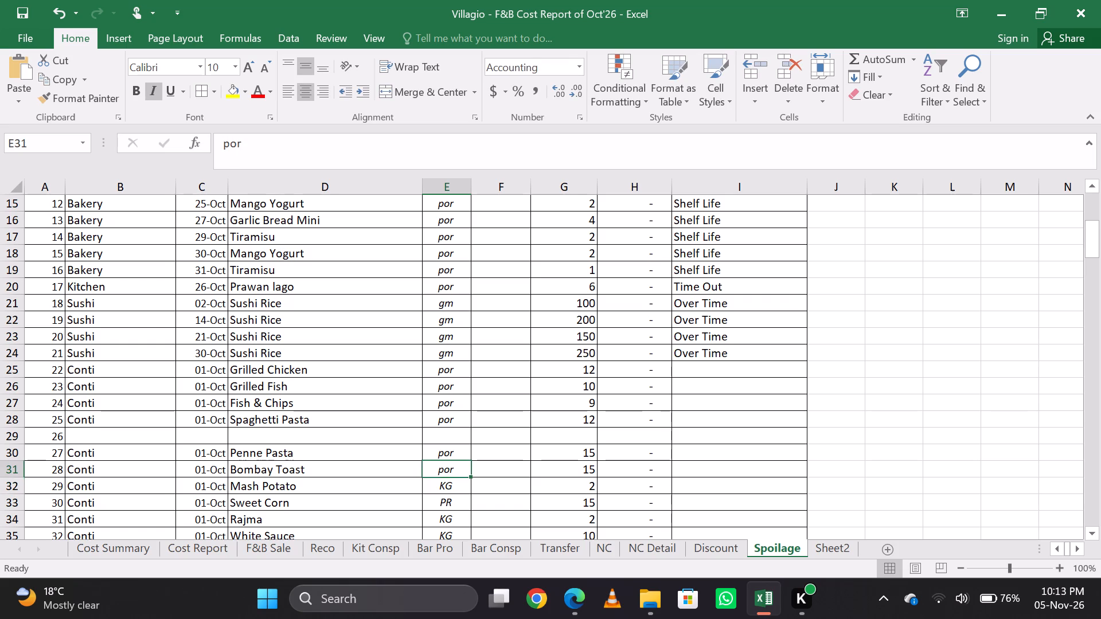
Replace the unit of Sweet Corn in E33 with por.
key("Down")
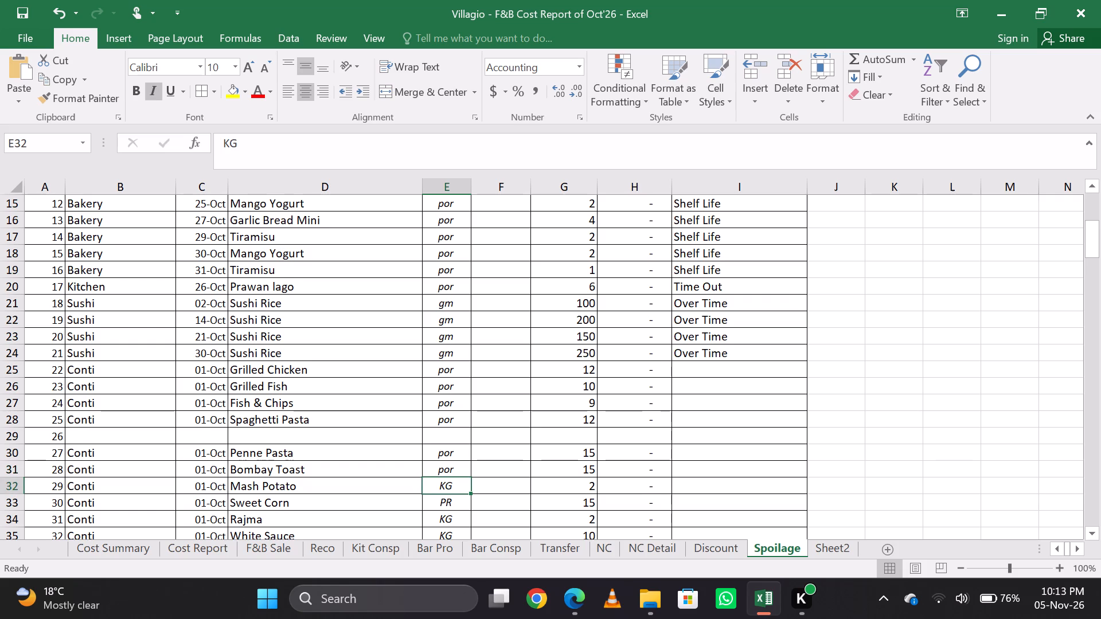
key("Down")
key("Up")
key("Down")
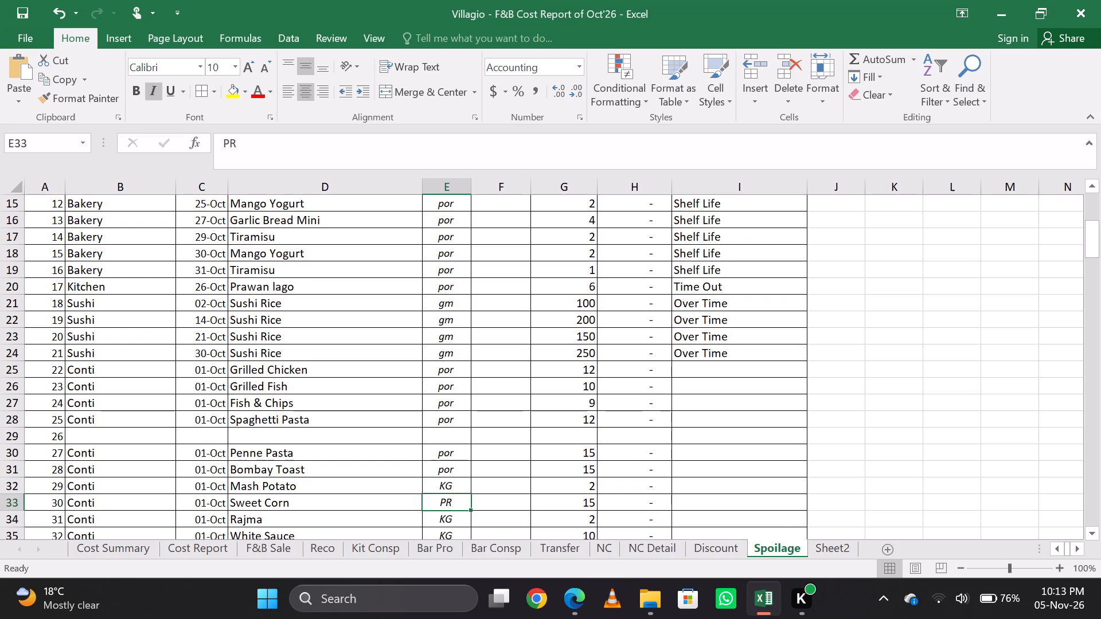
key("Down")
key("Up")
type("por")
key("Return")
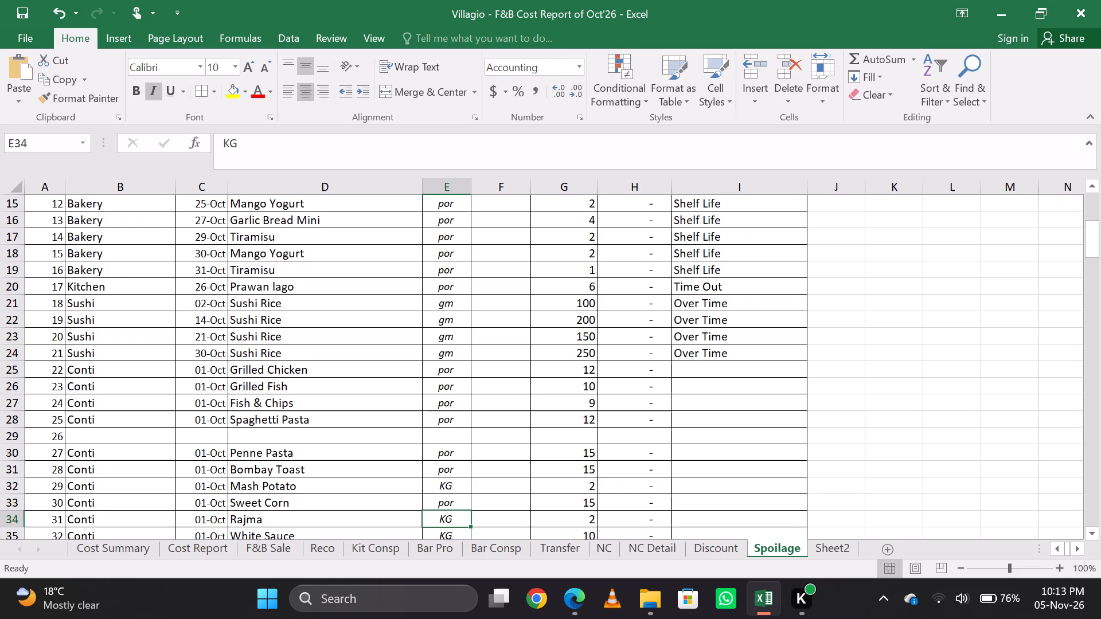
Review the units of the Conti entries in E34:E41, from Rajma down to Young Garlic.
key("Down")
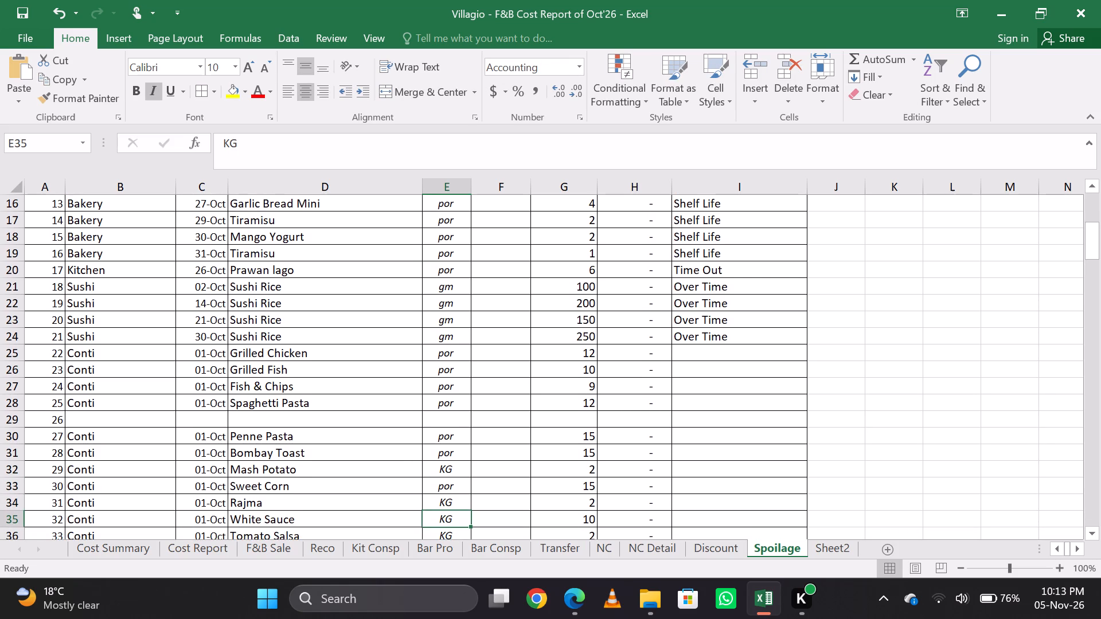
key("Down")
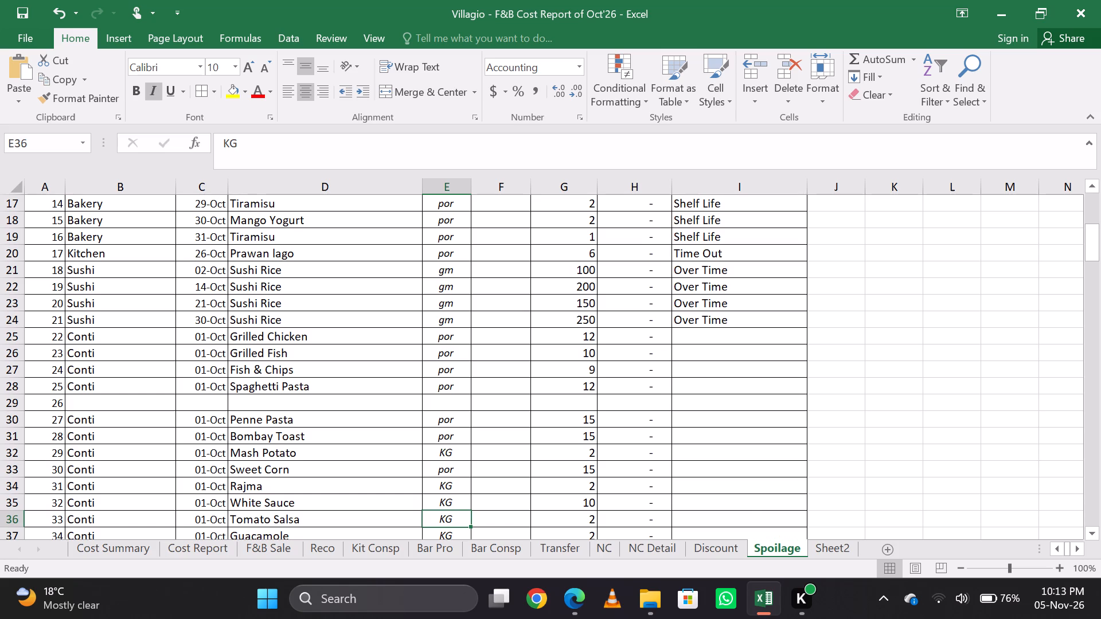
key("Down")
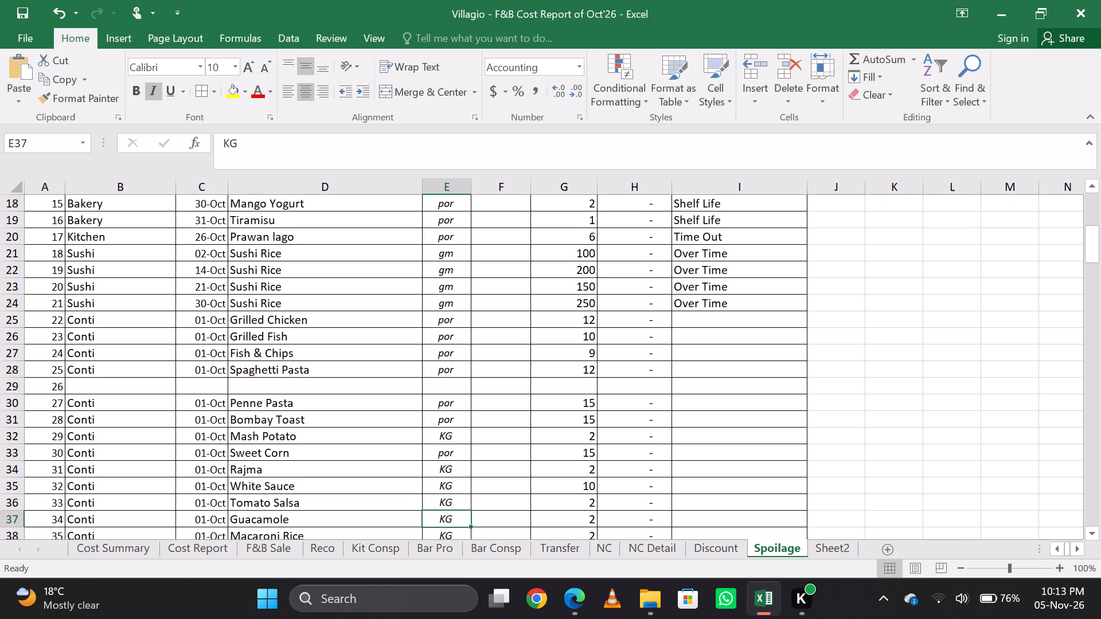
key("Up")
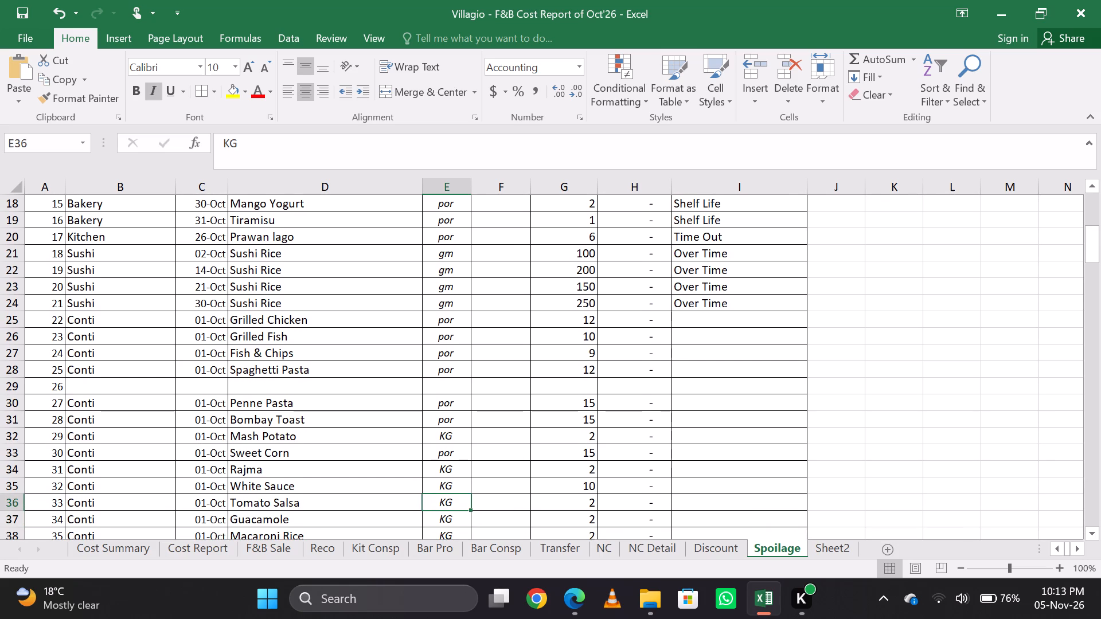
key("Down")
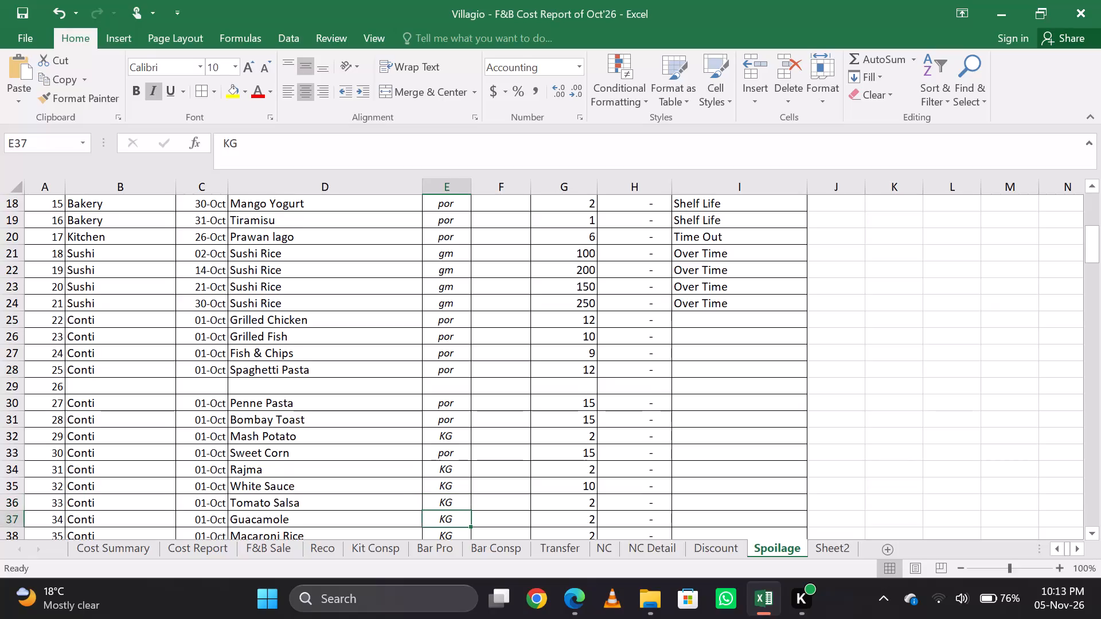
key("Down")
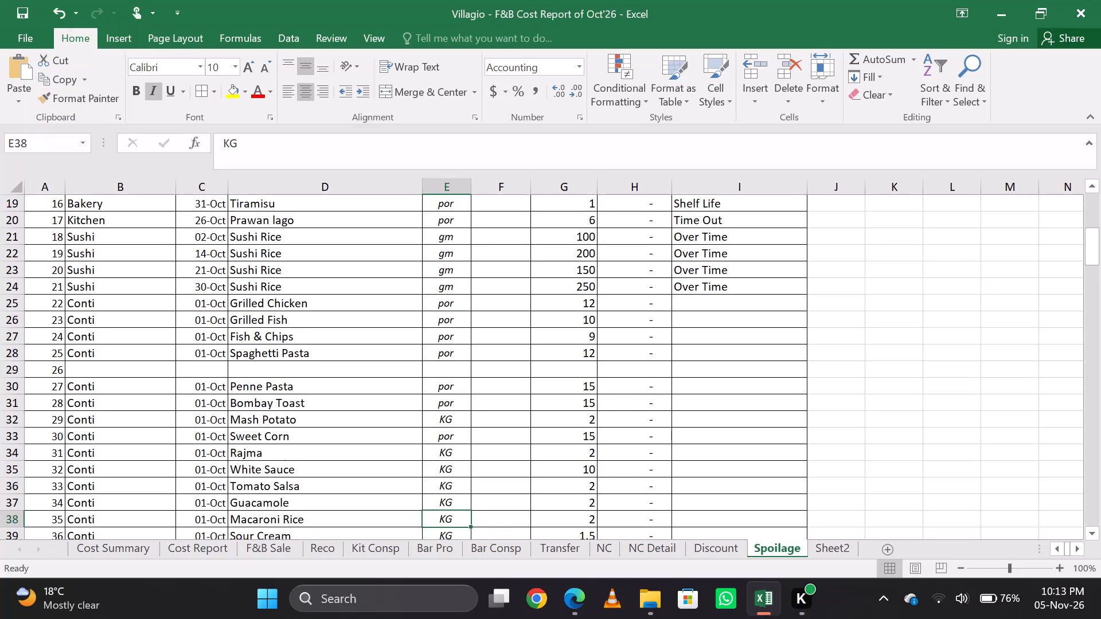
key("Down")
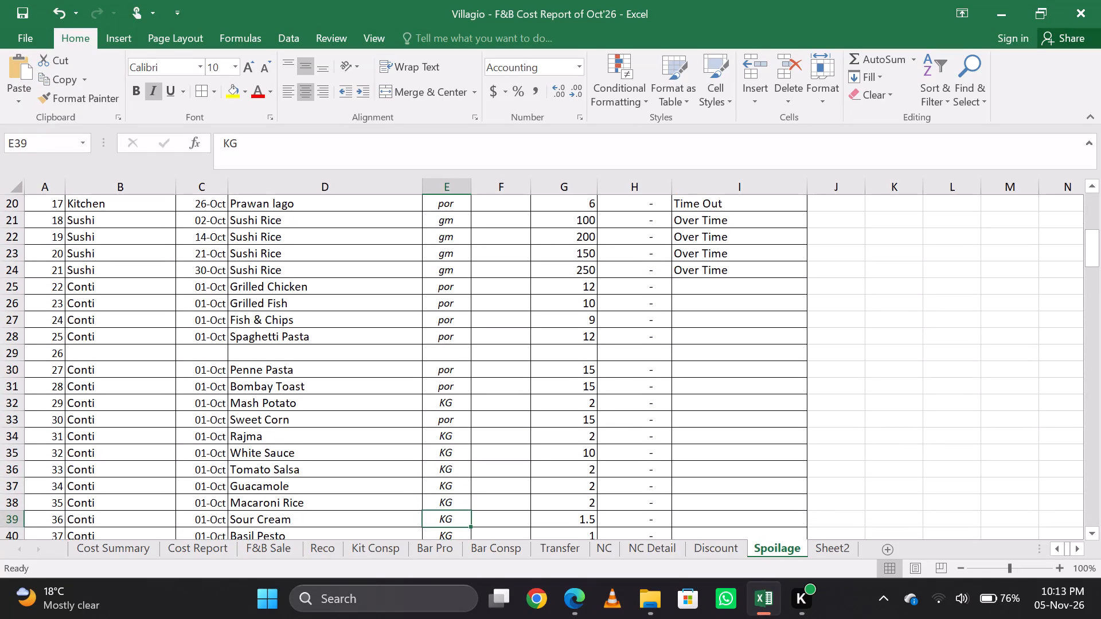
key("Down")
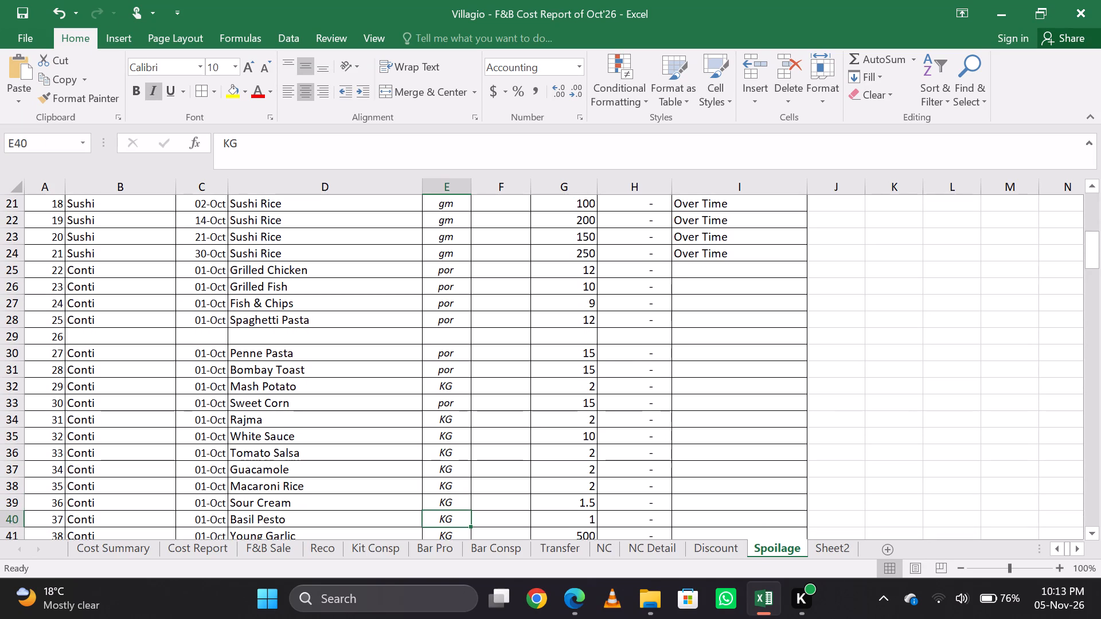
key("Down")
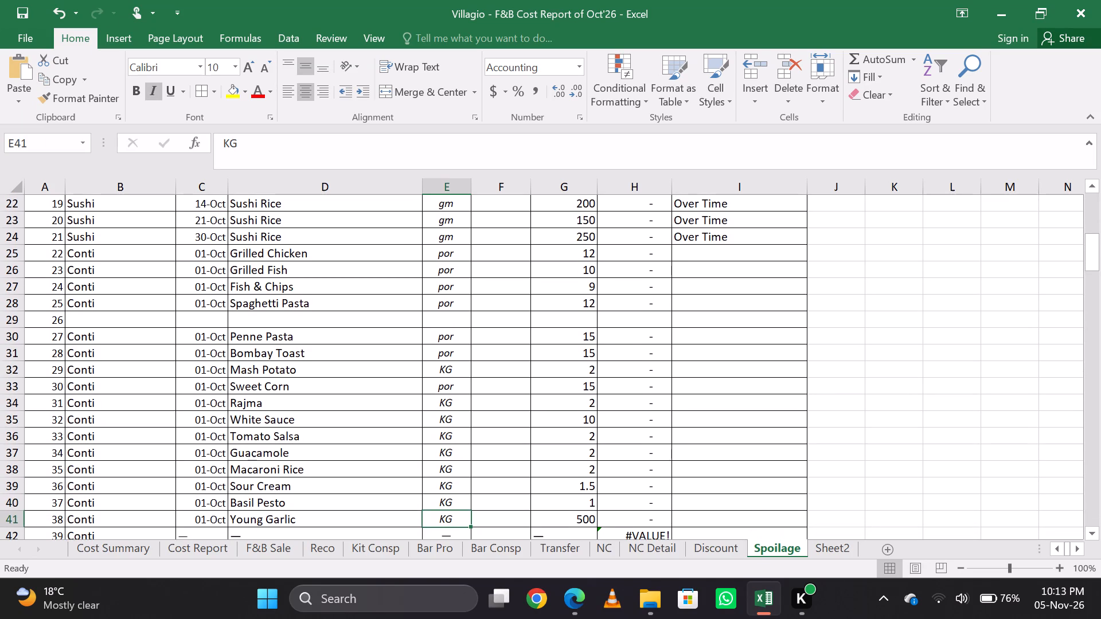
key("Up")
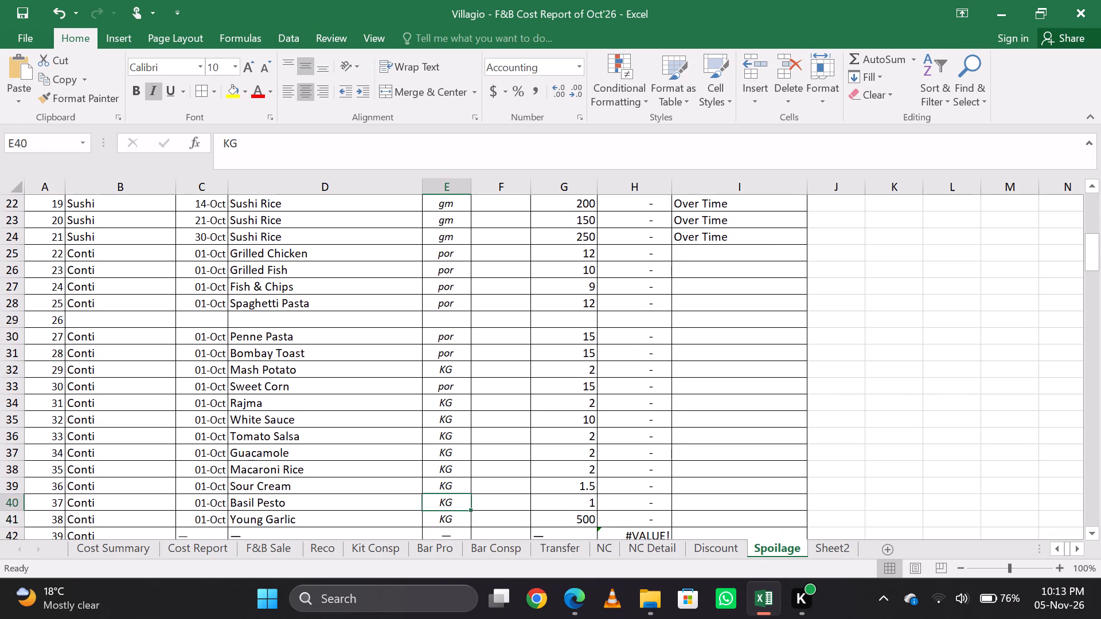
Clear the contents of B42:I42 in the dash row below Young Garlic.
key("Down")
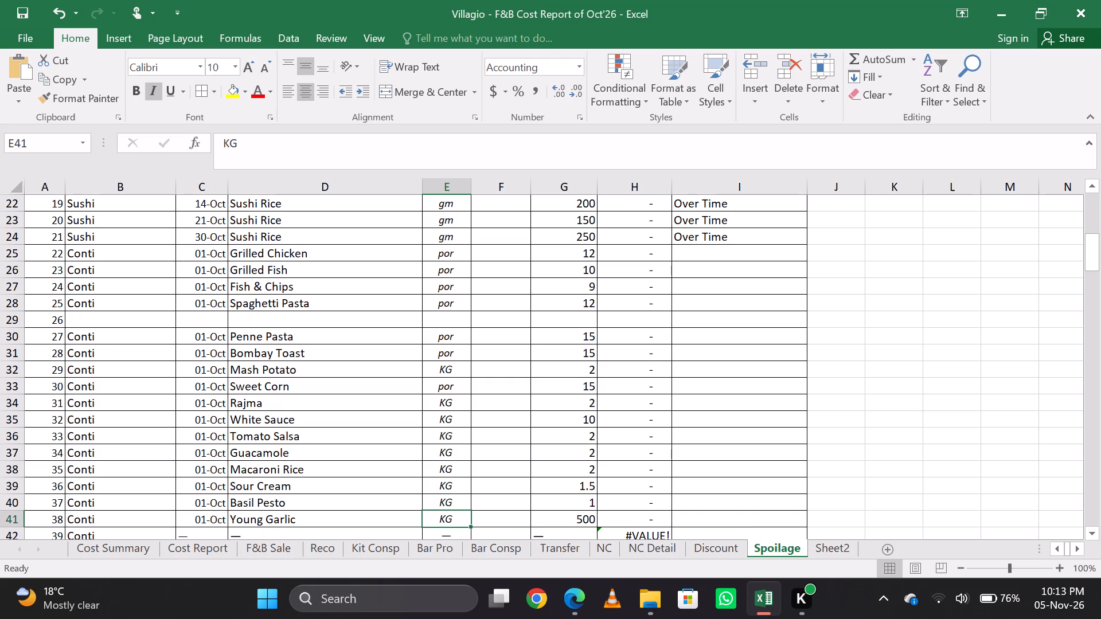
key("Down")
key("shift+space")
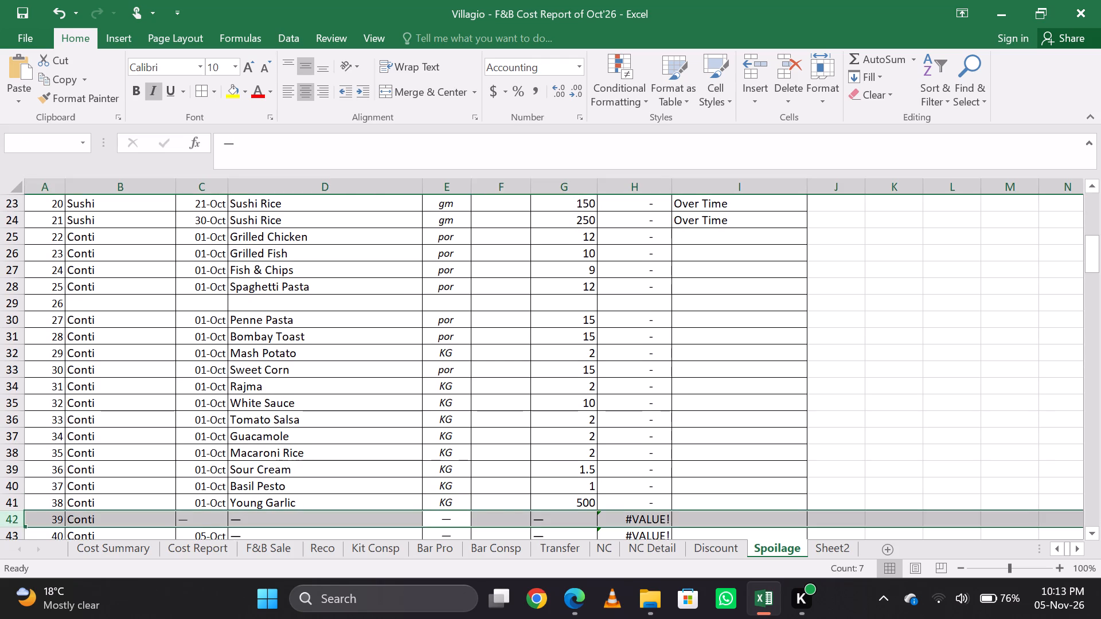
key("Left")
key("Left")
key("Left")
key("shift+Right")
key("shift+Right")
key("shift+Right")
key("shift+Right")
key("shift+Right")
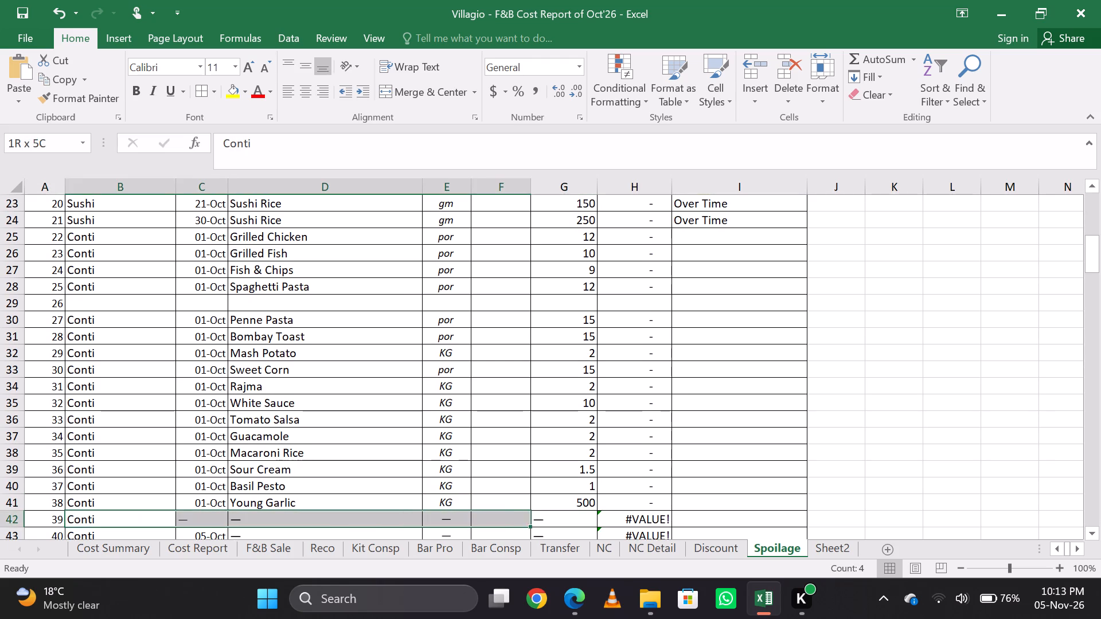
key("shift+Right")
key("shift+Right")
key("Delete")
key("Right")
key("Left")
key("Right")
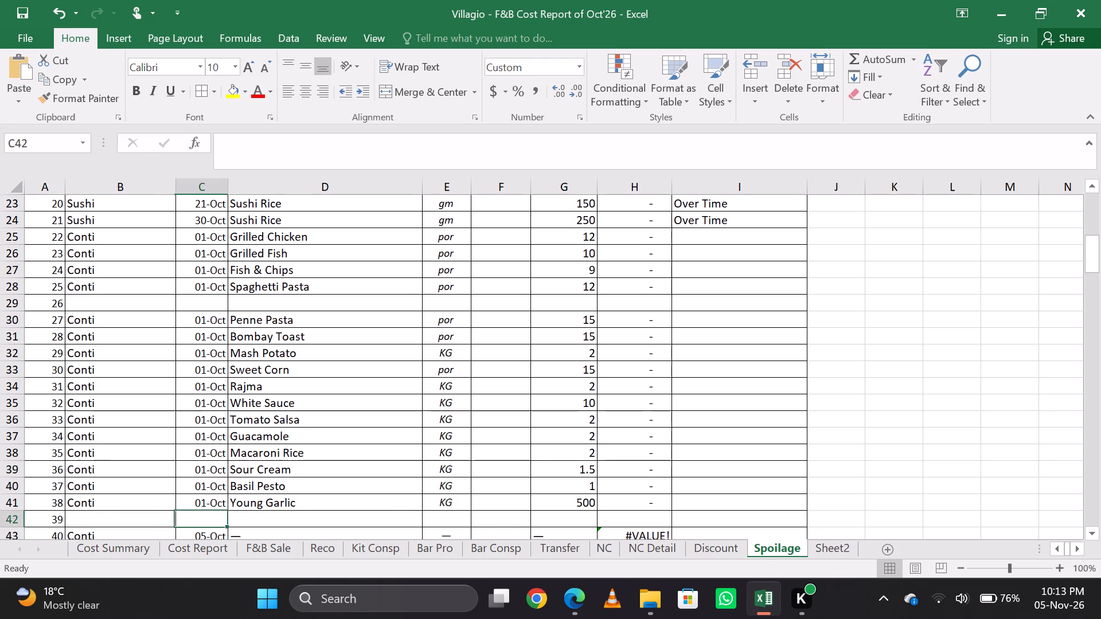
Clear the contents of B43:I43 in the dash row above the 05-Oct Tomato Soup entry.
key("Right")
key("Down")
key("Down")
key("Up")
key("Up")
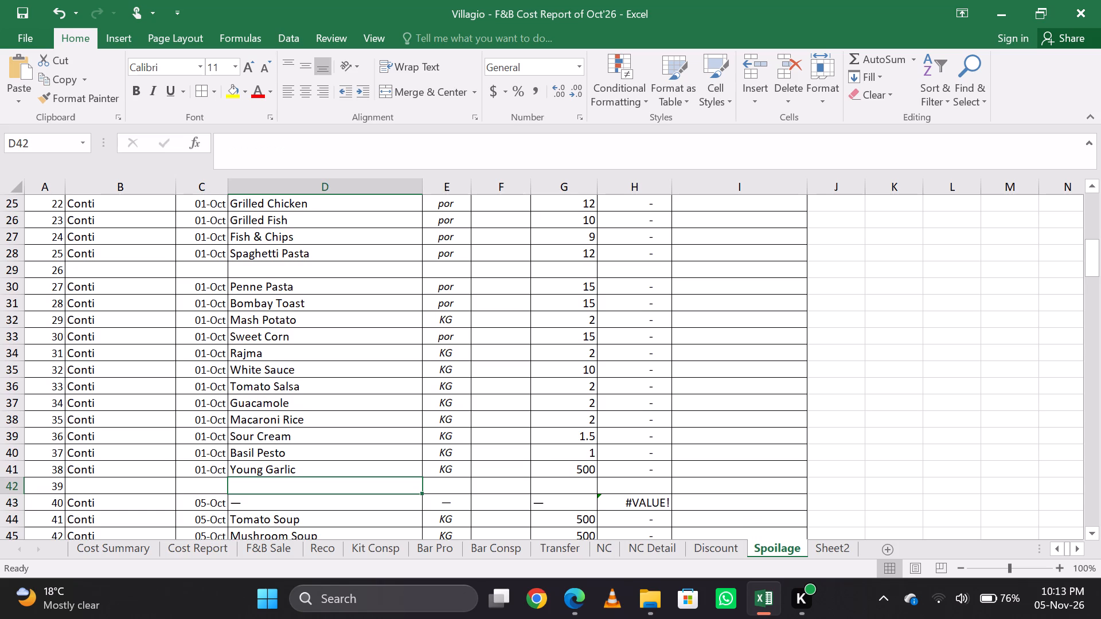
key("Down")
key("Down")
key("Down")
key("Down")
key("Up")
key("Up")
key("Up")
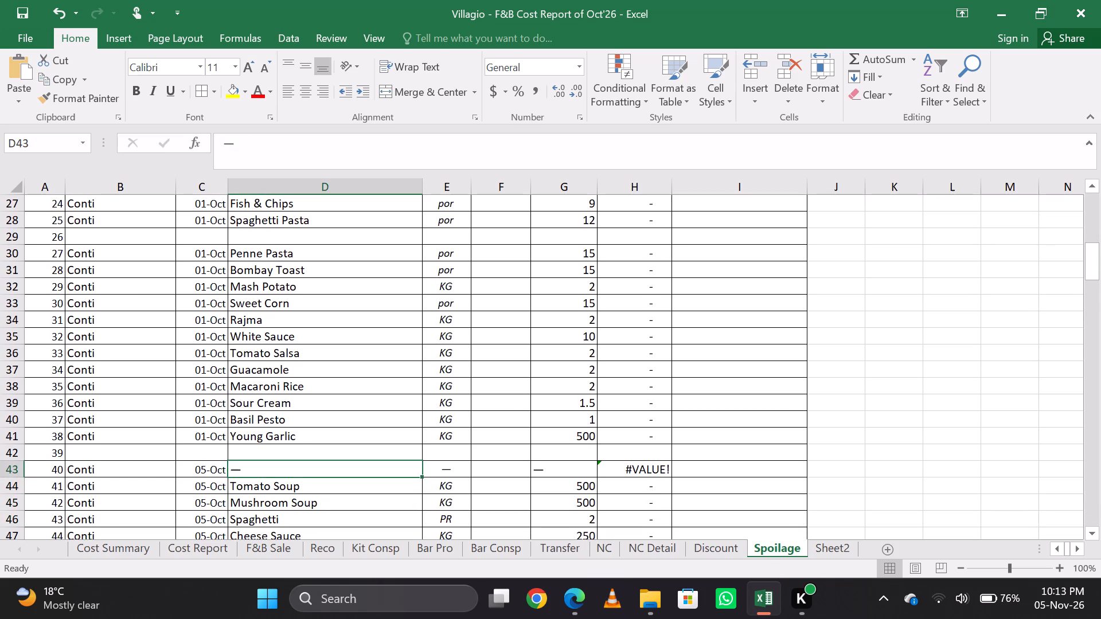
key("Left")
key("Left")
key("shift+Right")
key("shift+Right")
key("shift+Right")
key("shift+Right")
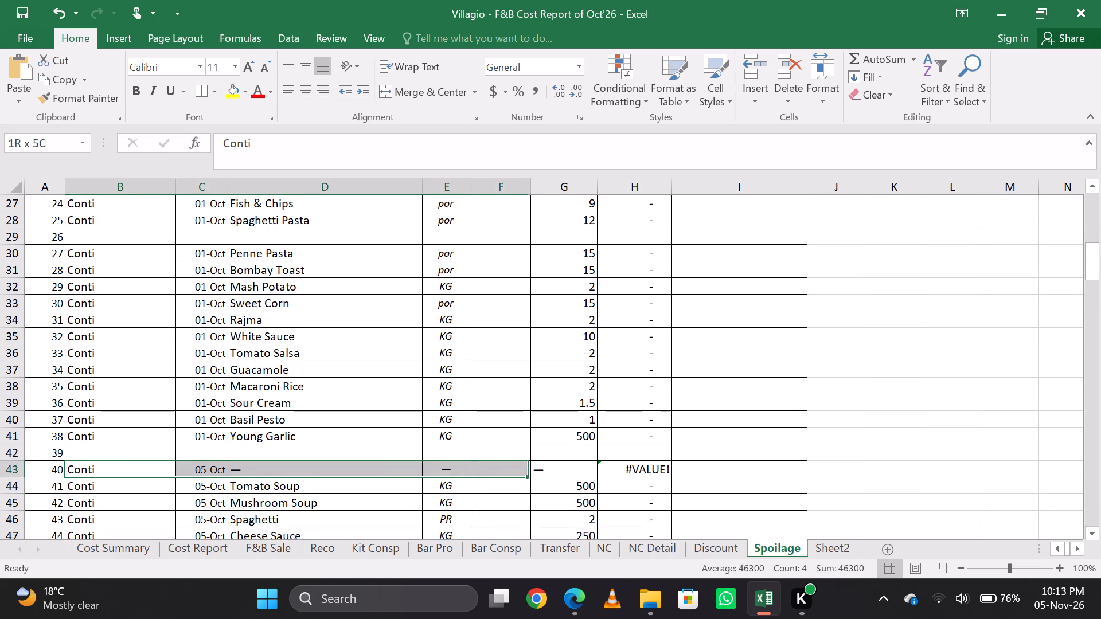
key("shift+Right")
key("shift+Right")
key("shift+Right")
key("Delete")
Replace the units of the 05-Oct Tomato Soup and Mushroom Soup entries in E44:E45 with gm.
key("Down")
key("Right")
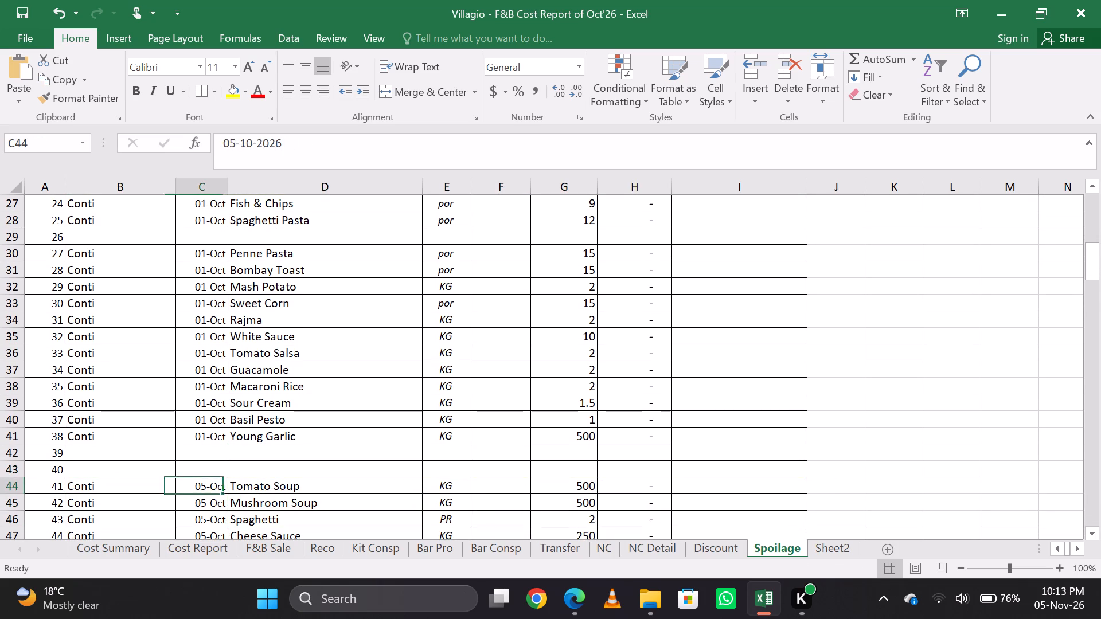
key("Right")
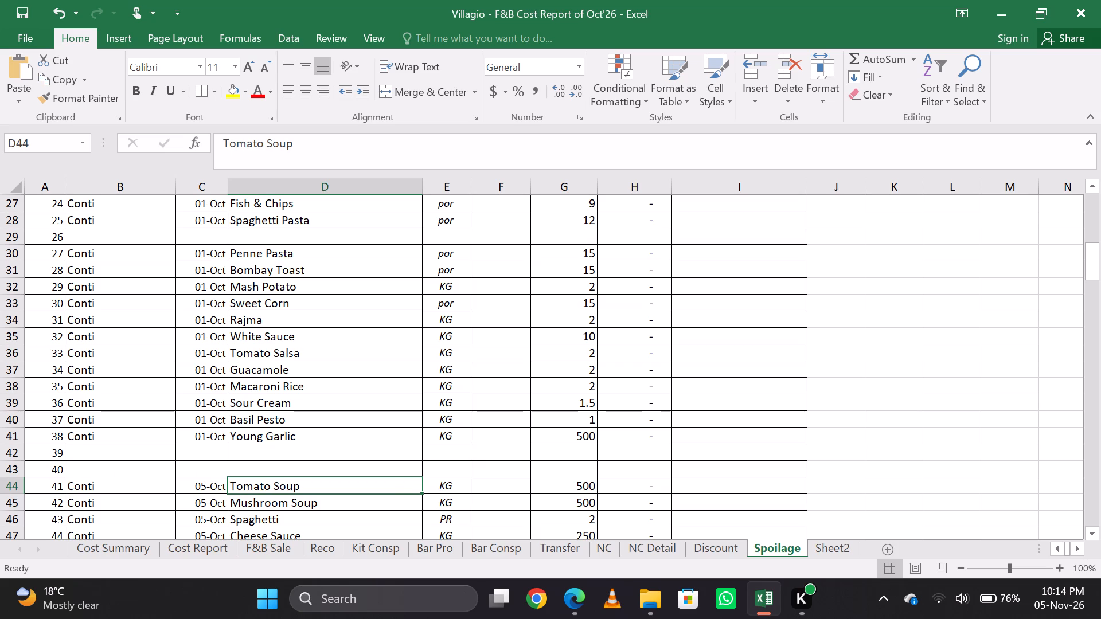
key("Down")
key("Up")
key("Down")
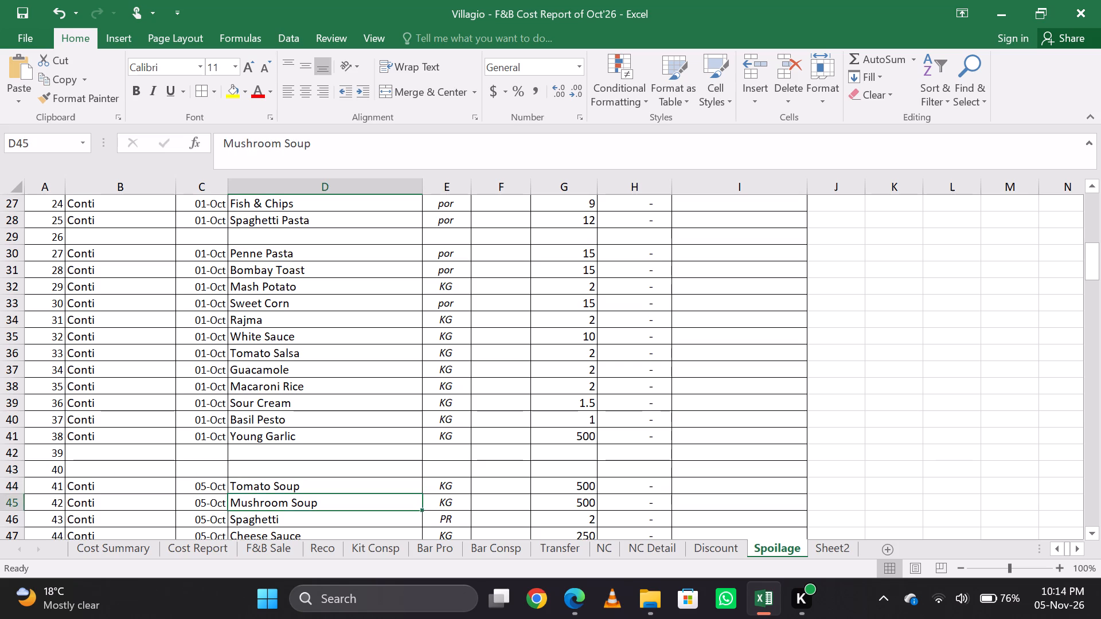
key("Up")
key("Right")
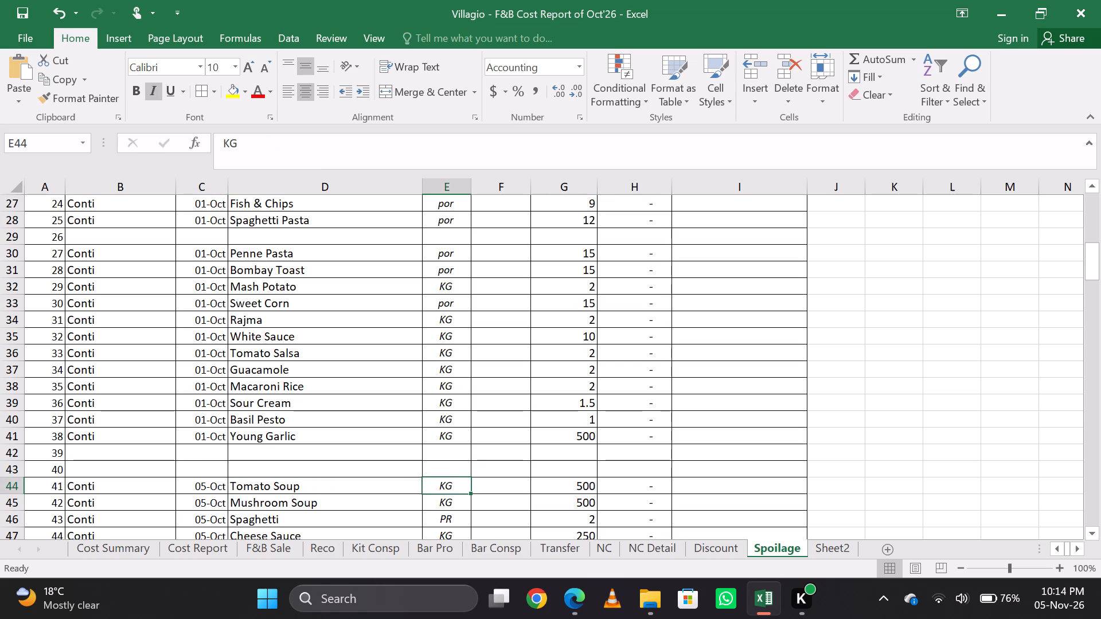
type("gm")
key("Return")
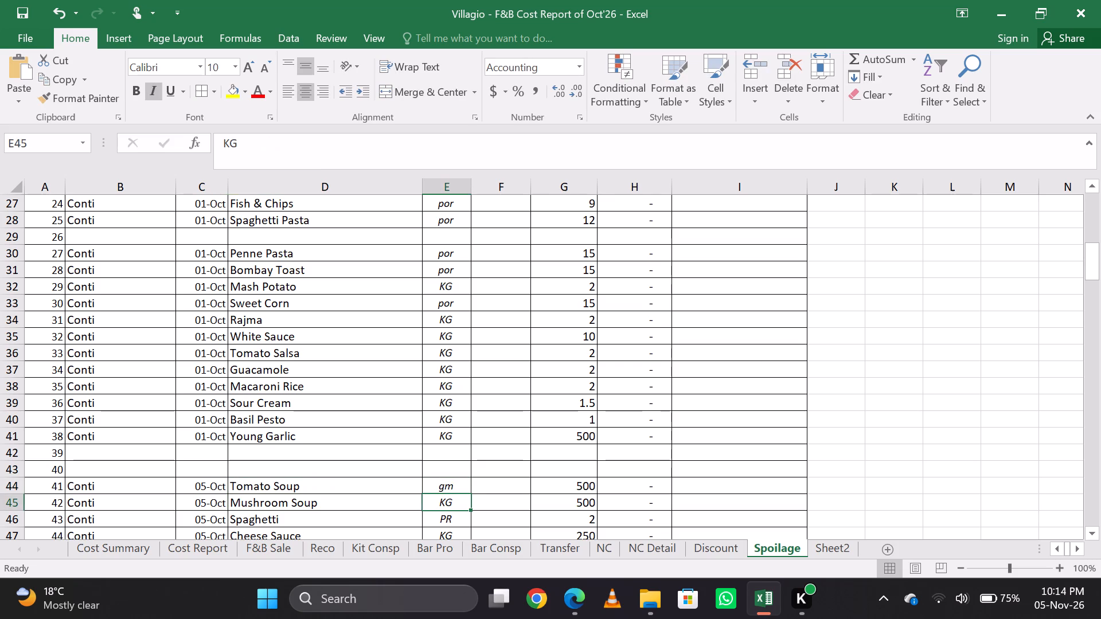
key("Up")
key("Down")
type("gm")
key("Return")
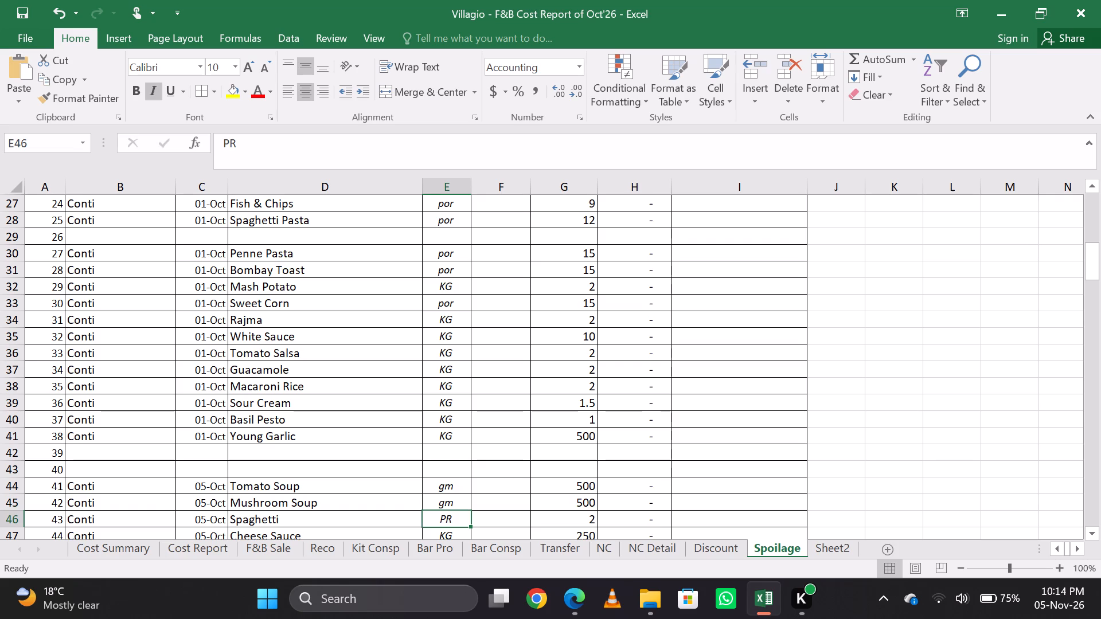
Set the units in E46:E48 to por for Spaghetti and gm for Cheese Sauce and Bombay Toast.
type("por")
key("Return")
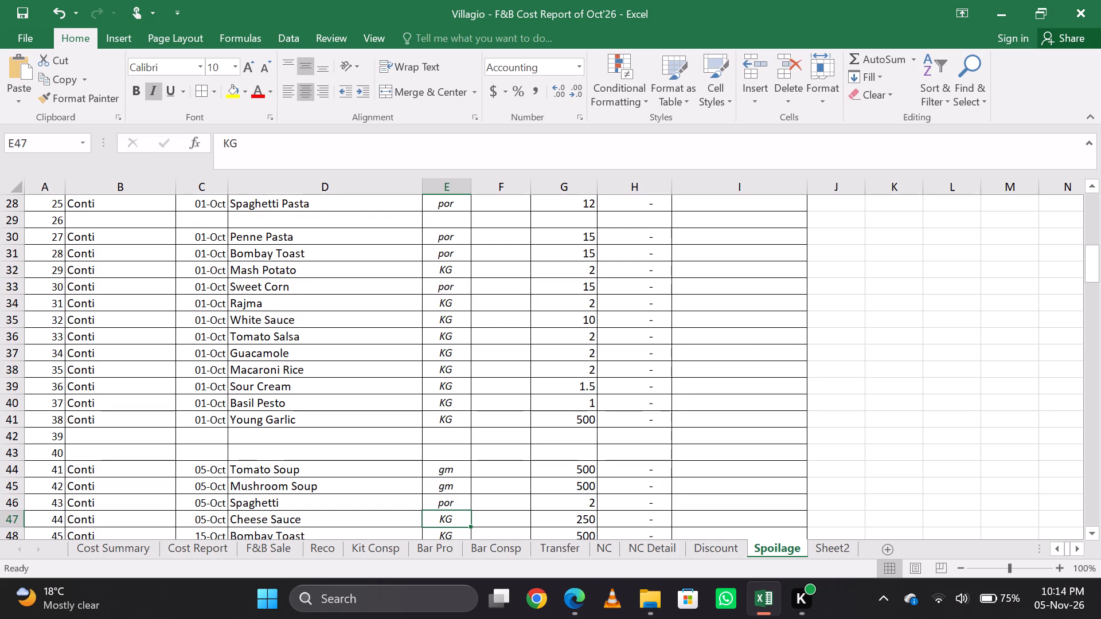
type("gm")
key("Return")
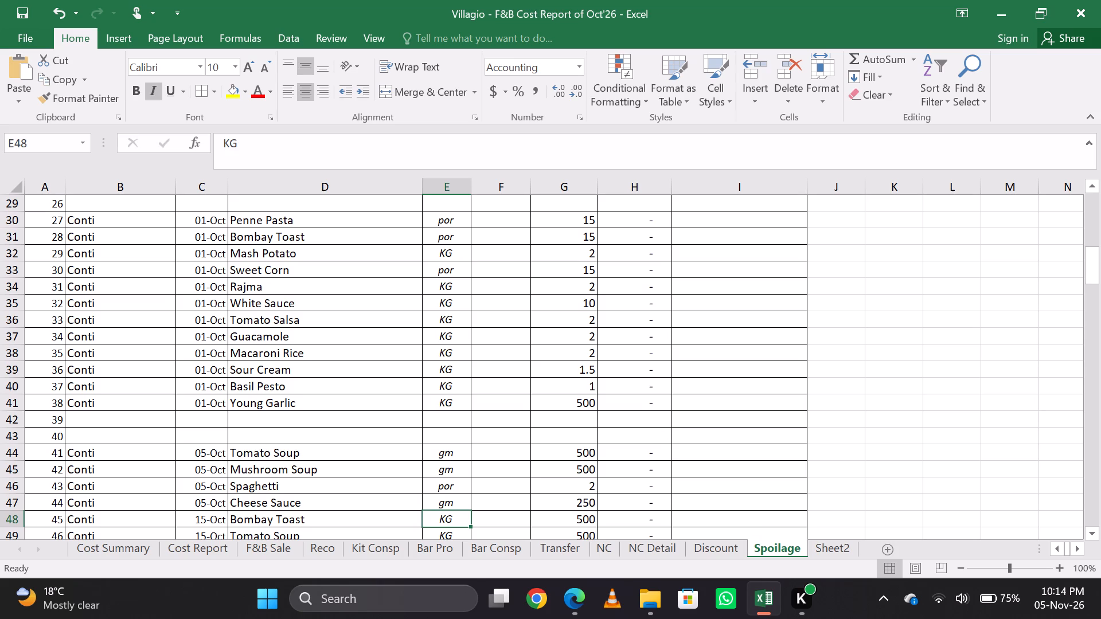
key("Left")
key("Right")
type("gm")
key("Return")
Review the units of the Conti entries in column E between the two Bombay Toast rows, E31 to E48.
key("Up")
key("Up")
key("Up")
key("Up")
key("Up")
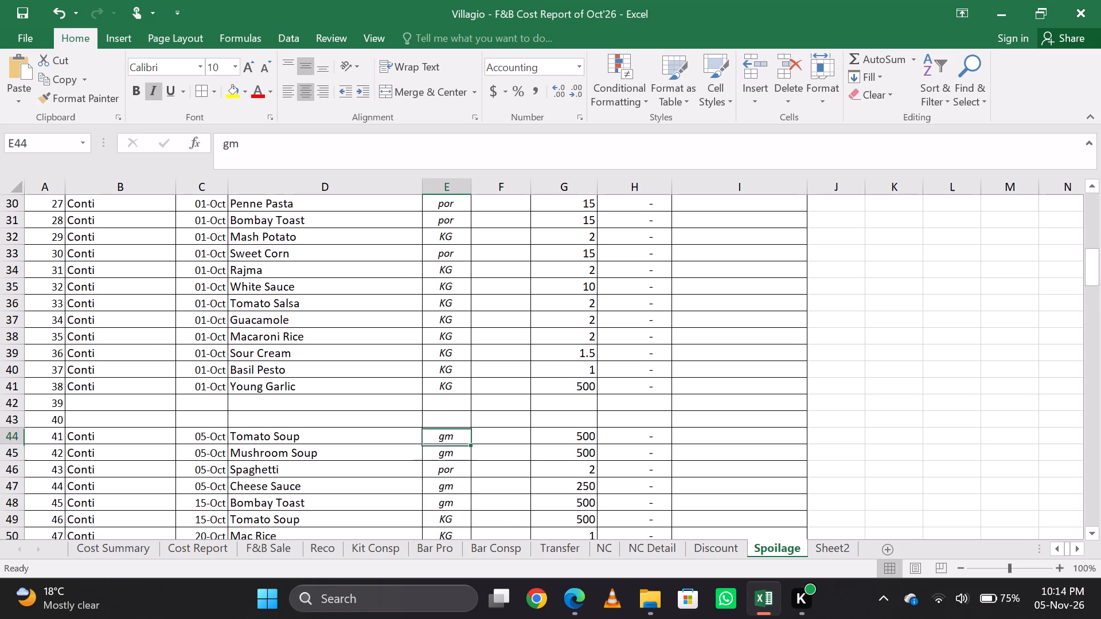
key("Up")
key("Up")
key("Up")
key("Up")
key("Up")
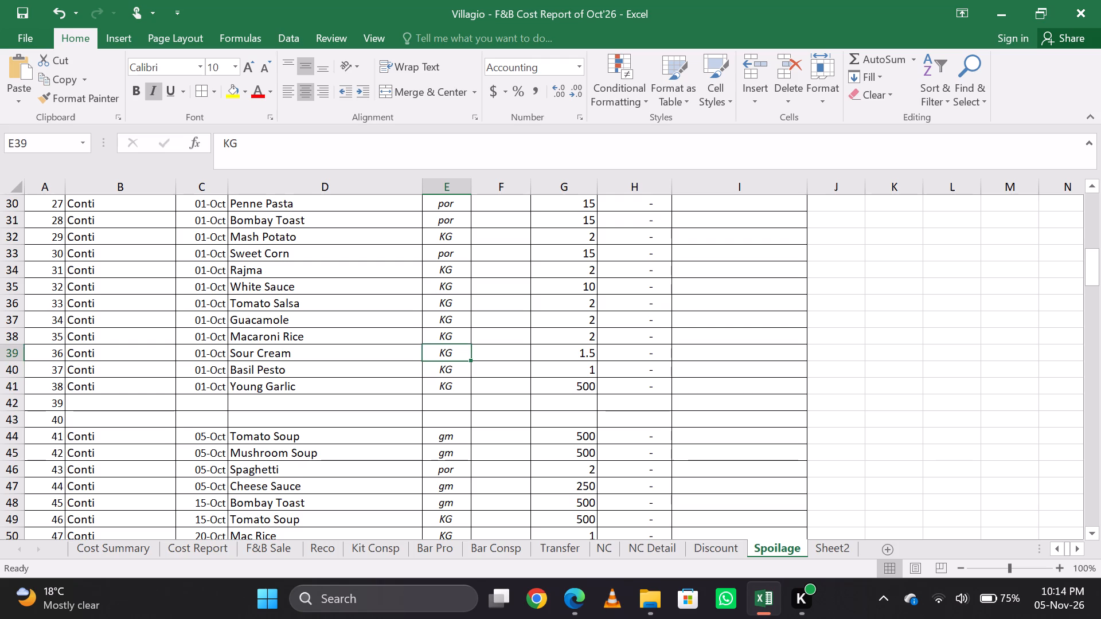
key("Up")
key("Up")
key("Up")
key("Up")
key("Up")
key("Up")
key("Up")
key("Up")
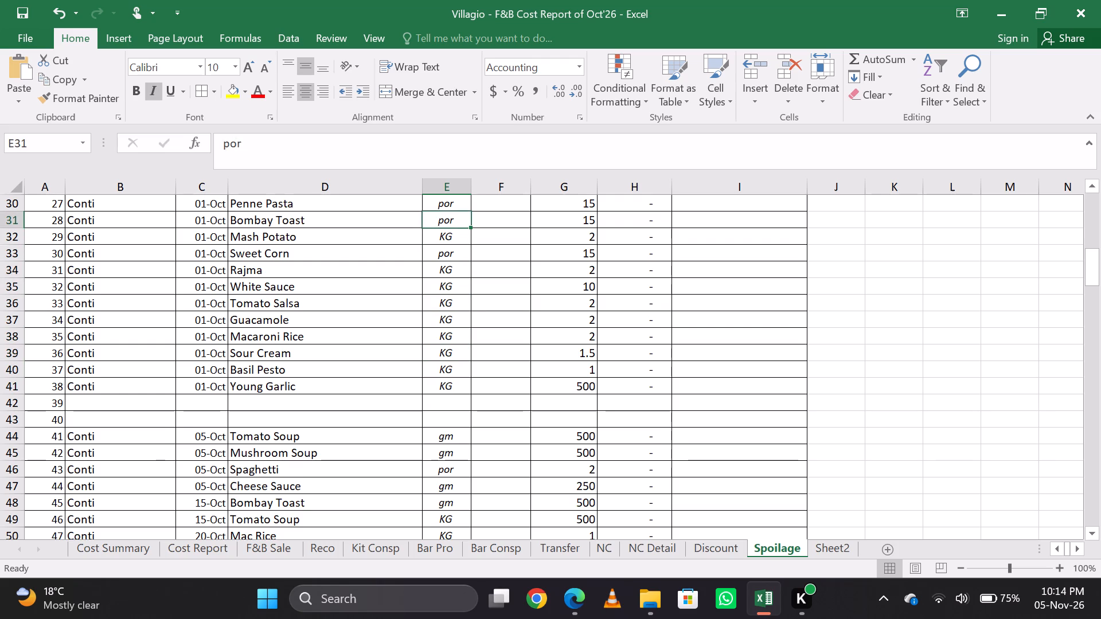
key("Down")
key("Down")
key("Down")
key("Down")
key("Down")
key("Down")
key("Down")
key("Down")
key("Down")
key("Down")
key("Down")
key("Down")
key("Down")
key("Down")
key("Down")
key("Down")
key("Down")
key("Down")
key("Down")
key("Up")
key("Up")
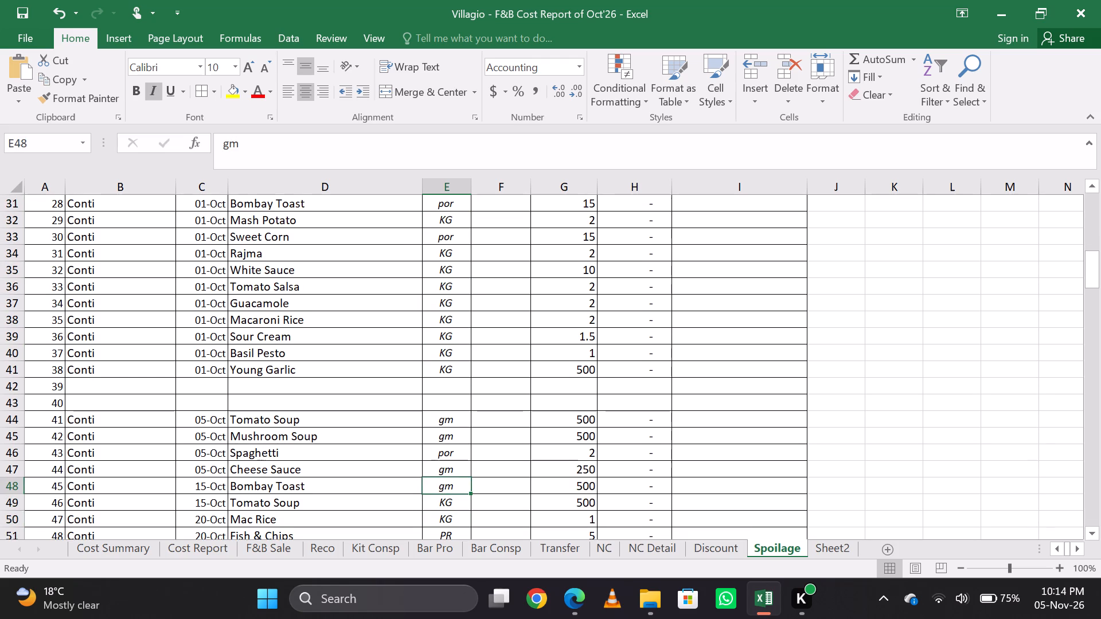
Replace the unit of the 15-Oct Tomato Soup entry in E49 with gm.
key("Down")
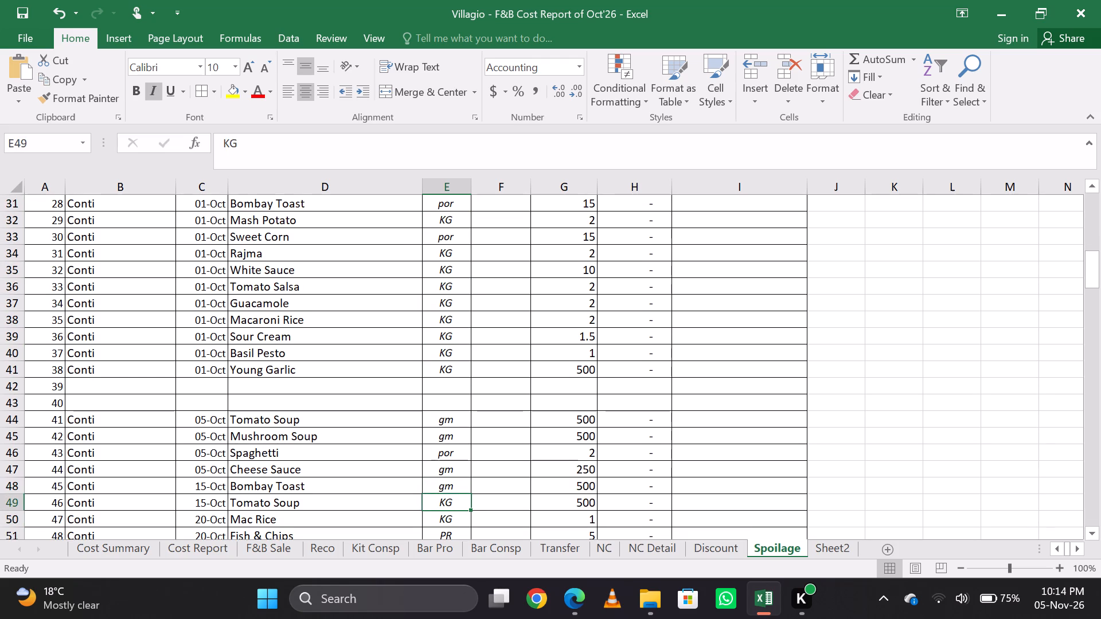
type("gm")
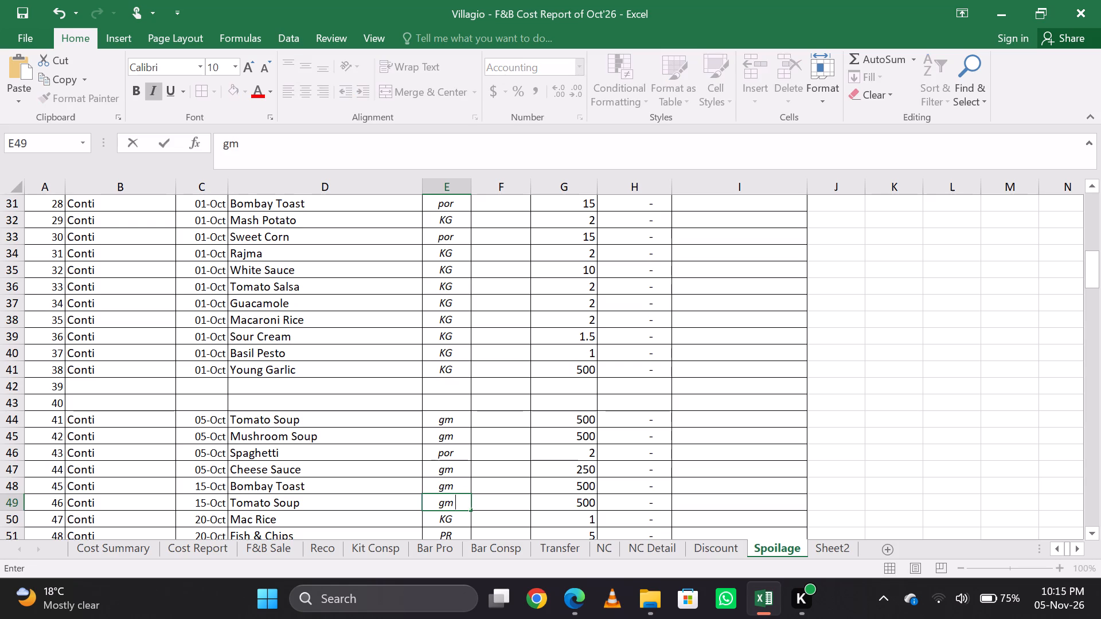
key("Return")
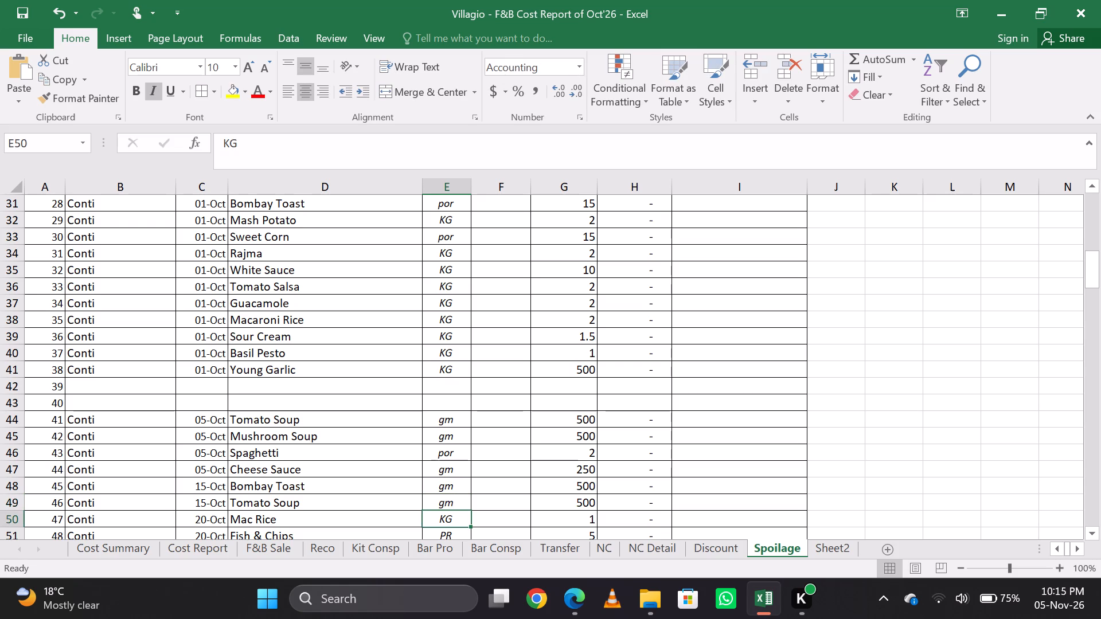
key("Up")
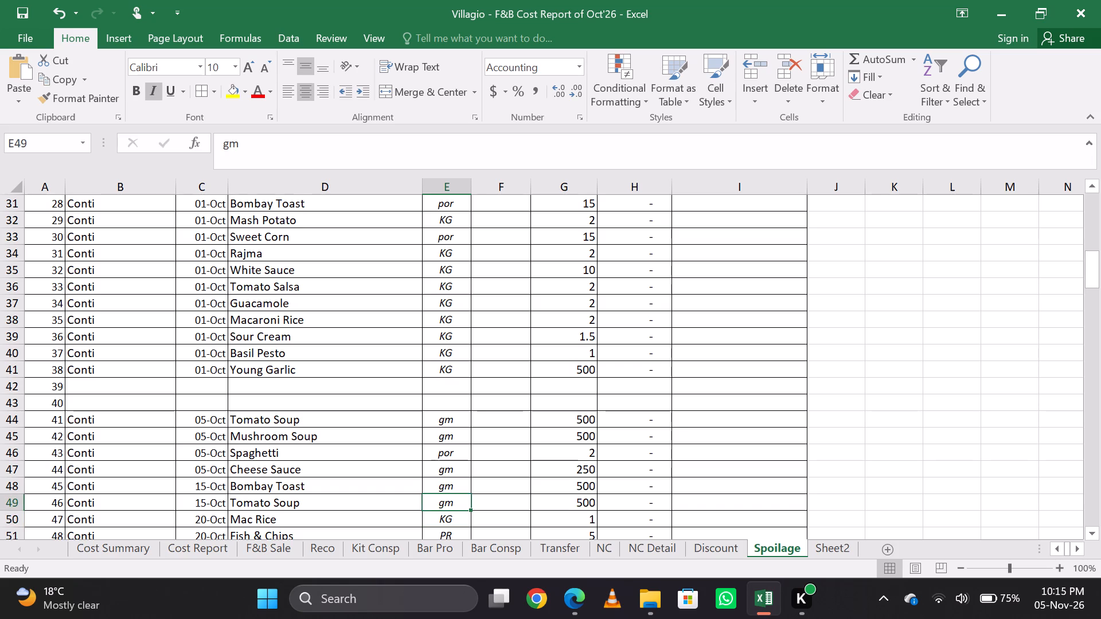
key("Down")
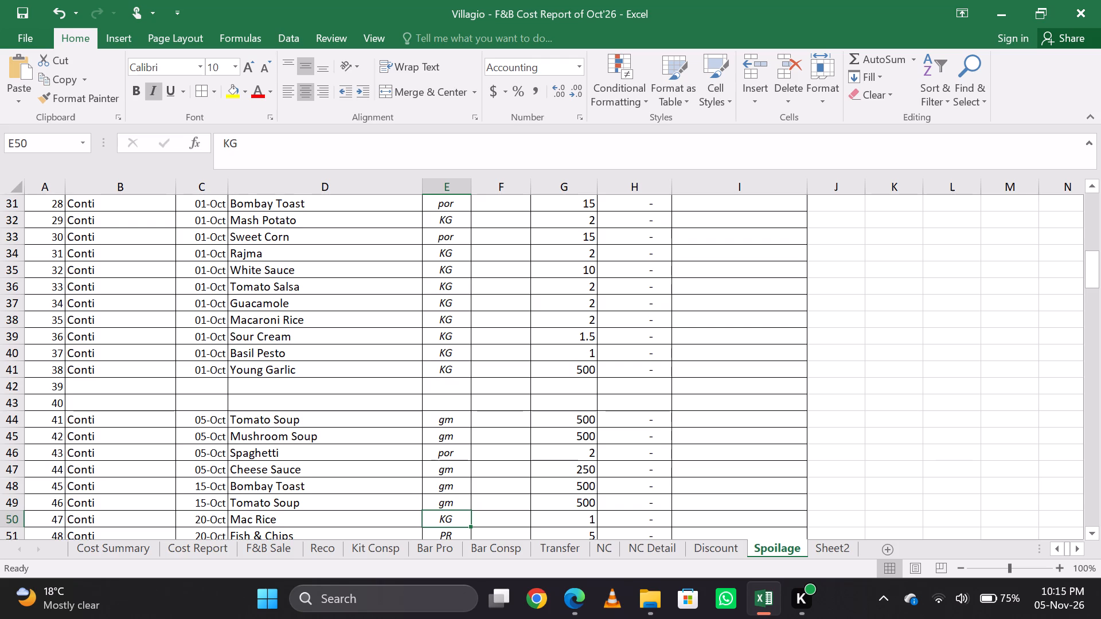
key("Up")
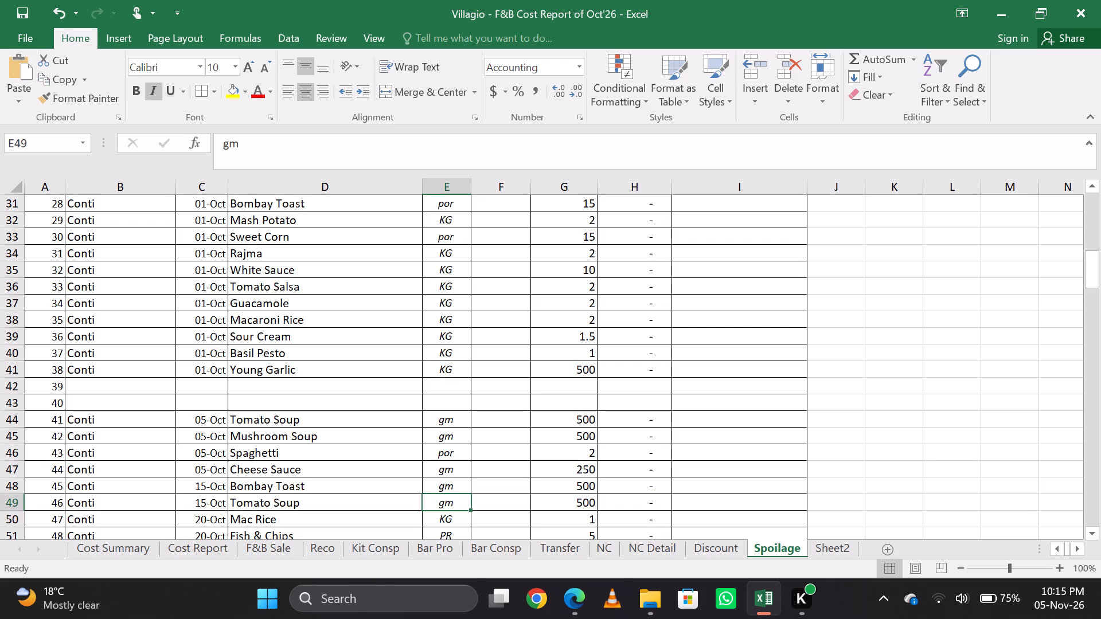
key("Down")
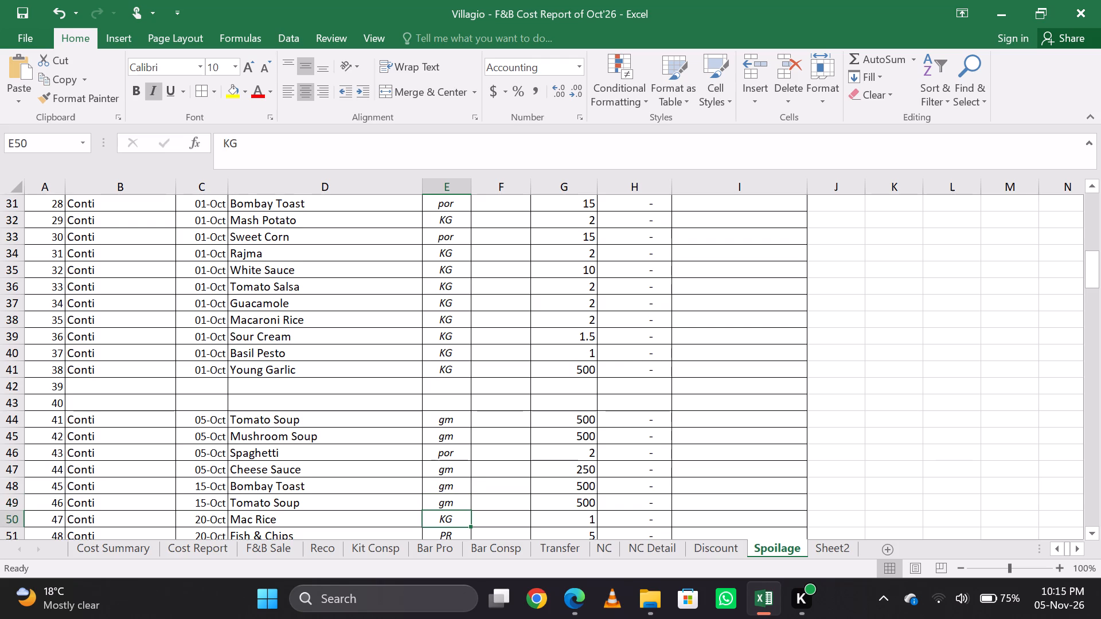
Replace the units of the 20-Oct Fish & Chips and Grilled Fish entries in E51:E52 with por.
key("Down")
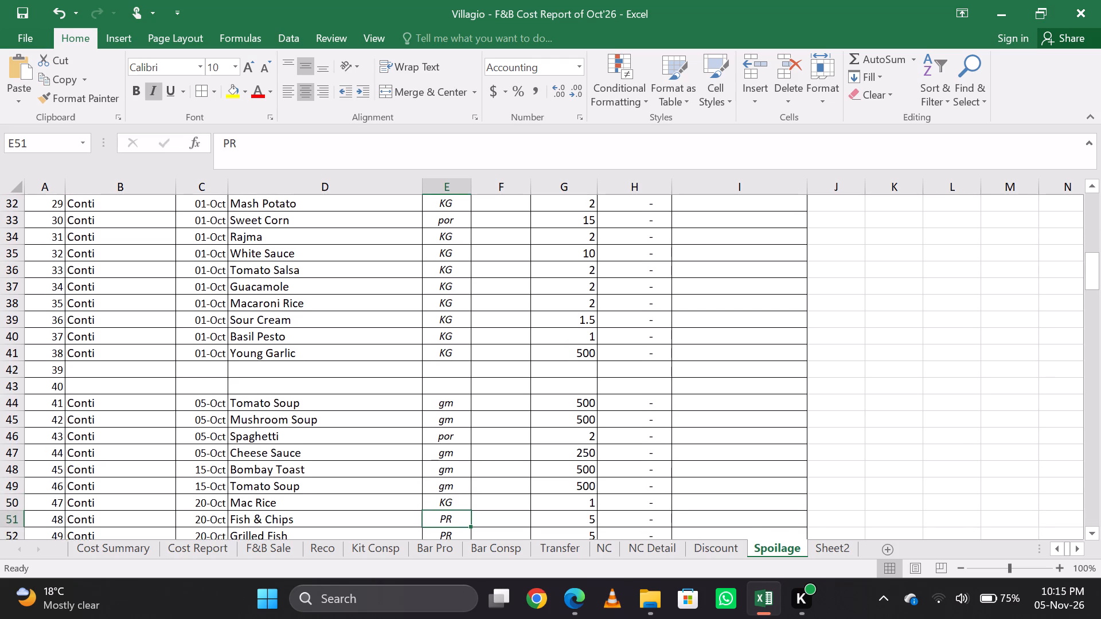
type("por")
key("Return")
key("ctrl+d")
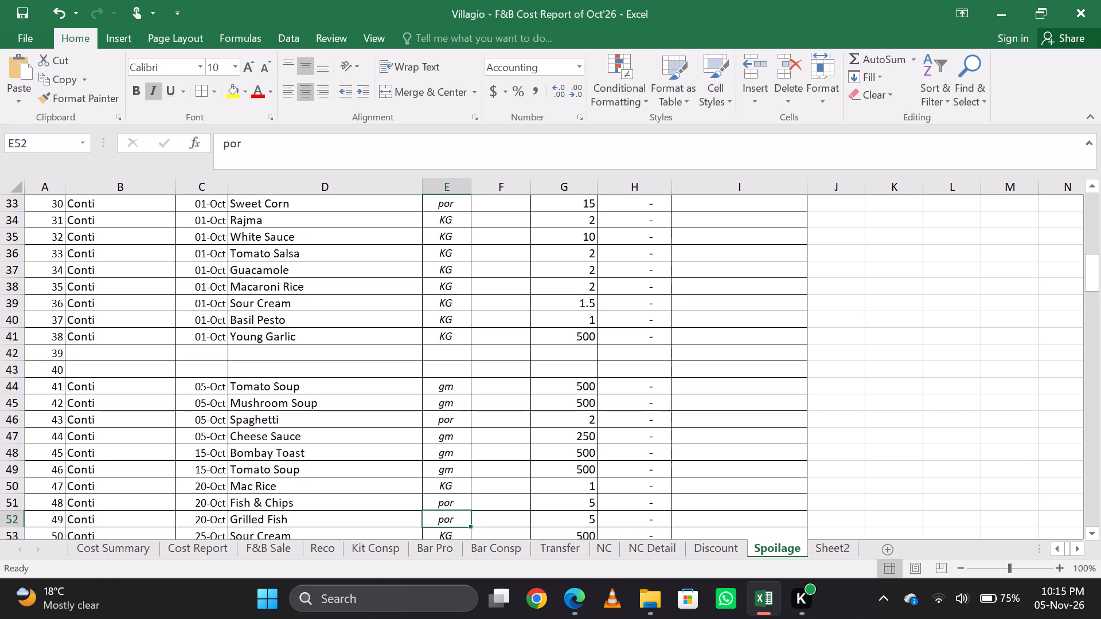
Replace the units of the 25-Oct Sour Cream, Guacamole and Cheese Sauce entries in E53:E55 with gm.
key("Down")
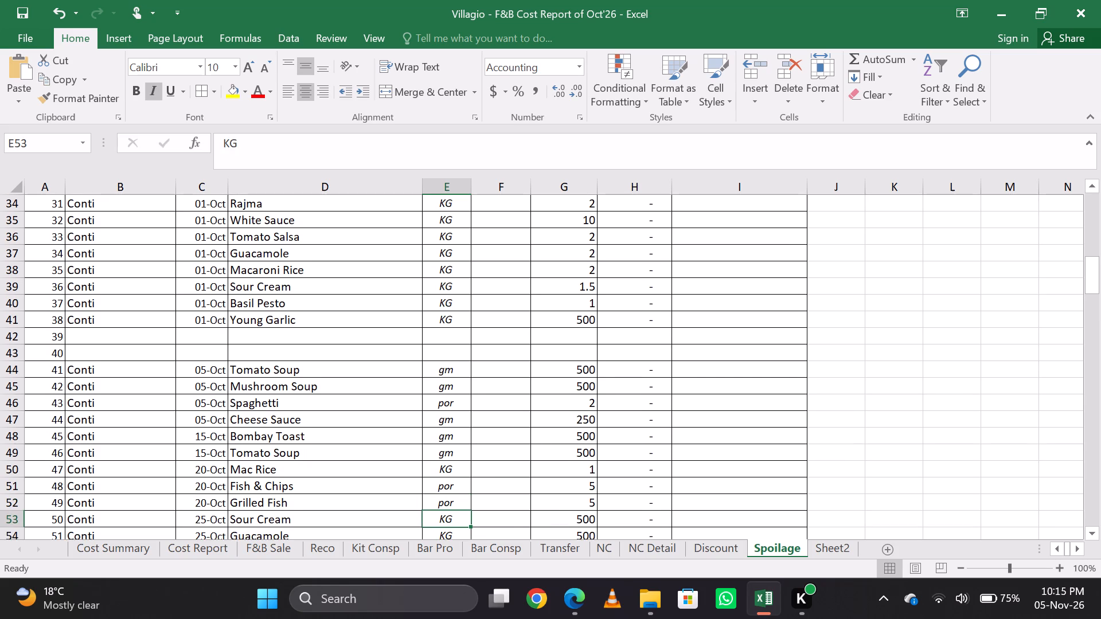
type("gm")
key("Return")
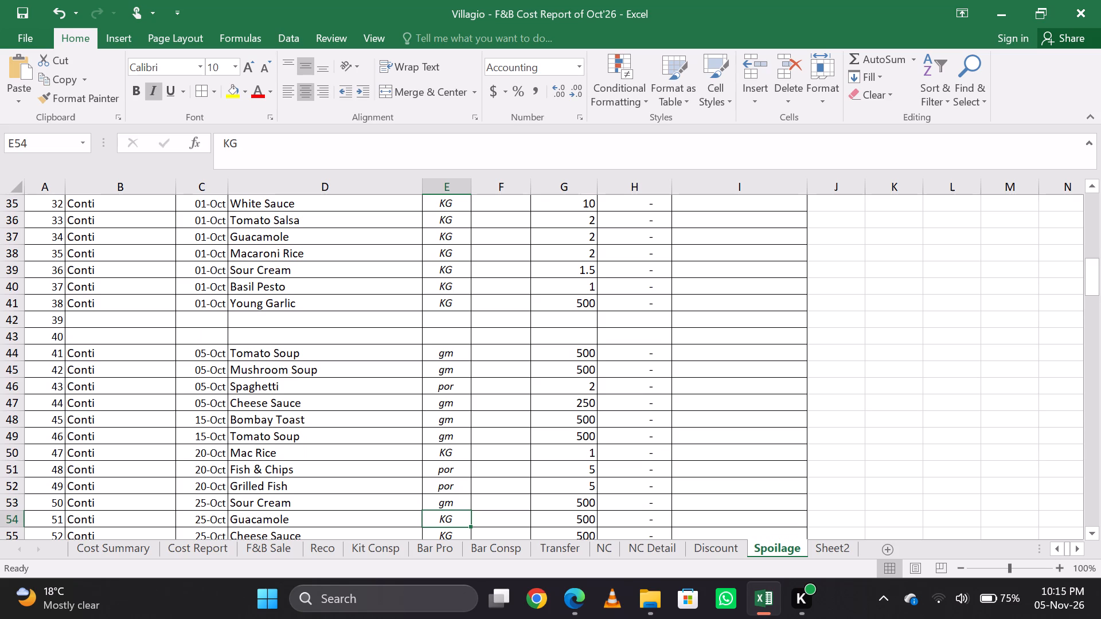
key("g")
key("m")
key("Return")
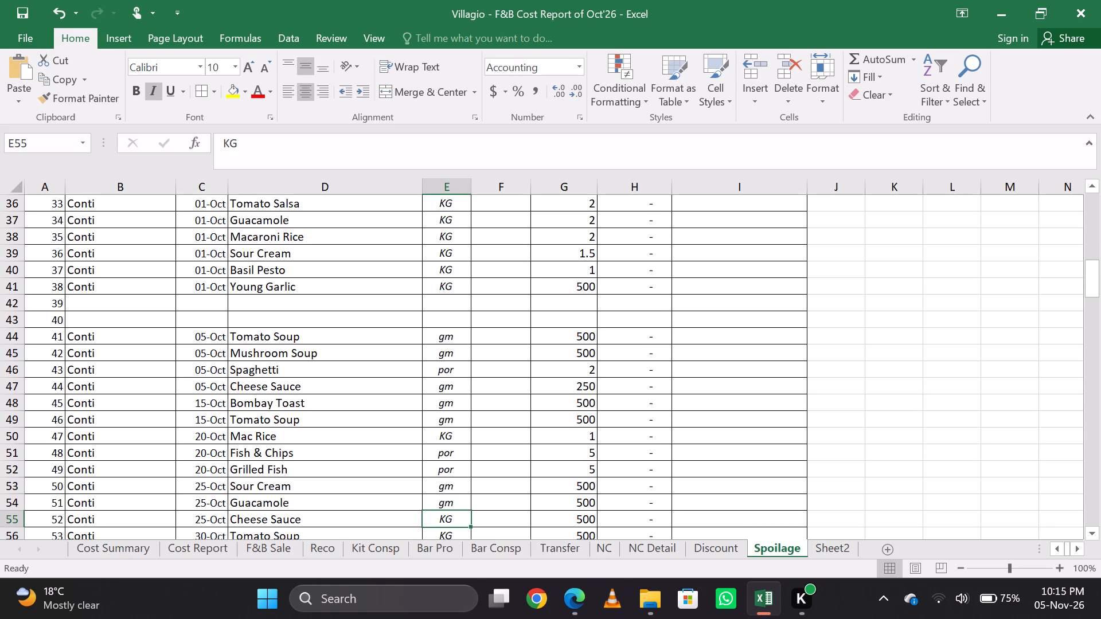
type("gm")
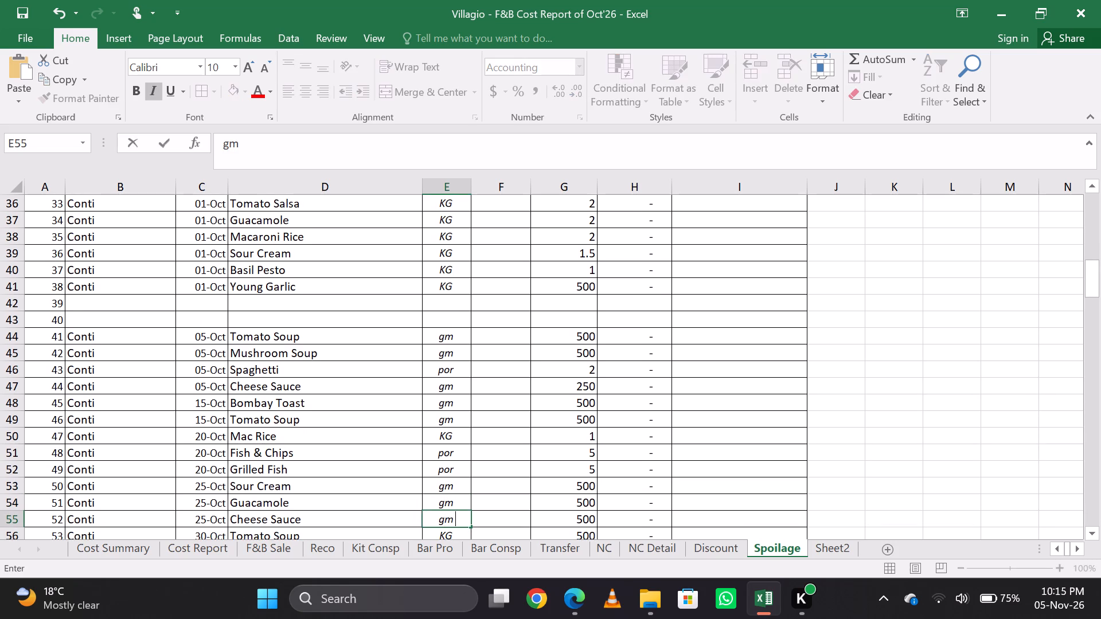
key("Return")
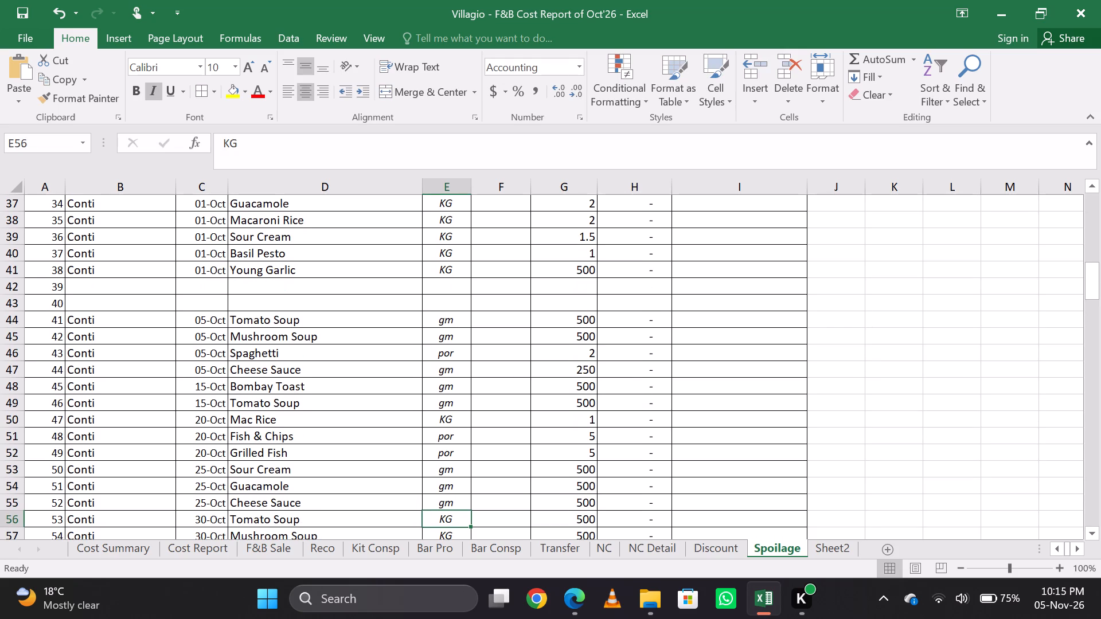
Set the units of the 30-Oct Tomato Soup, Mushroom Soup and White Sauce entries in E56:E58 to gm.
type("gm")
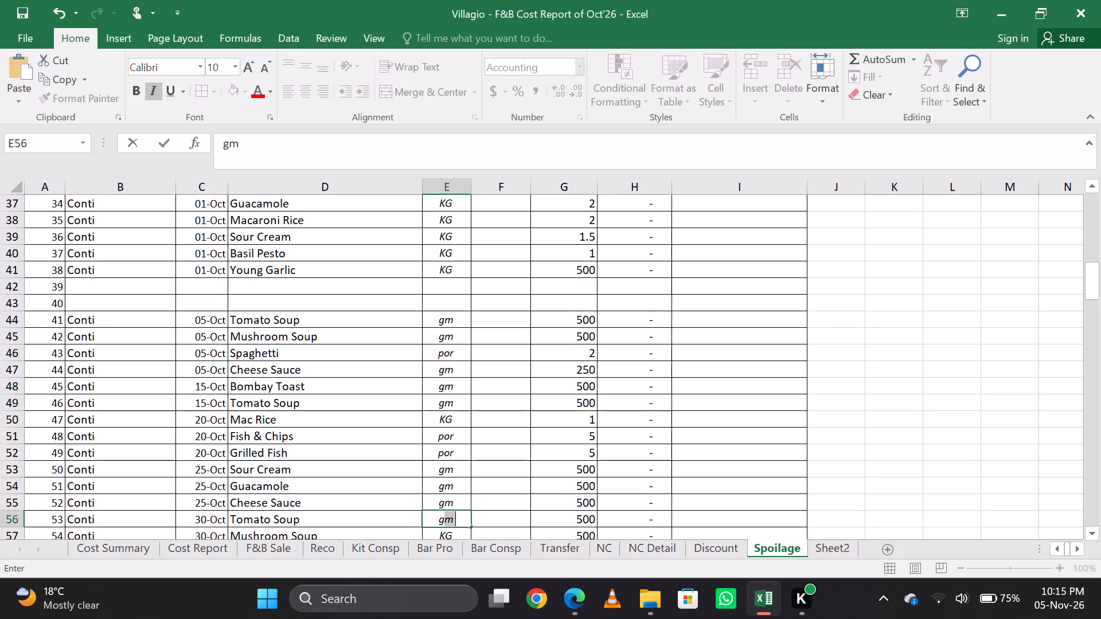
key("Return")
key("ctrl+d")
key("Down")
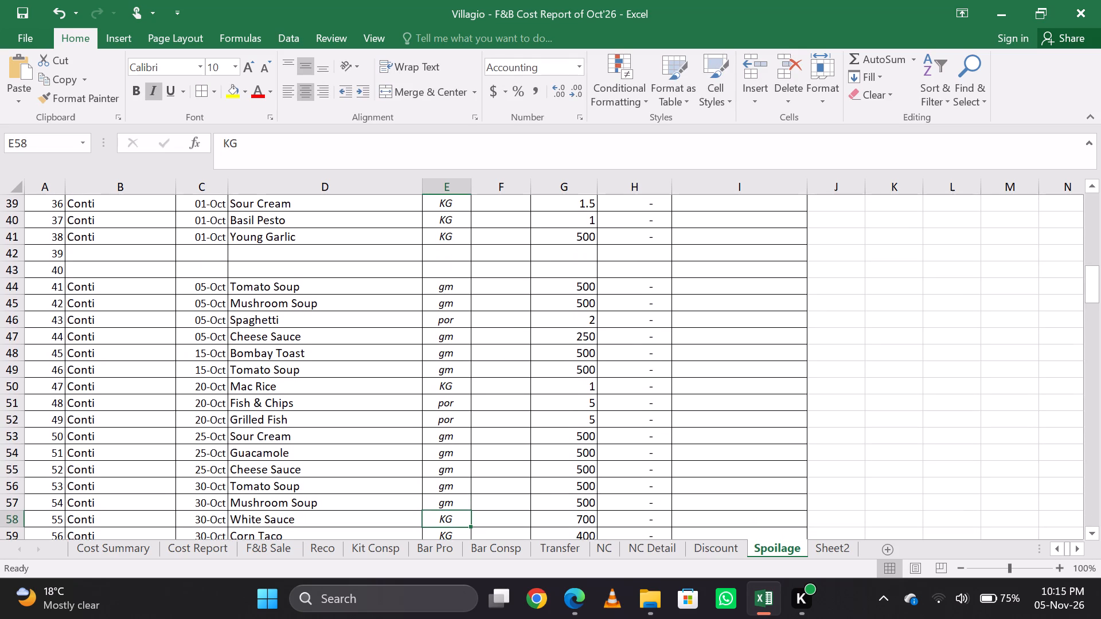
key("ctrl+d")
key("Down")
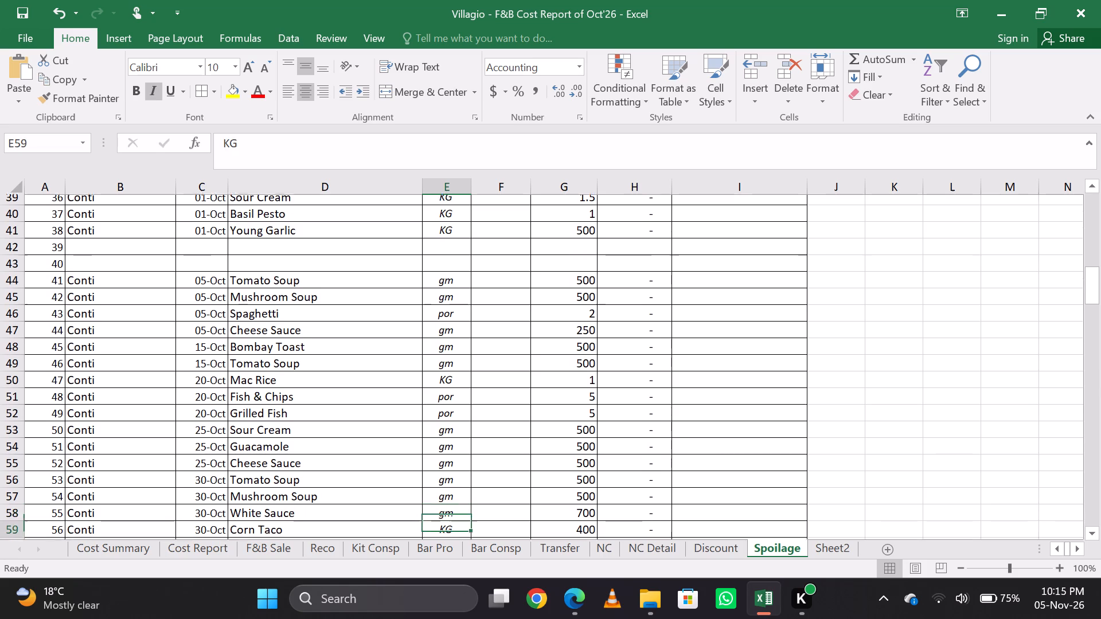
key("Up")
key("Up")
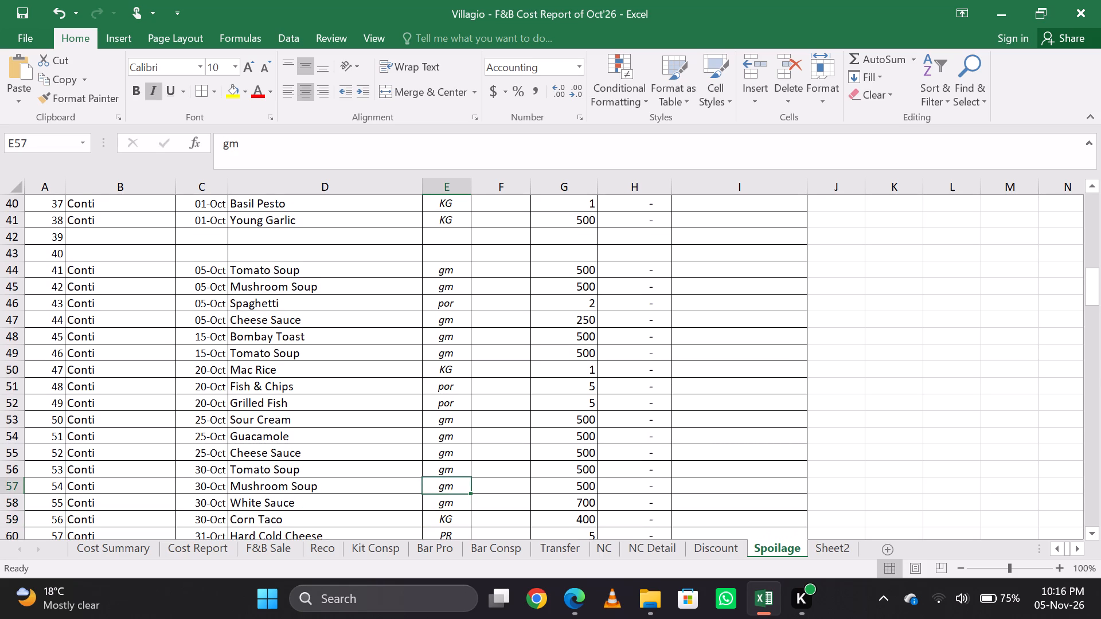
Set the 31-Oct units in E60:E62 to por for Hard Cold Cheese, gm for Mash Potato and por for Grilled Chicken.
key("Right")
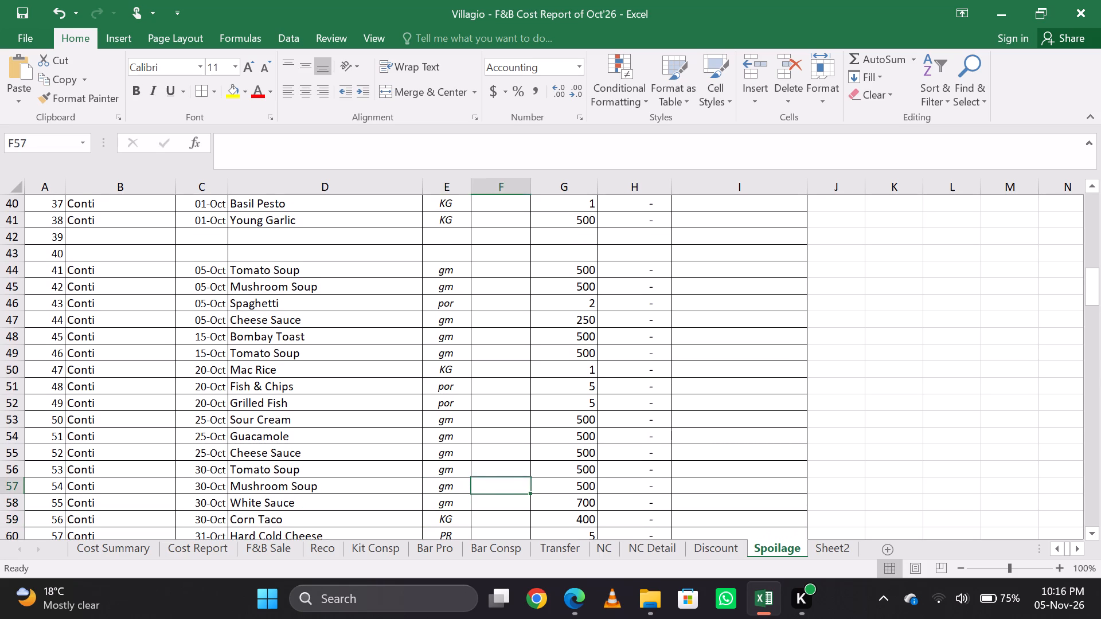
key("Right")
key("Down")
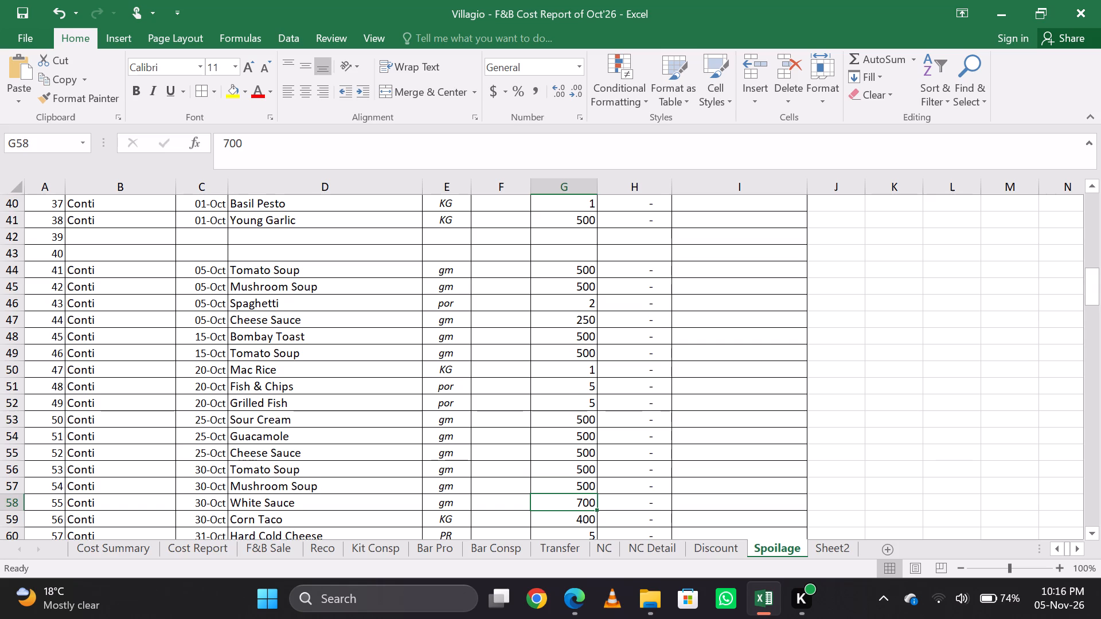
key("Down")
key("Left")
key("Left")
key("Down")
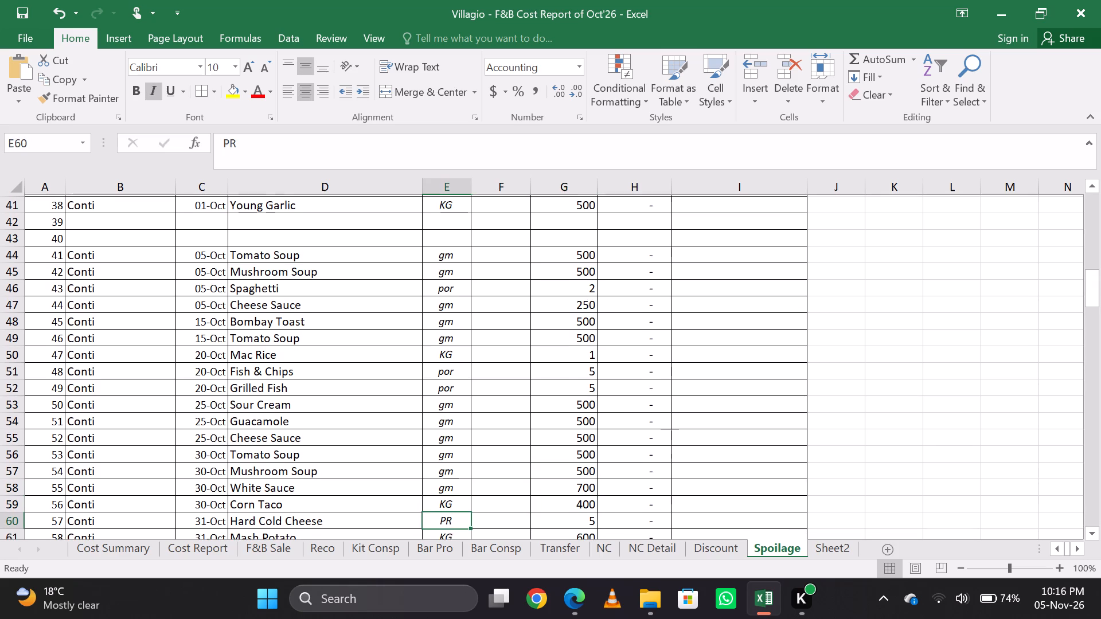
type("por")
key("Return")
key("Up")
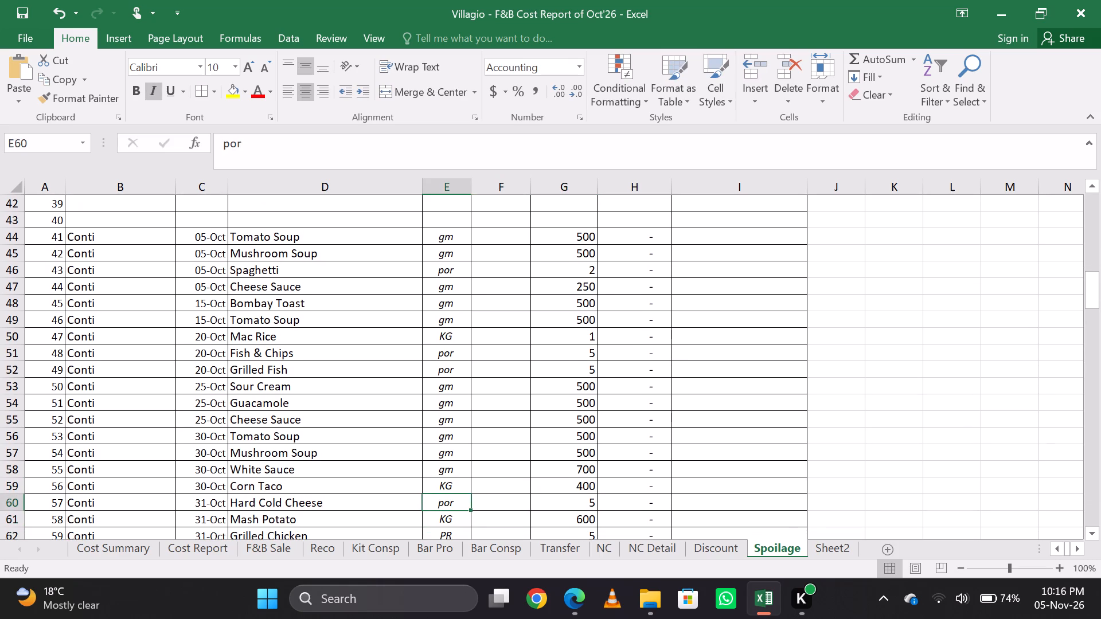
key("Down")
key("Down")
key("Up")
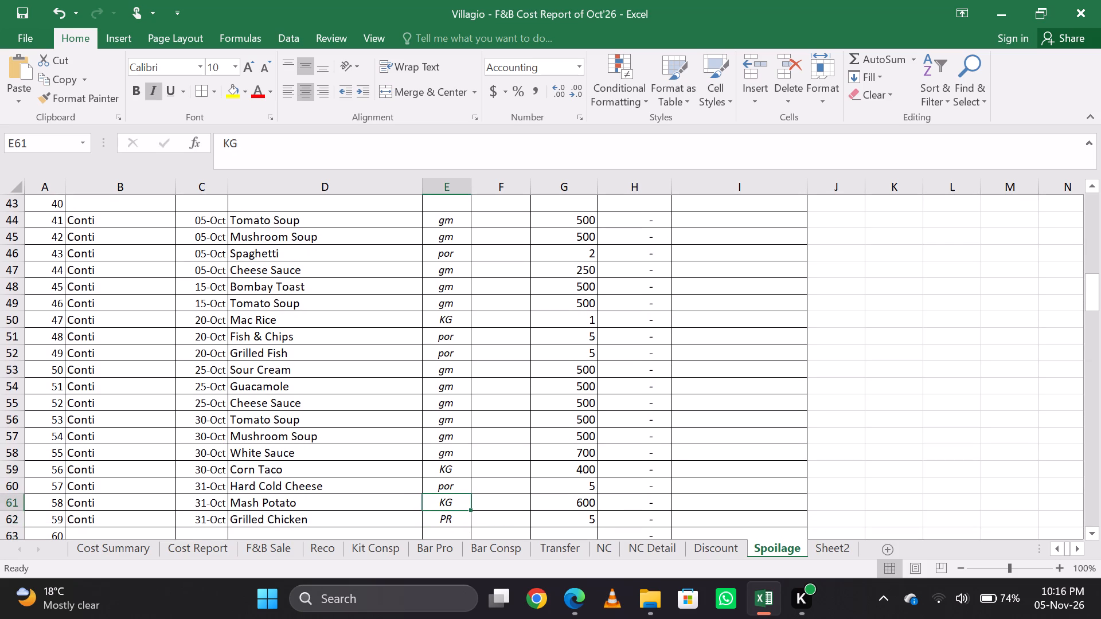
type("gm")
key("Return")
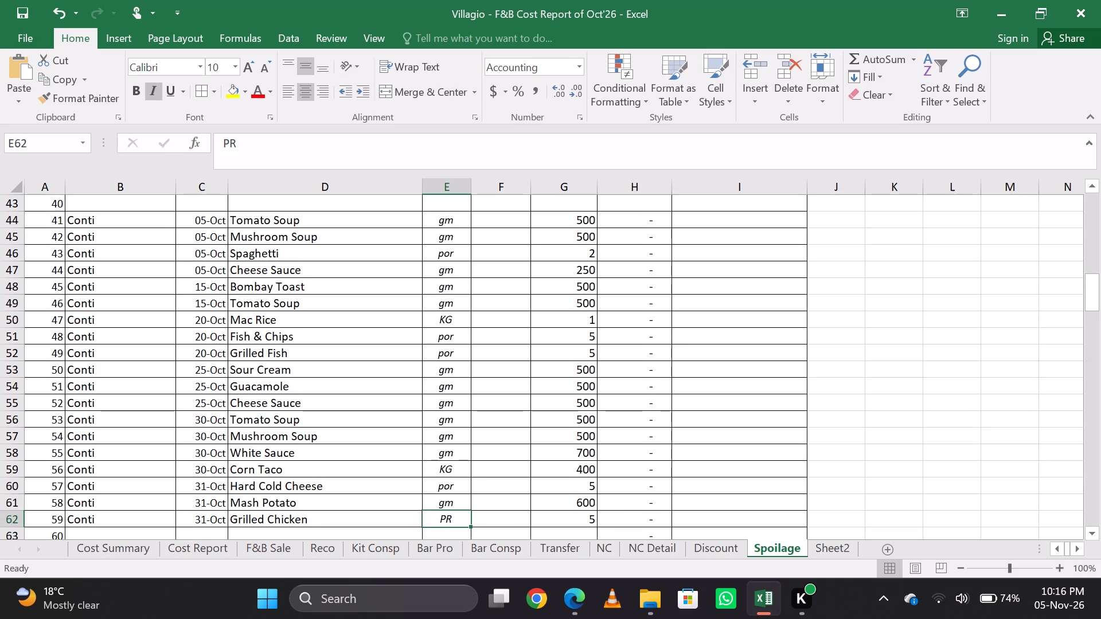
type("por")
key("Return")
key("Up")
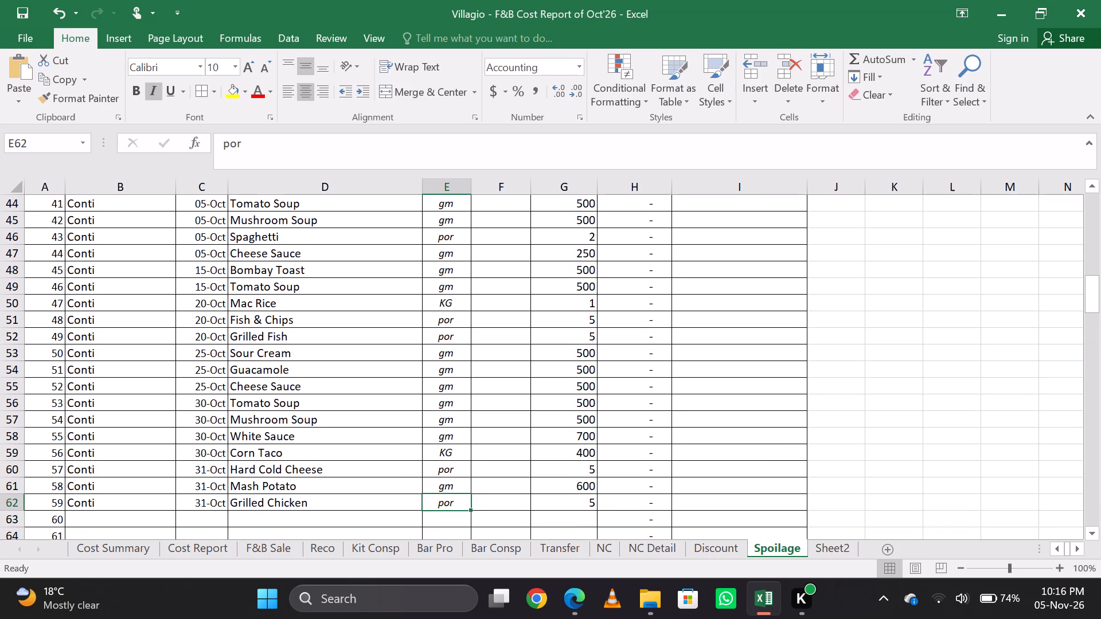
Copy the Conti entries in B44:G62 and paste them from B42, filling the two blank rows below Young Garlic.
key("Left")
key("Left")
key("Up")
key("Up")
key("Up")
key("Up")
key("Up")
key("Up")
key("Up")
key("Up")
key("Up")
key("Up")
key("Up")
key("Up")
key("Up")
key("Up")
key("Up")
key("Up")
key("Up")
key("Up")
key("Up")
key("Up")
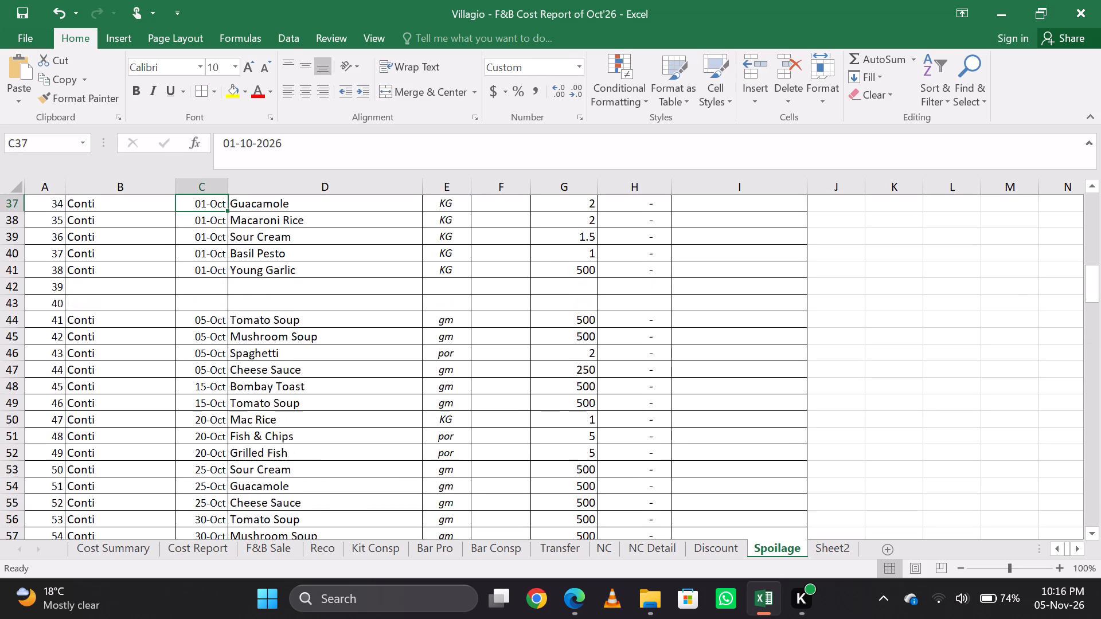
key("Down")
key("Down")
key("Down")
key("Down")
key("Down")
key("Down")
key("Left")
key("Left")
key("Down")
key("Down")
key("Right")
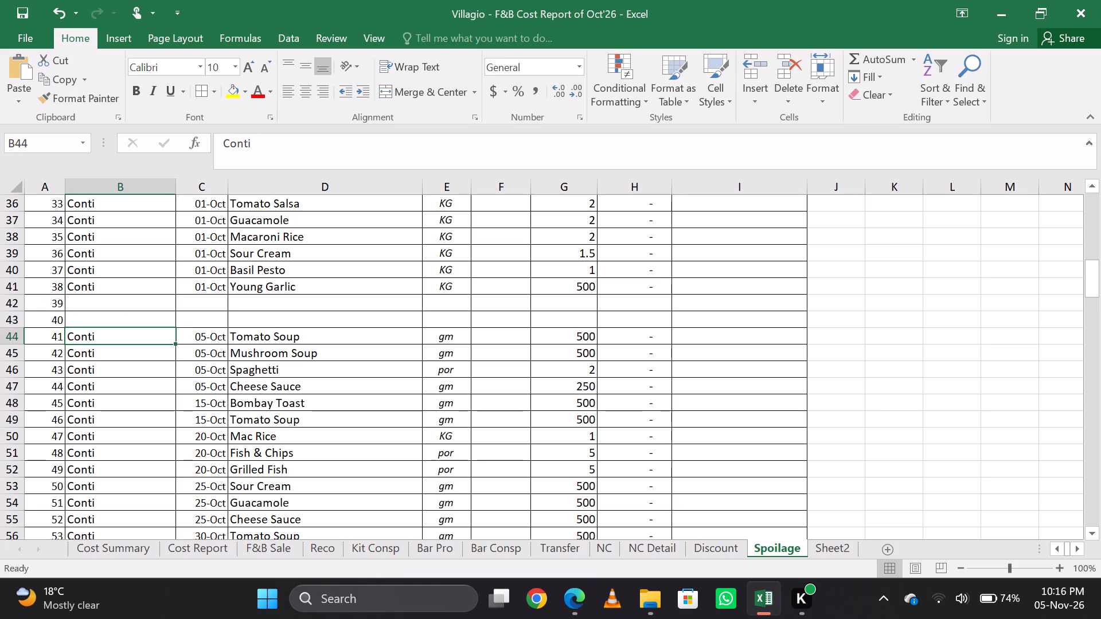
key("shift+Right")
key("shift+Right")
key("shift+Right")
key("shift+Right")
key("shift+Right")
key("shift+Down")
key("shift+Down")
key("shift+Down")
key("shift+Down")
key("shift+Down")
key("shift+Down")
key("shift+Down")
key("shift+Down")
key("shift+Down")
key("shift+Down")
key("shift+Down")
key("shift+Down")
key("shift+Down")
key("shift+Down")
key("shift+Down")
key("shift+Down")
key("shift+Down")
key("shift+Down")
key("shift+Down")
key("shift+Down")
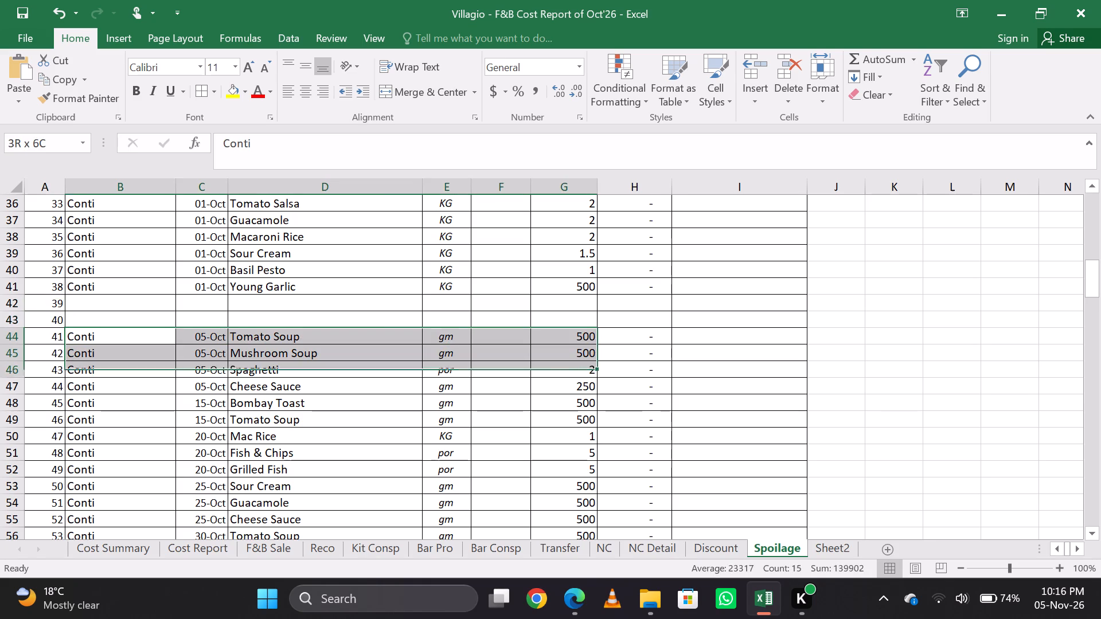
key("shift+Up")
key("shift+Up")
key("shift+Up")
key("shift+Up")
key("shift+Up")
key("shift+Up")
key("shift+Up")
key("shift+Up")
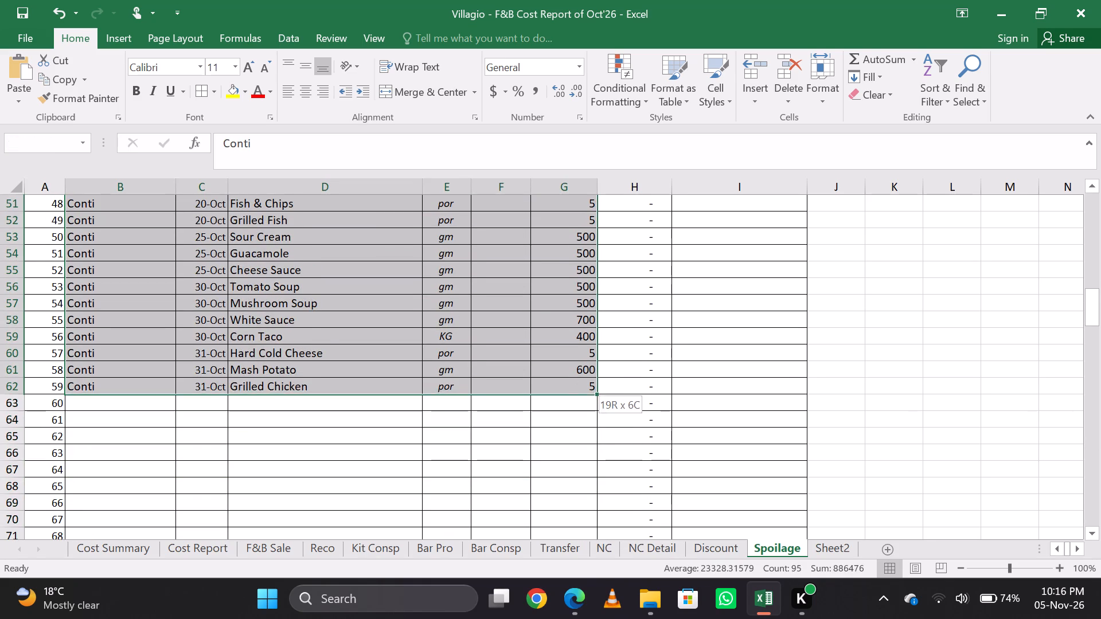
key("ctrl+c")
key("Up")
key("Up")
key("Up")
key("Up")
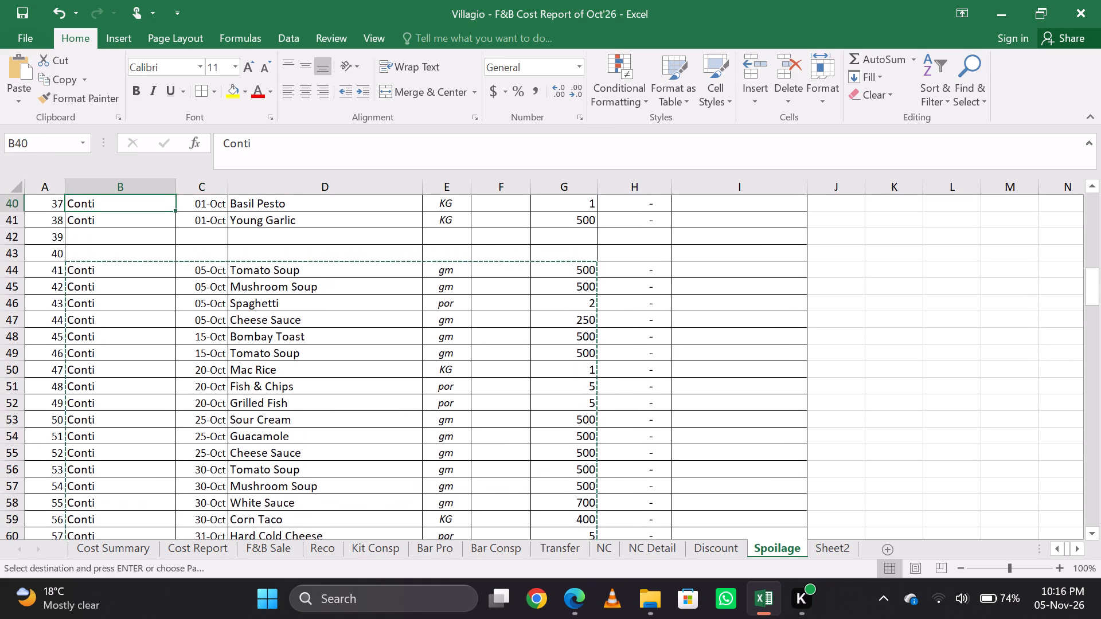
key("Up")
key("Up")
key("Down")
key("Down")
key("Down")
key("Down")
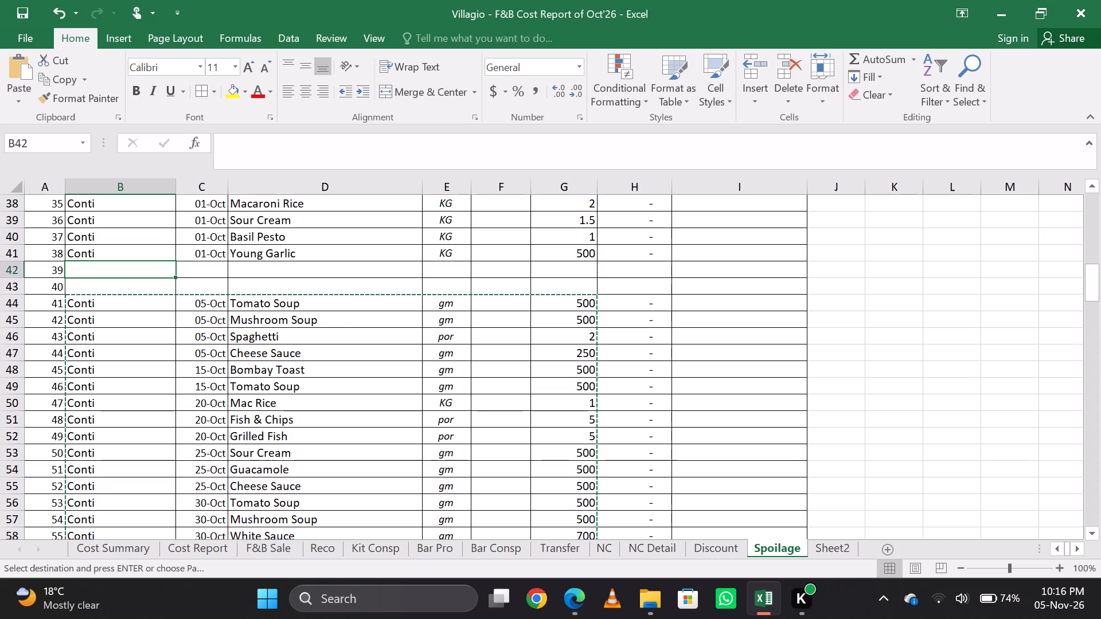
key("ctrl+v")
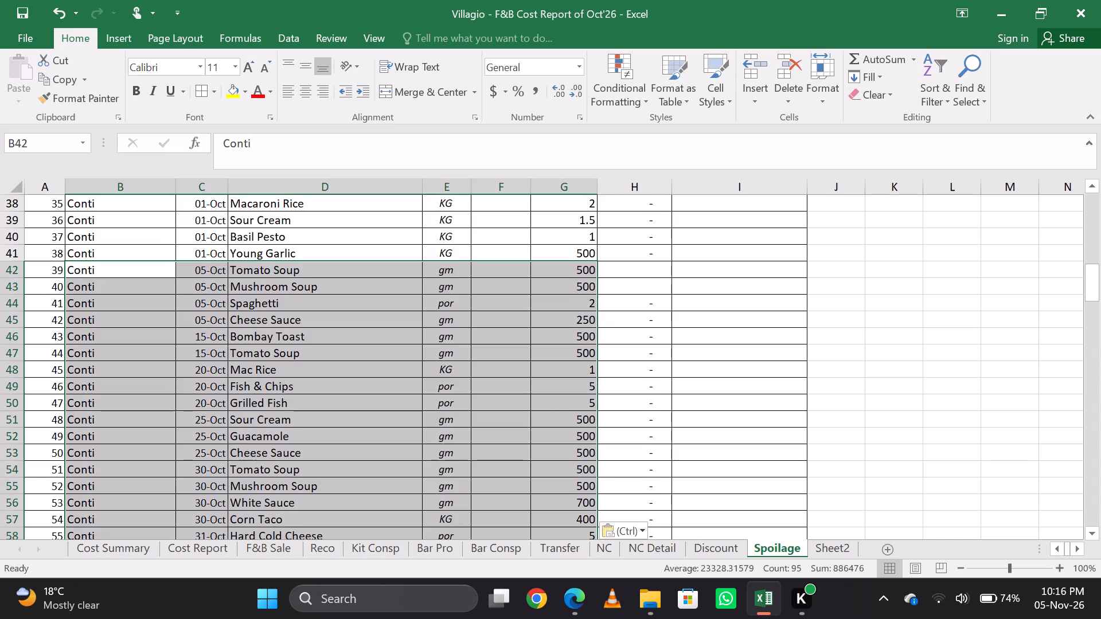
Clear the duplicate Mash Potato and Grilled Chicken entries left over in B61:G62.
scroll(249, 405, "down", 3)
scroll(249, 405, "up", 1)
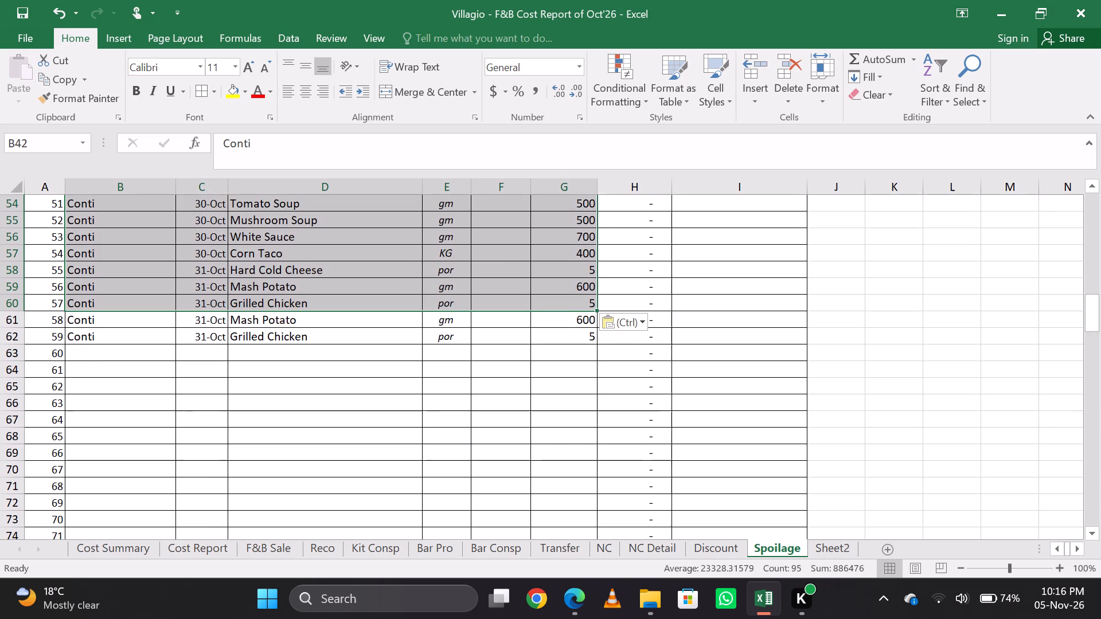
left_click(87, 318)
key("shift+Right")
key("shift+Right")
key("shift+Right")
key("shift+Right")
key("shift+Right")
key("shift+Down")
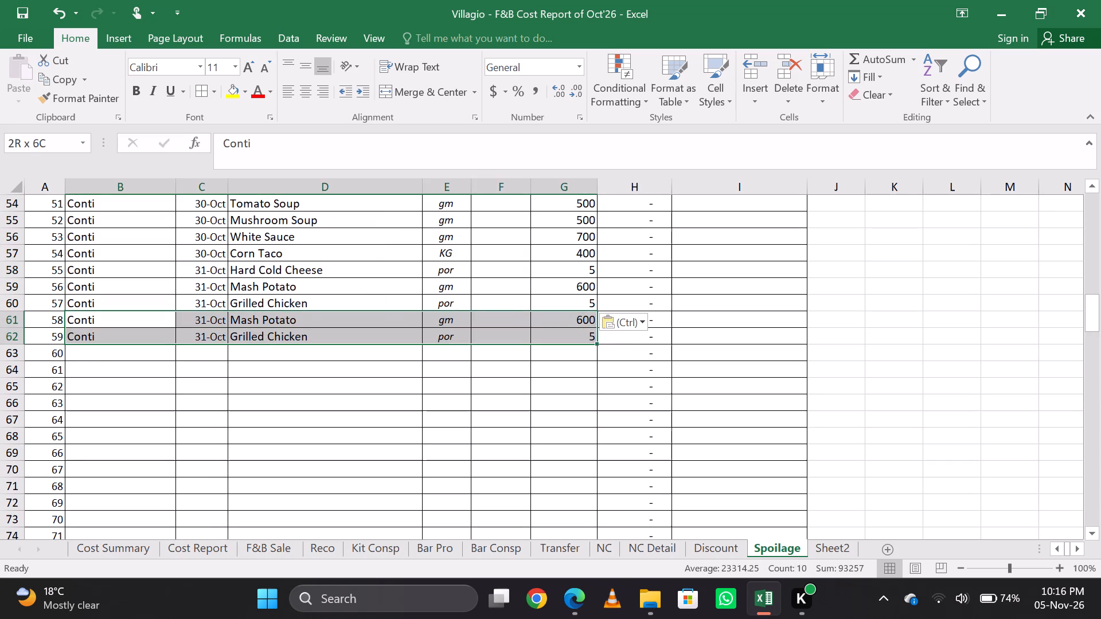
key("Delete")
Copy the Conti entries in B30:G60 and paste them from B29, filling the blank row below Spaghetti Pasta.
scroll(265, 425, "up", 5)
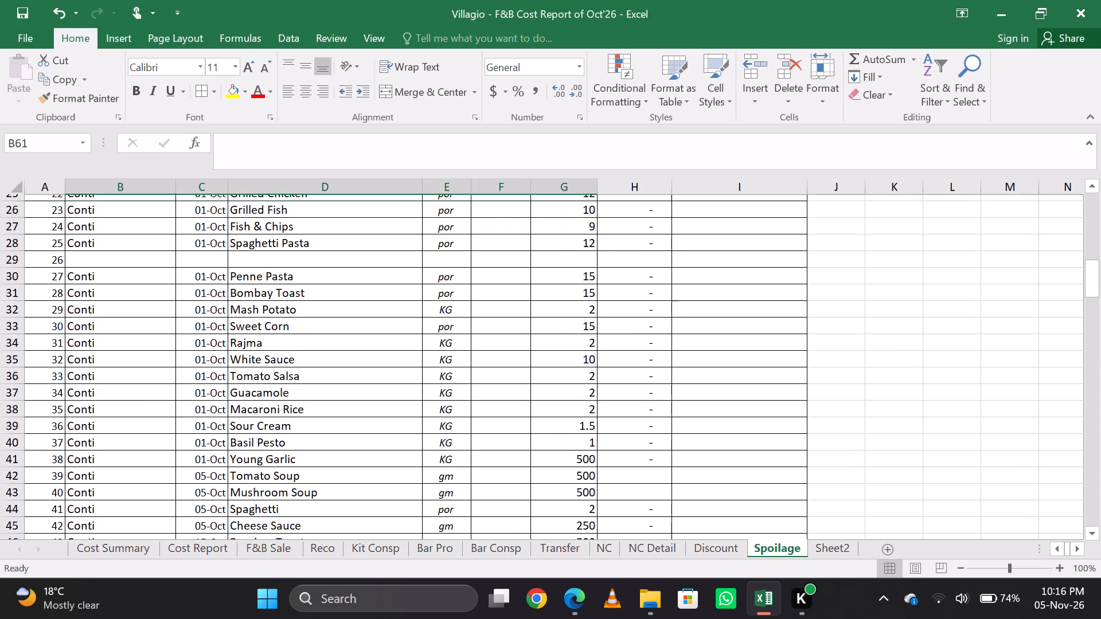
scroll(265, 425, "up", 7)
scroll(265, 425, "down", 4)
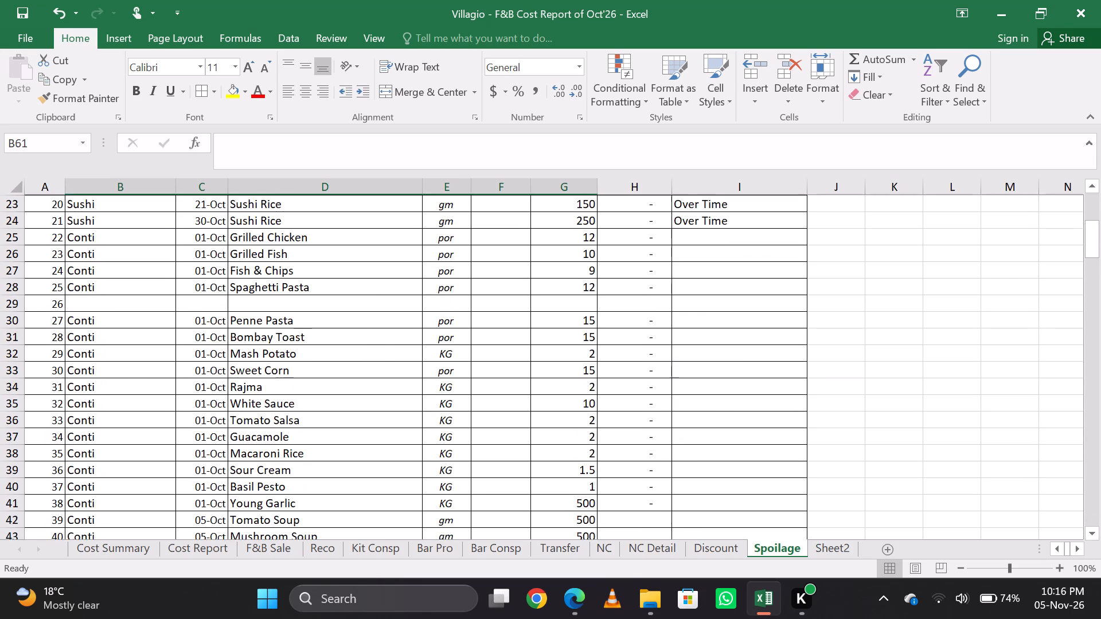
left_click(90, 327)
key("shift+Right")
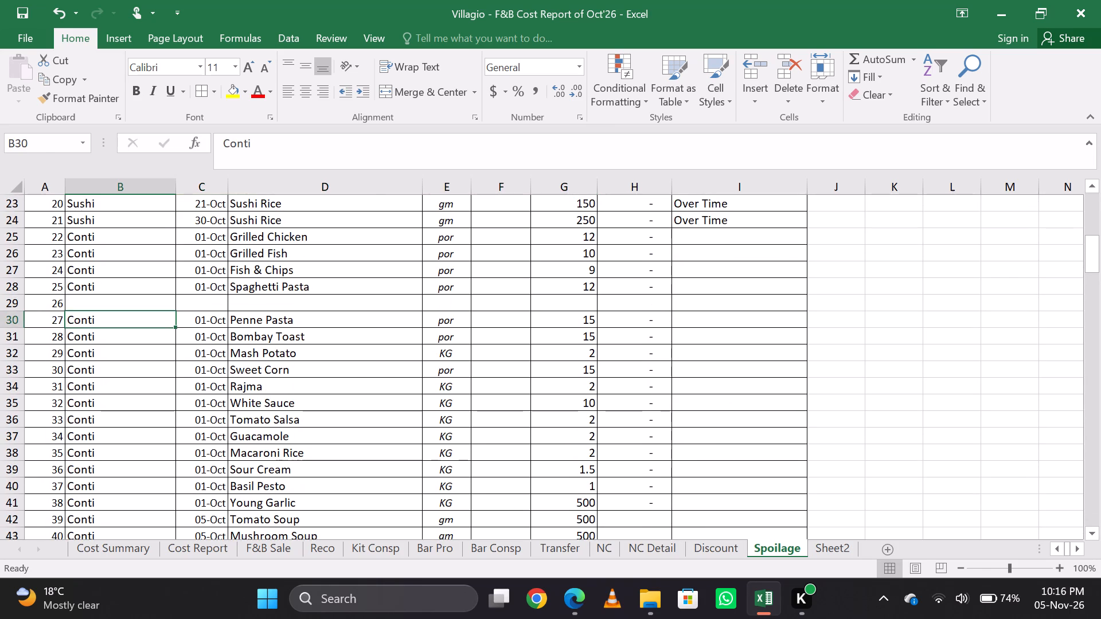
key("shift+Right")
key("shift+Right")
key("shift+Right")
key("shift+Right")
key("shift+Right")
key("shift+Down")
key("shift+Down")
key("shift+Down")
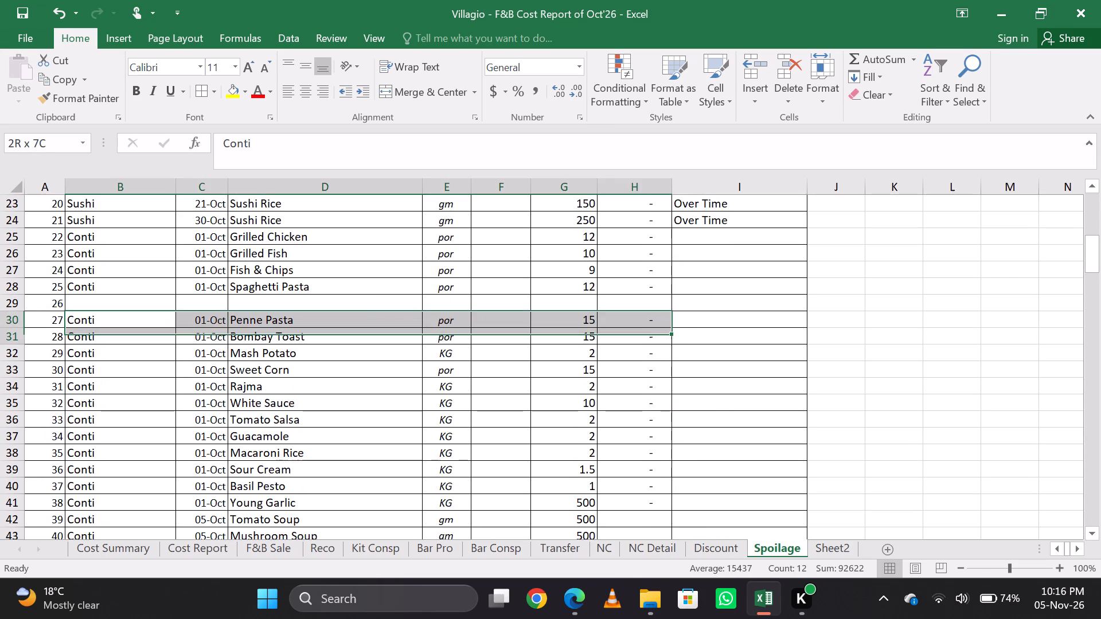
key("shift+Left")
key("shift+Down")
key("shift+Down")
key("shift+Down")
key("shift+Down")
key("shift+Down")
key("shift+Down")
key("shift+Down")
key("shift+Down")
key("shift+Down")
key("shift+Down")
key("shift+Down")
key("shift+Down")
key("shift+Down")
key("shift+Down")
key("shift+Down")
key("shift+Down")
key("shift+Down")
key("shift+Down")
key("shift+Down")
key("shift+Down")
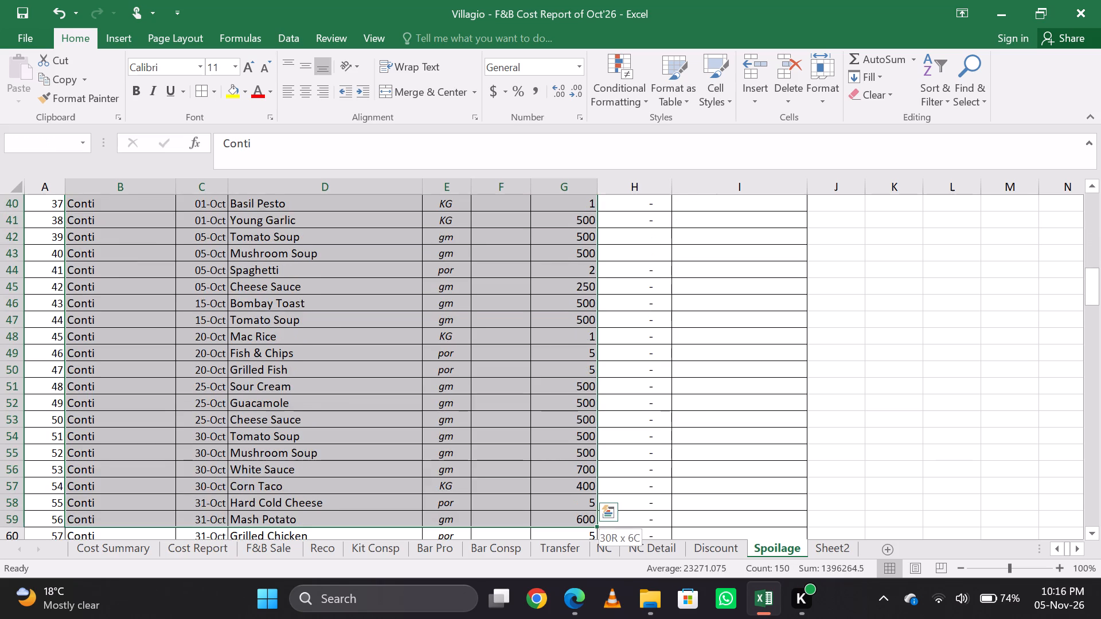
key("shift+Down")
key("shift+Down")
key("shift+Down")
key("shift+Up")
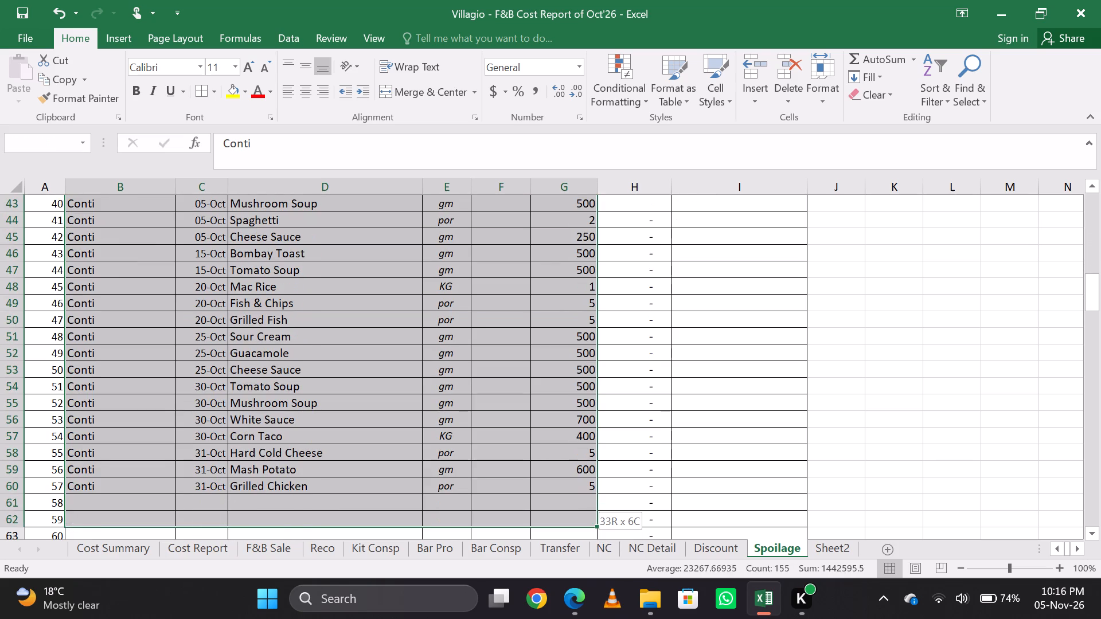
key("shift+Up")
key("ctrl+c")
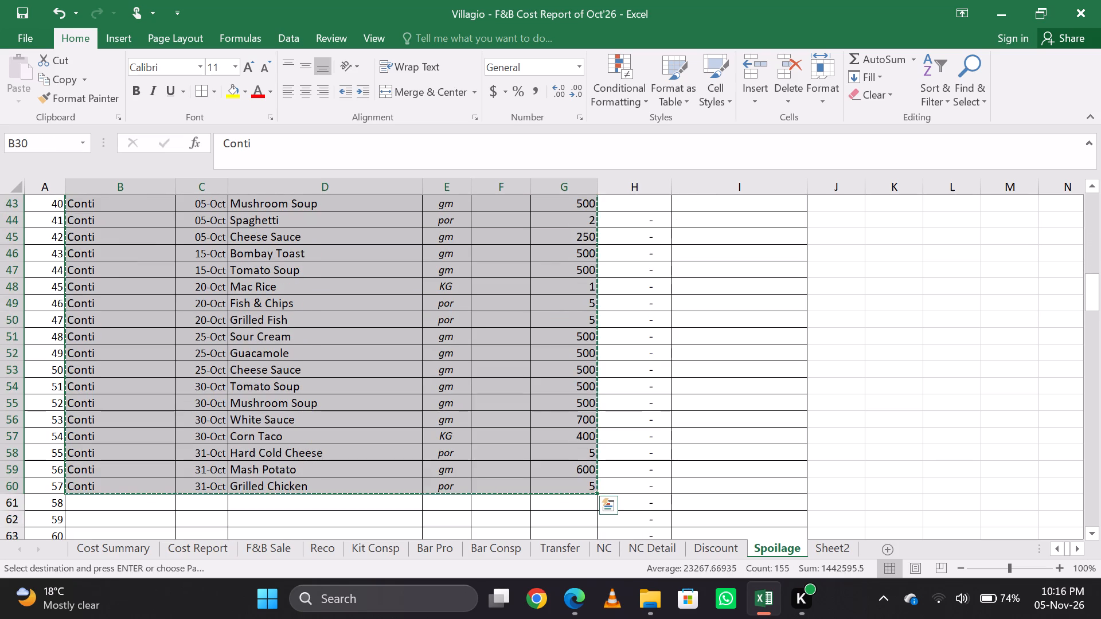
key("Up")
key("Up")
key("Up")
key("Down")
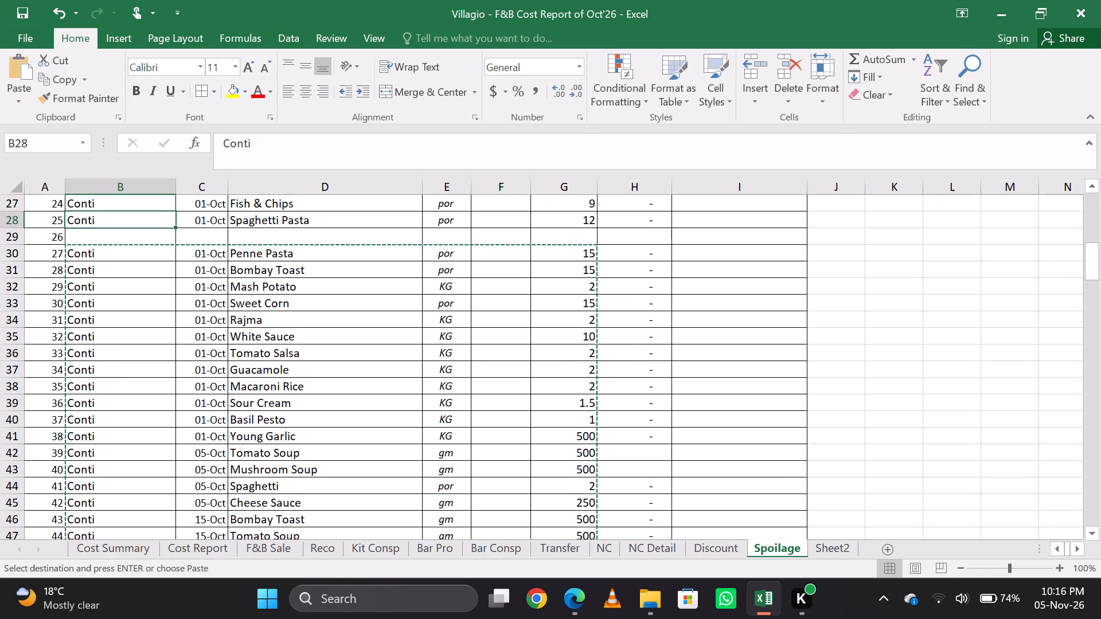
key("Down")
key("ctrl+v")
Clear the duplicate Grilled Chicken entry left over in B60:G60.
scroll(283, 434, "down", 2)
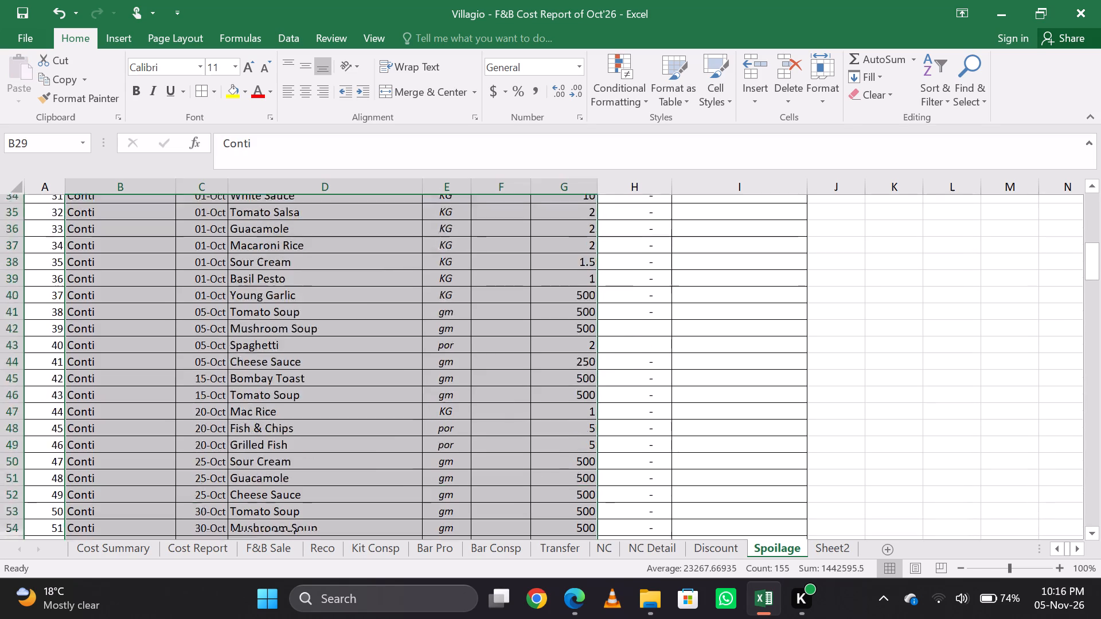
scroll(283, 434, "down", 2)
left_click(111, 324)
key("shift+Right")
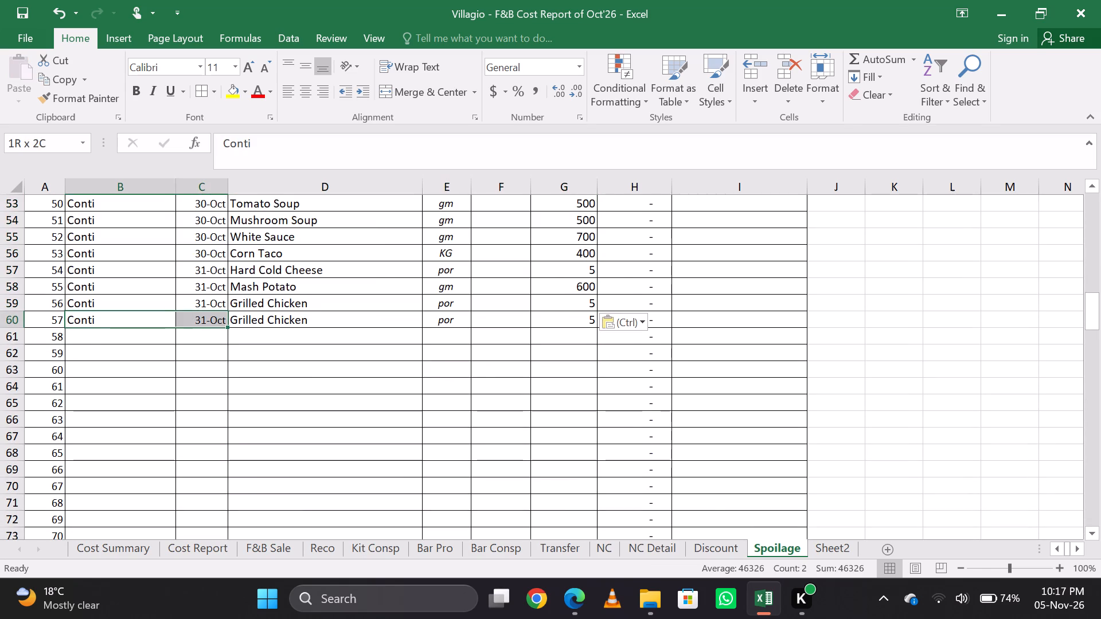
key("shift+Right")
key("shift+Right")
key("shift+Right")
key("shift+Right")
key("Delete")
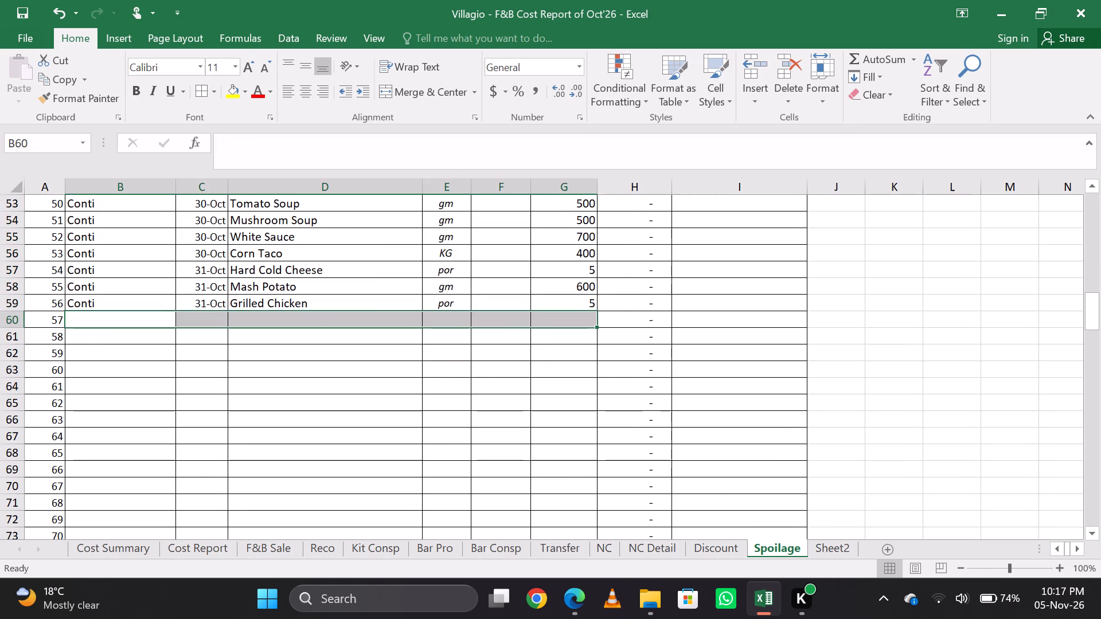
Save the cost report workbook.
key("Left")
key("Right")
key("ctrl+s")
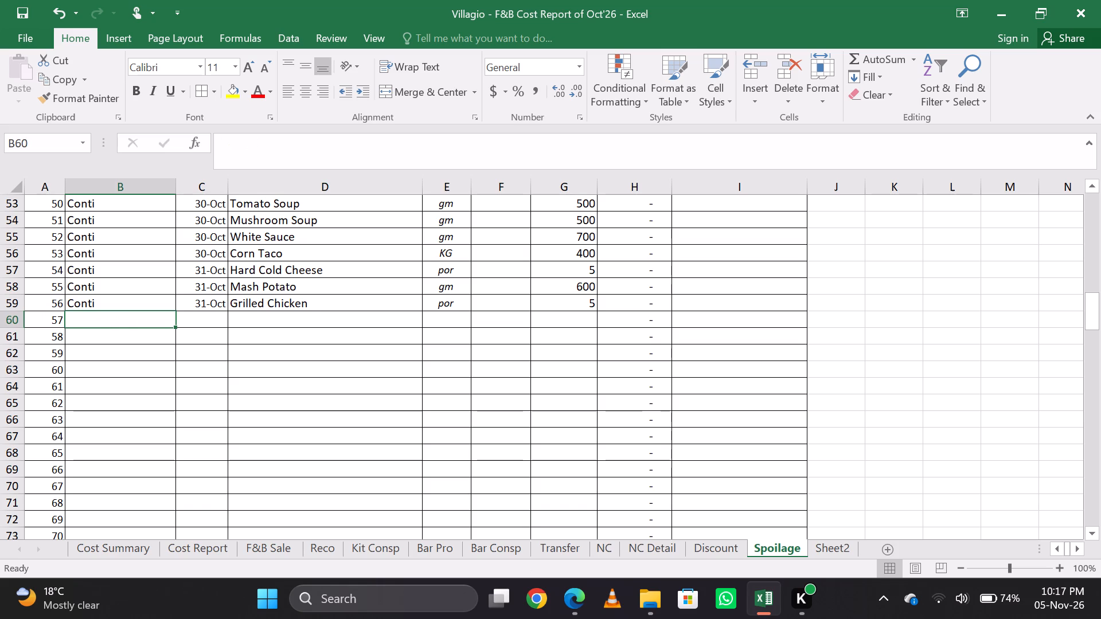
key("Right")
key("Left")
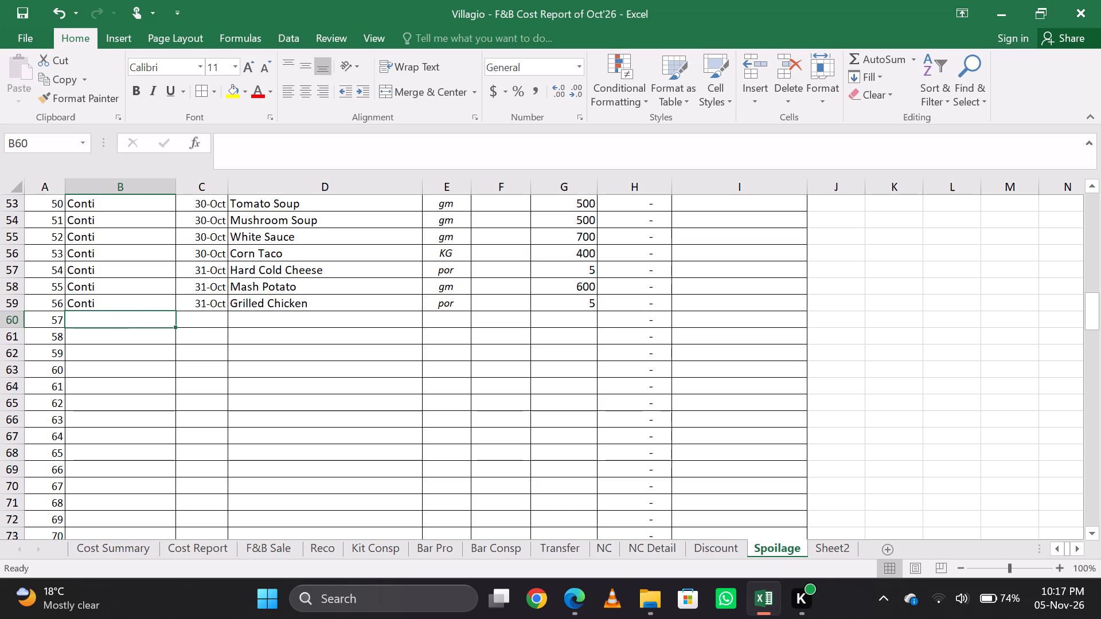
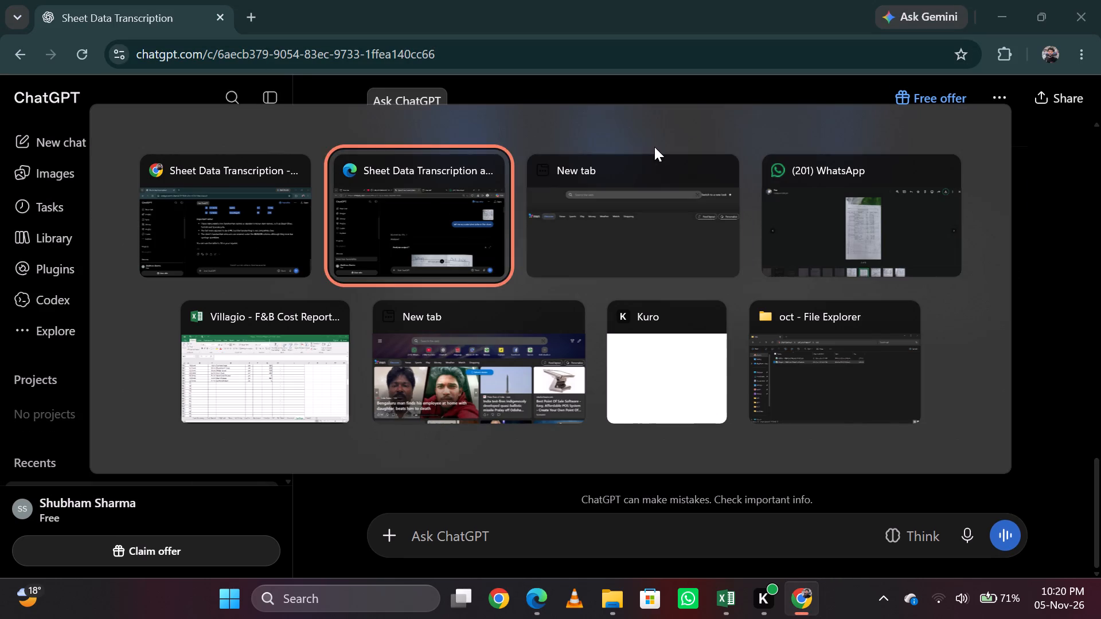
key("alt+Tab")
key("alt+Tab")
key("alt+Tab")
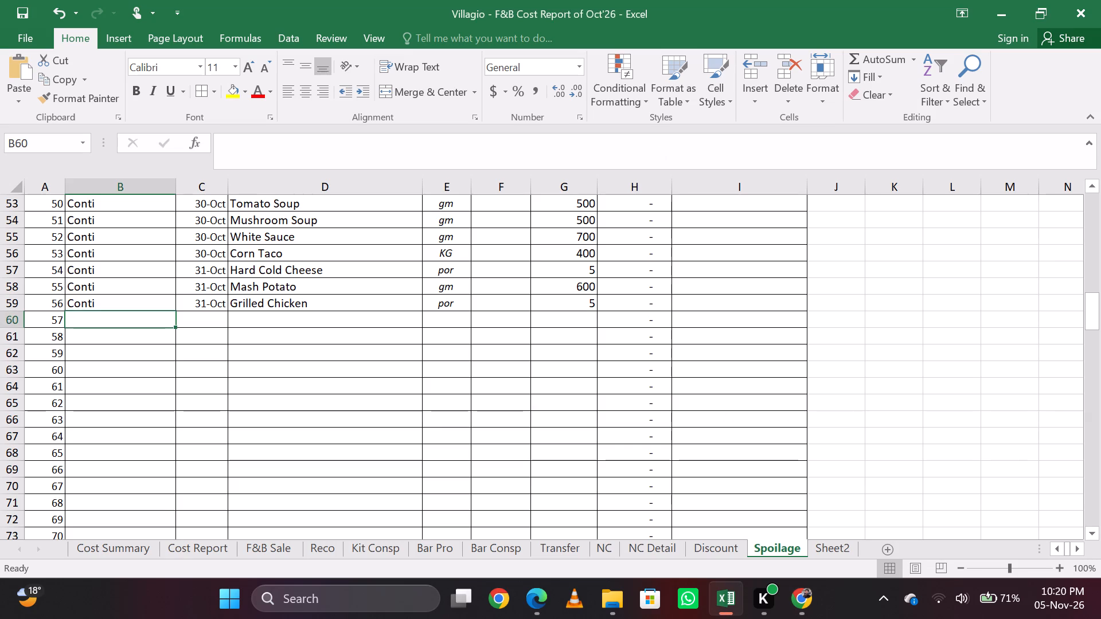
key("ctrl+Page_Down")
key("Left")
key("Left")
key("Left")
key("Left")
key("Left")
key("Left")
key("Left")
key("Left")
key("Left")
key("Left")
key("Left")
key("Left")
key("Left")
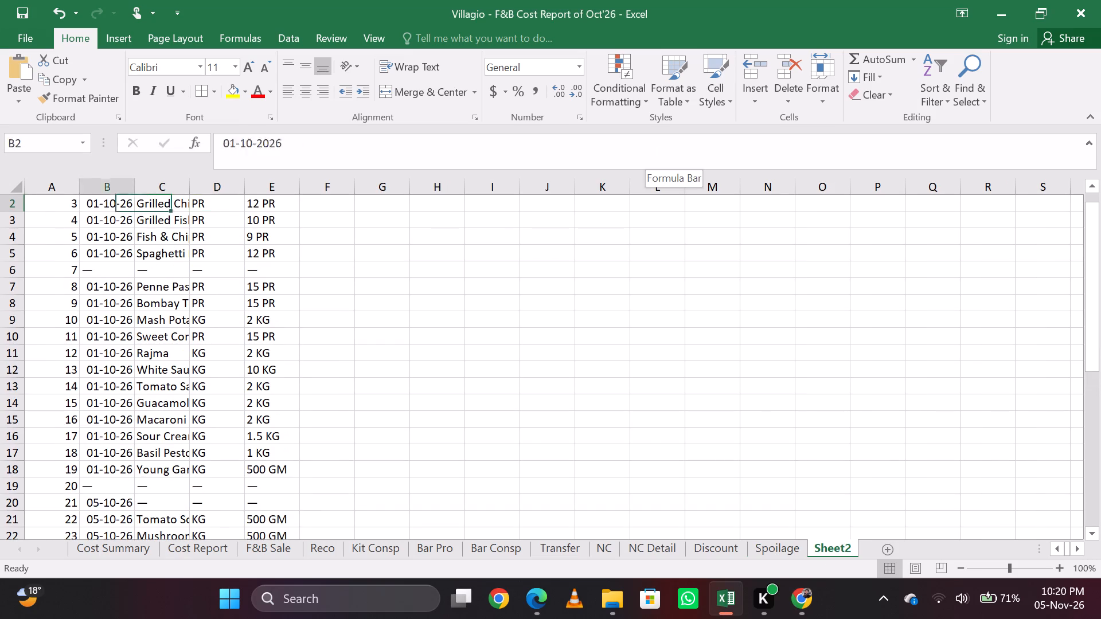
key("Up")
key("Up")
key("Up")
key("Up")
key("ctrl+a")
key("Delete")
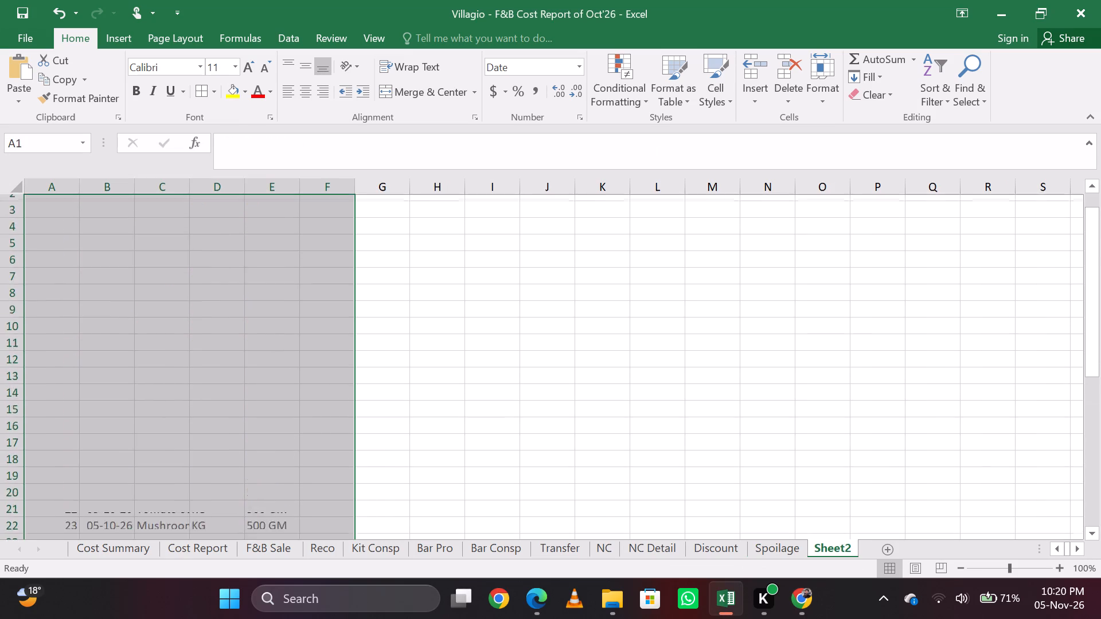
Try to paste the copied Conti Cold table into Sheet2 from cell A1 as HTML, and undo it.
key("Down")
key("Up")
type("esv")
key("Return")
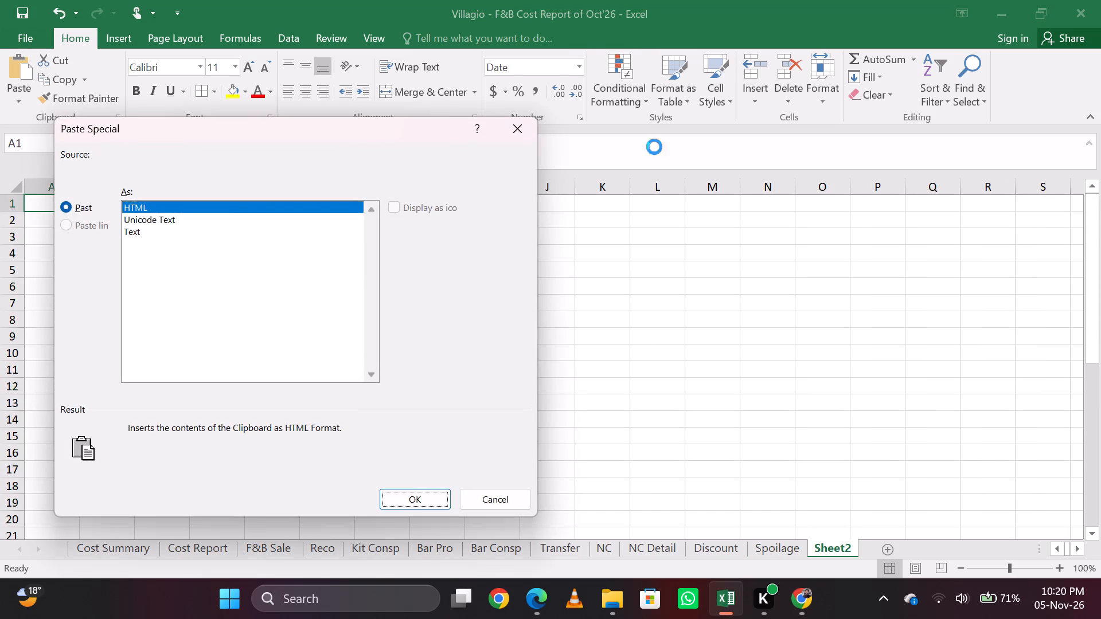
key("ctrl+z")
Paste the copied Conti Cold table into Sheet2 from cell A1 as plain text using Paste Special.
key("alt+e")
type("sv")
key("Down")
key("Down")
key("Return")
key("Right")
key("Left")
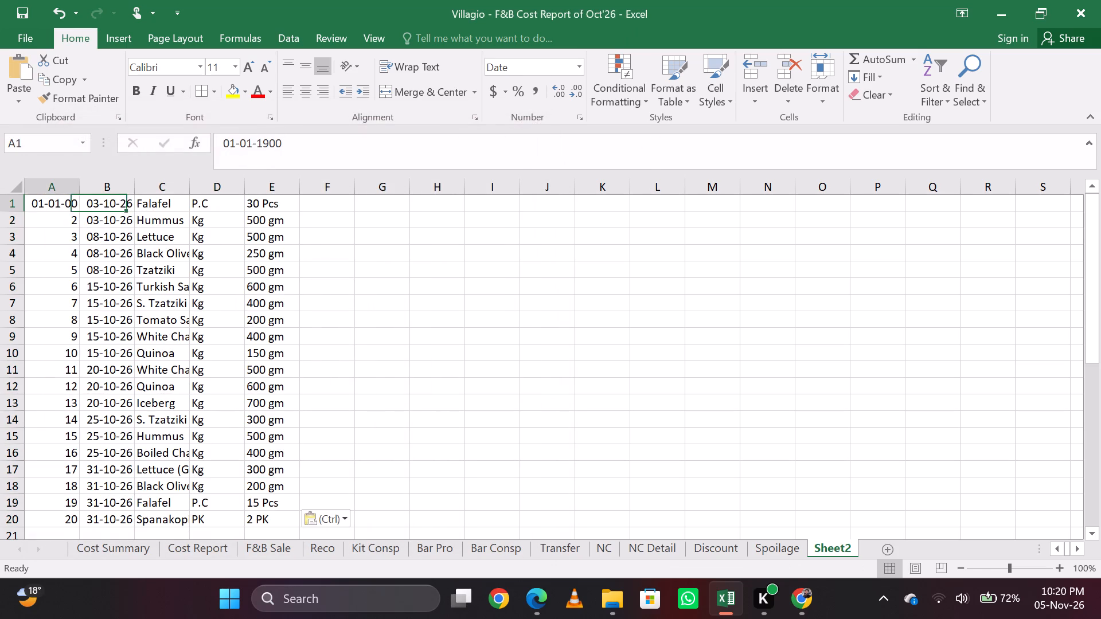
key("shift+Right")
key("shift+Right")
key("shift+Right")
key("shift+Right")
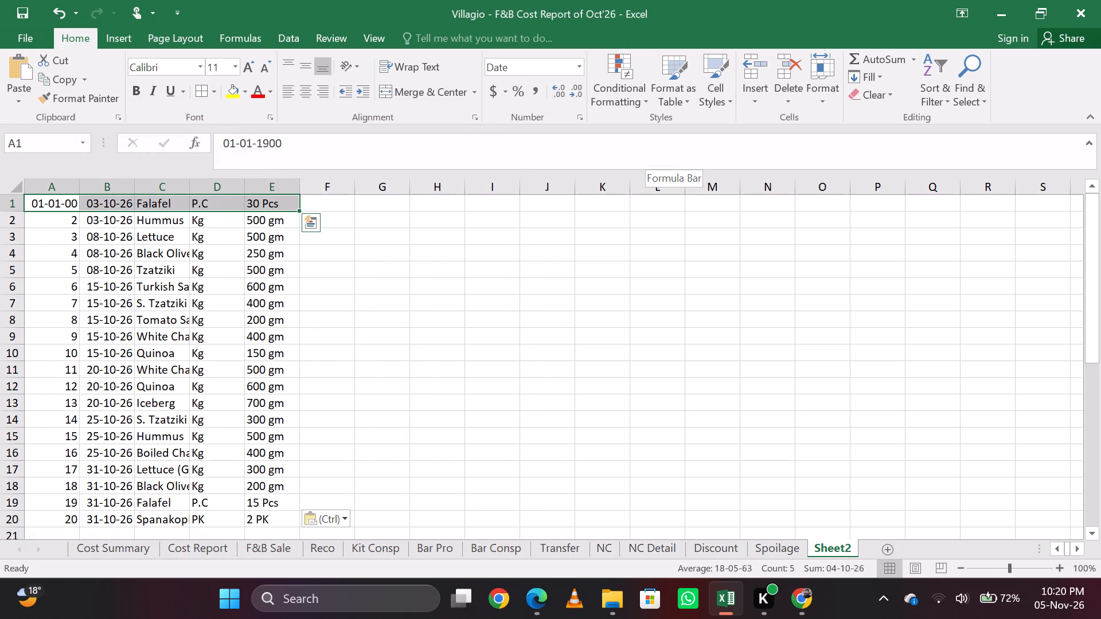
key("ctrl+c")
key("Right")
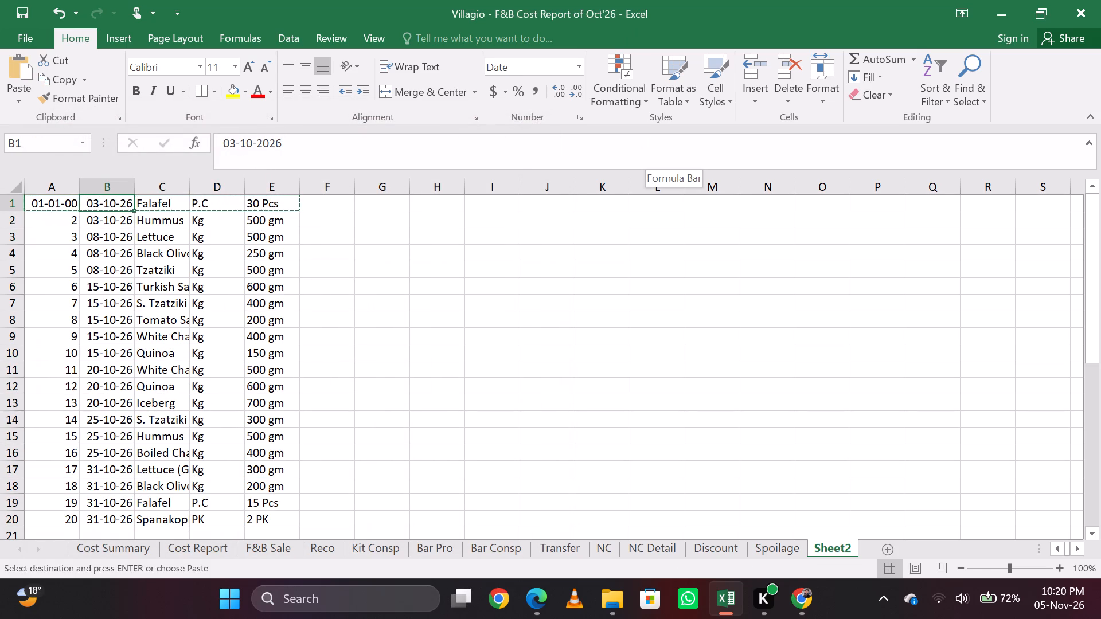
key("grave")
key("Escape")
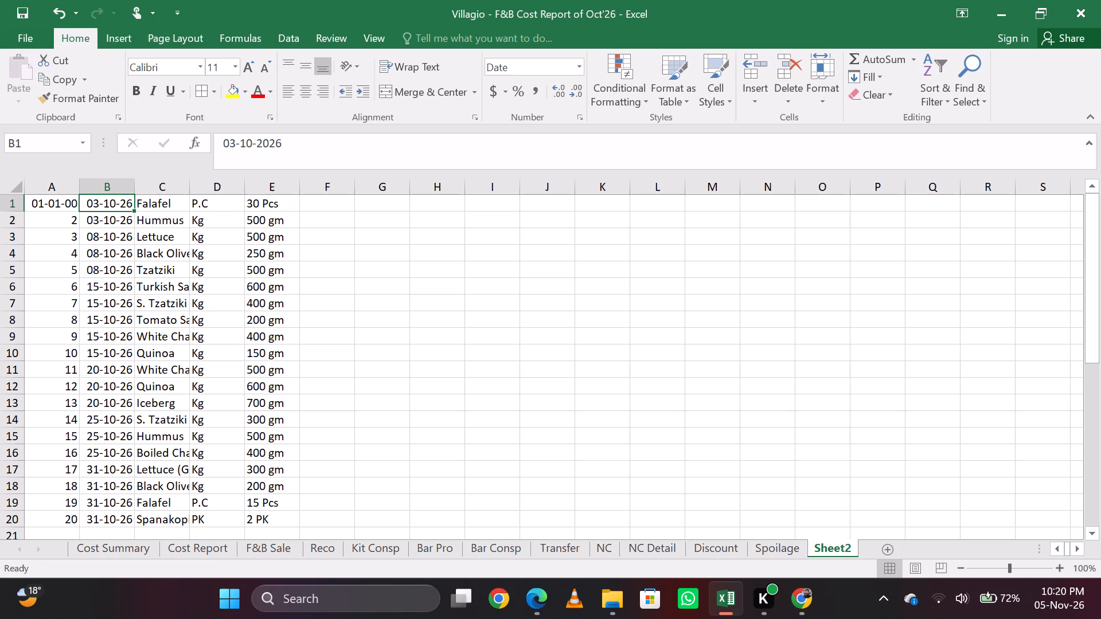
Copy the dates in B1:B20 of Sheet2 and paste them as values into the Spoilage sheet from cell C60.
key("ctrl+shift+Down")
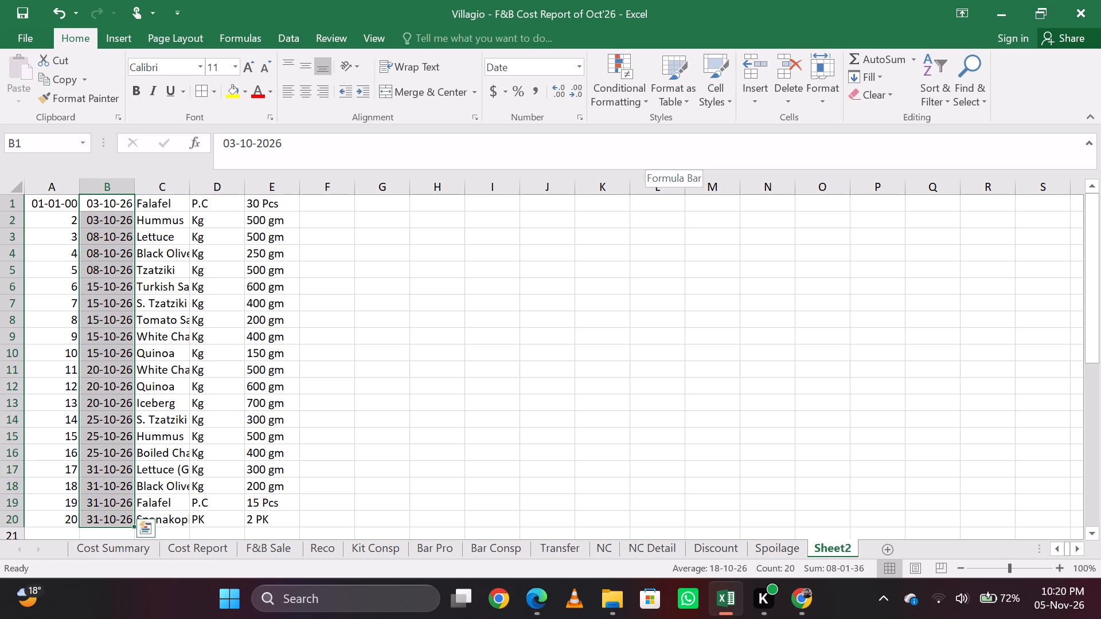
key("ctrl+c")
key("alt+Tab")
key("alt+Tab")
key("alt+Tab")
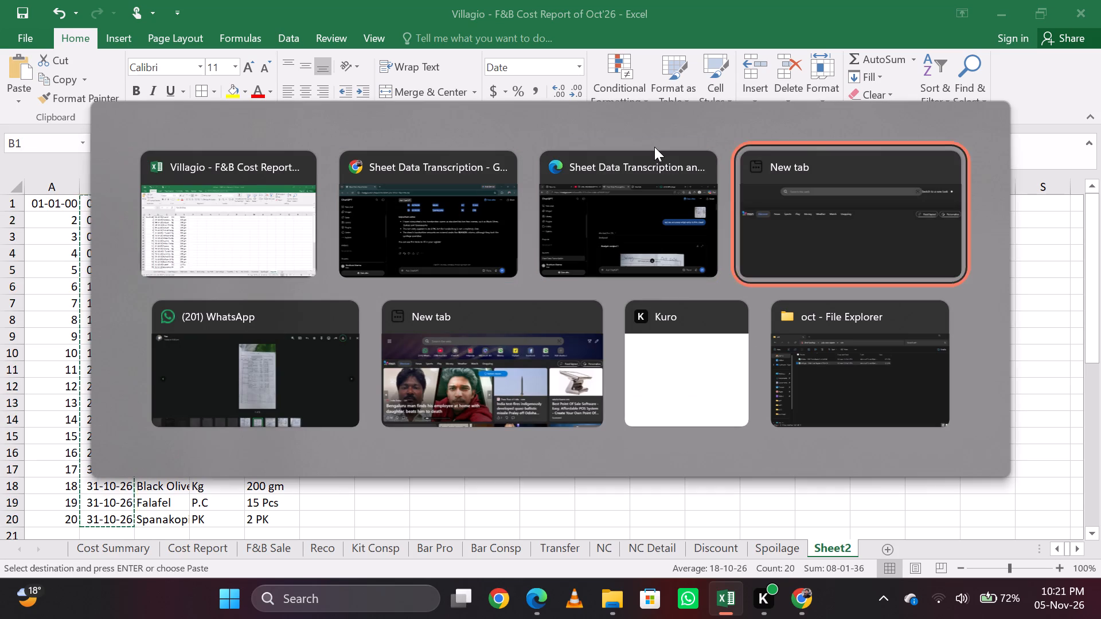
key("alt+Tab")
key("alt+Tab")
key("alt+Tab")
key("alt+Tab")
key("alt+Tab")
key("ctrl+Page_Up")
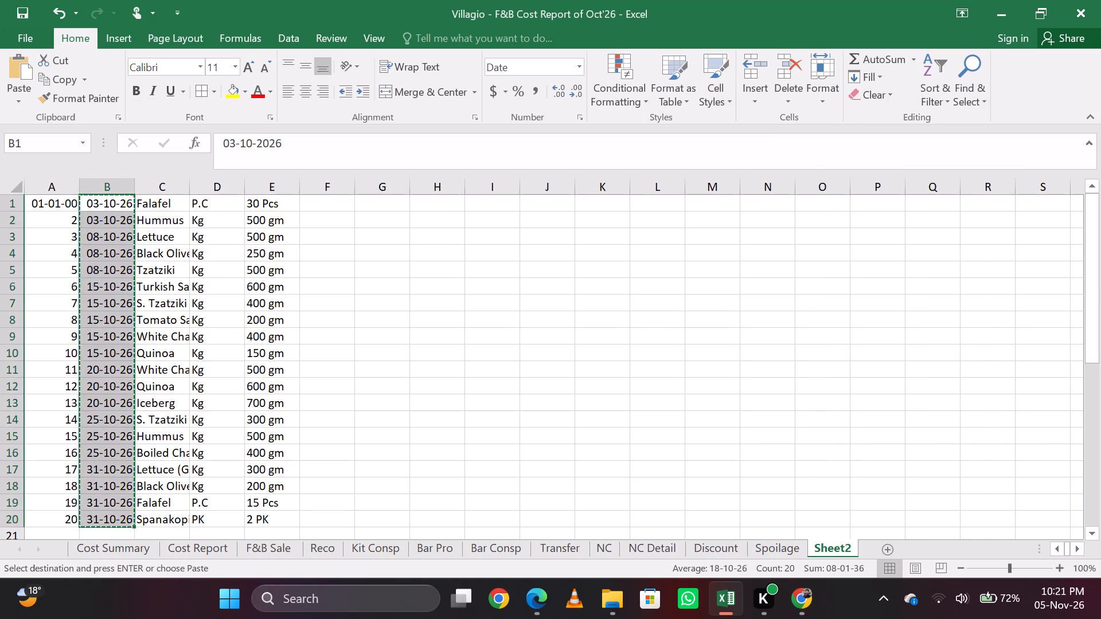
key("Down")
key("Up")
key("Right")
type("esv")
key("Return")
Enter the department name "Conti Cold" in cell B60 of the Spoilage sheet.
key("Left")
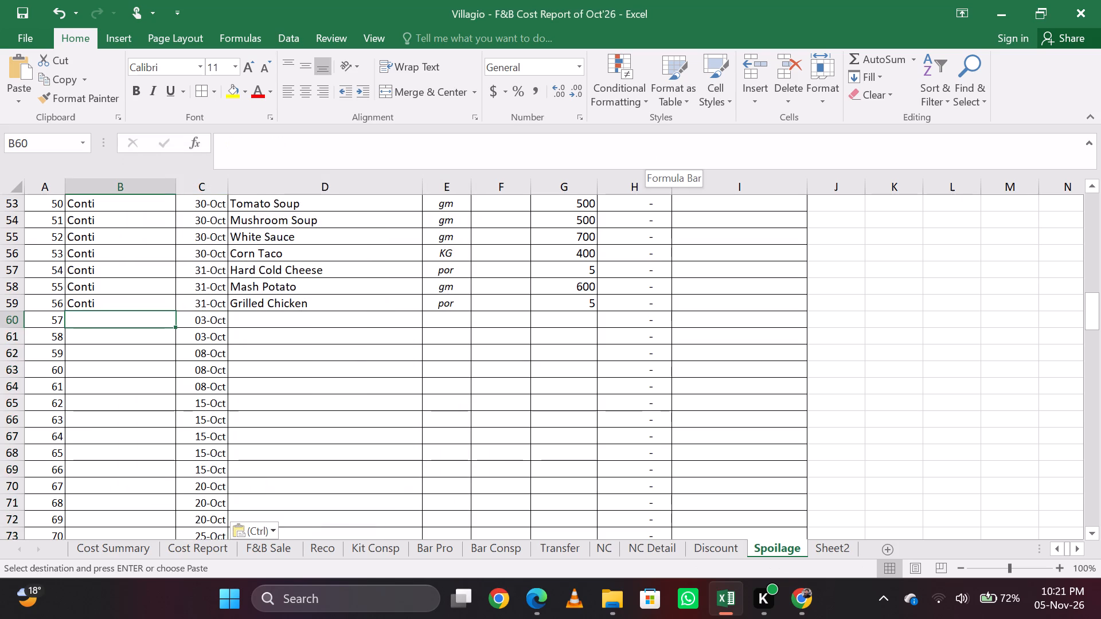
type("Cont")
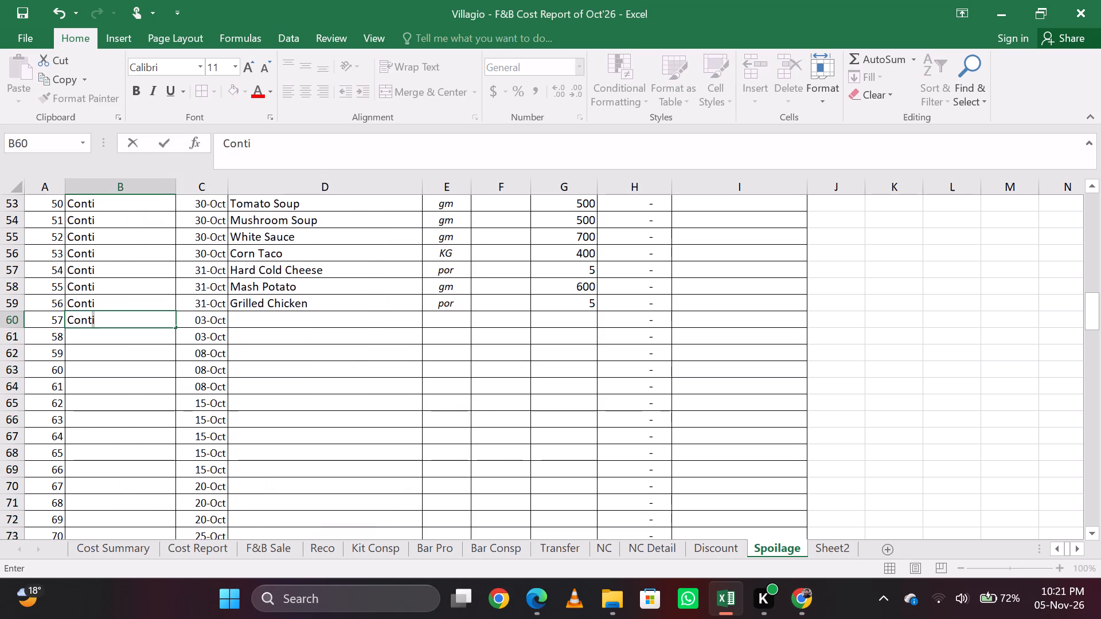
type("i COld")
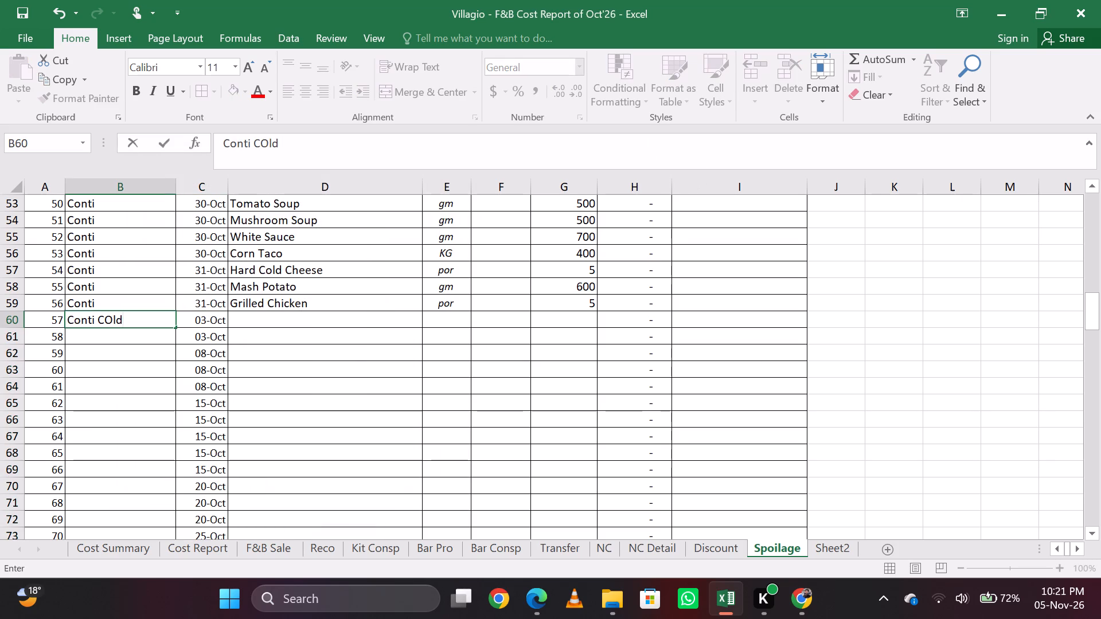
key("BackSpace")
key("BackSpace")
key("BackSpace")
key("BackSpace")
type("Cold")
key("Tab")
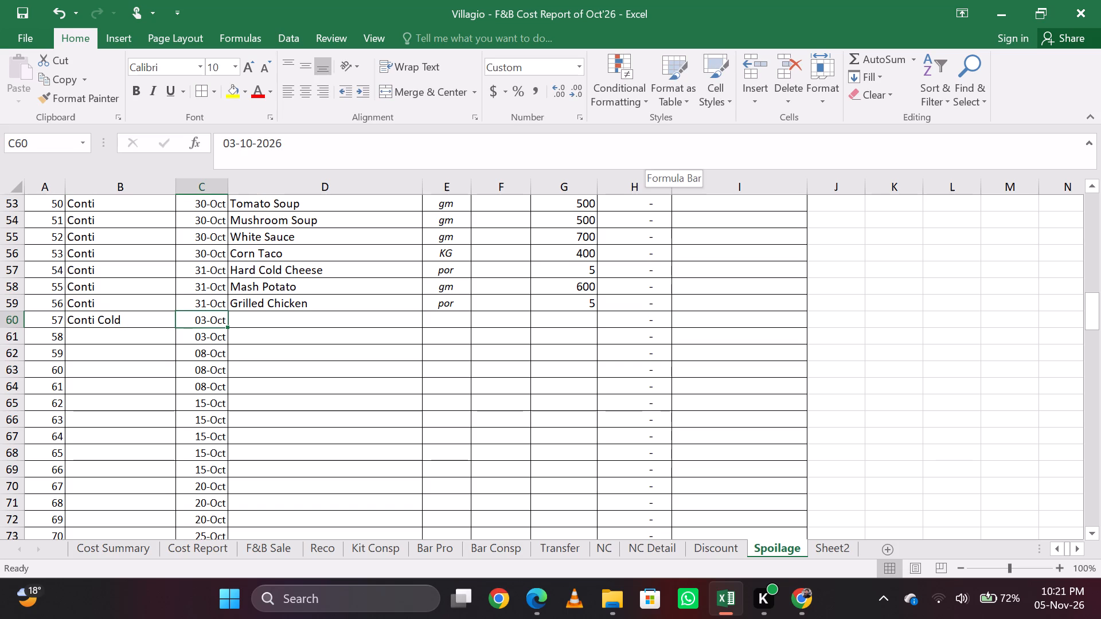
Copy the item names in C1:C20 of Sheet2 and paste them as values into the Spoilage sheet from cell D60.
key("Right")
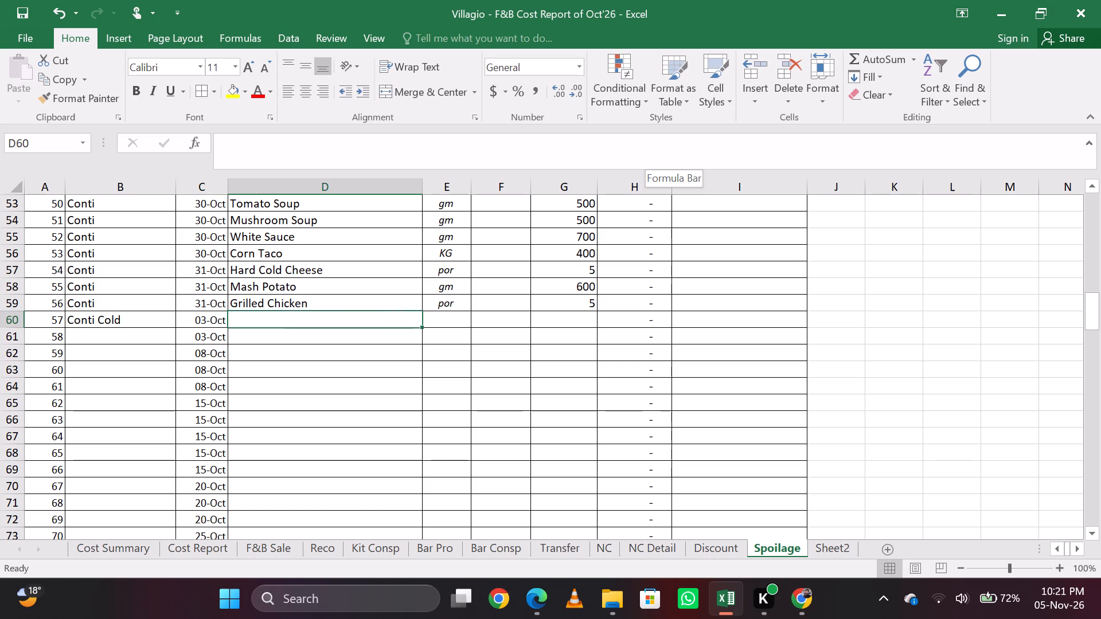
key("ctrl+Page_Up")
key("ctrl+Page_Down")
key("ctrl+Page_Down")
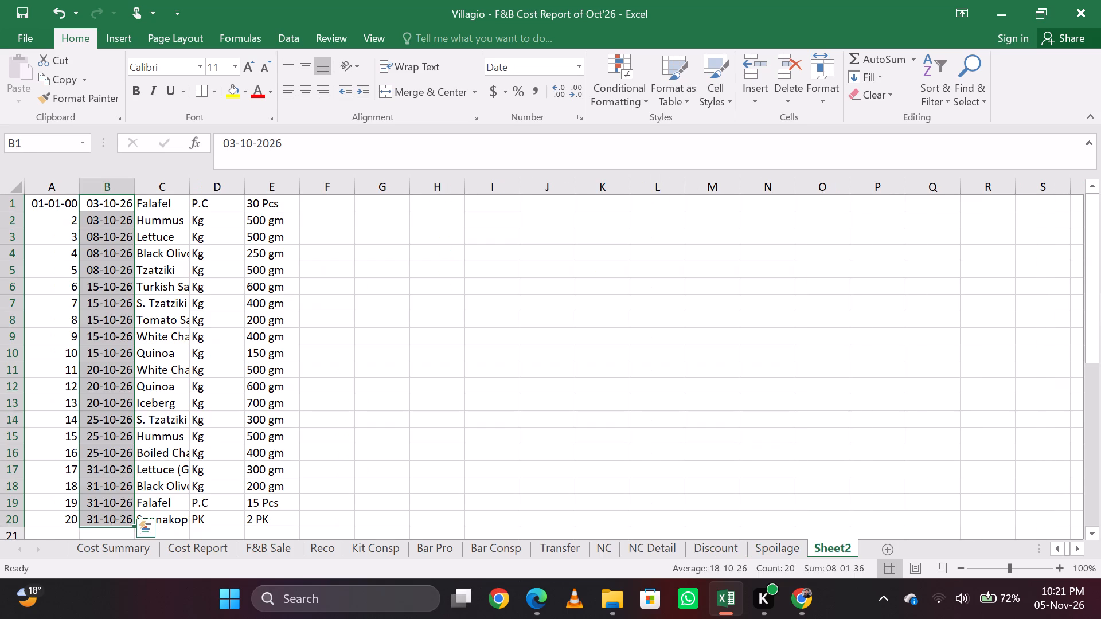
key("Right")
key("ctrl+shift+Down")
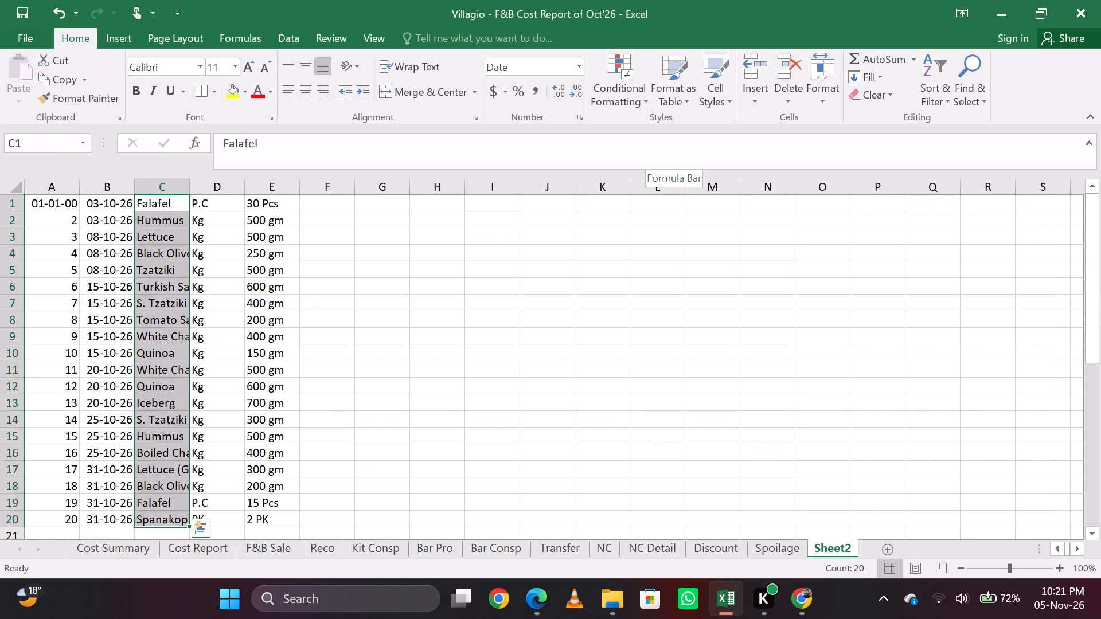
key("ctrl+c")
key("ctrl+Page_Up")
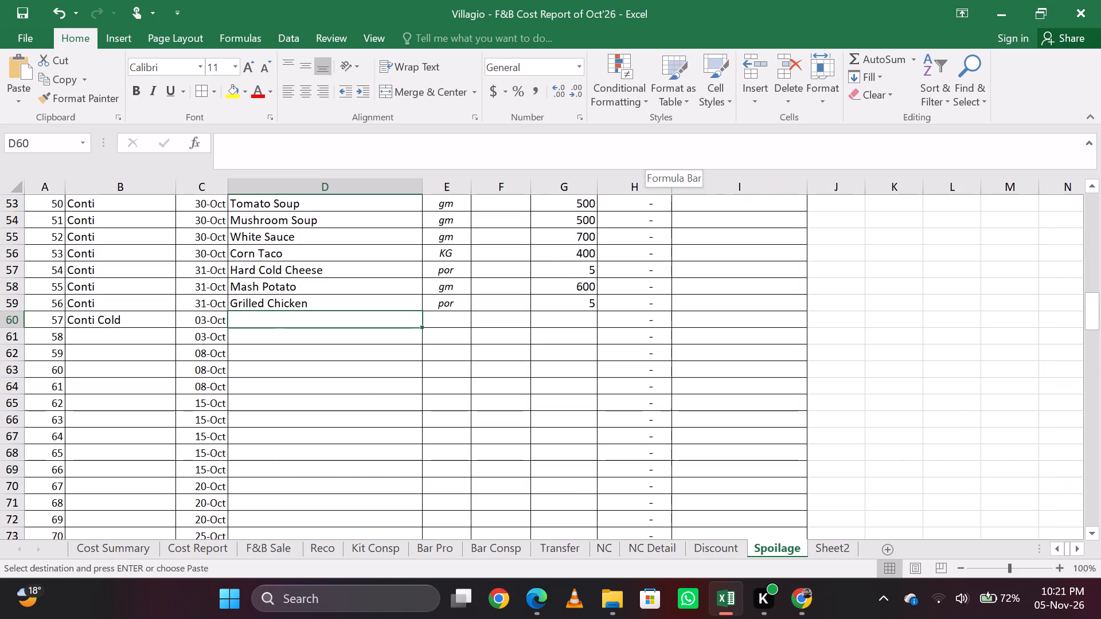
key("Down")
key("Up")
type("esv")
key("Return")
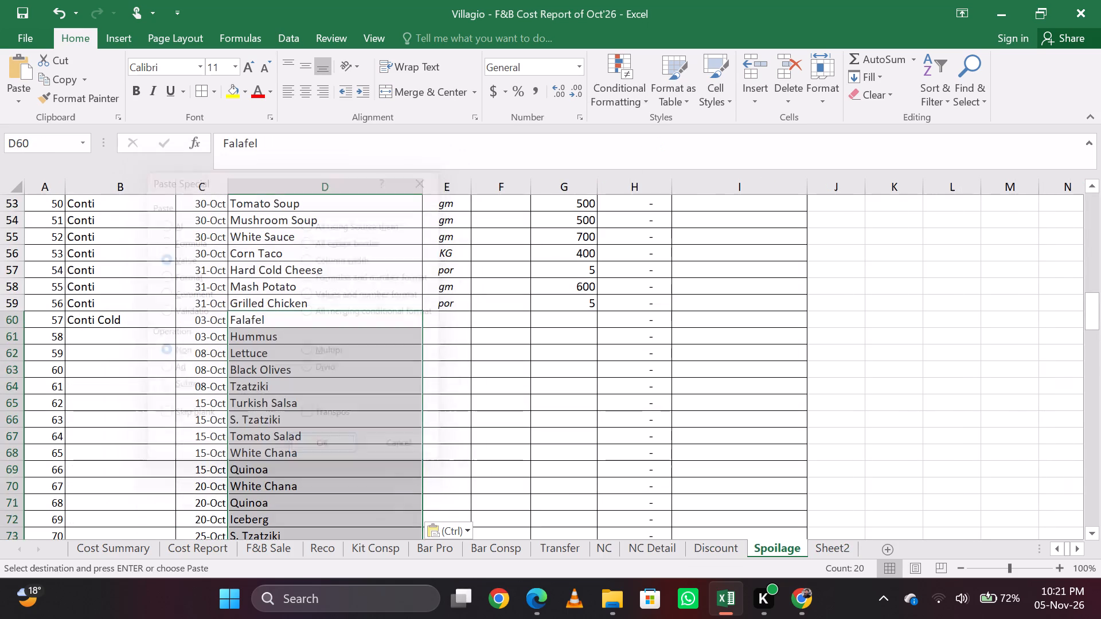
Copy the department name "Conti Cold" from B60 down through B79 of the Spoilage sheet.
key("Right")
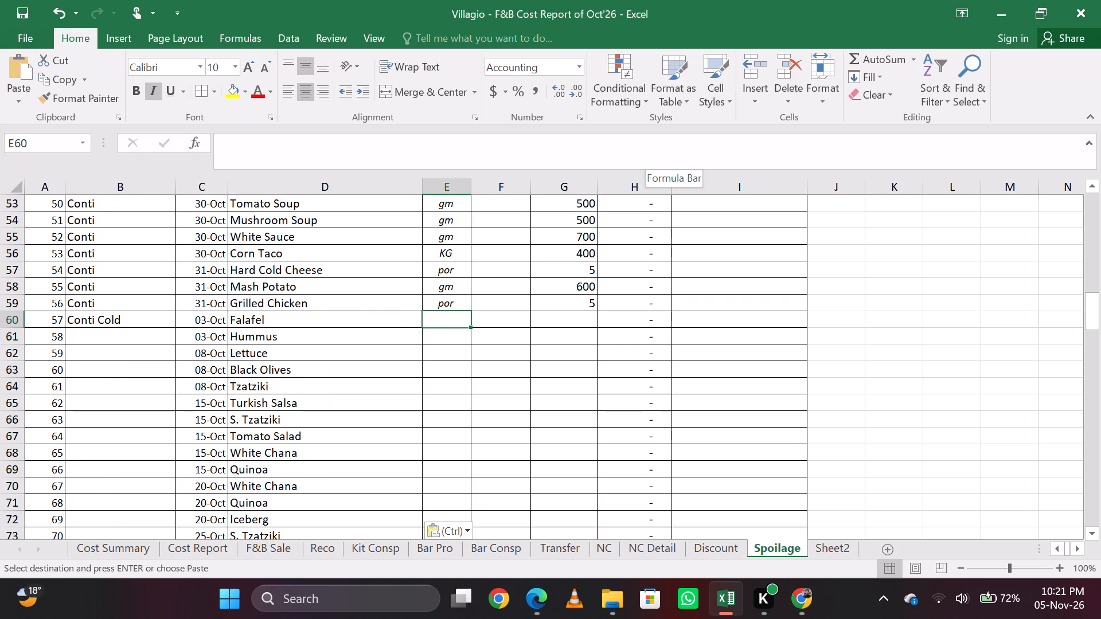
left_click(1099, 500)
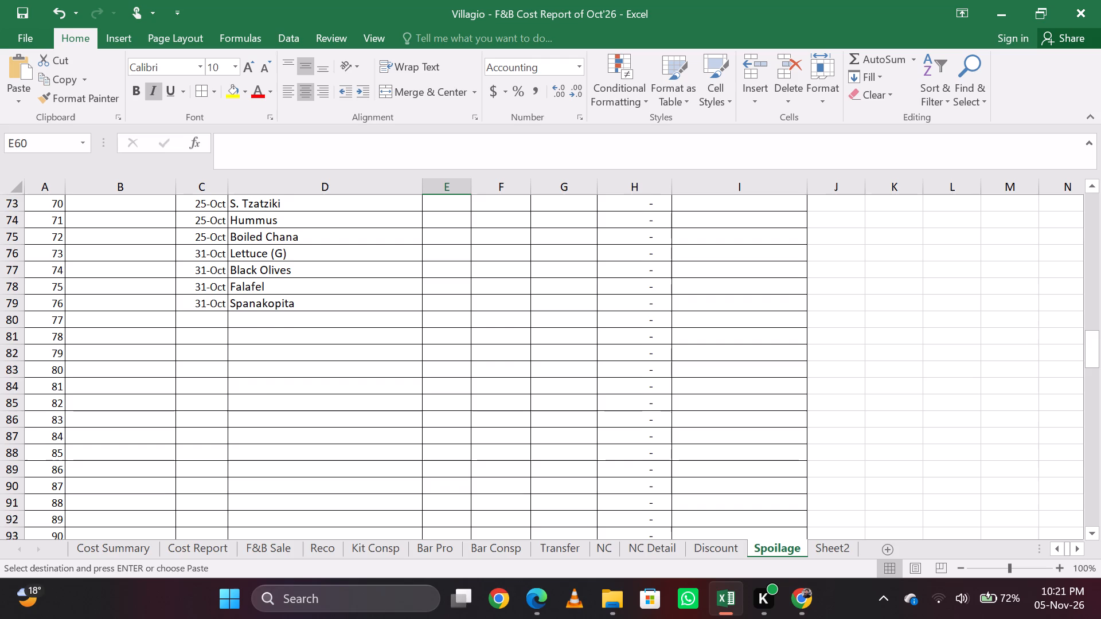
key("Down")
key("Up")
key("Up")
key("Down")
key("Down")
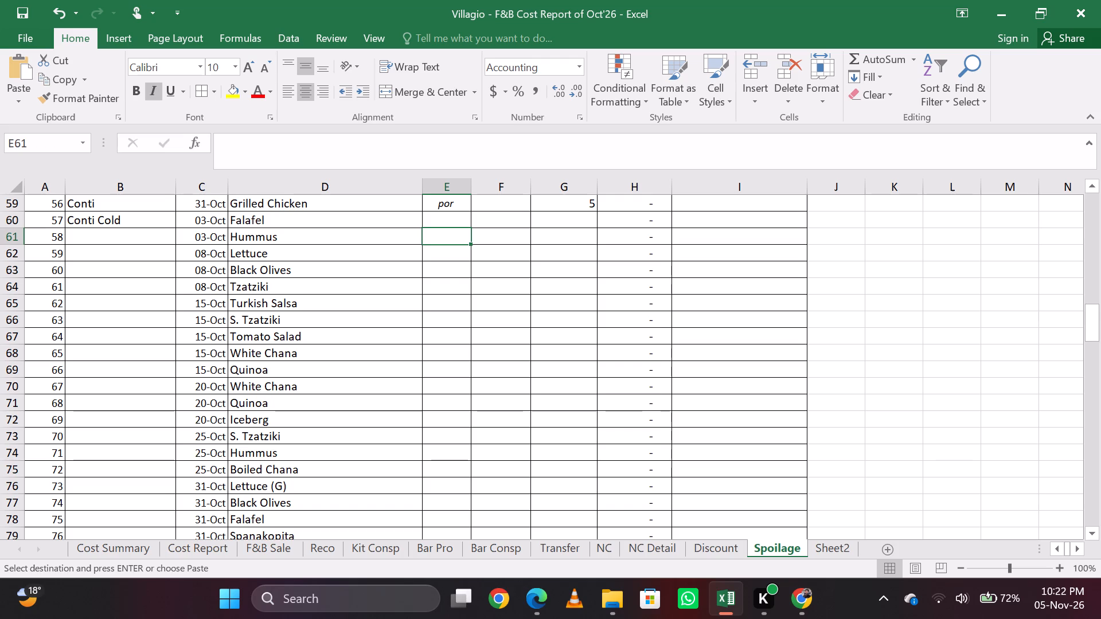
key("Up")
key("Left")
key("Left")
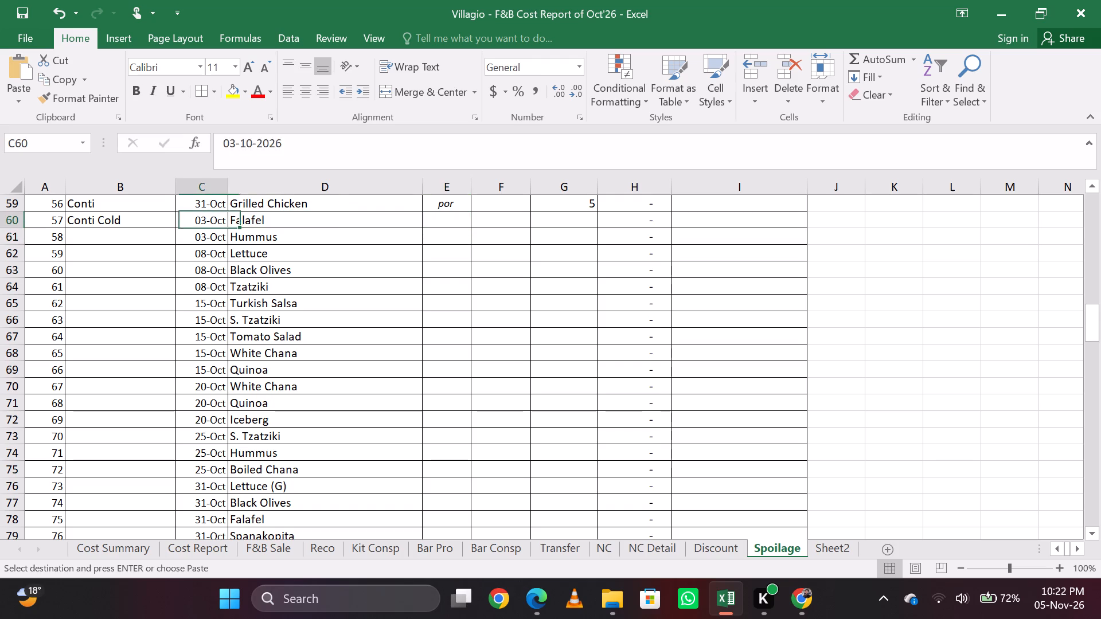
key("Left")
key("Right")
key("Left")
key("ctrl+c")
key("shift+Down")
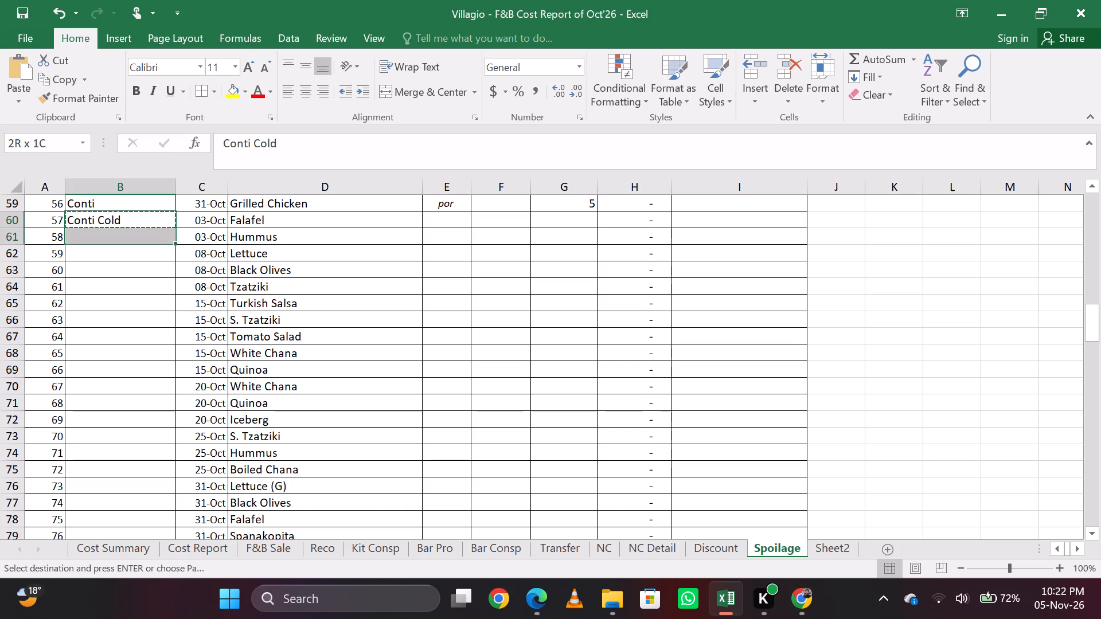
key("ctrl+shift+Down")
key("ctrl+shift+Up")
key("shift+Down")
key("shift+Down")
key("shift+Down")
key("shift+Down")
key("shift+Down")
key("shift+Down")
key("shift+Down")
key("shift+Down")
key("shift+Down")
key("shift+Down")
key("shift+Down")
key("shift+Down")
key("shift+Down")
key("shift+Down")
key("shift+Down")
key("shift+Down")
key("shift+Down")
key("shift+Down")
key("shift+Down")
key("shift+Down")
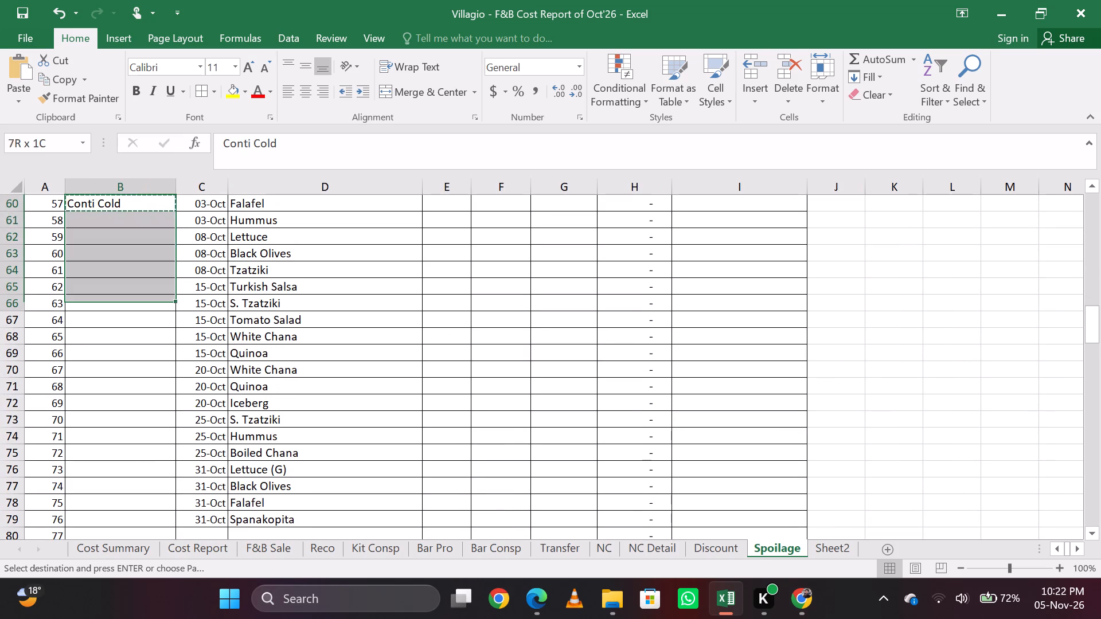
key("shift+Up")
key("ctrl+v")
Copy the units in D1:D20 of Sheet2 and paste them as values into the Spoilage sheet from cell E60.
key("Right")
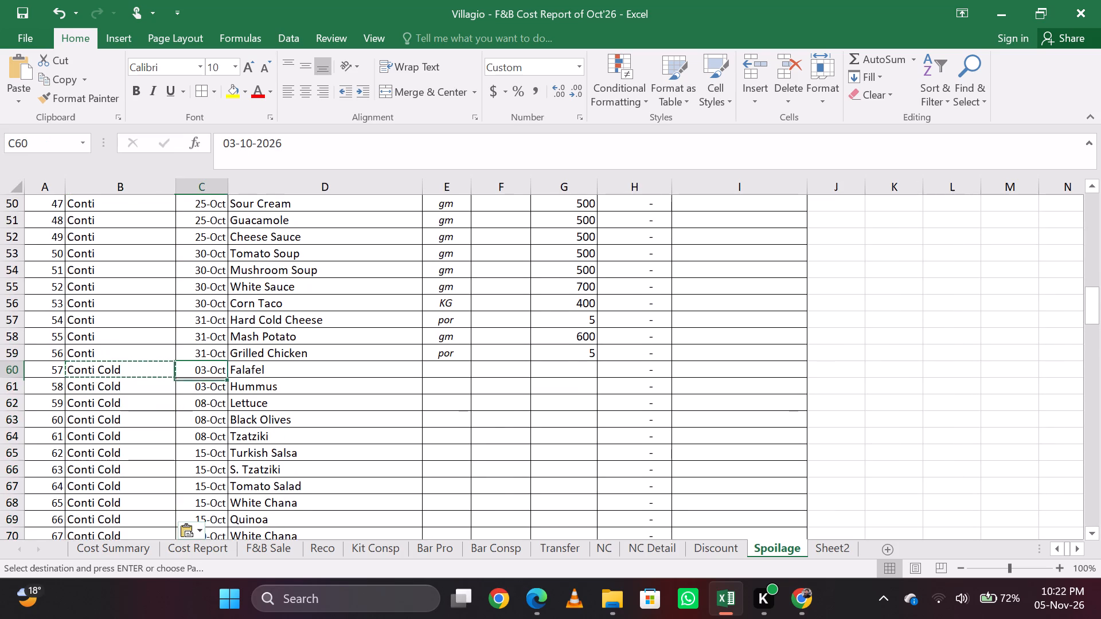
key("Up")
key("Right")
key("Down")
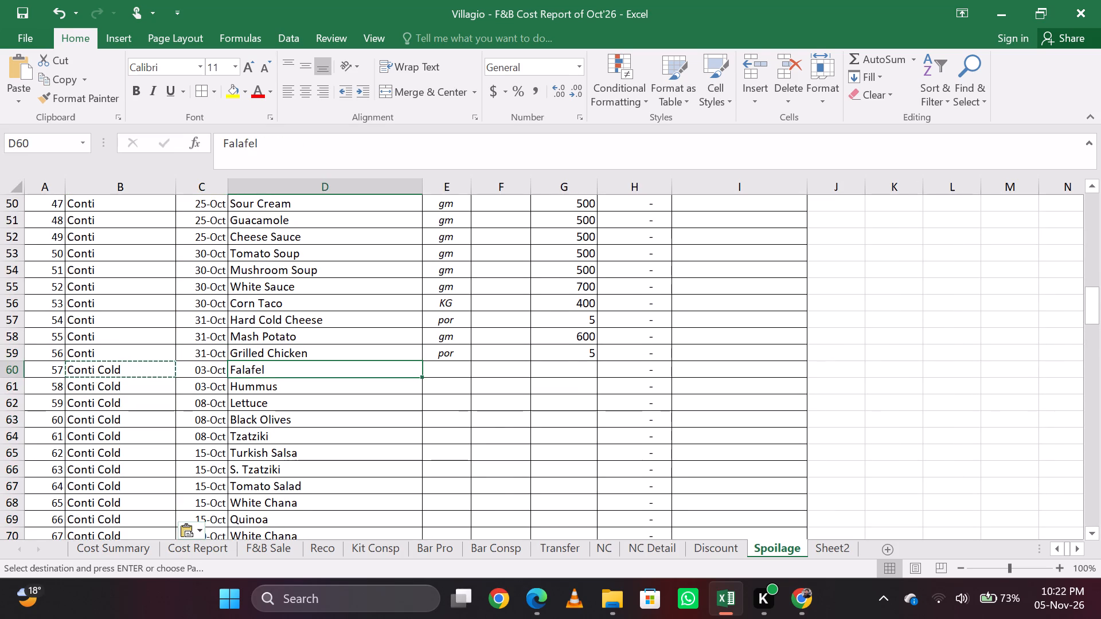
key("Down")
key("Right")
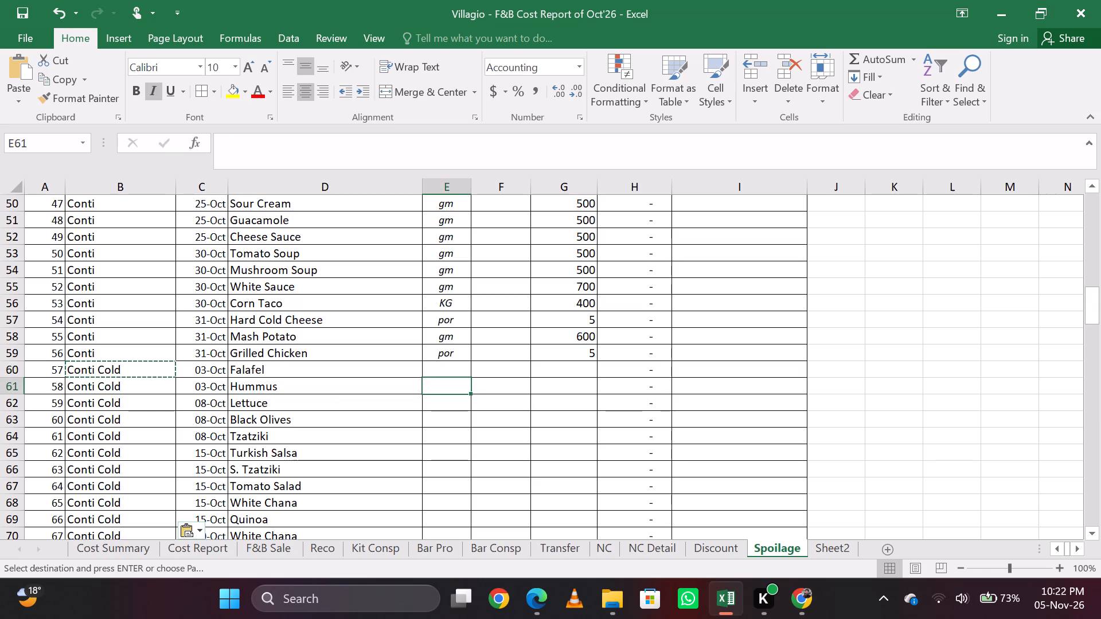
key("Up")
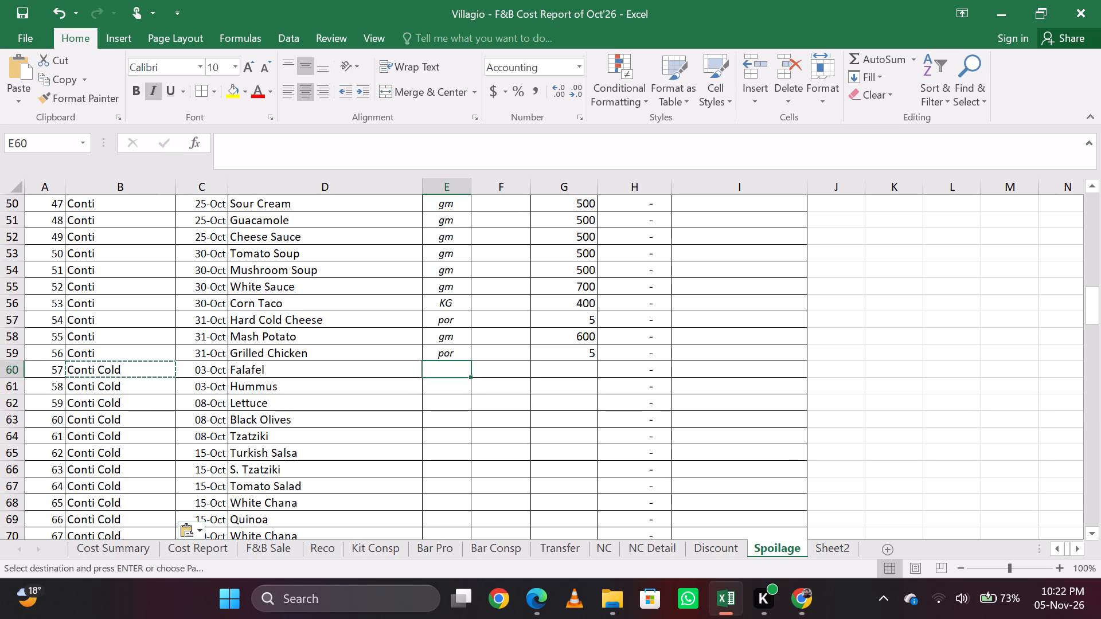
key("Right")
key("Left")
key("Right")
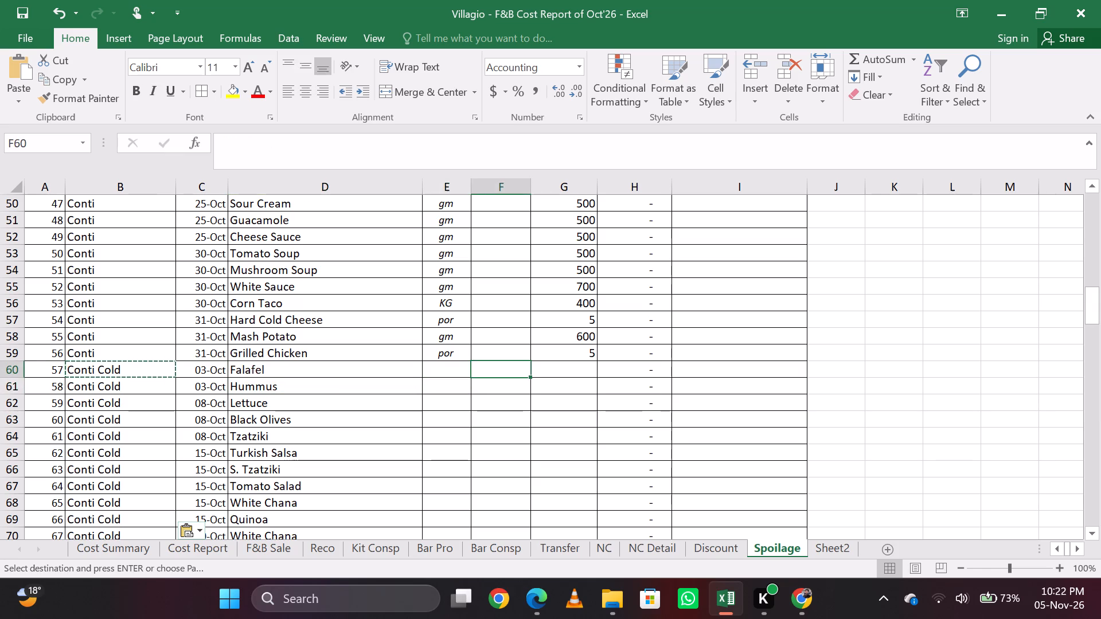
key("Left")
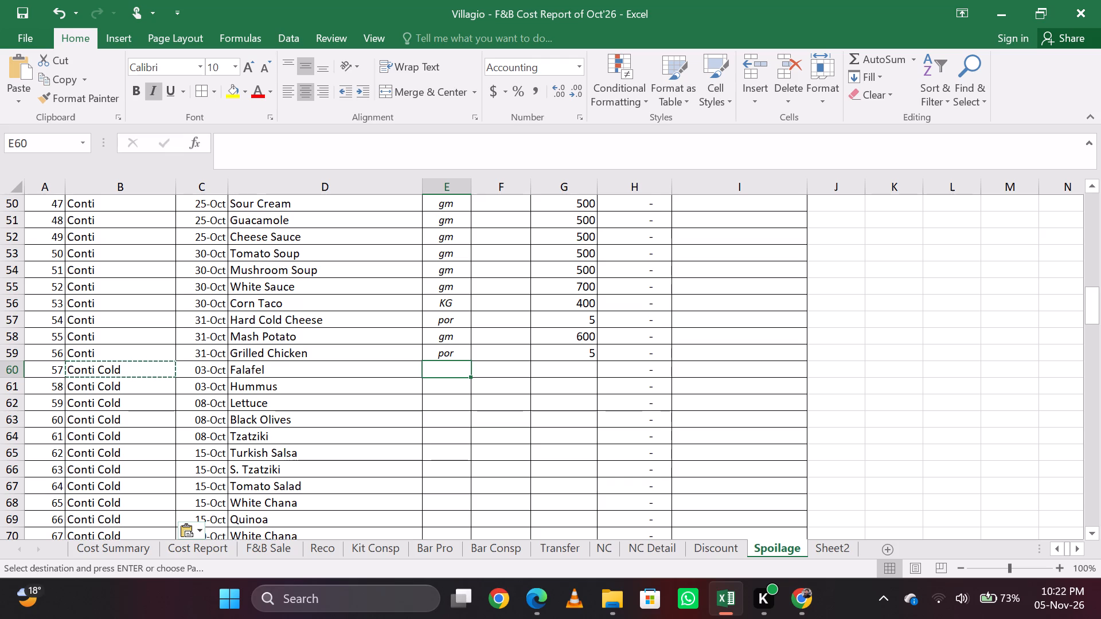
key("ctrl+Page_Down")
key("Down")
key("Up")
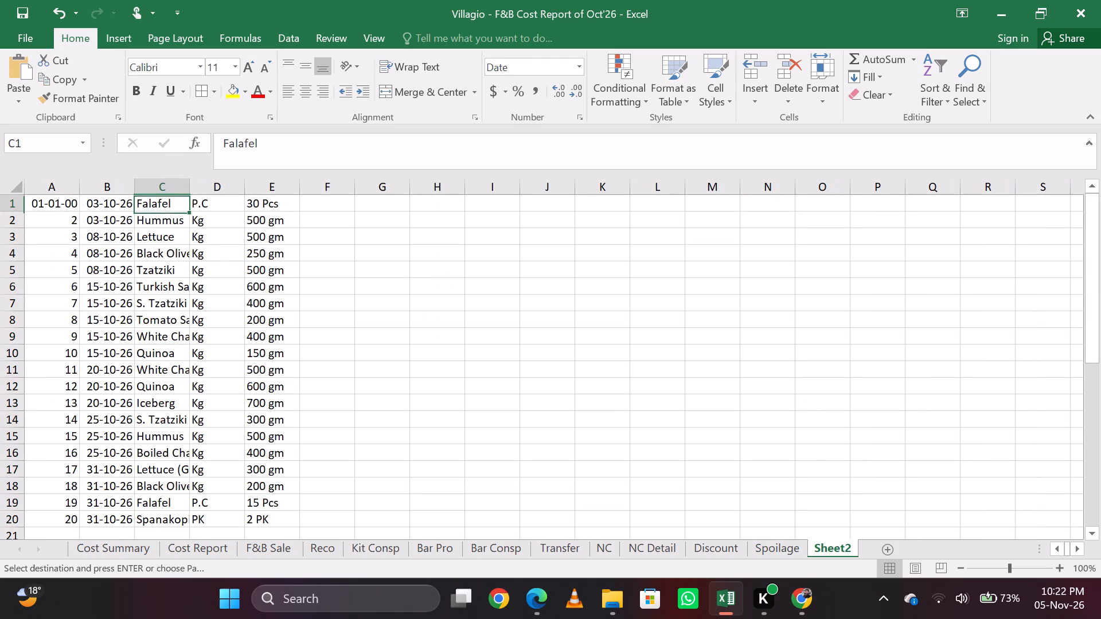
key("Right")
key("ctrl+shift+Down")
key("ctrl+c")
key("ctrl+Page_Up")
key("Right")
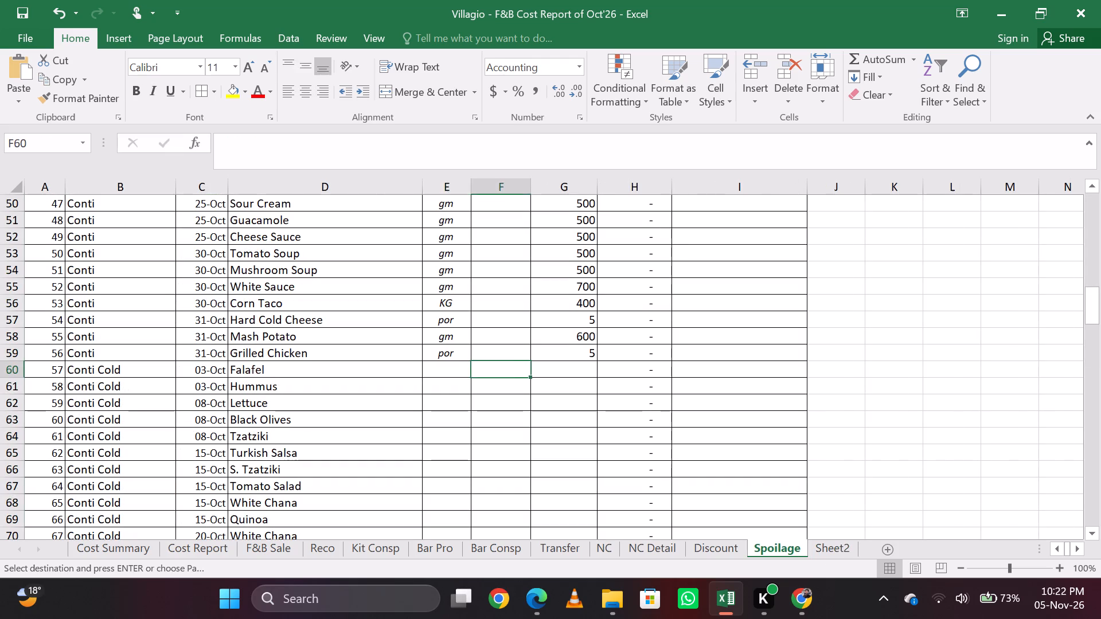
key("Left")
type("esv")
key("Return")
Copy the quantities in E1:E20 of Sheet2 and paste them as values into the Spoilage sheet from cell G60.
key("Right")
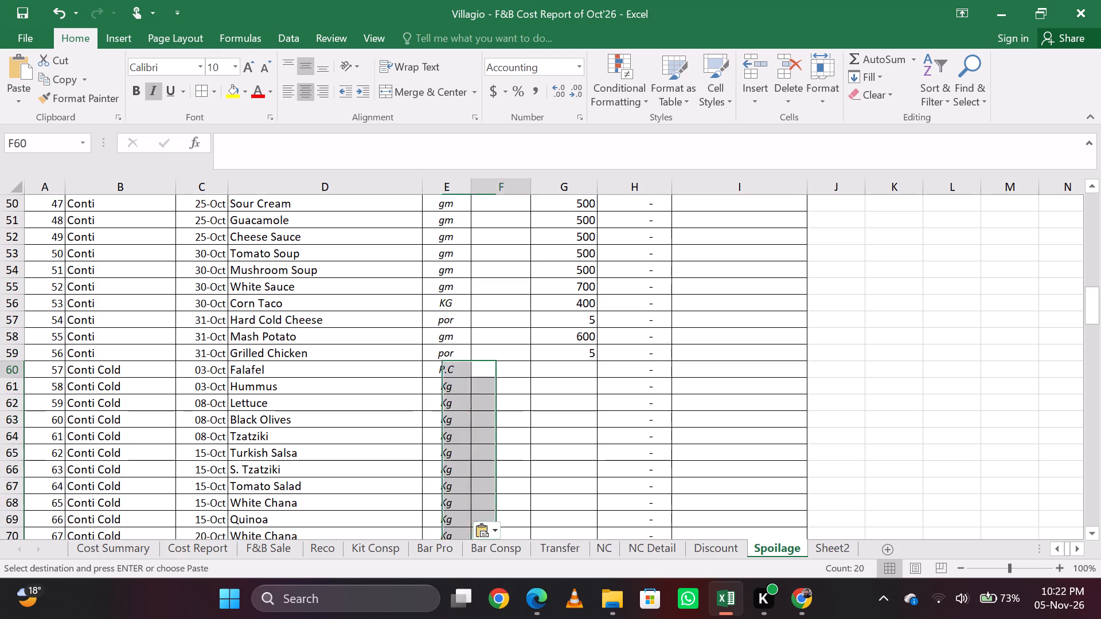
key("Right")
key("ctrl+Page_Down")
key("Right")
key("Up")
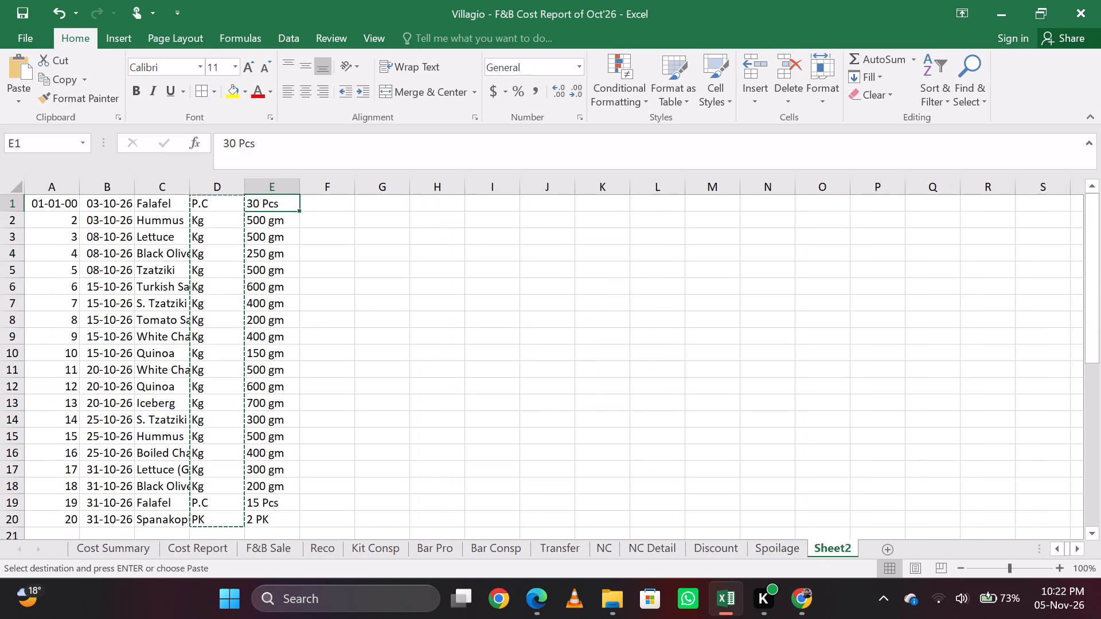
key("ctrl+shift+Down")
key("ctrl+c")
key("ctrl+Page_Up")
key("Right")
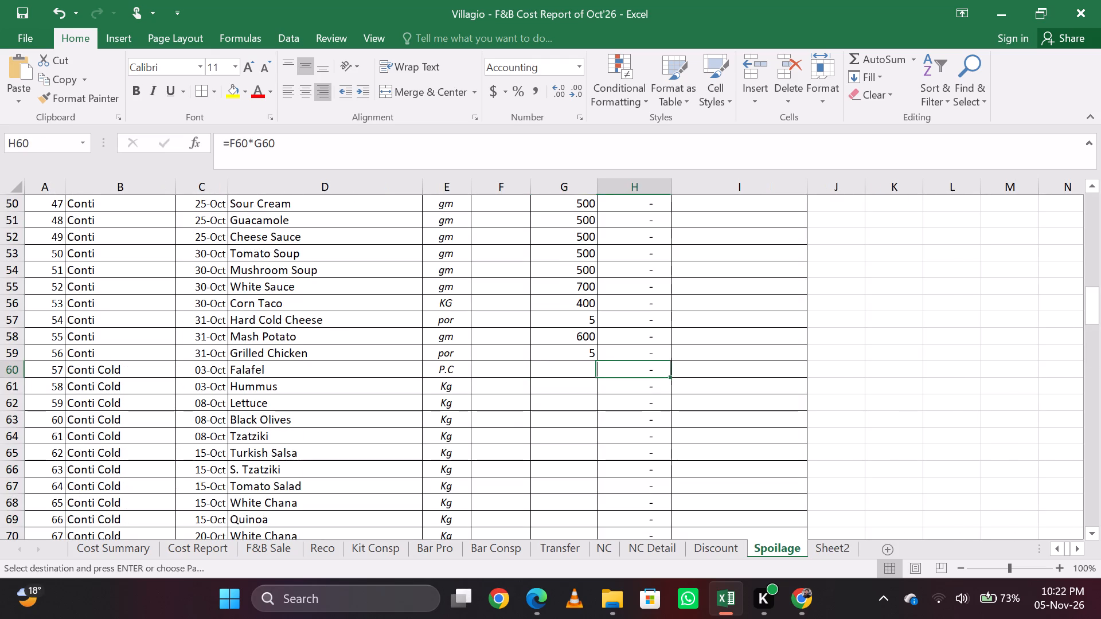
key("Left")
type("esv")
key("Return")
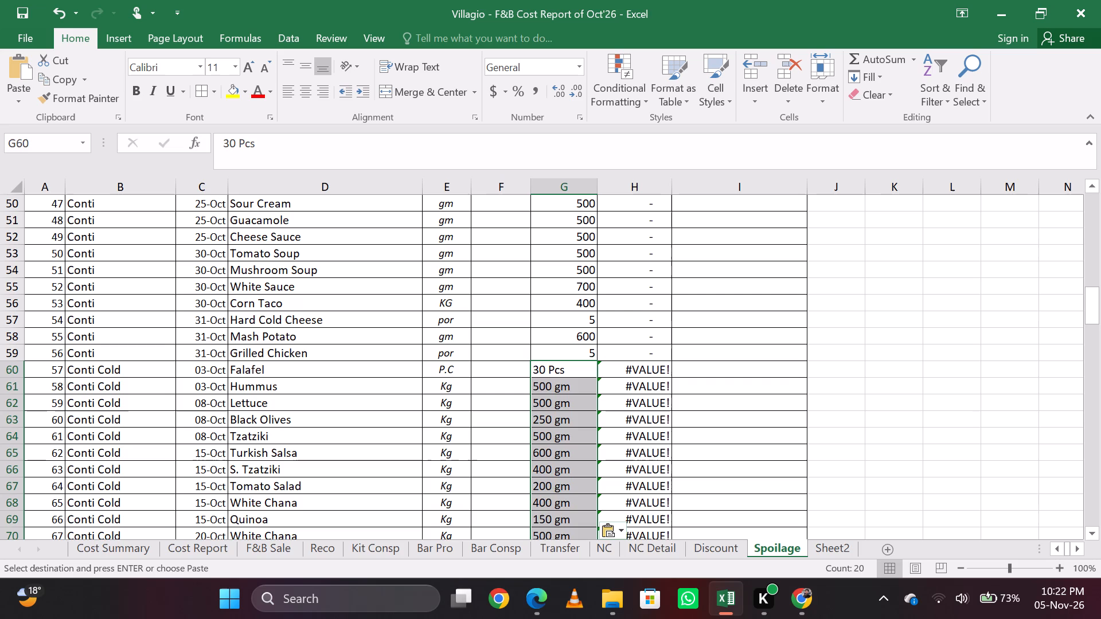
Replace the quantities in G60:G64 with plain numbers without units: 30, 500, 500, 250 and 500.
key("Right")
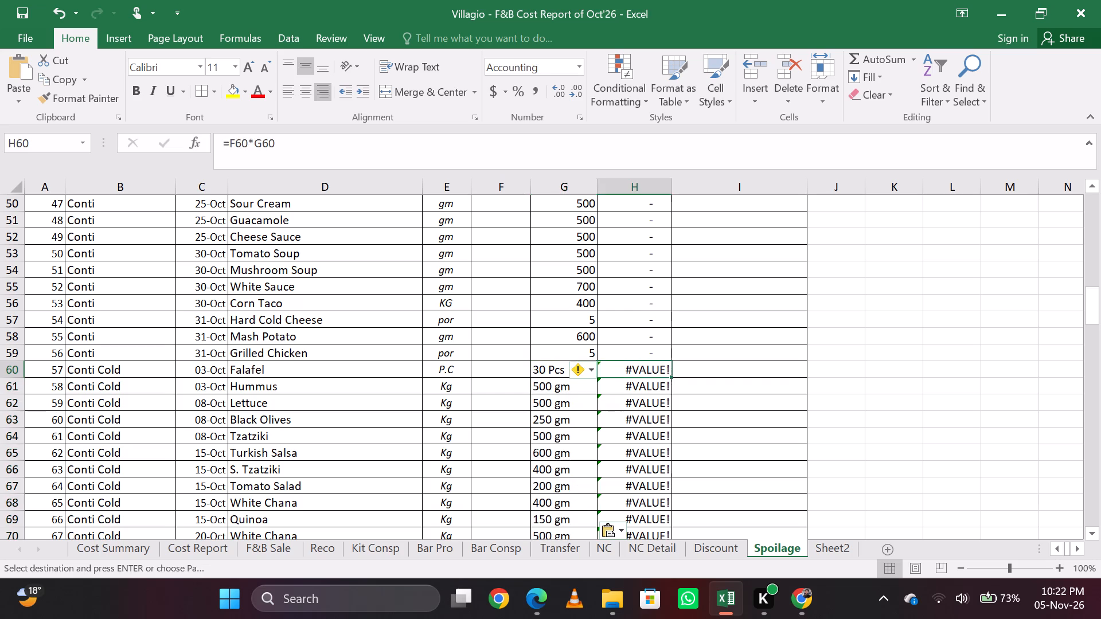
key("Left")
type("30")
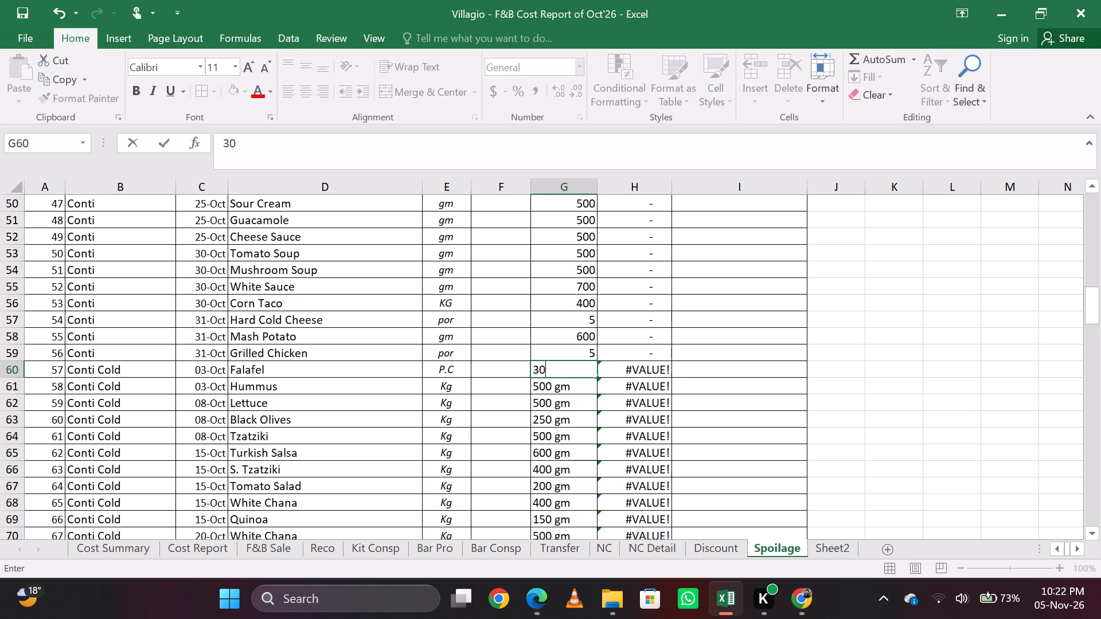
key("Return")
type("500")
key("Return")
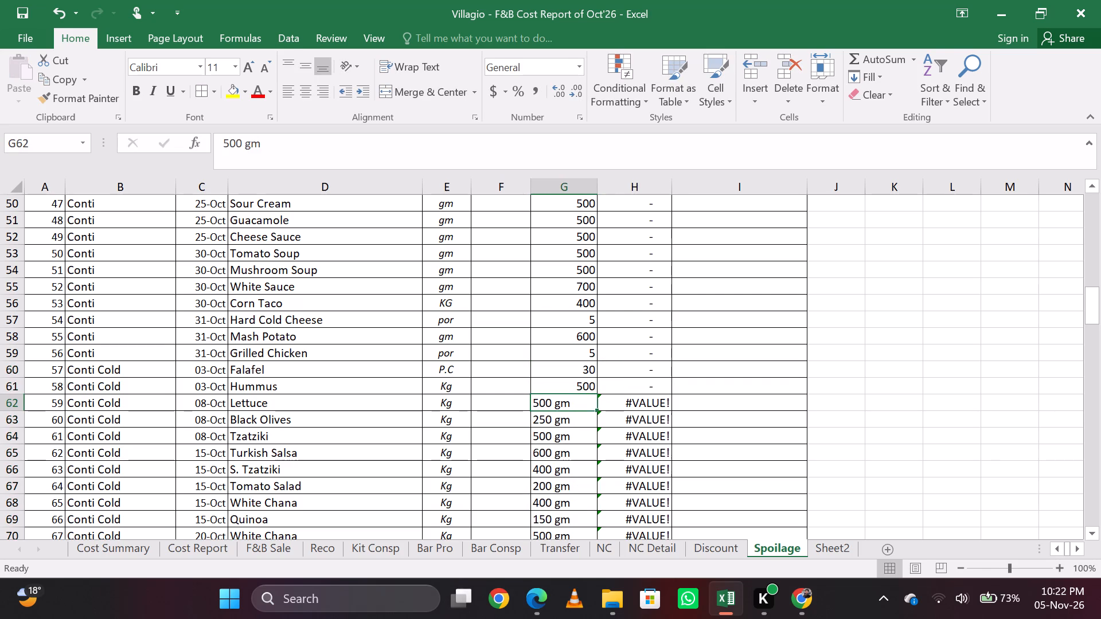
type("500")
key("Return")
type("250")
key("Return")
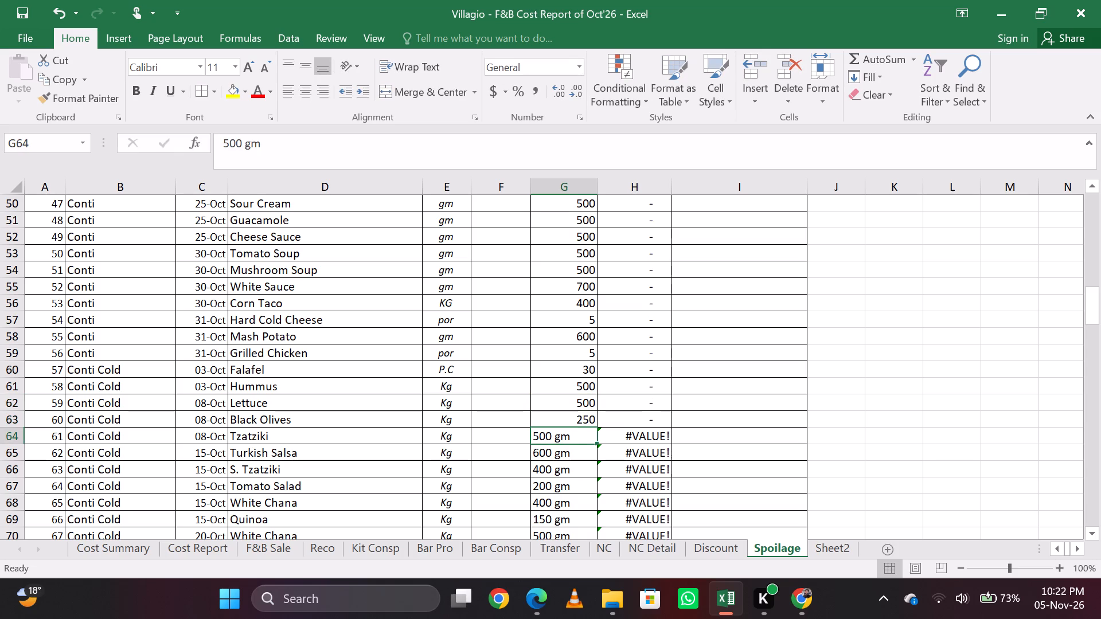
type("500")
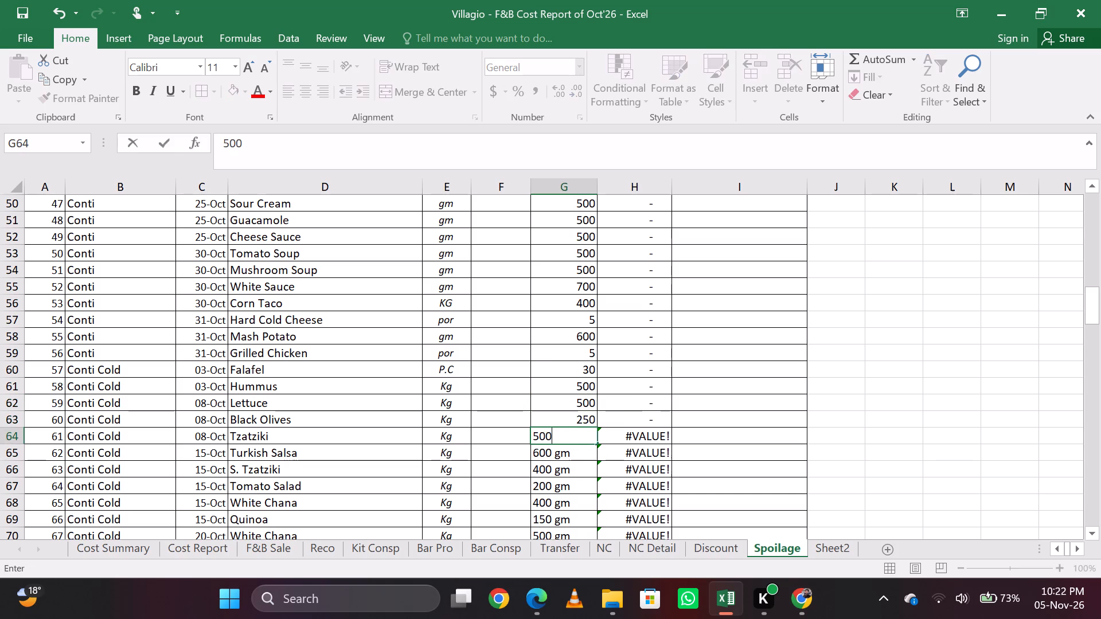
key("Return")
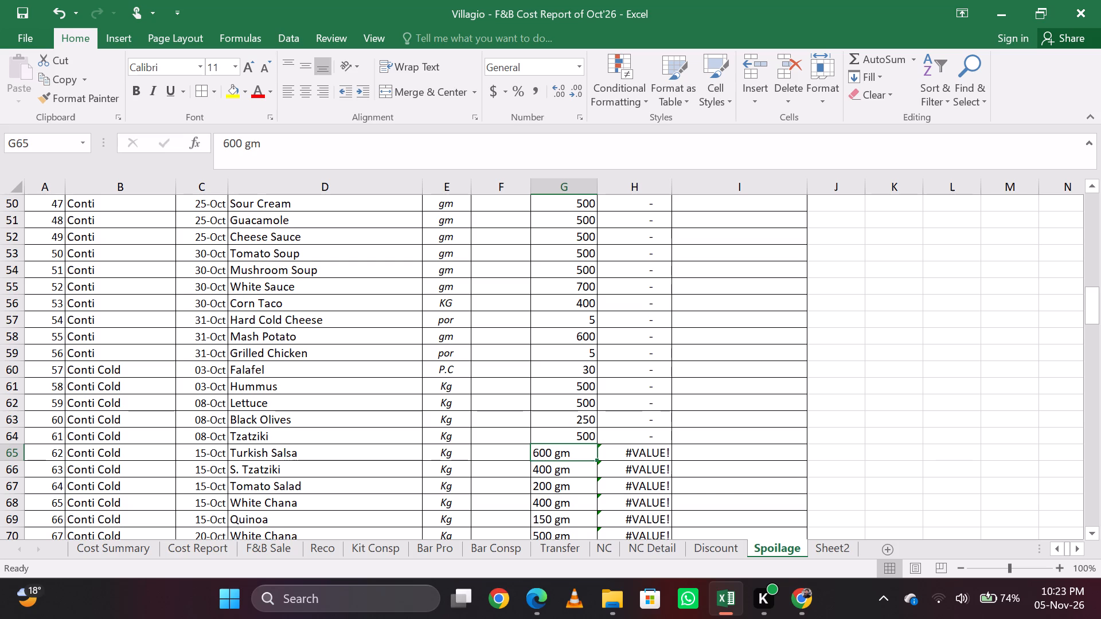
Replace the quantities in G65:G69 with plain numbers without units: 600, 400, 200, 400 and 150.
key("Up")
key("Down")
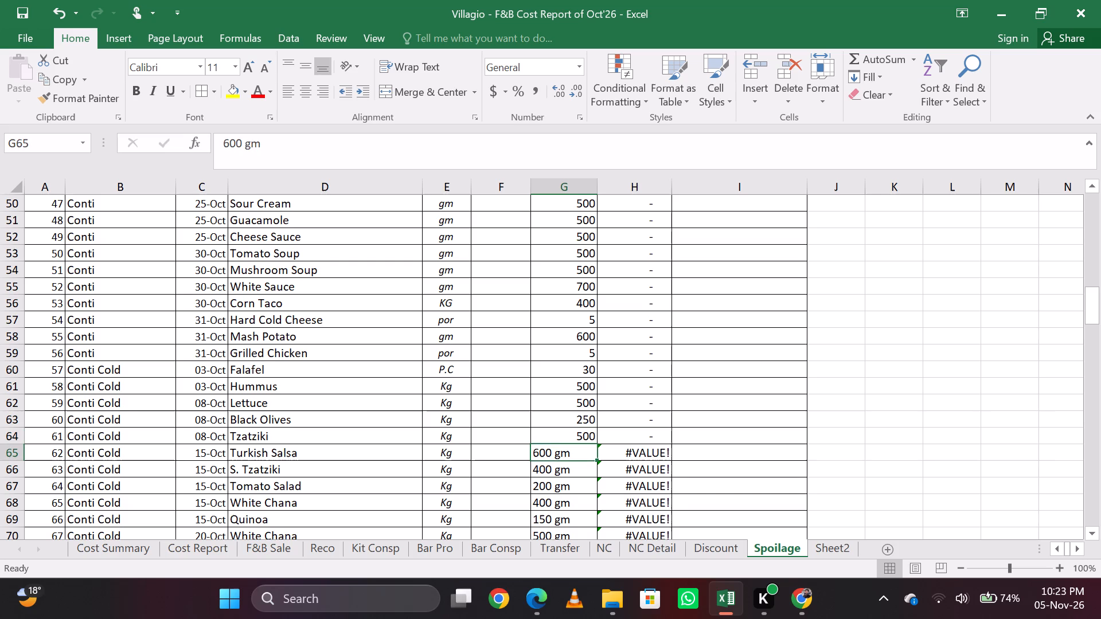
type("600")
key("Return")
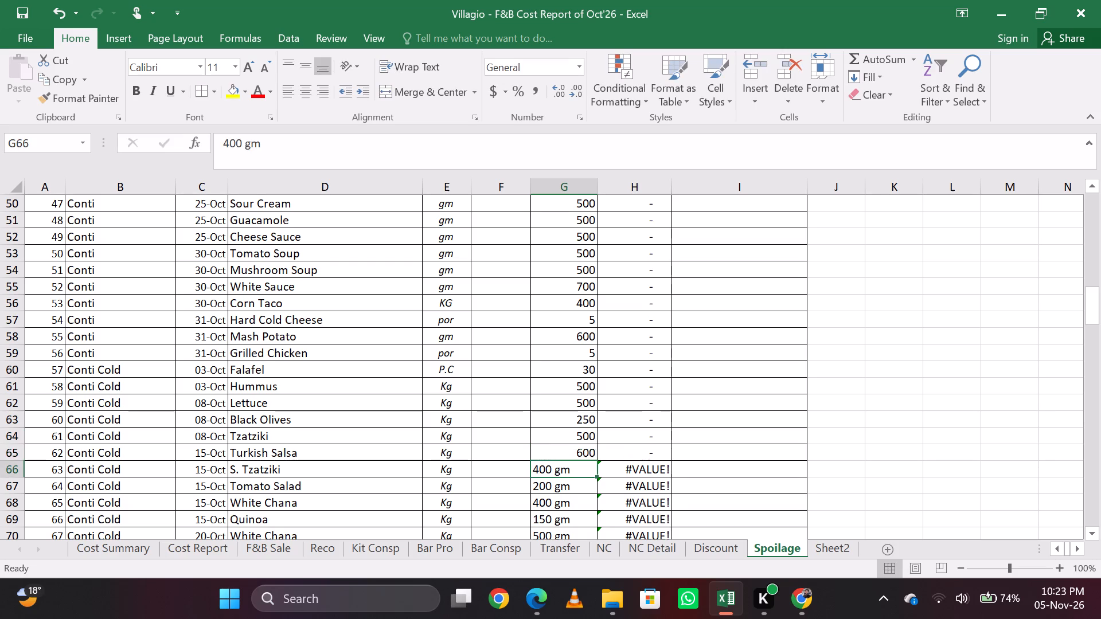
key("5")
key("BackSpace")
type("400")
key("Return")
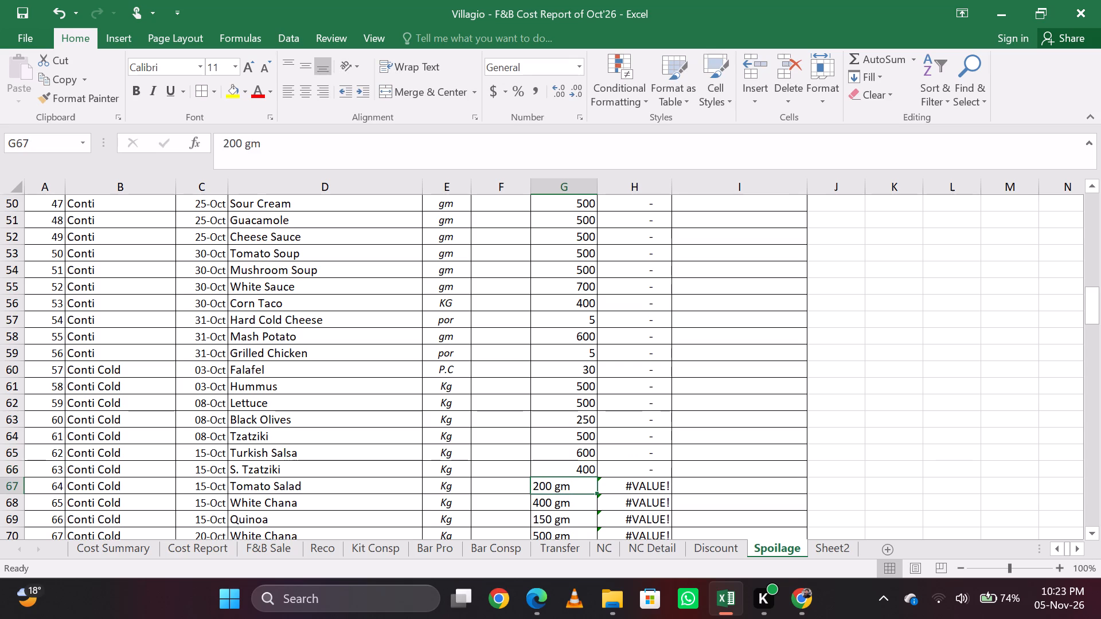
type("200")
key("Return")
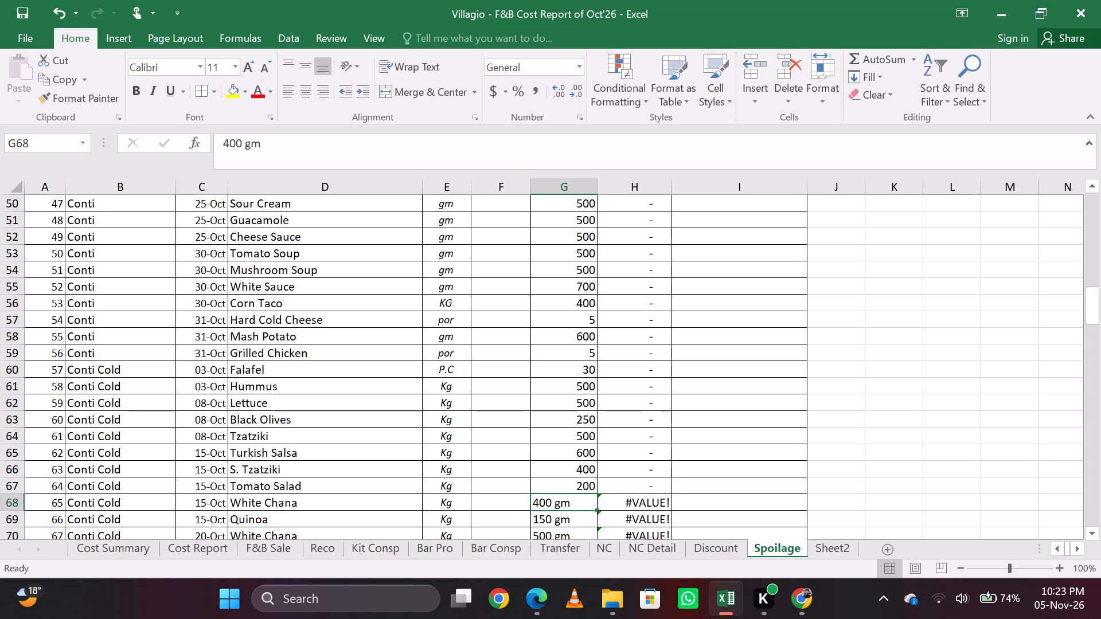
key("5")
key("BackSpace")
type("400")
key("Return")
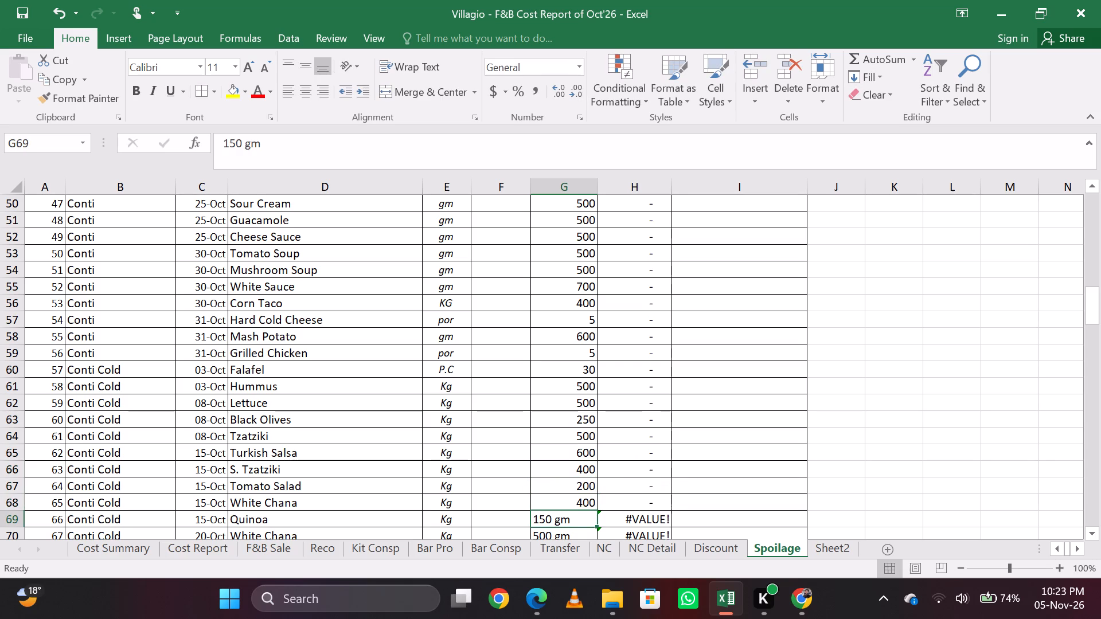
type("150")
key("Return")
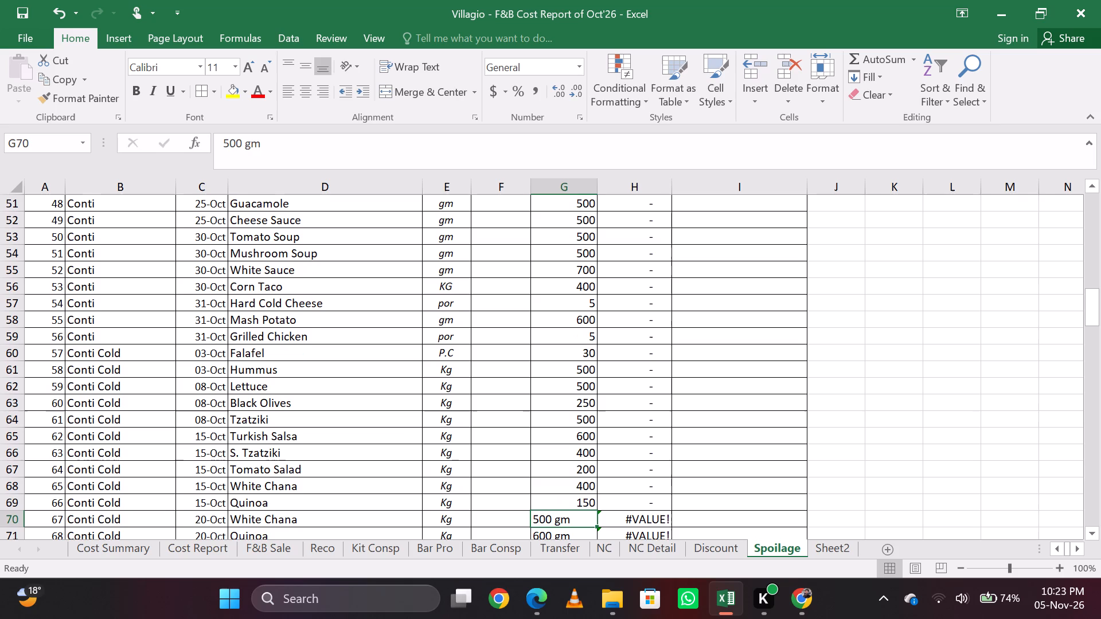
Replace the quantities in G70:G76 with plain numbers without units: 500, 500, 700, 300, 500, 400 and 300.
type("500")
key("Return")
type("500")
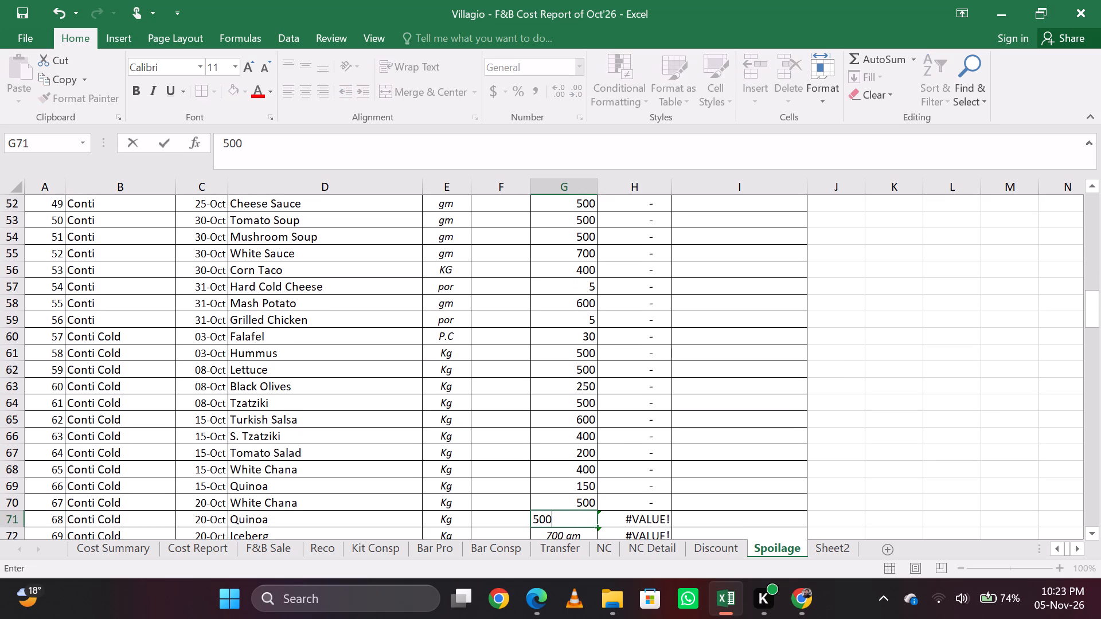
key("Return")
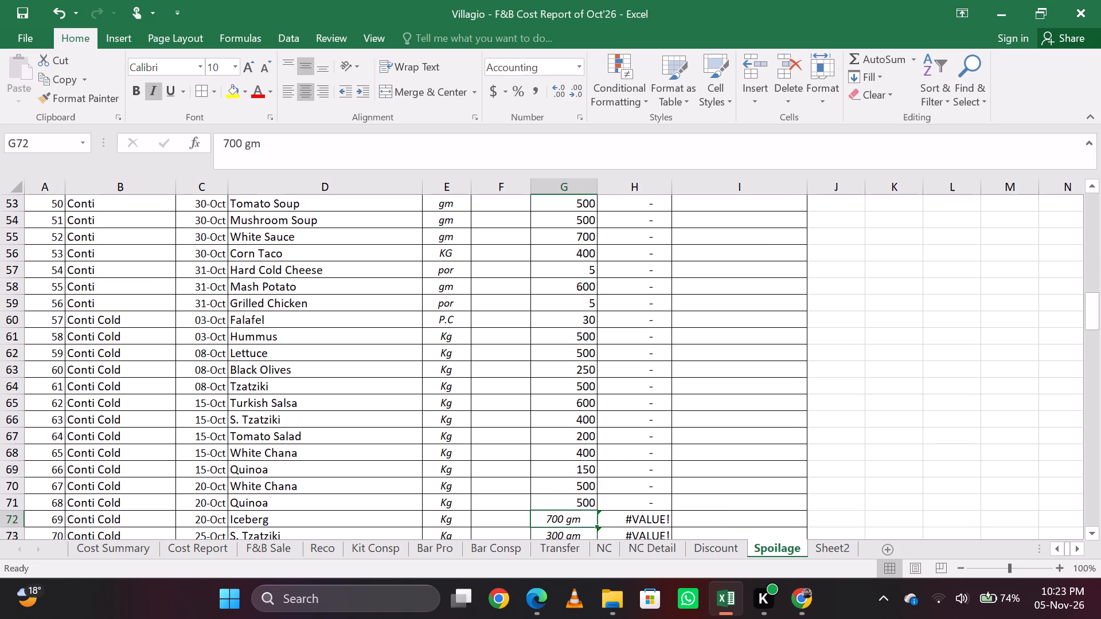
type("700")
key("Return")
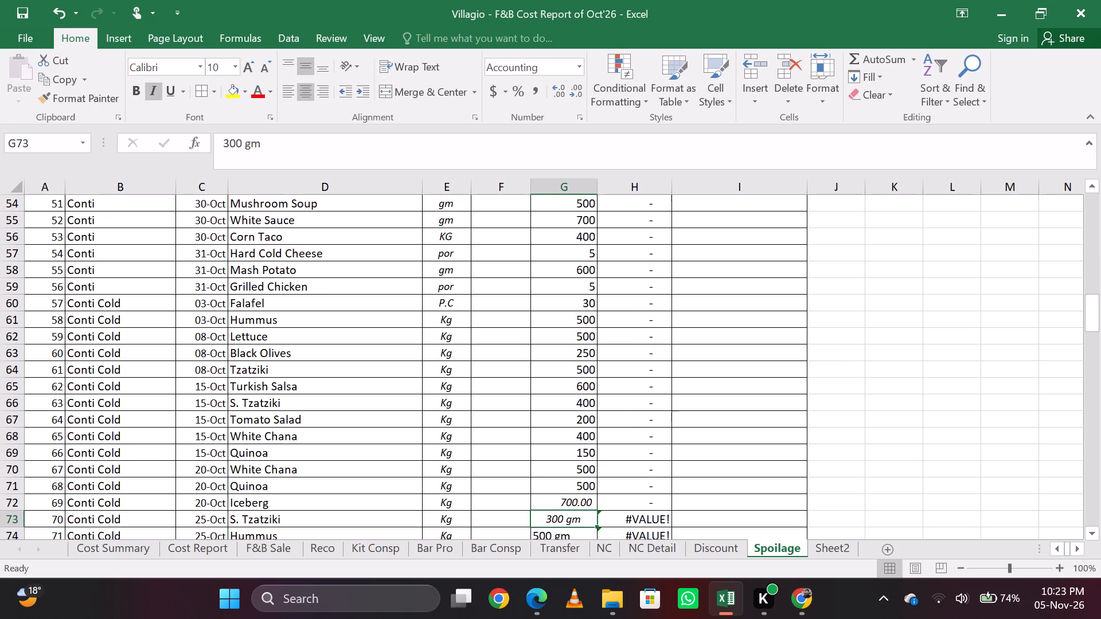
type("300")
key("Return")
type("500")
key("Return")
type("400")
key("Return")
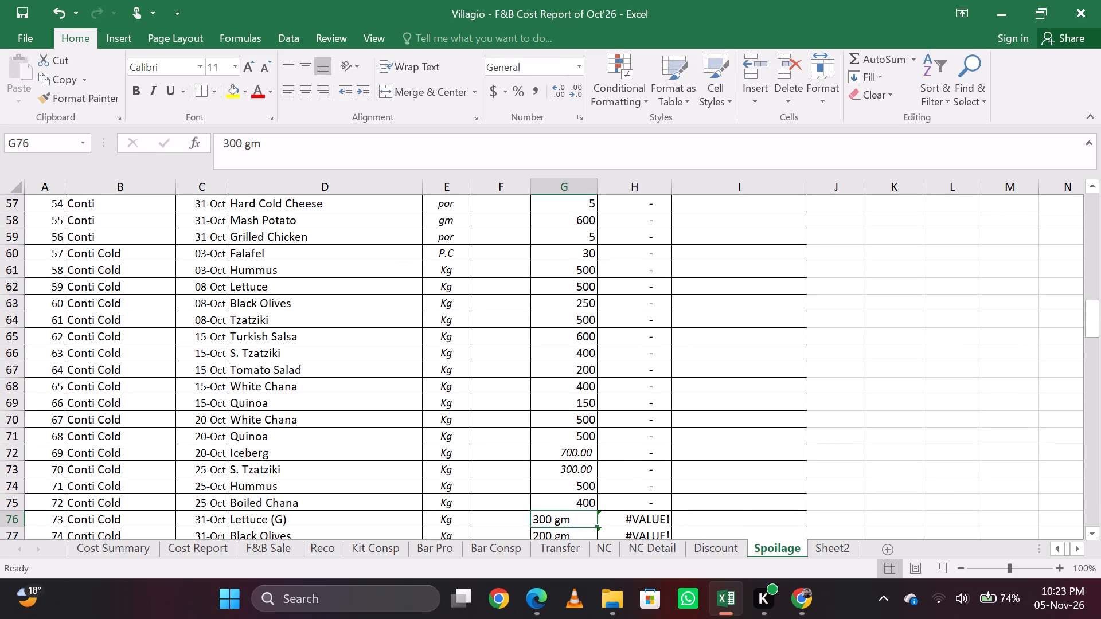
type("300")
key("Return")
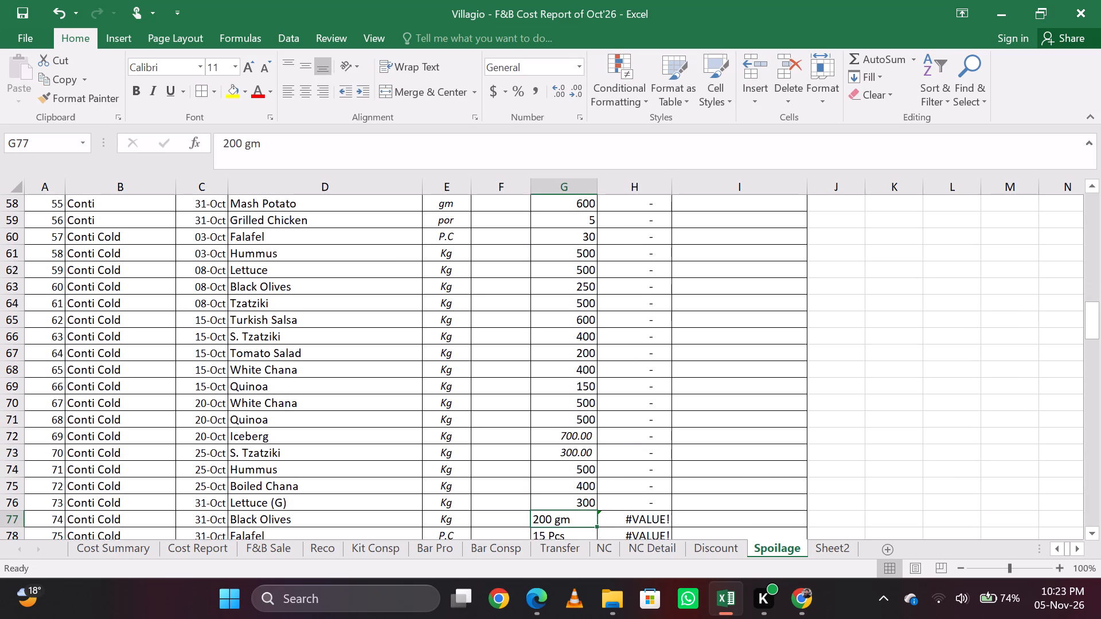
Check the Conti Cold quantities in G72:G78 of the Spoilage sheet.
key("Up")
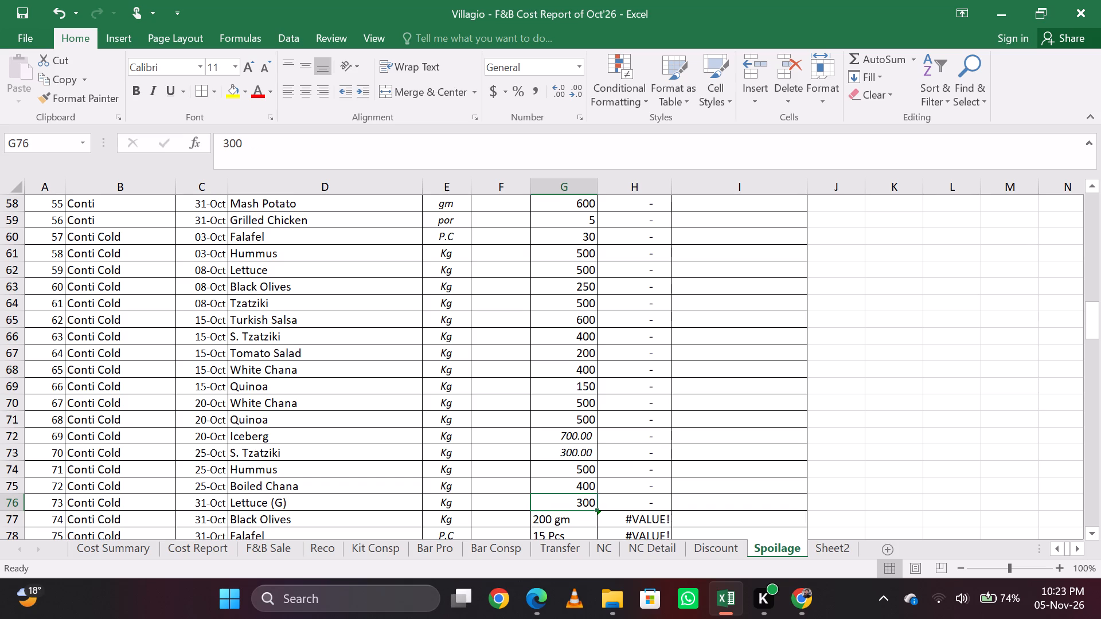
key("Up")
key("Up")
key("Up")
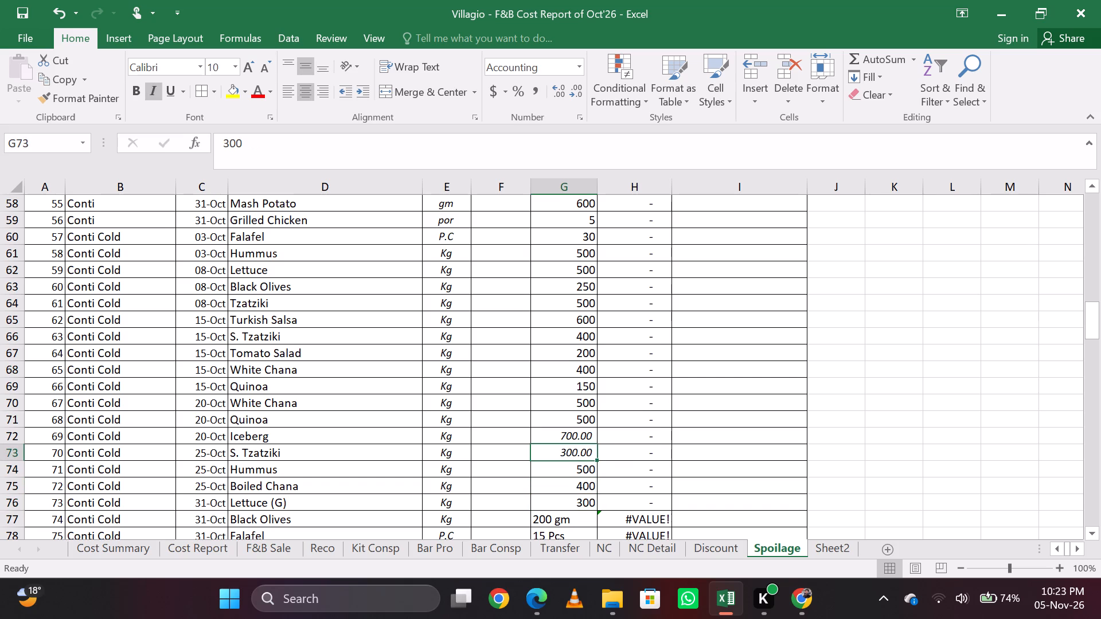
key("Up")
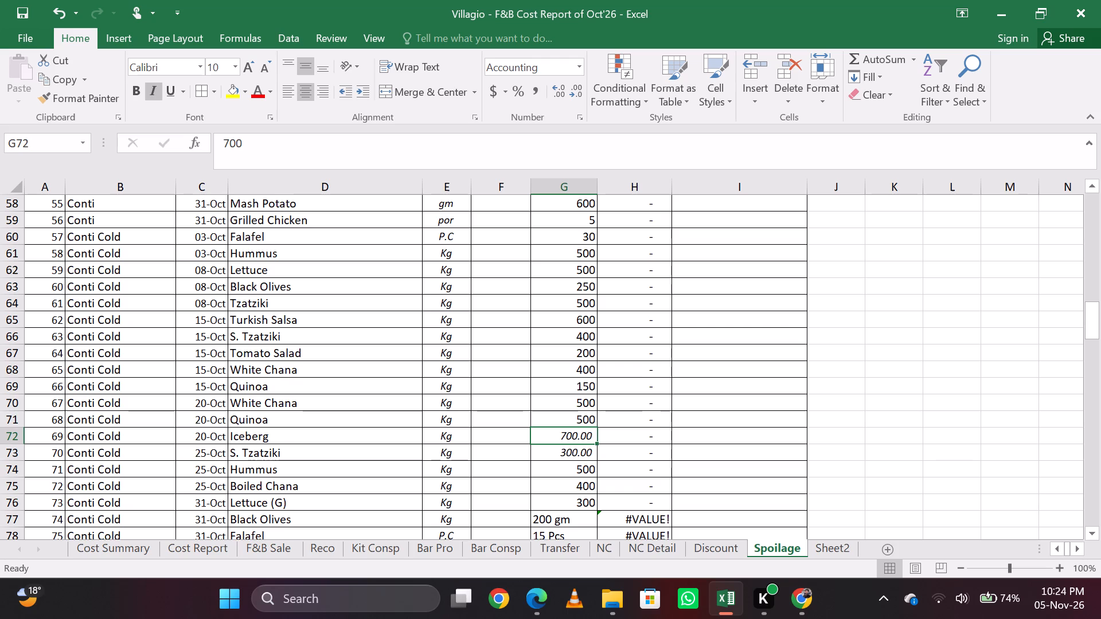
key("Down")
key("Down")
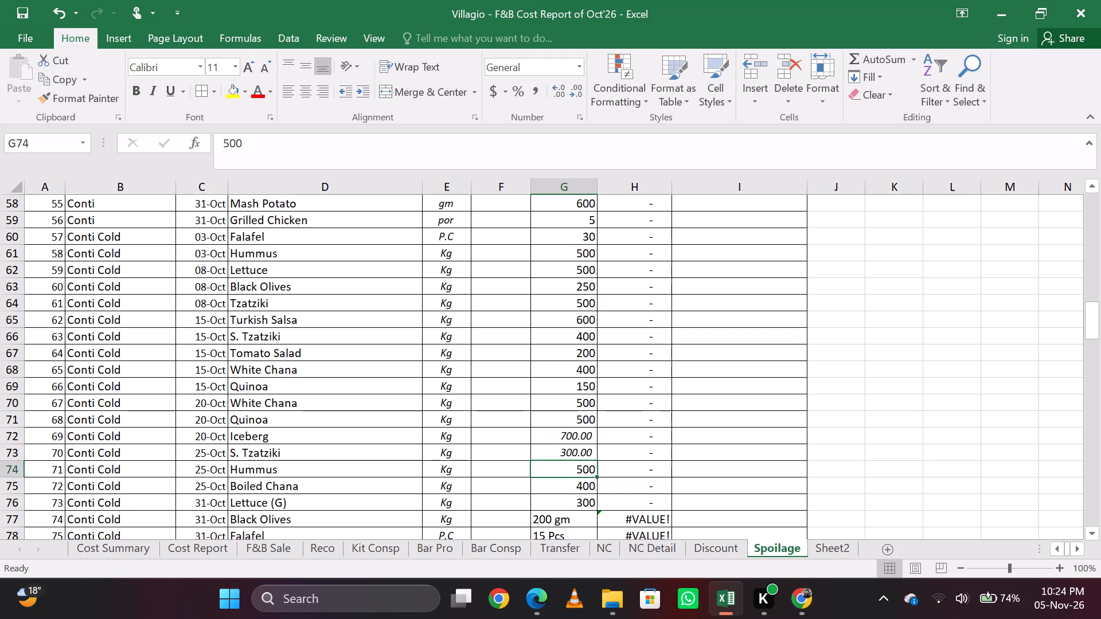
key("Down")
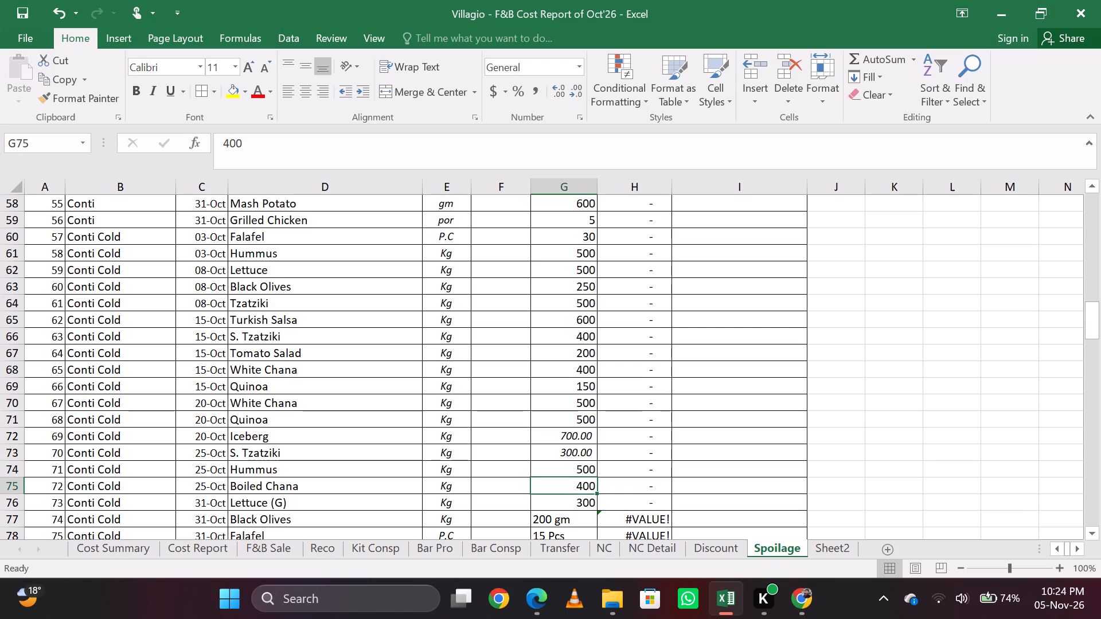
key("Down")
key("Down")
key("Down")
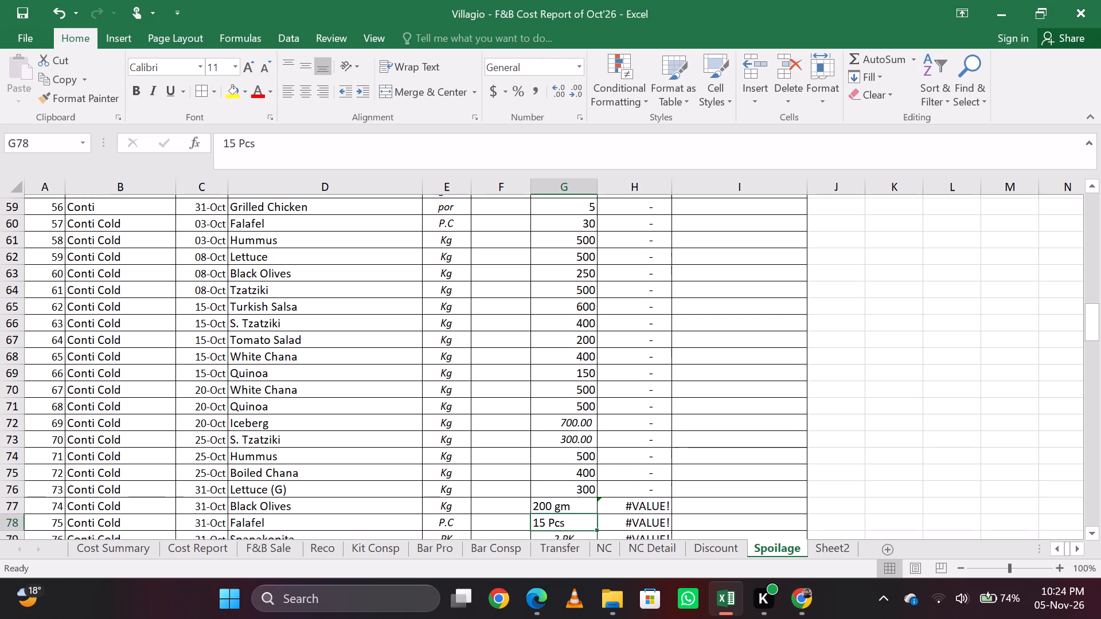
Replace the quantities in G77:G79 with plain numbers without units: 200, 15 and 2.
key("Up")
key("Down")
key("Down")
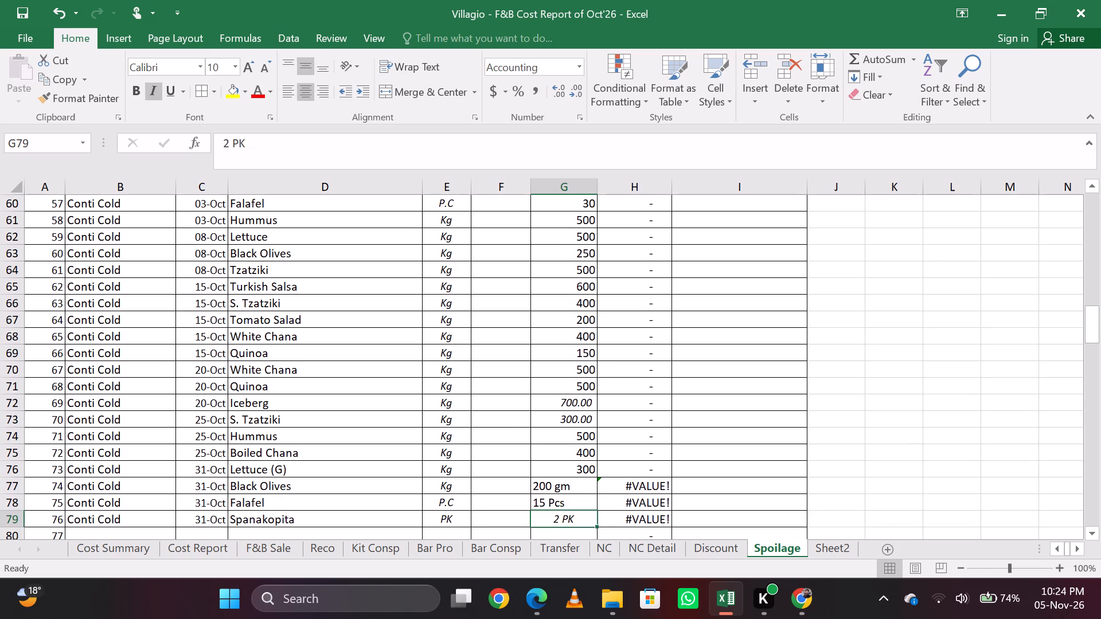
key("Up")
key("Up")
type("200")
key("Return")
type("15")
key("Return")
key("2")
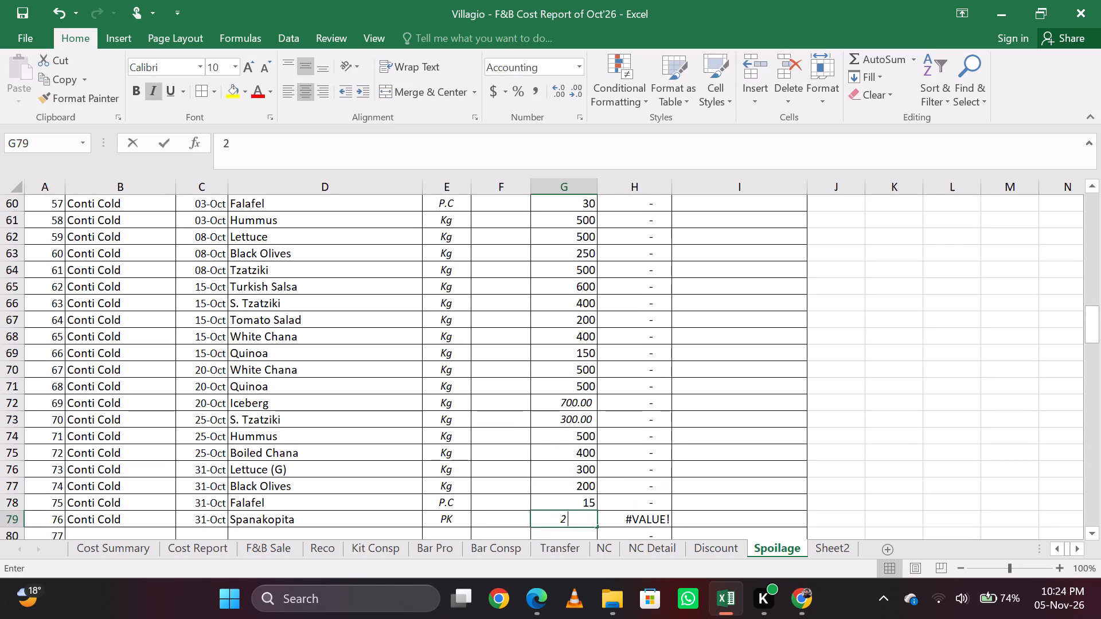
key("Up")
Change the unit of the 31-Oct Black Olives entry in E77 to gm.
key("Down")
key("Left")
key("Left")
key("Left")
key("Left")
key("Right")
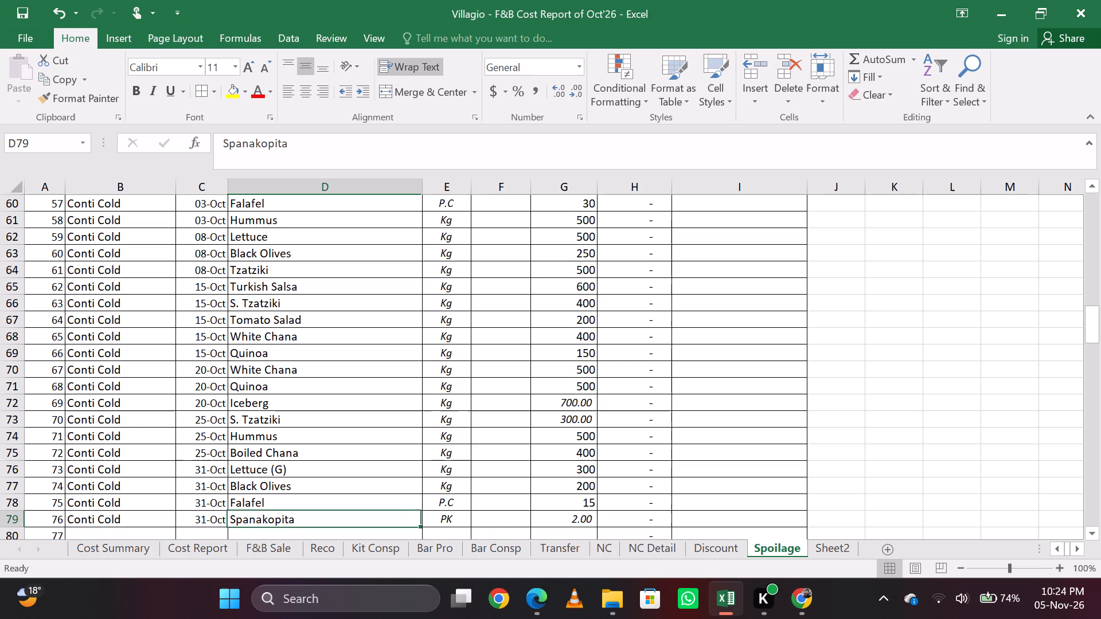
key("Up")
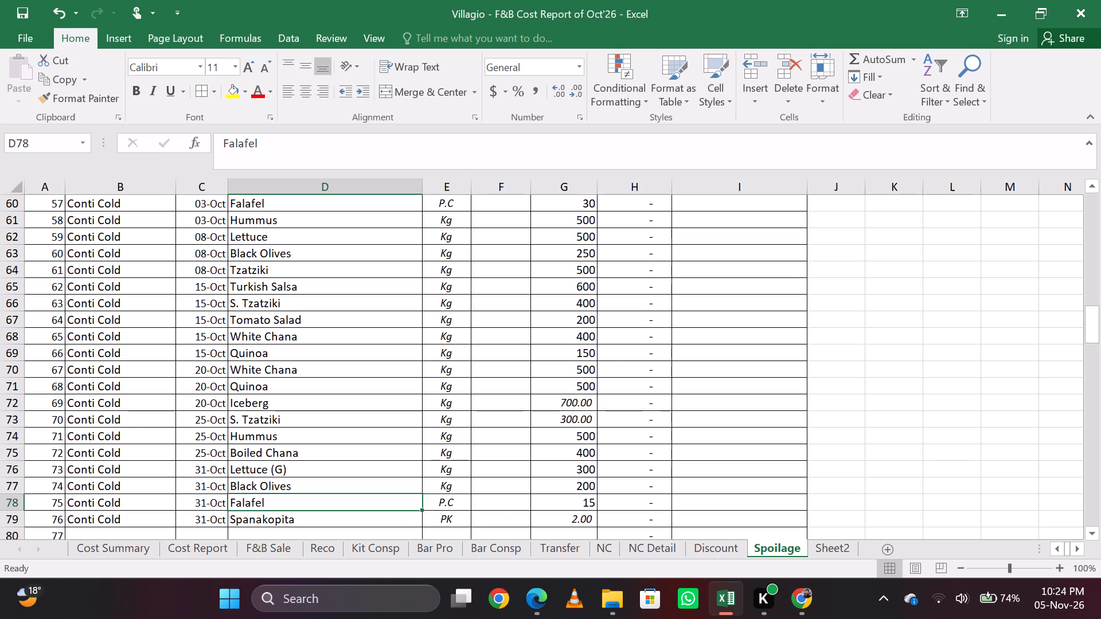
key("Up")
key("Down")
key("Right")
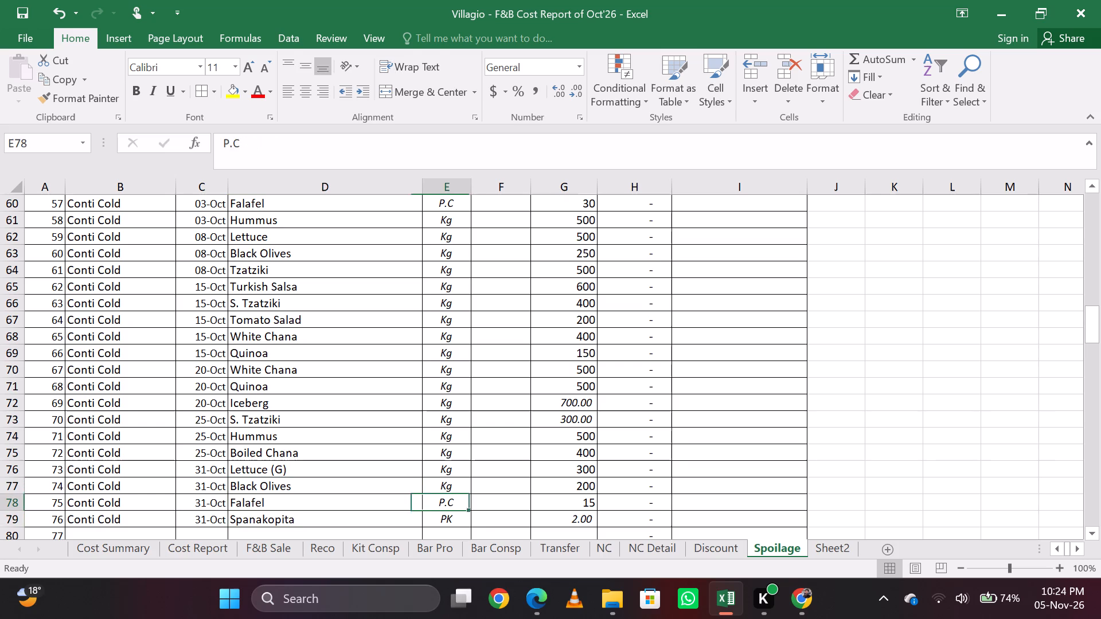
key("Up")
key("Down")
key("Up")
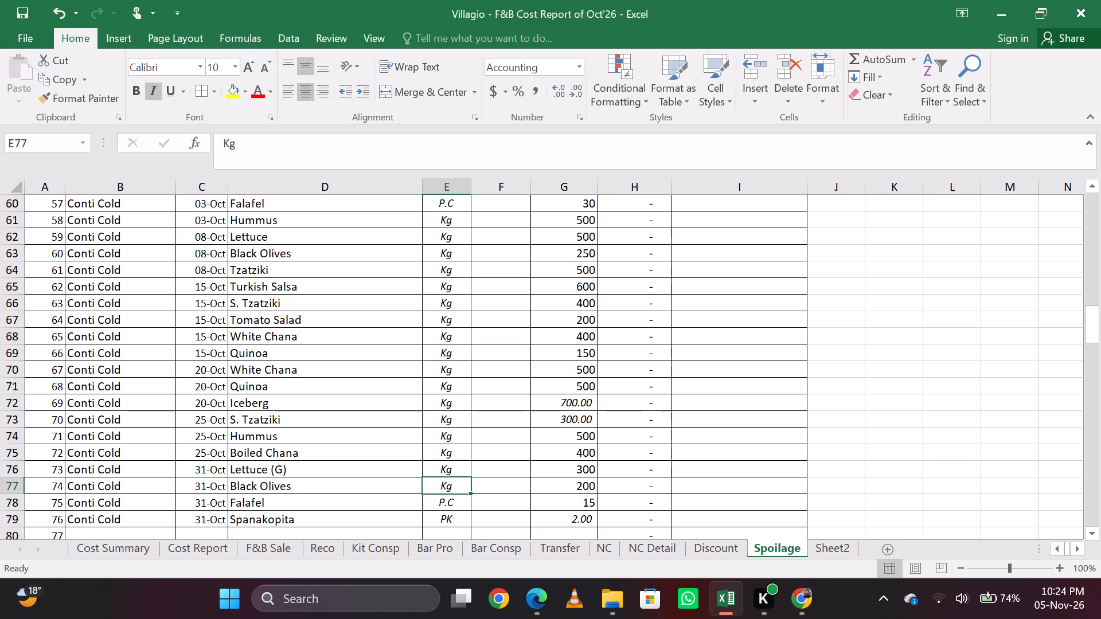
type("gm")
key("Return")
Change the unit of the 03-Oct Conti Cold Falafel entry in E60 to pcs.
key("Up")
key("Up")
key("Up")
key("Down")
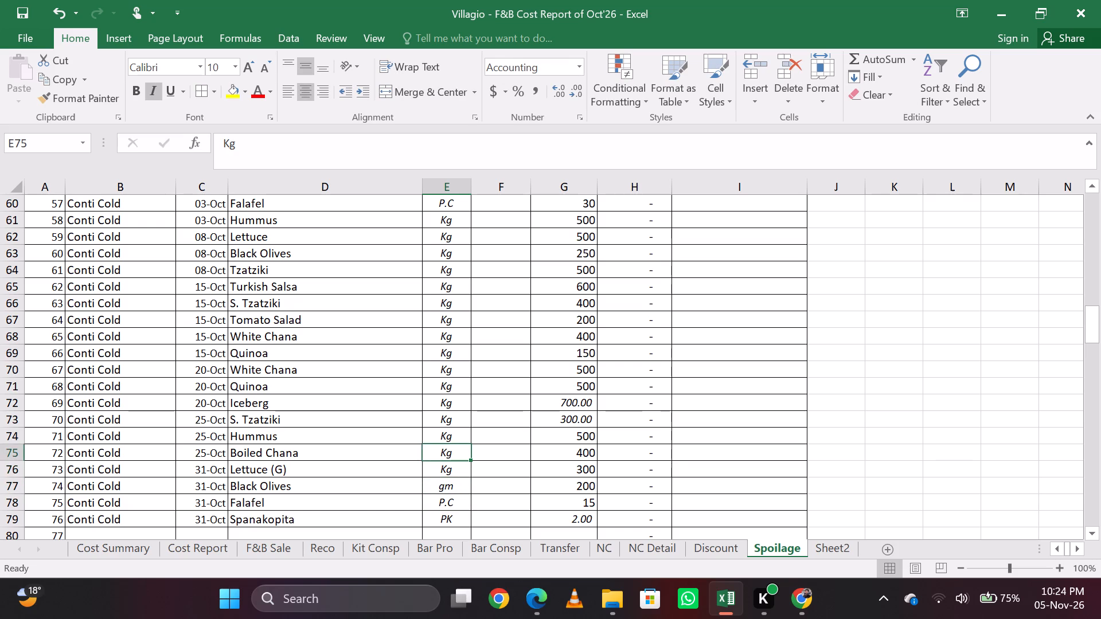
key("Up")
key("Up")
key("Up")
key("Up")
key("Up")
key("Up")
key("Up")
key("Up")
key("Up")
key("Up")
key("Up")
key("Up")
key("Up")
key("Up")
key("Up")
key("Up")
key("Up")
key("Up")
key("Up")
key("Up")
key("Down")
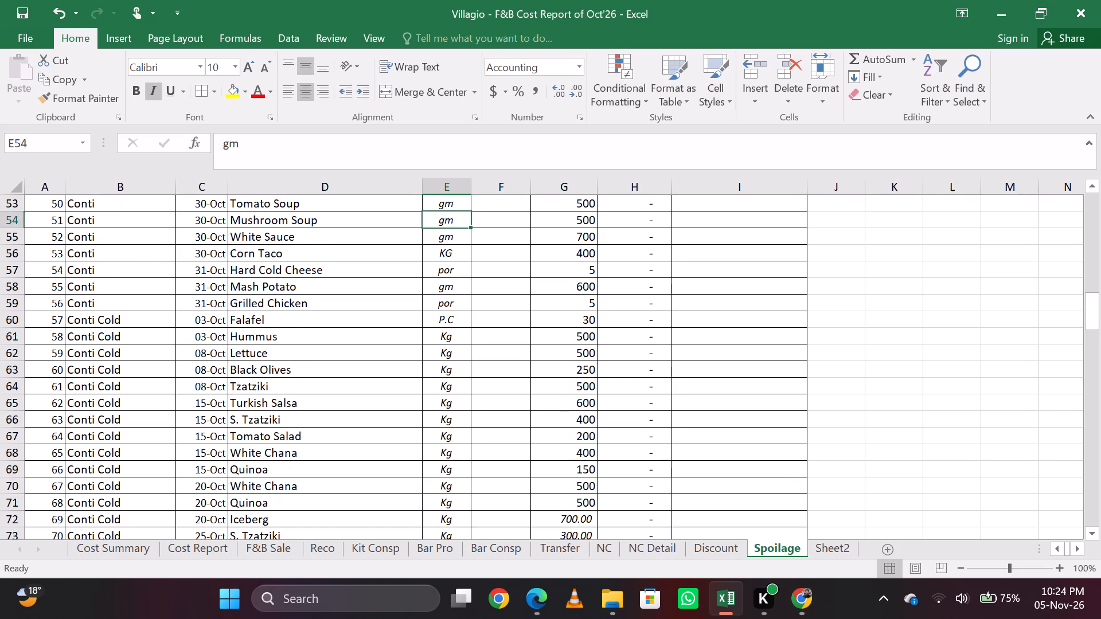
key("Down")
key("Down")
key("Down")
key("Down")
key("Down")
key("Down")
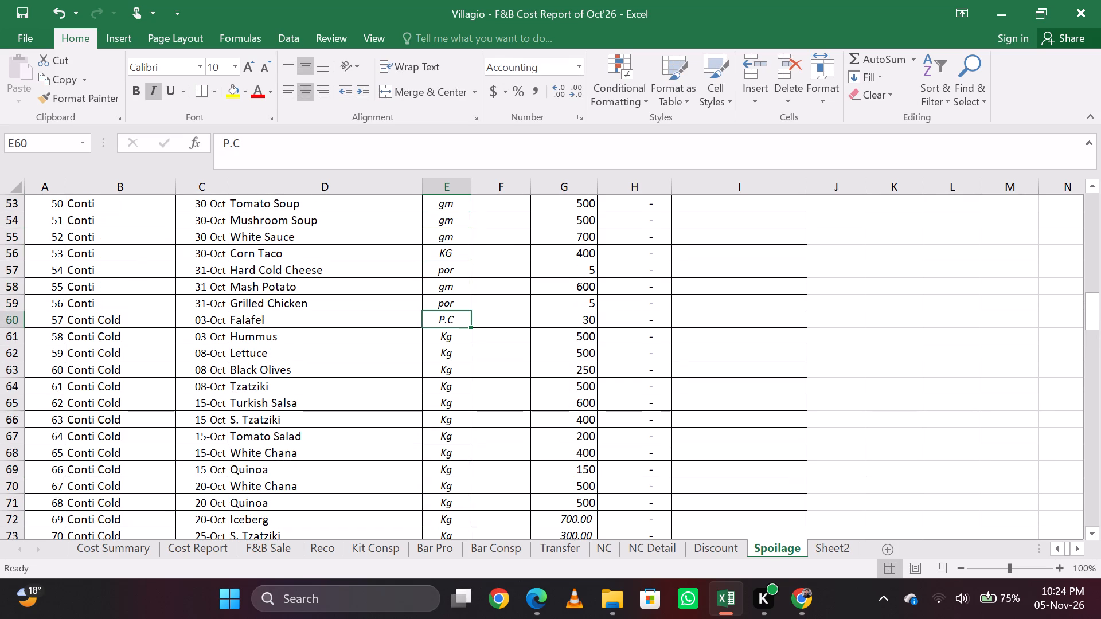
key("Down")
key("Up")
type("pcs")
key("Down")
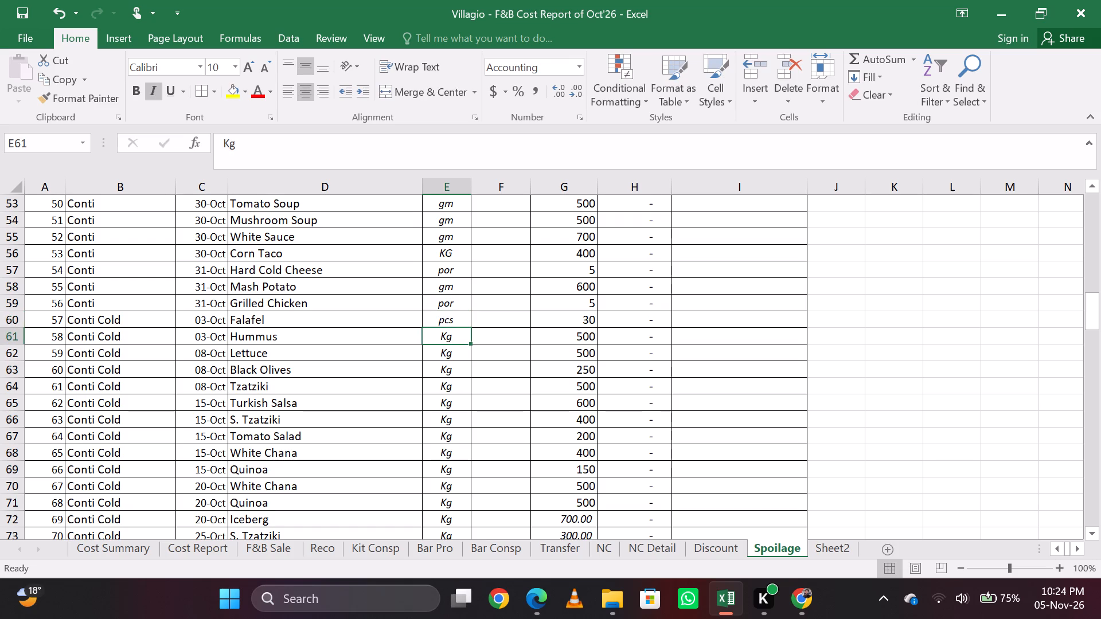
Change the unit in E61 to gm and fill it down through E65.
type("gm")
key("Return")
key("ctrl+d")
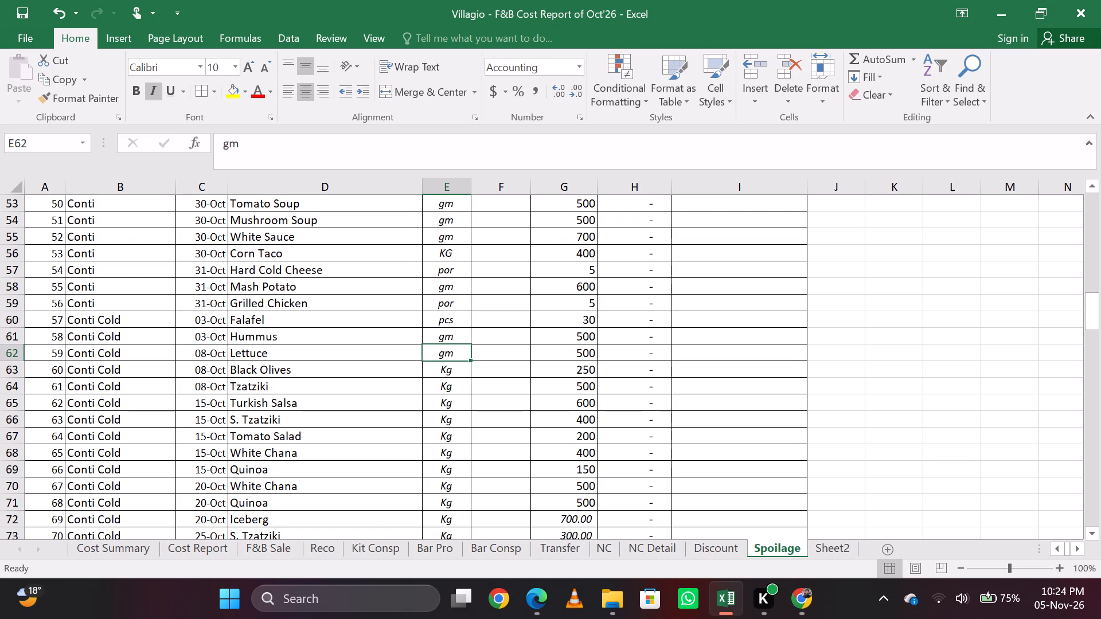
key("Down")
key("ctrl+d")
key("Down")
key("ctrl+d")
key("Down")
key("ctrl+d")
Fill the gm unit down through E66:E71, from S. Tzatziki to the 20-Oct Quinoa entry.
key("Down")
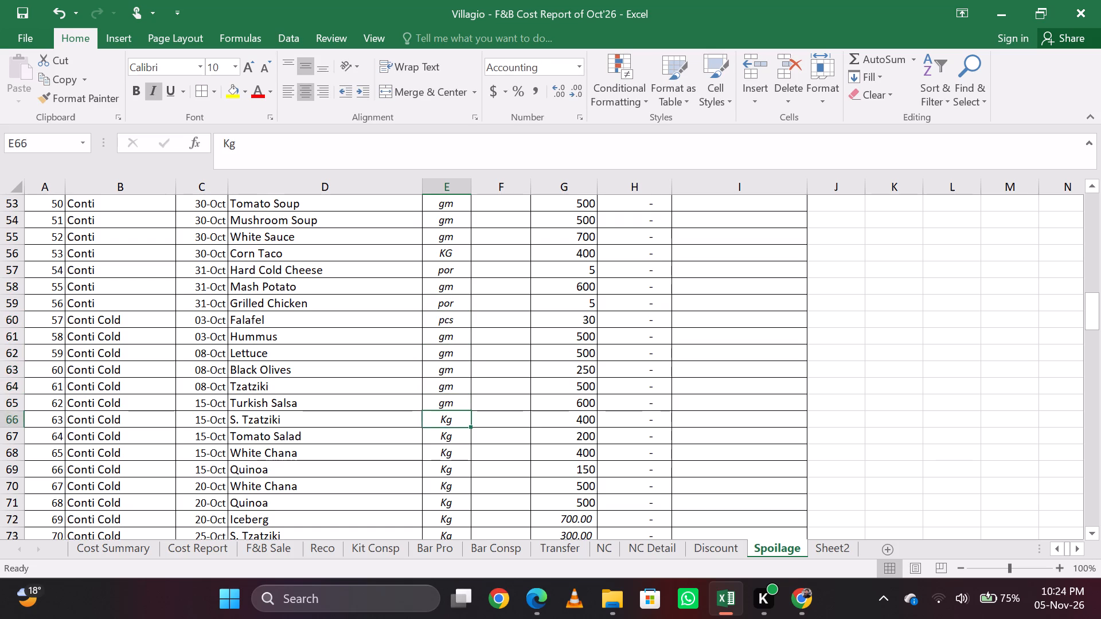
key("ctrl+d")
key("Down")
key("ctrl+d")
key("Down")
key("ctrl+d")
key("Down")
key("ctrl+d")
key("Down")
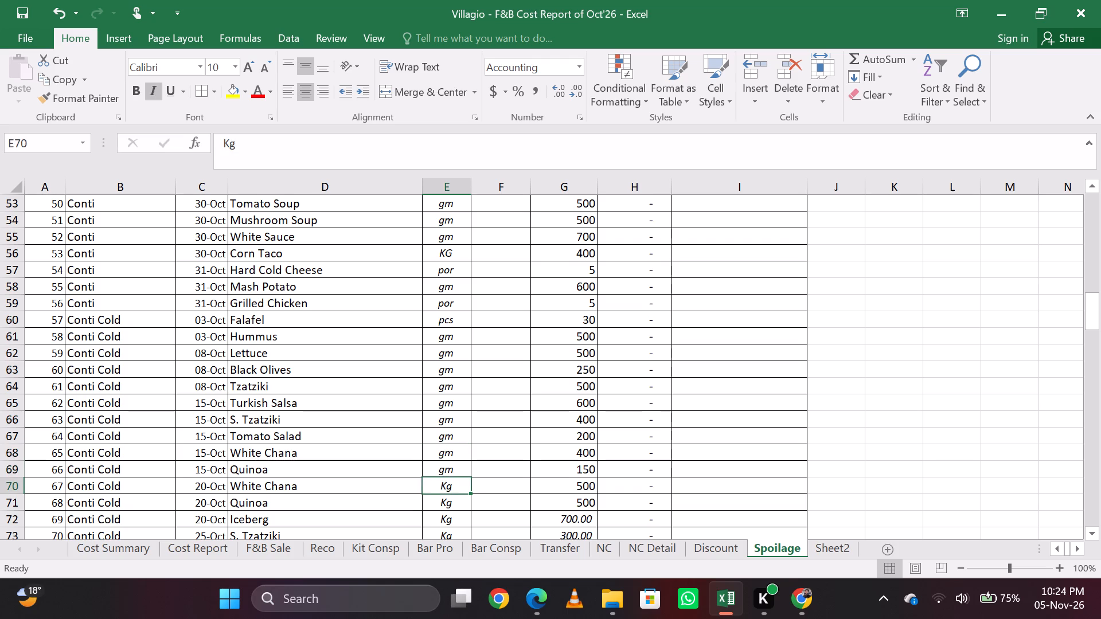
key("ctrl+d")
key("Down")
key("ctrl+d")
Fill the gm unit down through E72:E76, from Iceberg to Lettuce (G).
key("Down")
key("Down")
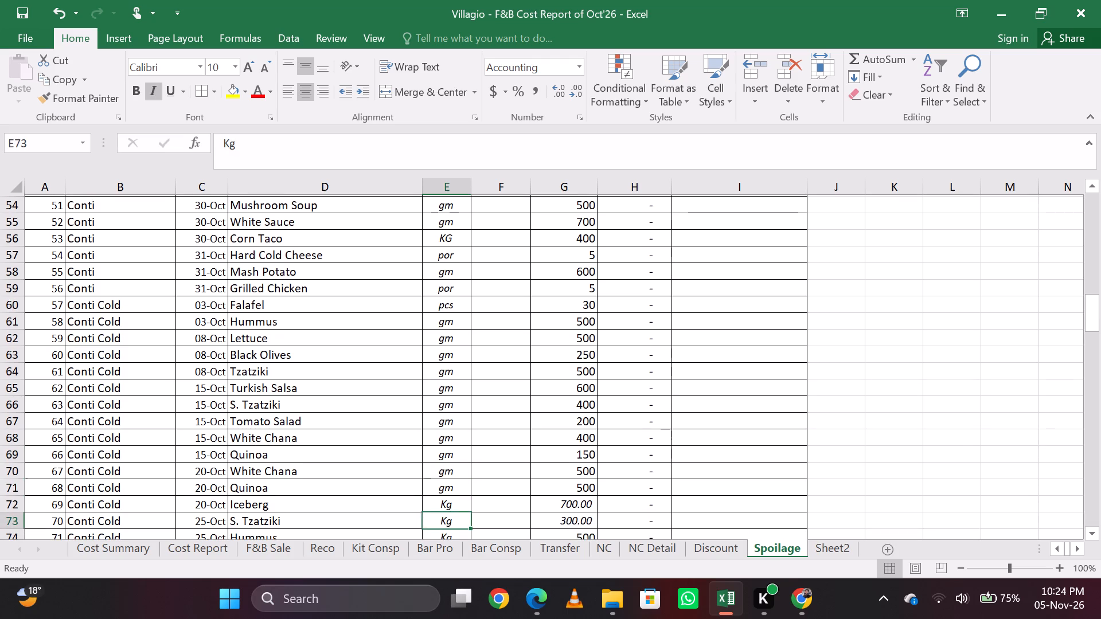
key("Up")
key("ctrl+d")
key("Down")
key("ctrl+d")
key("Down")
key("ctrl+d")
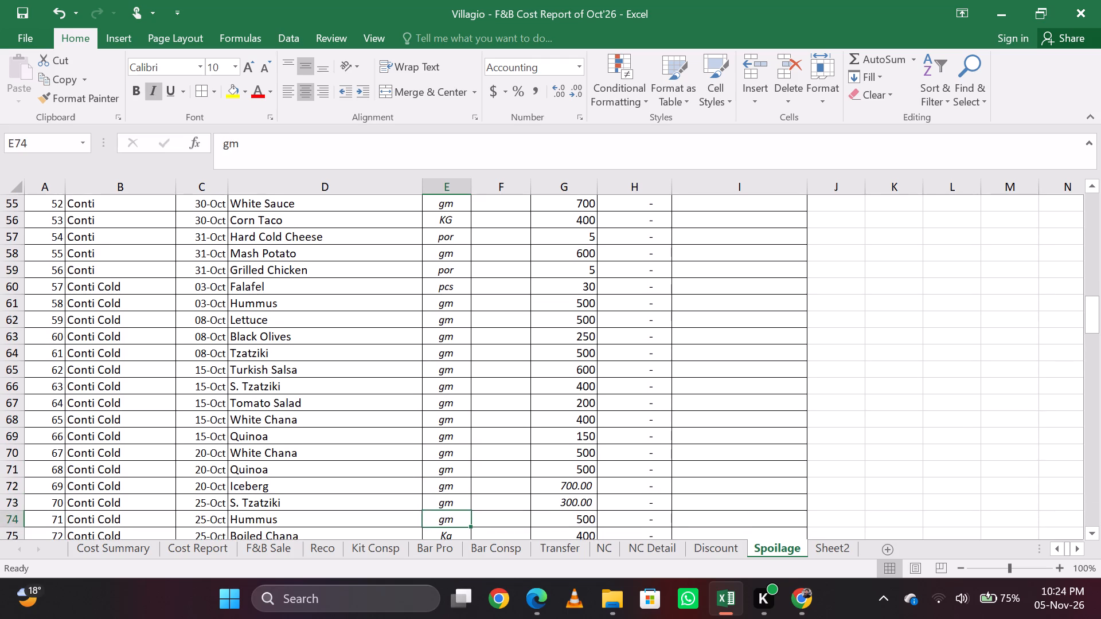
key("Down")
key("ctrl+d")
key("Down")
key("ctrl+d")
Change the unit of the 31-Oct Falafel entry in E78 to pcs.
key("ctrl+Down")
key("Up")
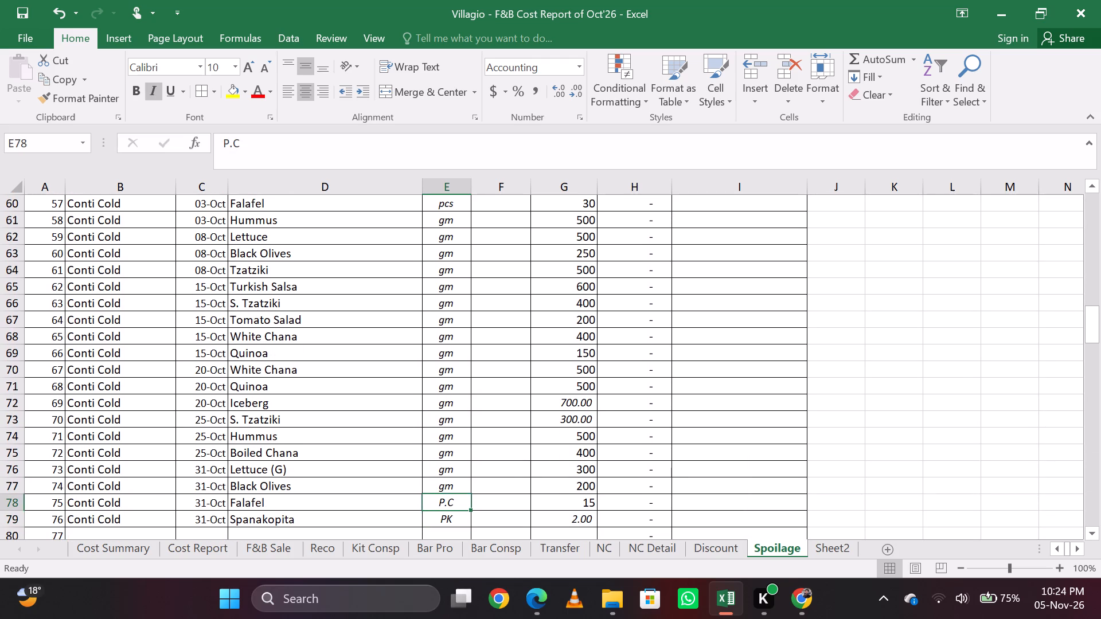
key("Down")
key("Up")
type("pcs")
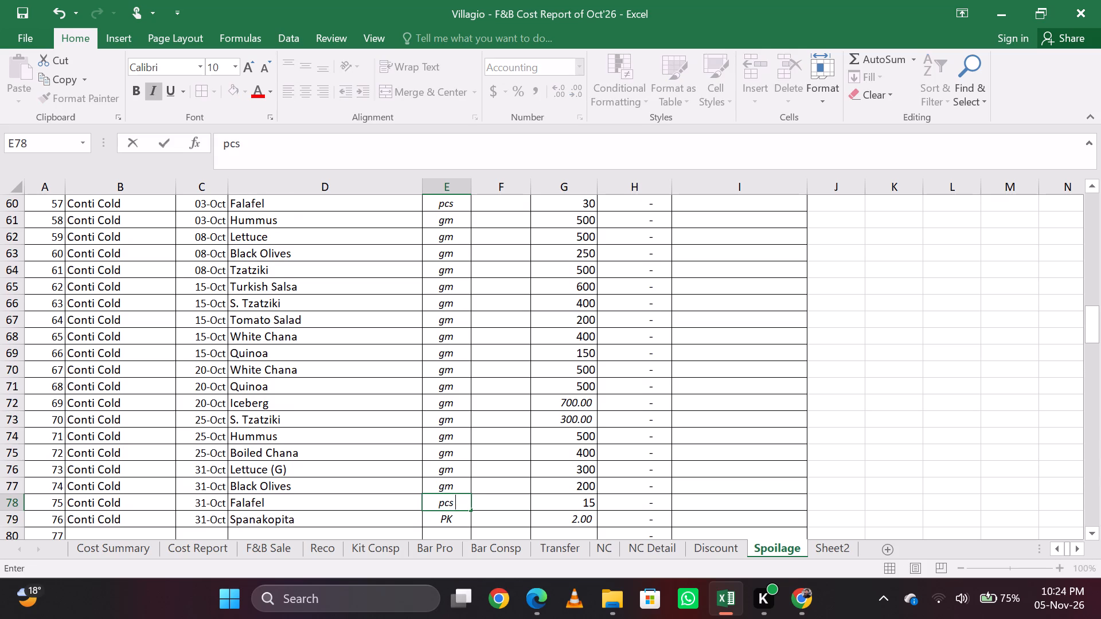
key("Return")
Save the cost report workbook with the corrected Conti Cold units and quantities.
key("Up")
key("ctrl+s")
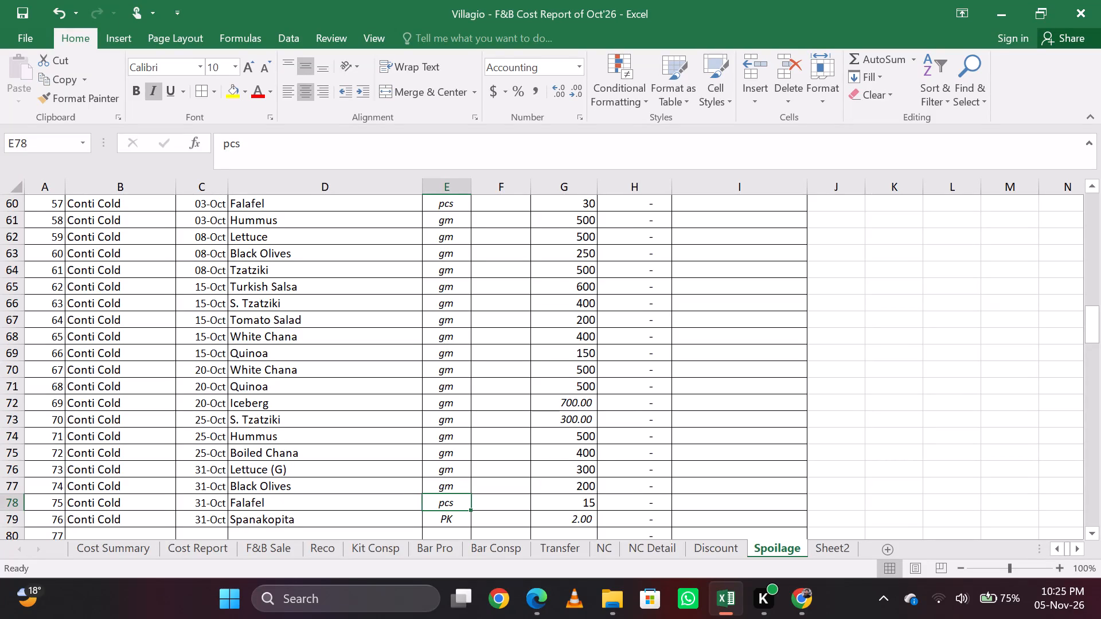
key("Left")
key("Left")
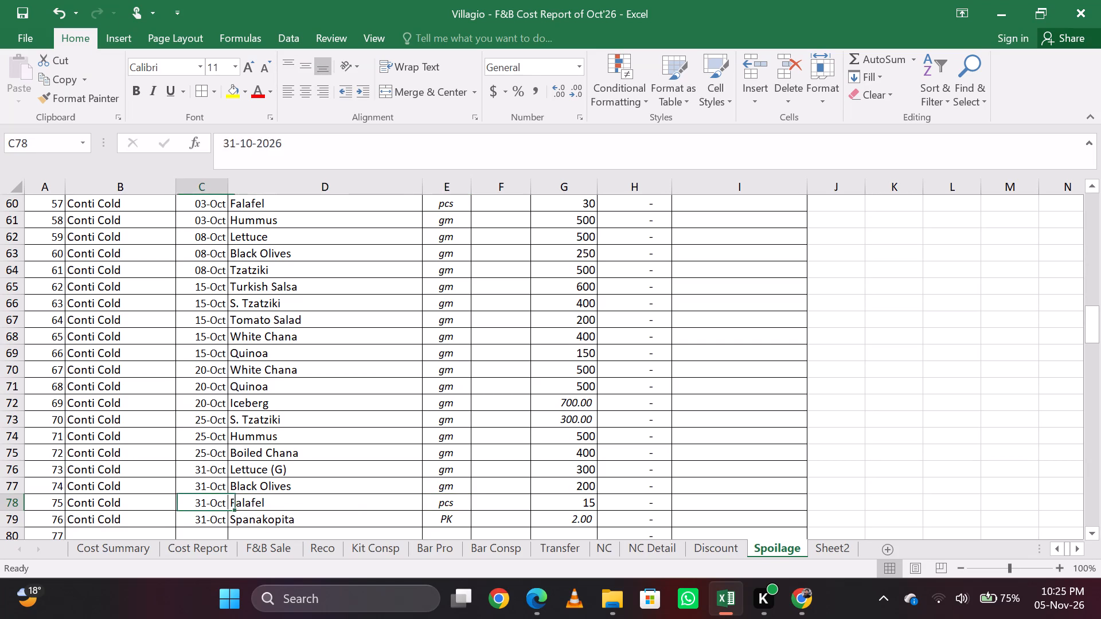
key("Left")
key("ctrl+s")
Go to the empty rows below the last Conti Cold entry in column B.
key("Down")
key("Down")
key("Down")
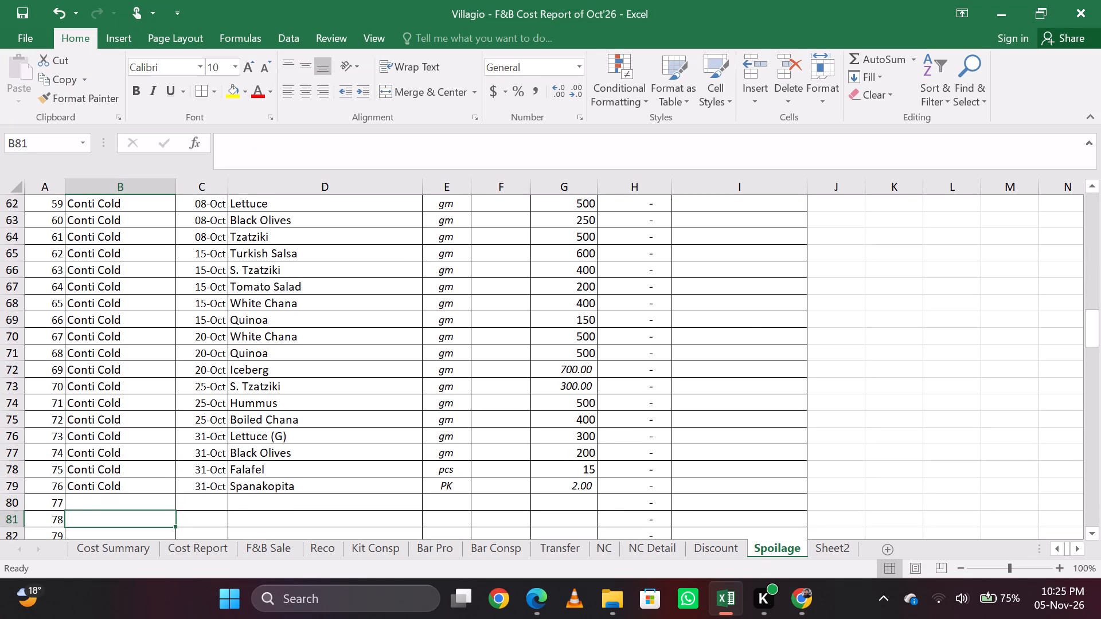
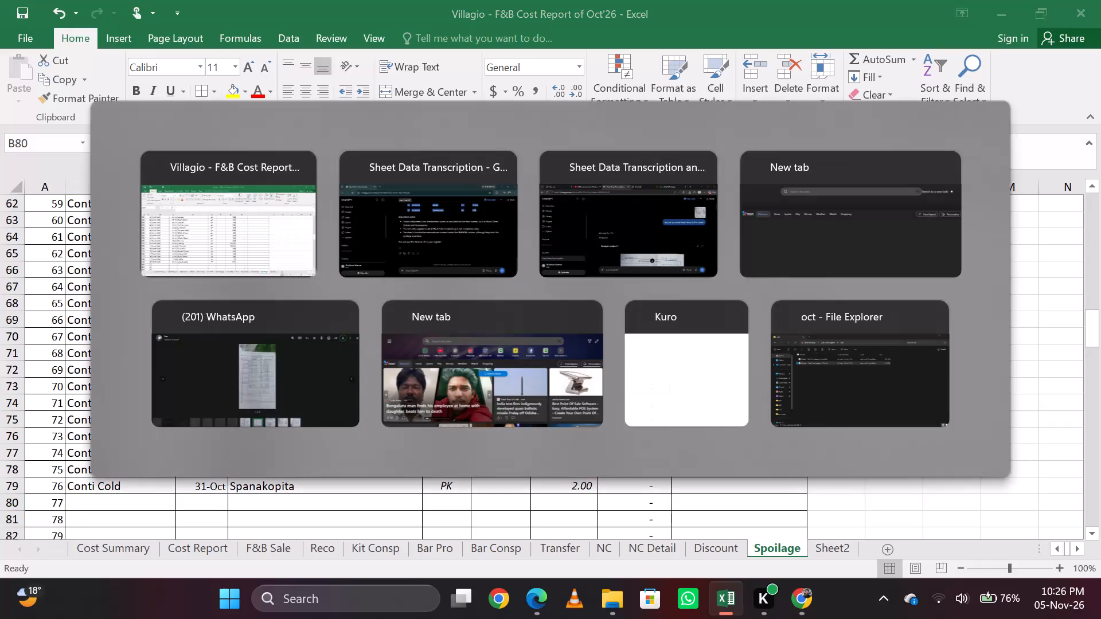
Switch to the YouTube page in Edge and resume the paused song video.
key("alt+Tab")
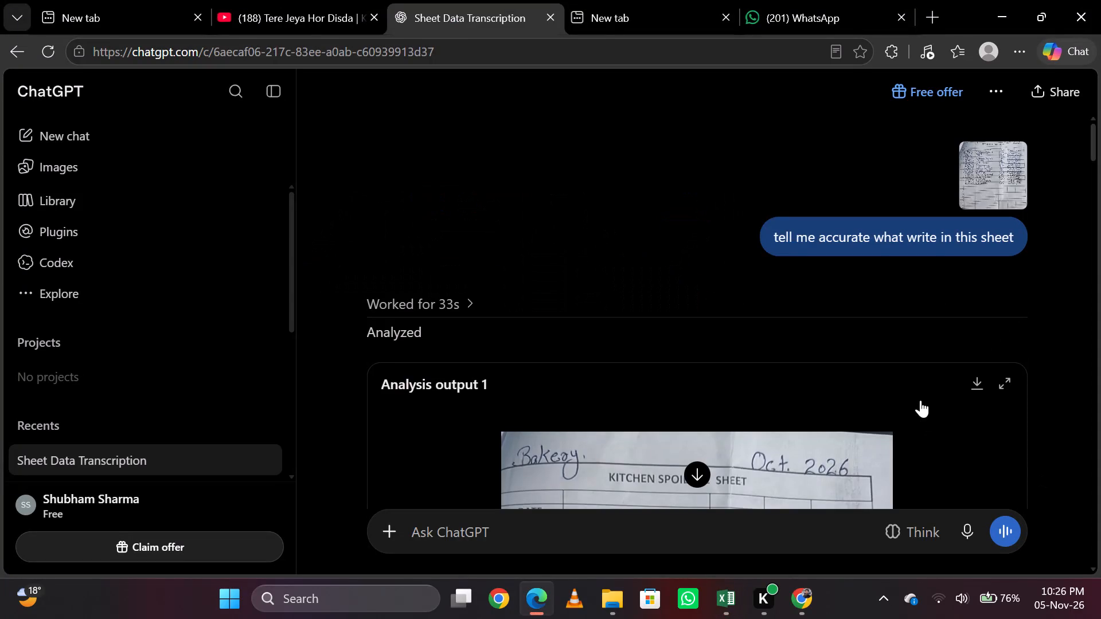
left_click(330, 10)
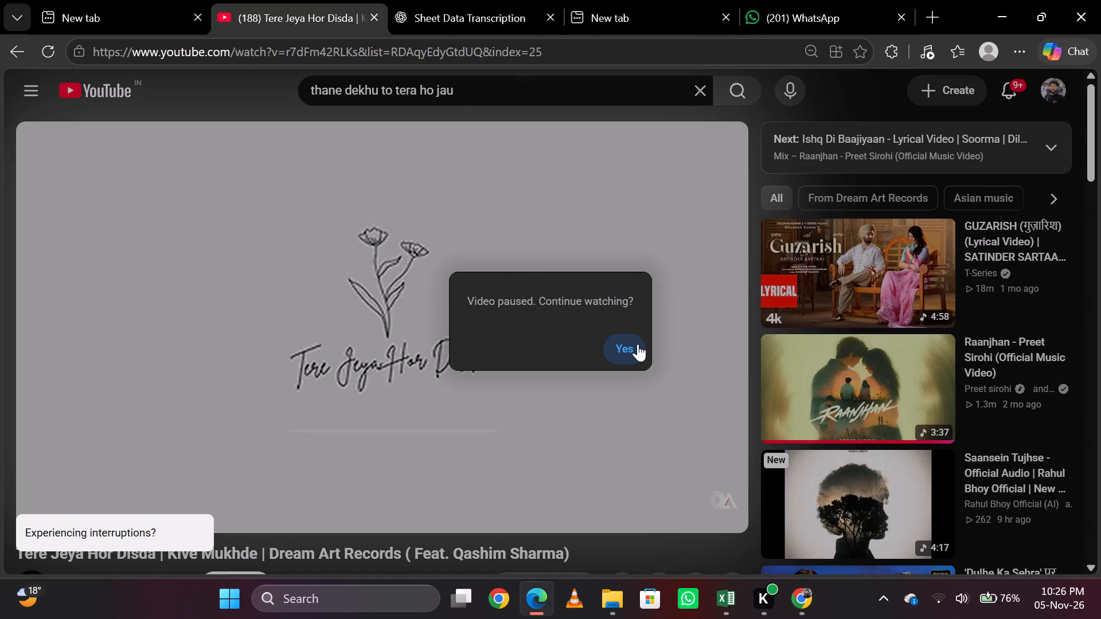
left_click(638, 344)
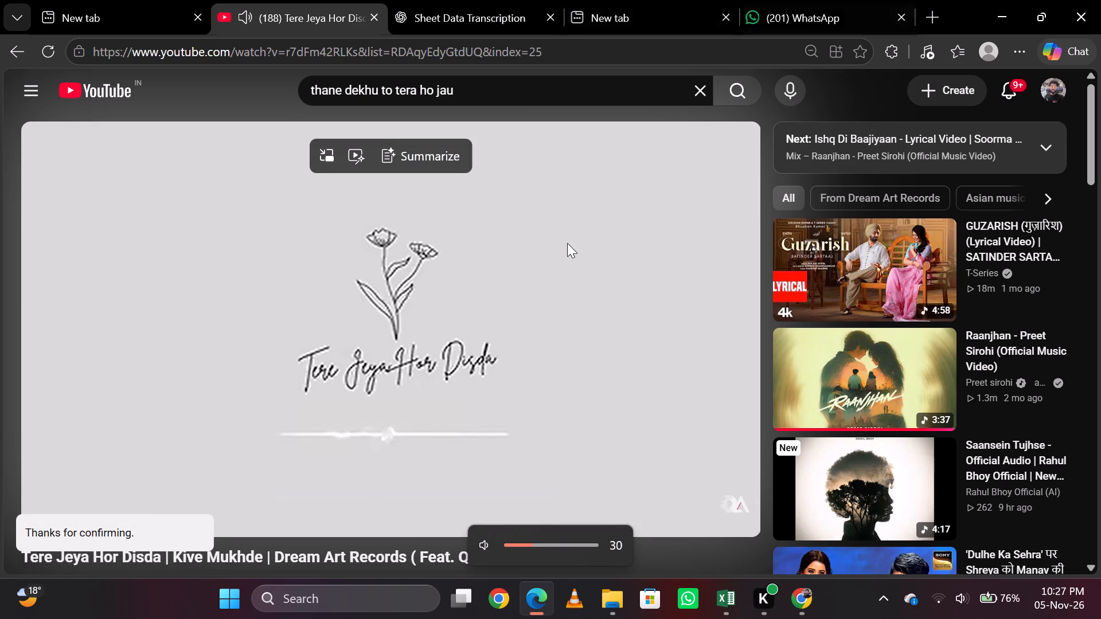
Back in the Excel cost report, clear all the pasted Conti Cold transcription data from Sheet2.
key("alt+Tab")
key("alt+Tab")
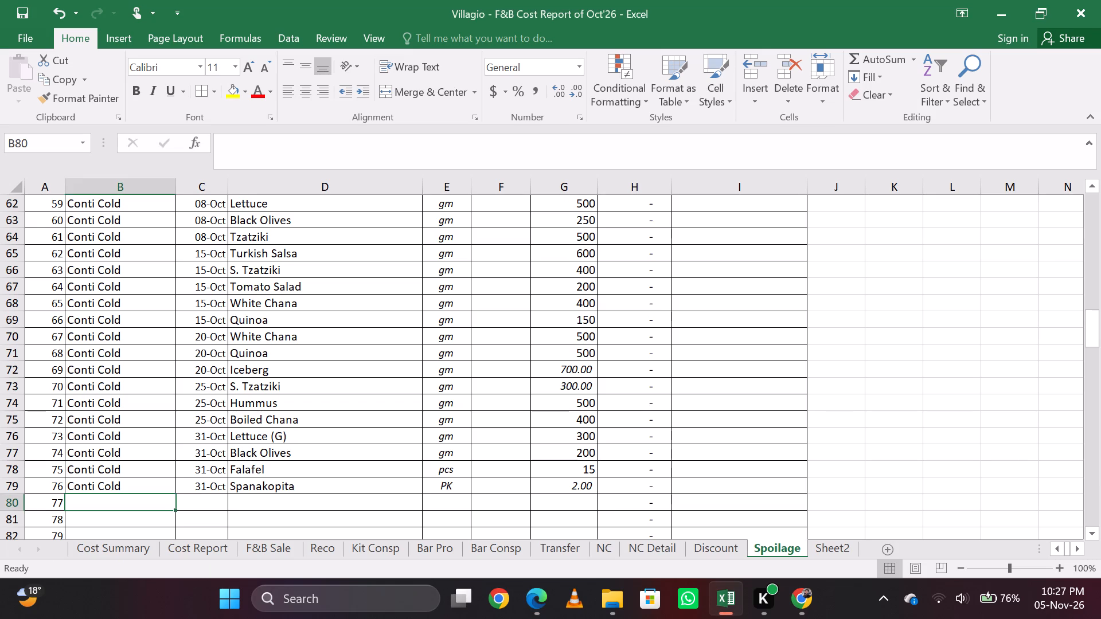
key("ctrl+Page_Down")
key("Left")
key("Left")
key("Left")
key("Left")
key("Left")
key("Left")
key("Left")
key("Left")
key("Left")
key("Left")
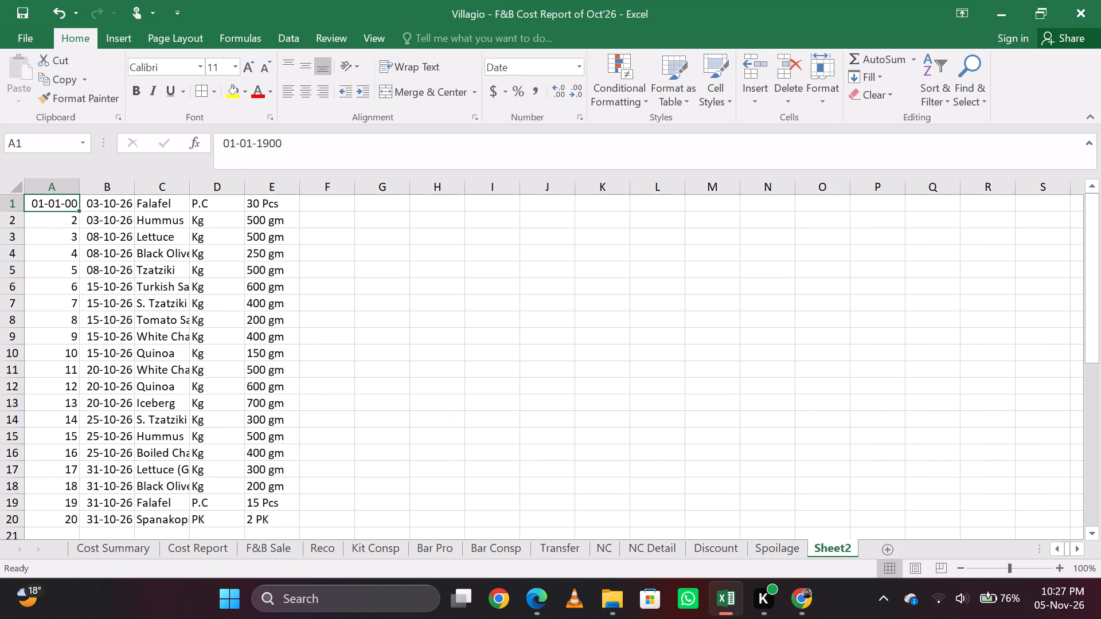
key("Up")
key("ctrl+a")
key("Delete")
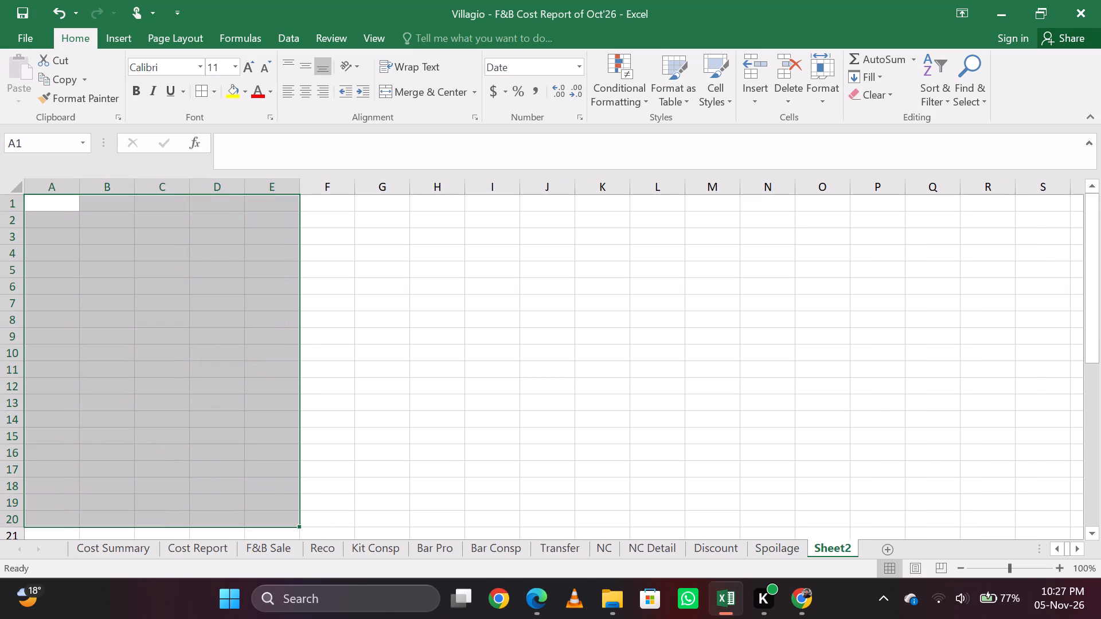
key("Page_Up")
key("Down")
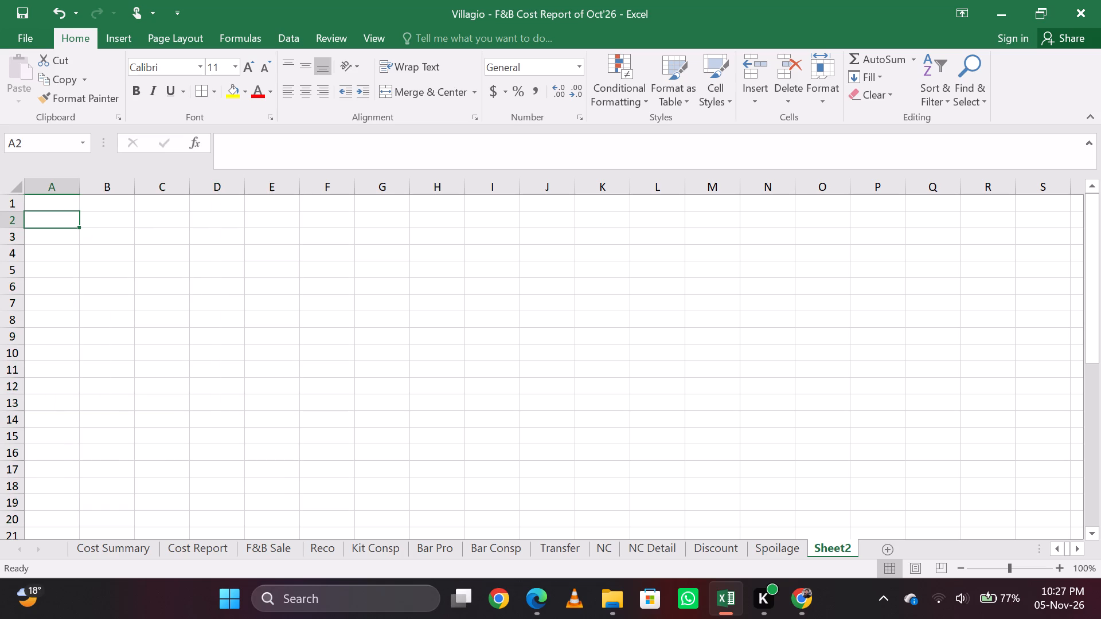
key("Escape")
Switch to the ChatGPT transcription chat in Chrome and examine the handwritten Conti Cold kitchen spoilage sheet.
key("alt+Tab")
key("alt+Tab")
key("alt+Tab")
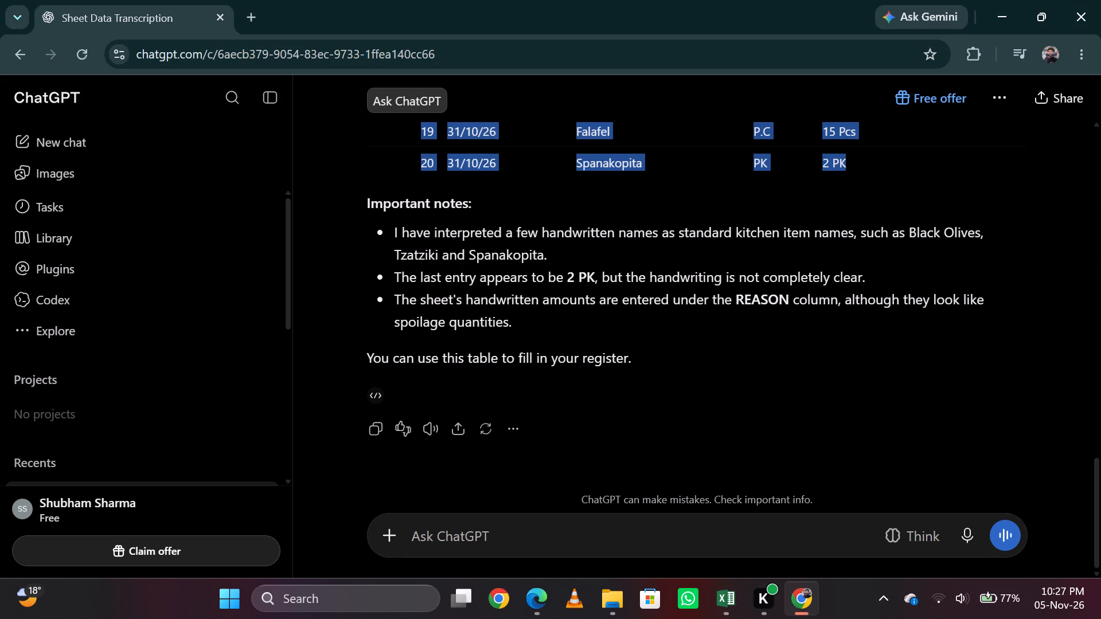
scroll(587, 358, "up", 9)
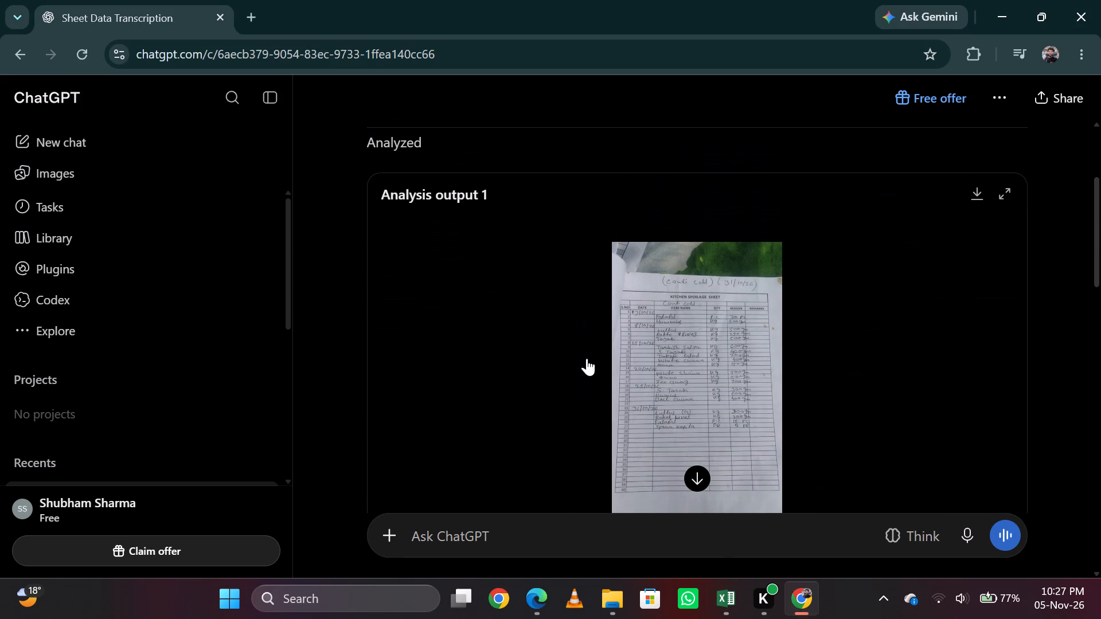
scroll(745, 348, "left", 1)
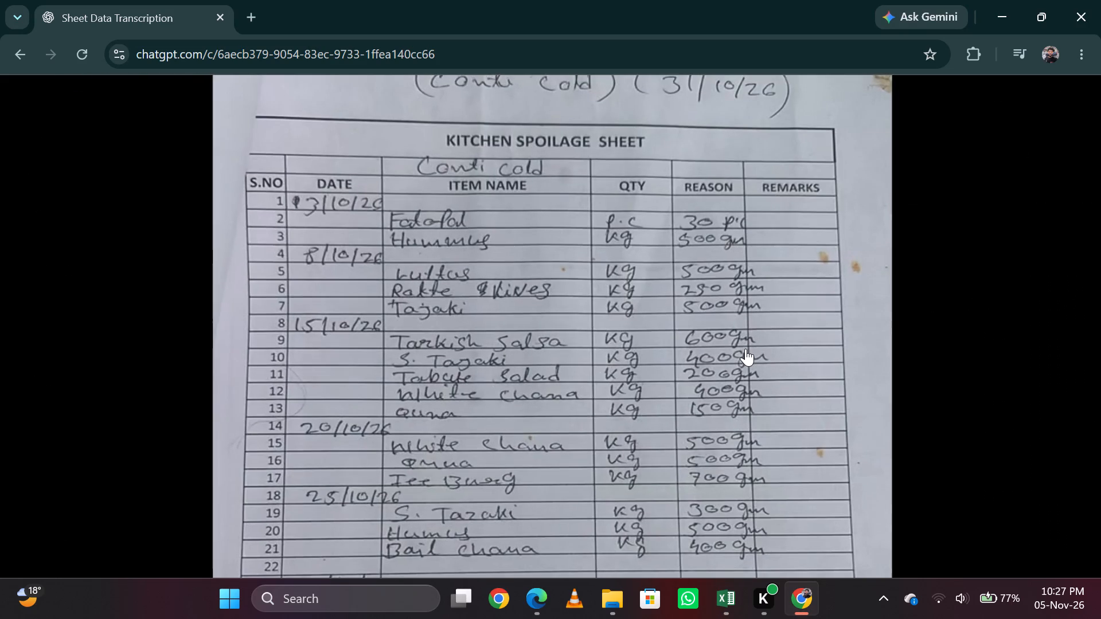
scroll(745, 348, "down", 9)
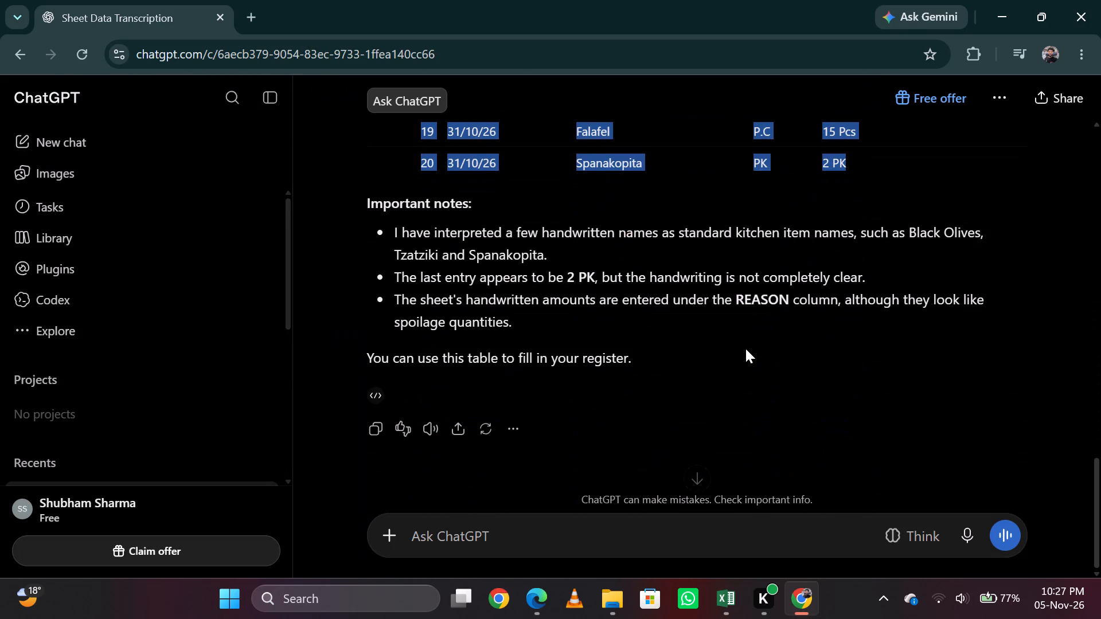
Switch back to the Excel cost report and return from Sheet2 to the Spoilage sheet.
key("alt+Tab")
key("ctrl+Page_Up")
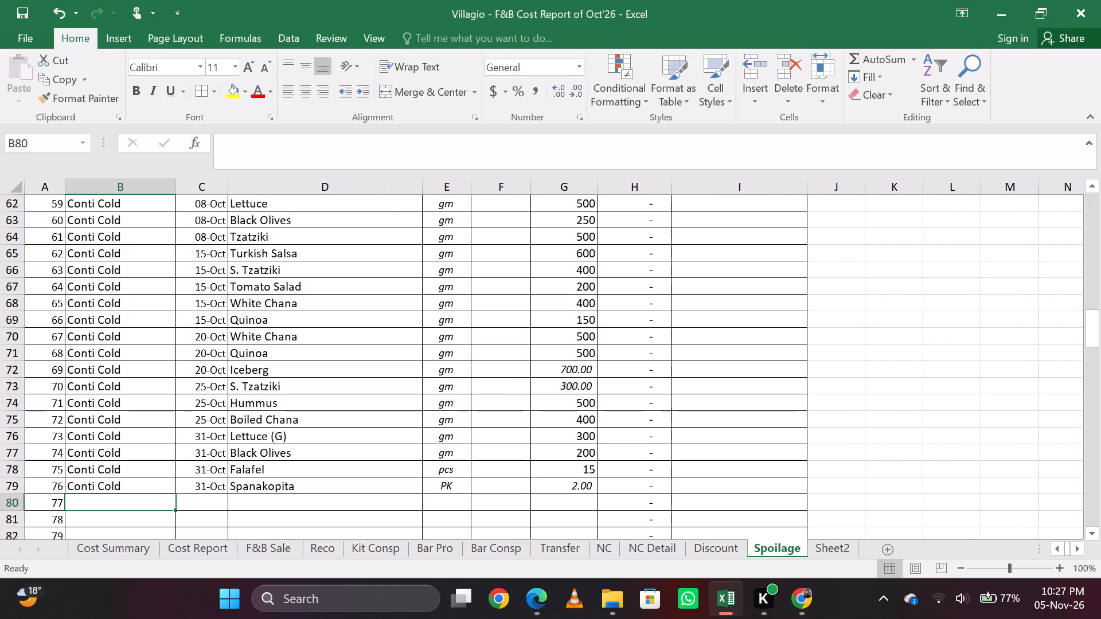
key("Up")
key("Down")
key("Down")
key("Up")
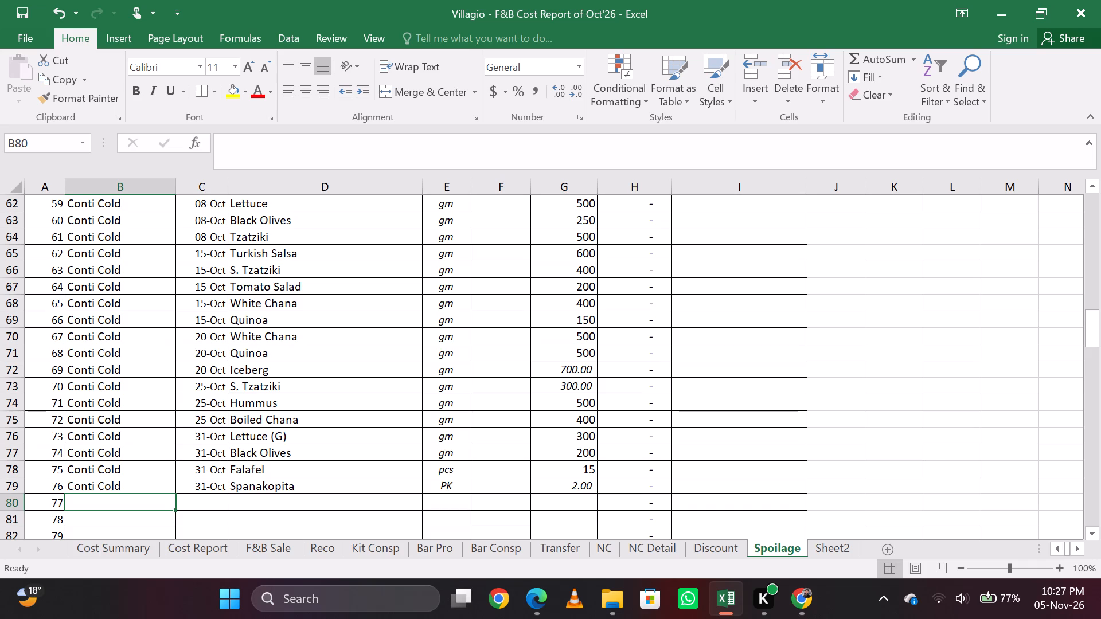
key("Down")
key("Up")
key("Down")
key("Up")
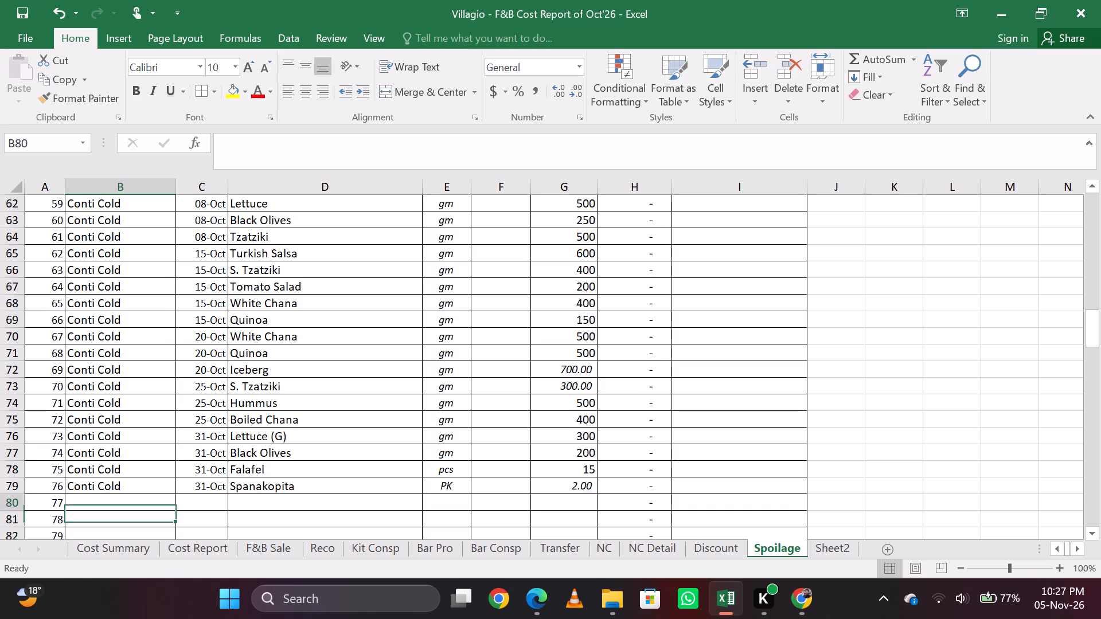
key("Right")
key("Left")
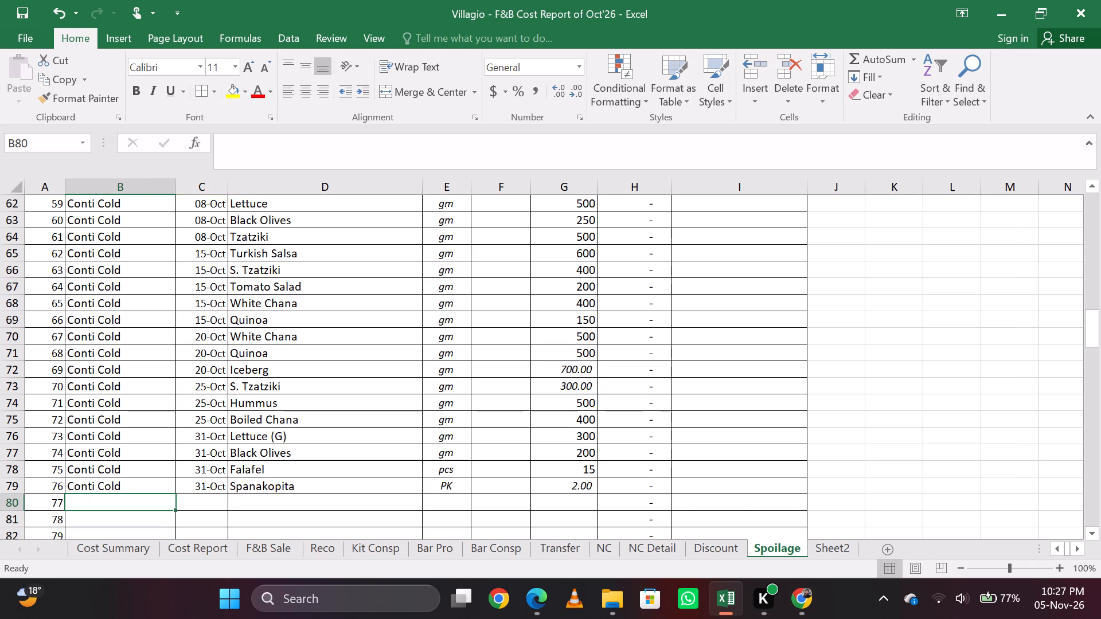
Switch to the YouTube page in Edge and play the suggested Raanjhan official music video.
key("alt+Tab")
key("alt+Tab")
key("alt+Tab")
key("alt+Tab")
key("alt+Tab")
key("alt+Tab")
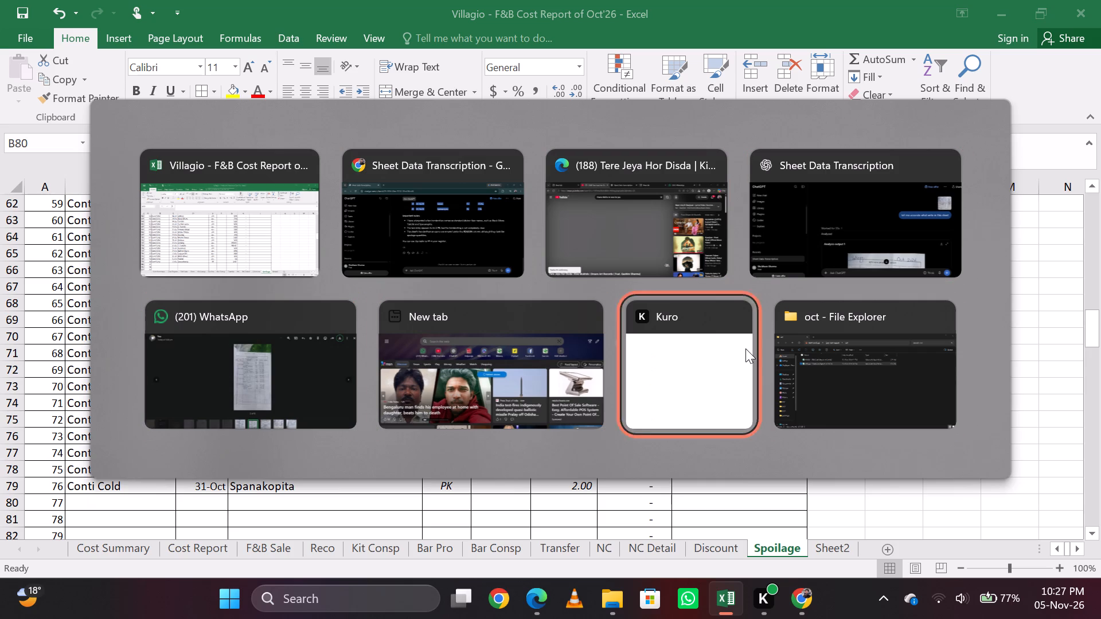
key("alt+Tab")
key("alt+Tab")
key("alt+Tab")
key("alt+Tab")
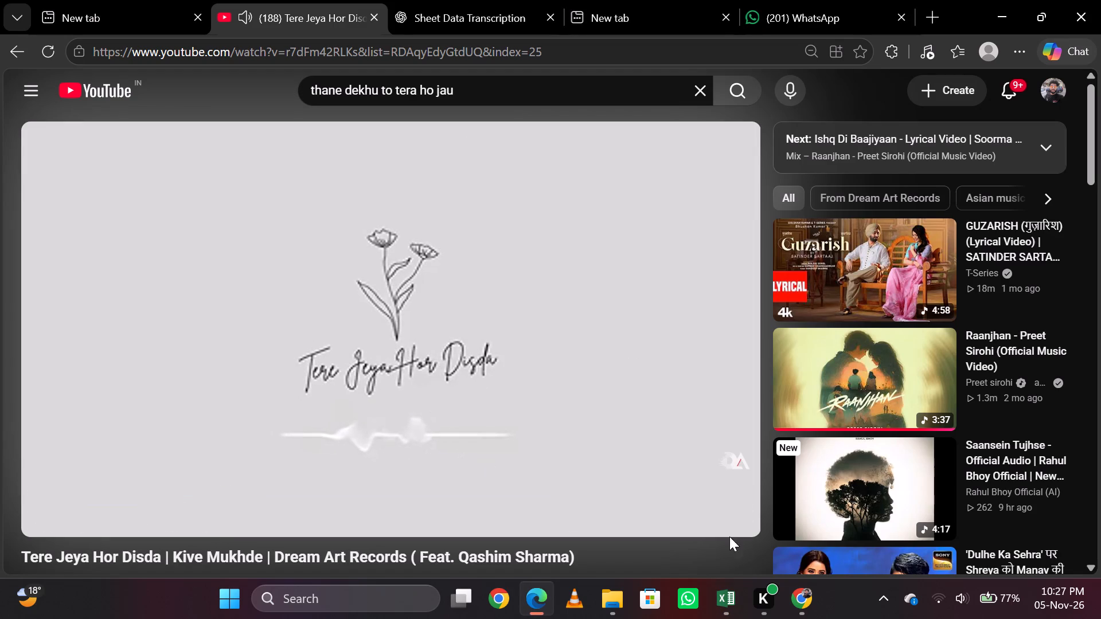
scroll(452, 448, "down", 2)
scroll(452, 448, "up", 1)
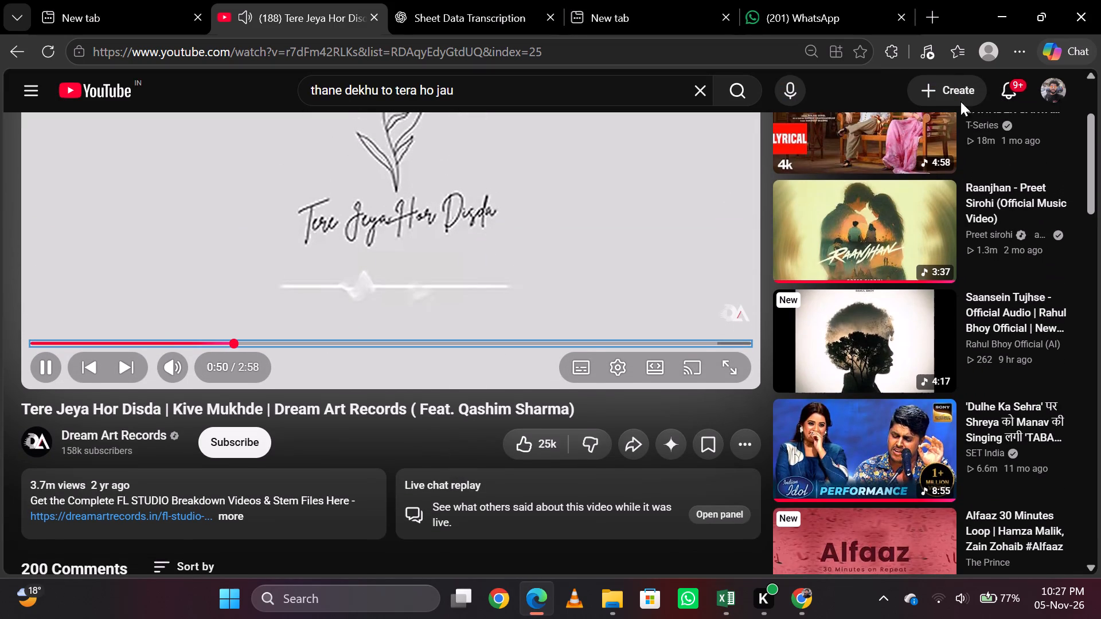
left_click(854, 199)
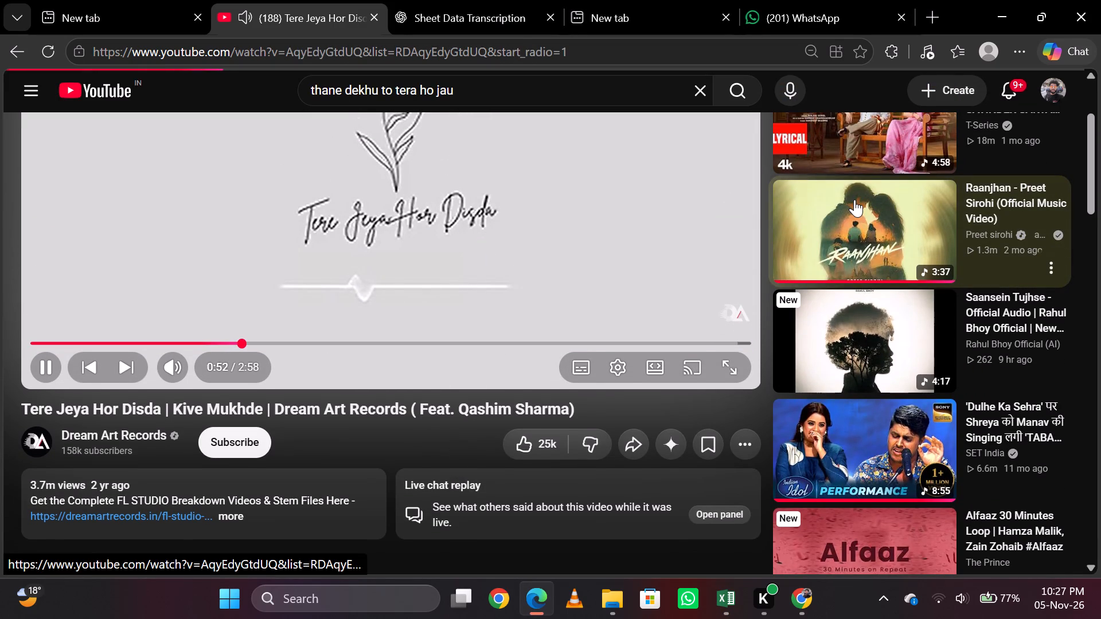
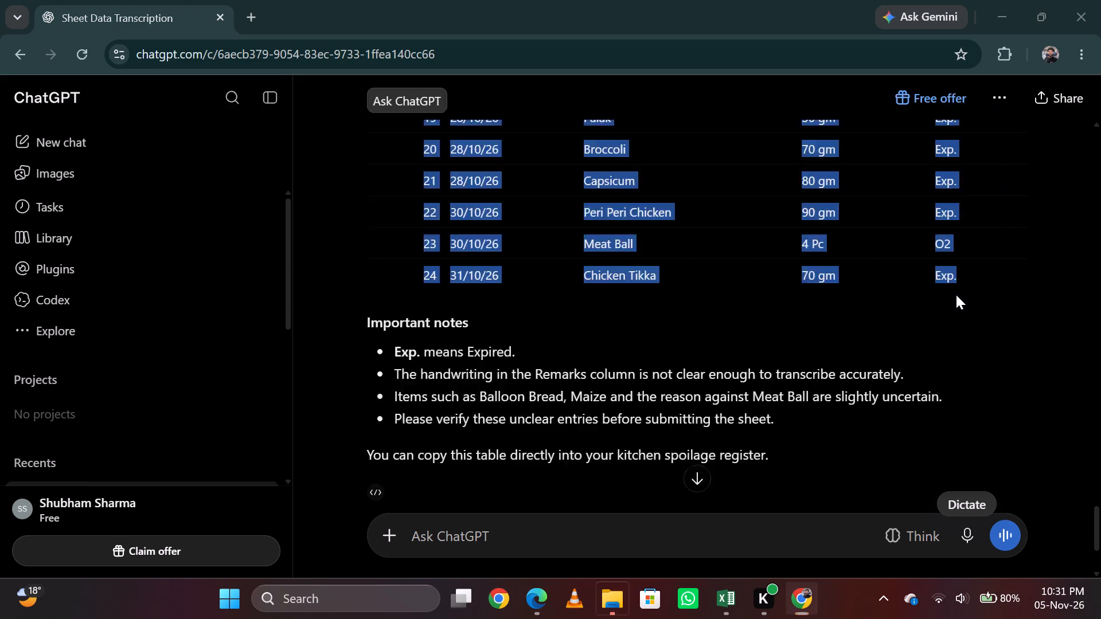
key("alt+Tab")
key("alt+Tab")
key("alt+Tab")
key("alt+Tab")
key("alt+Tab")
key("alt+Tab")
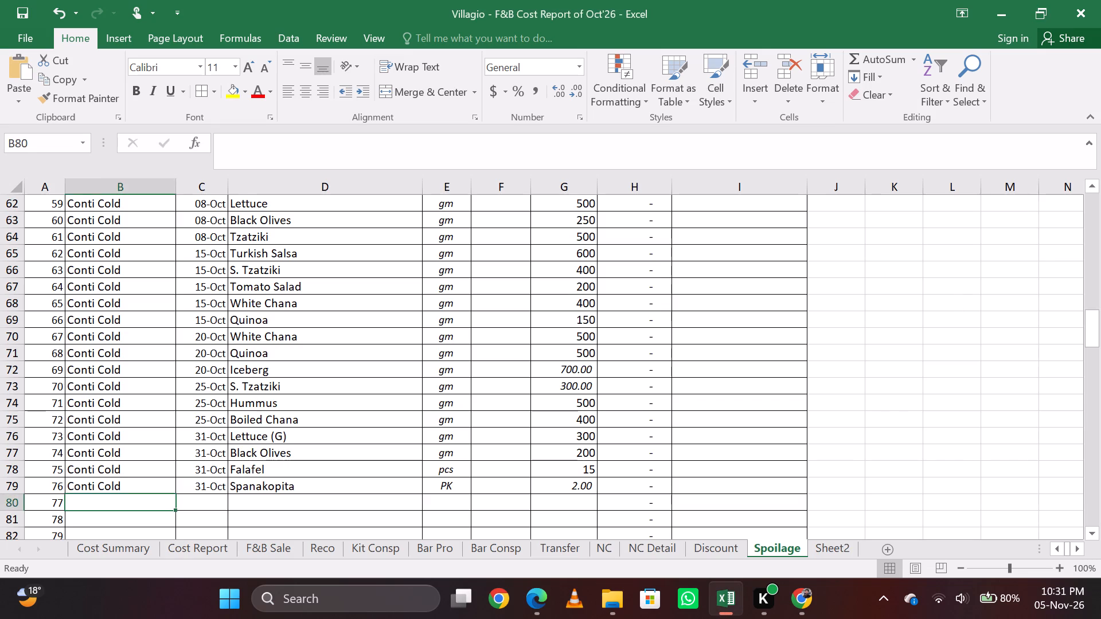
key("ctrl+Page_Down")
key("Down")
key("Up")
key("Up")
type("es")
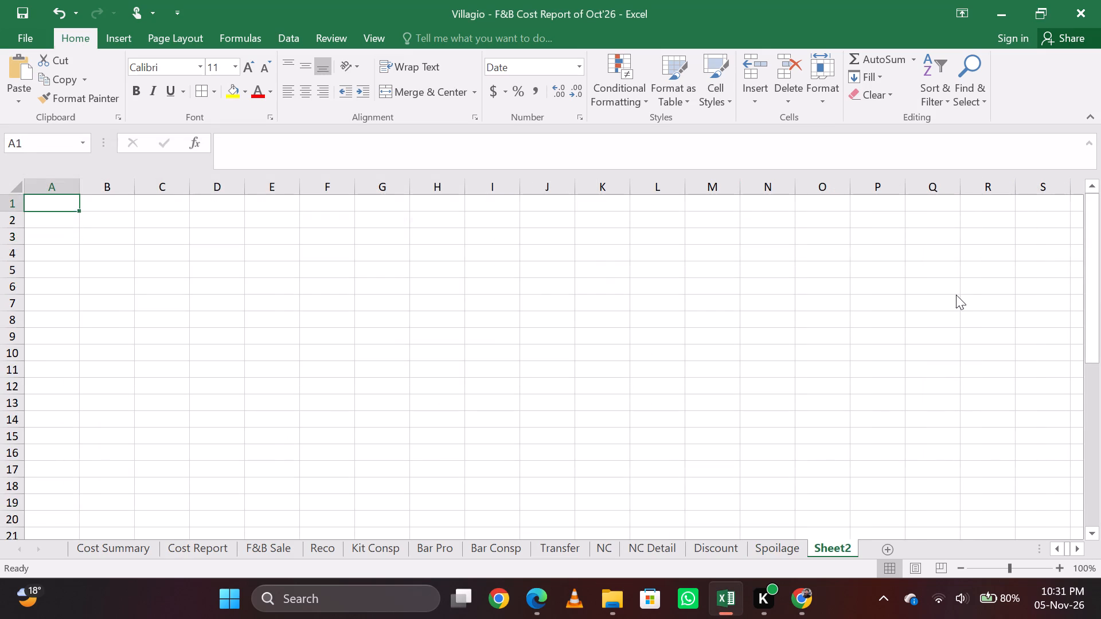
key("Down")
key("Down")
key("Return")
Copy the dates from Sheet2 column B and paste them as values into the Spoilage sheet's date column from C80.
key("Down")
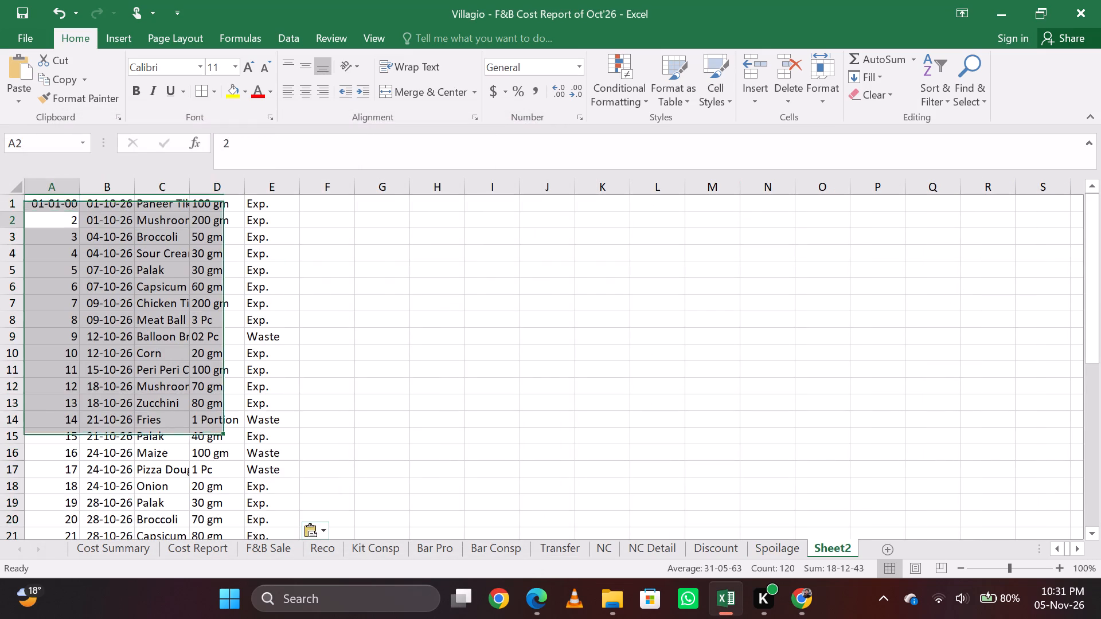
key("Up")
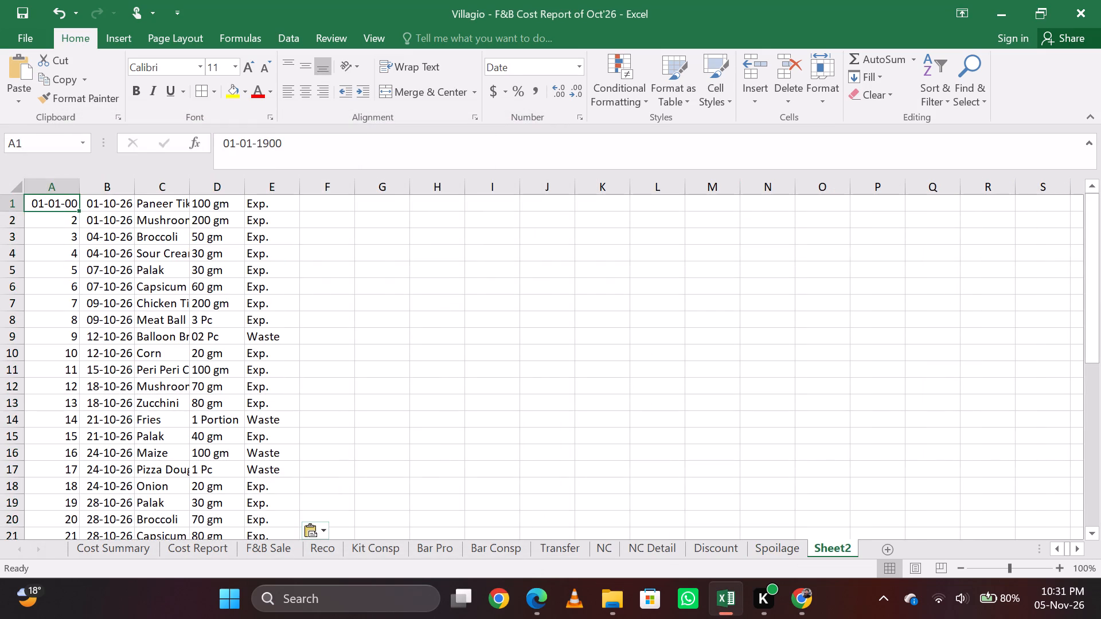
key("Right")
key("ctrl+shift+Down")
key("ctrl+c")
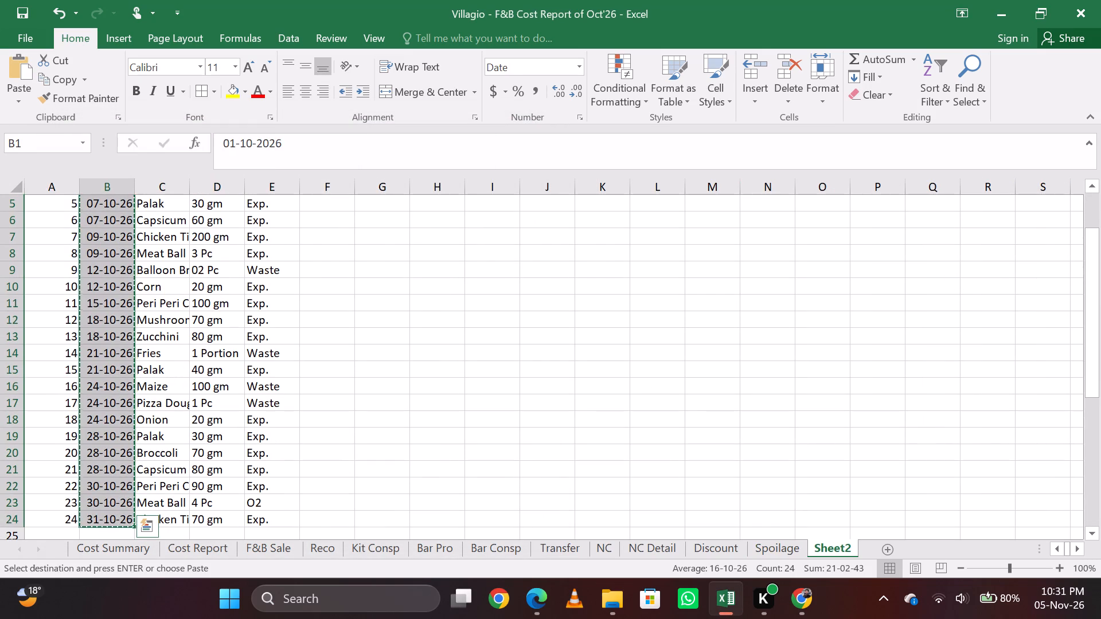
key("ctrl+Page_Up")
key("Down")
key("Up")
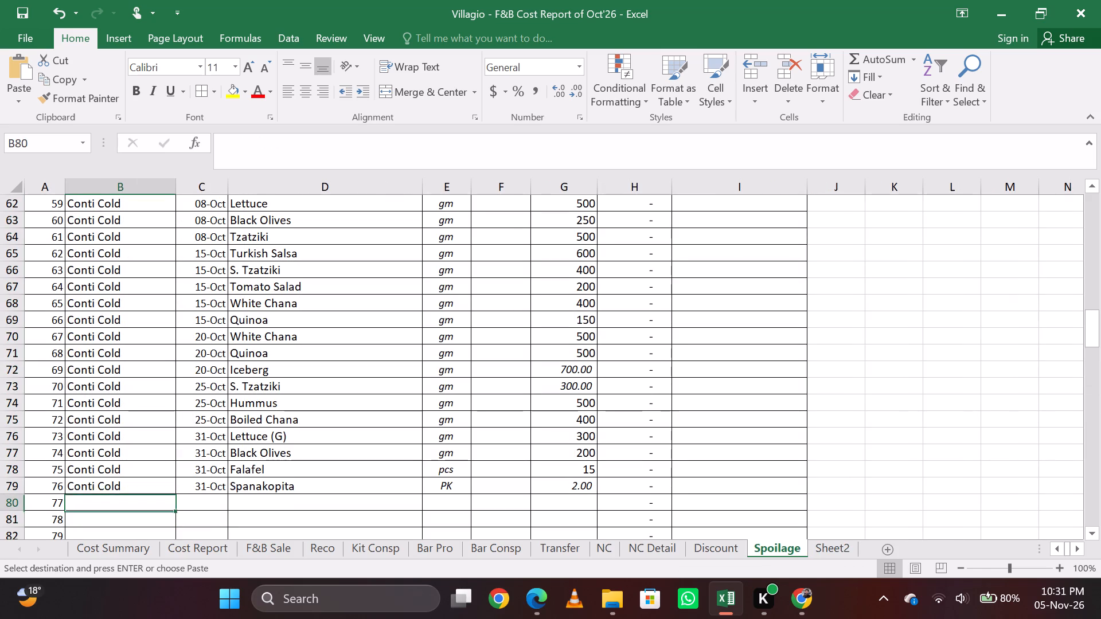
key("Right")
type("esv")
key("Return")
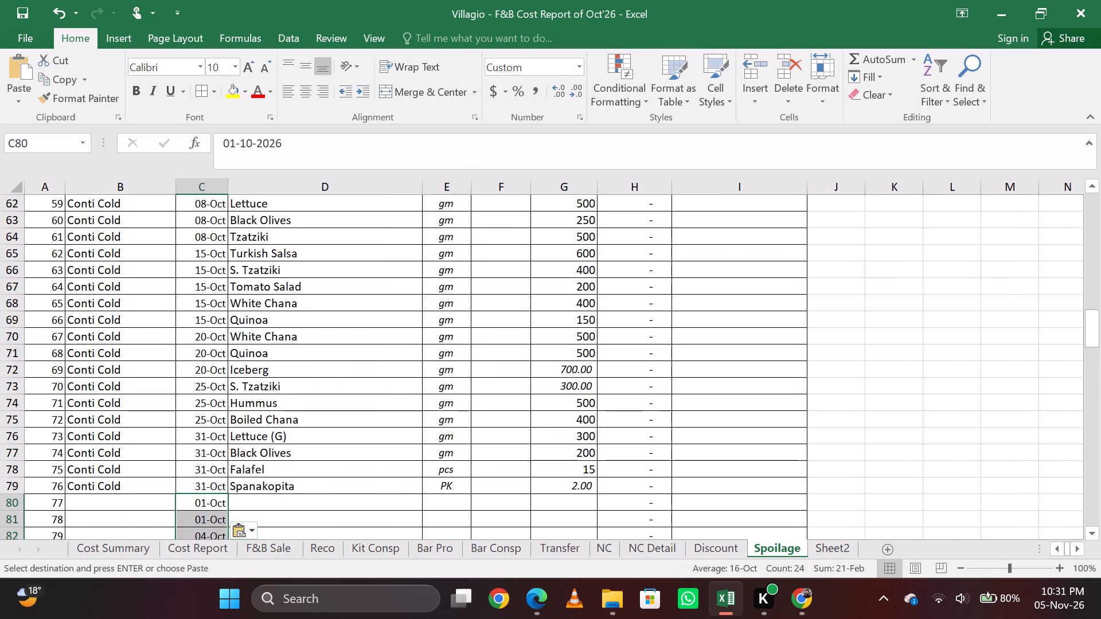
Enter "Pizza Section" as the department in cell B80 of the Spoilage sheet.
key("Left")
key("p")
key("BackSpace")
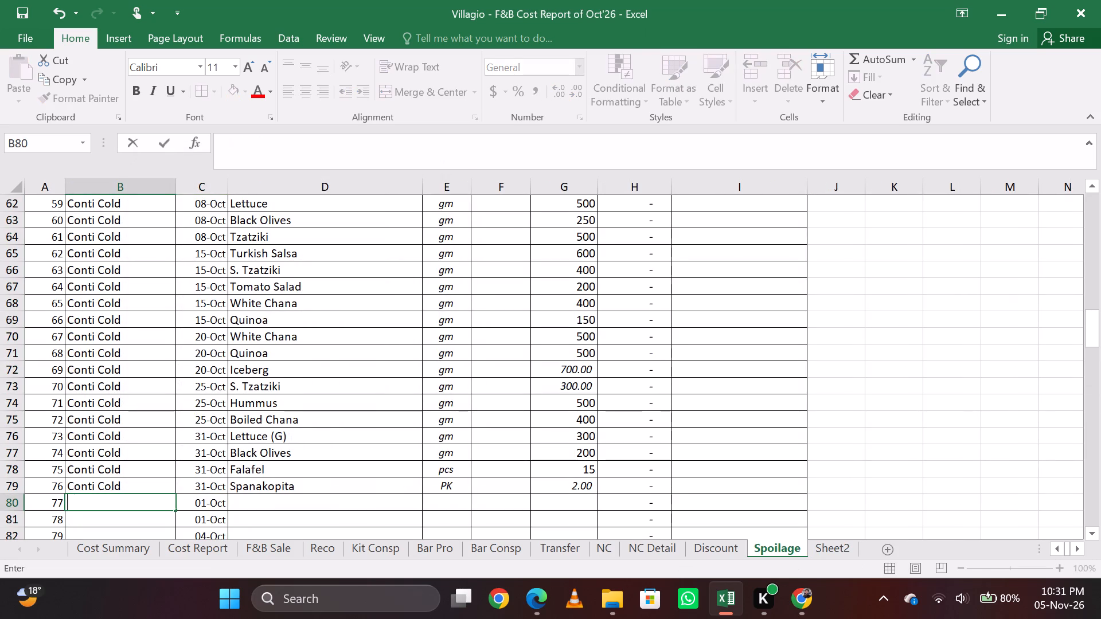
type("Pixx")
key("BackSpace")
key("BackSpace")
key("x")
key("BackSpace")
type("zza Secr")
key("BackSpace")
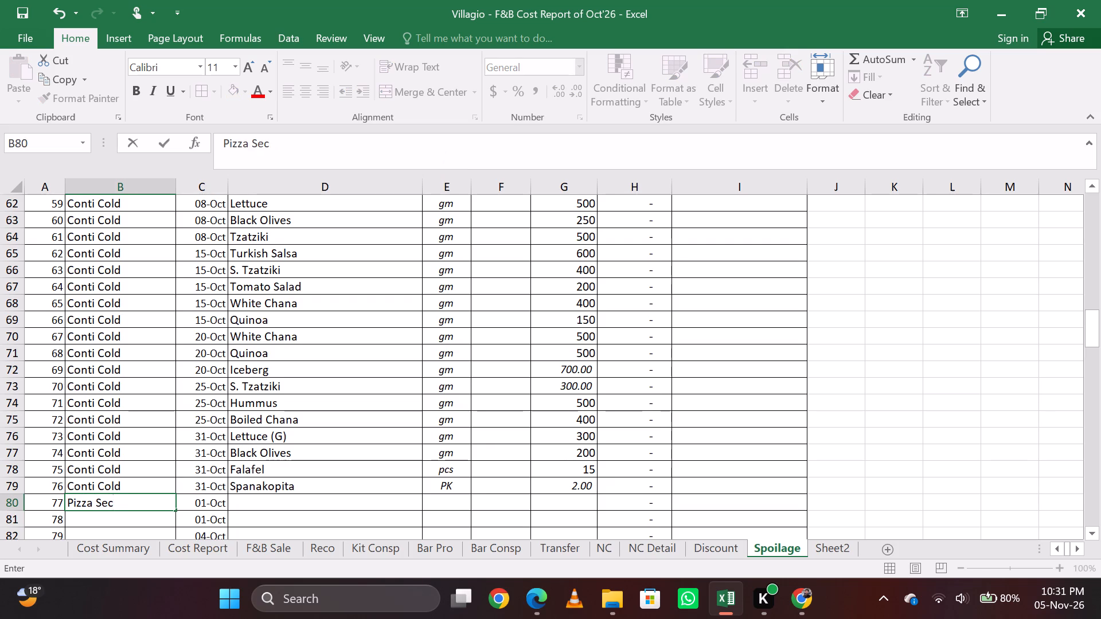
type("tion")
key("Tab")
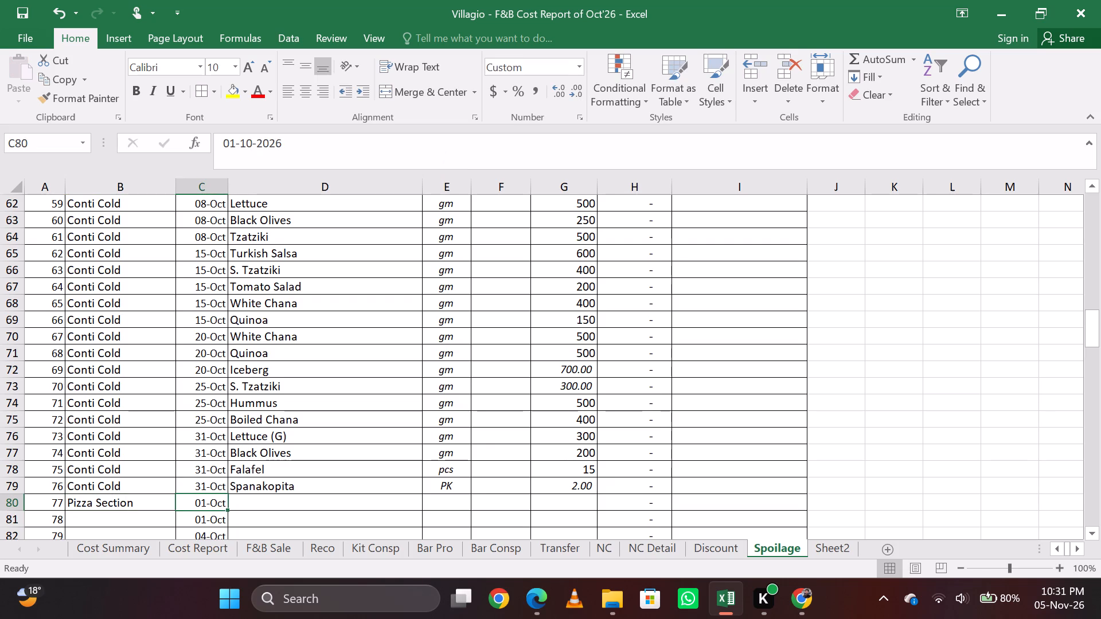
Copy the item names from Sheet2 column C and paste them as values into the Spoilage sheet from D80.
key("Tab")
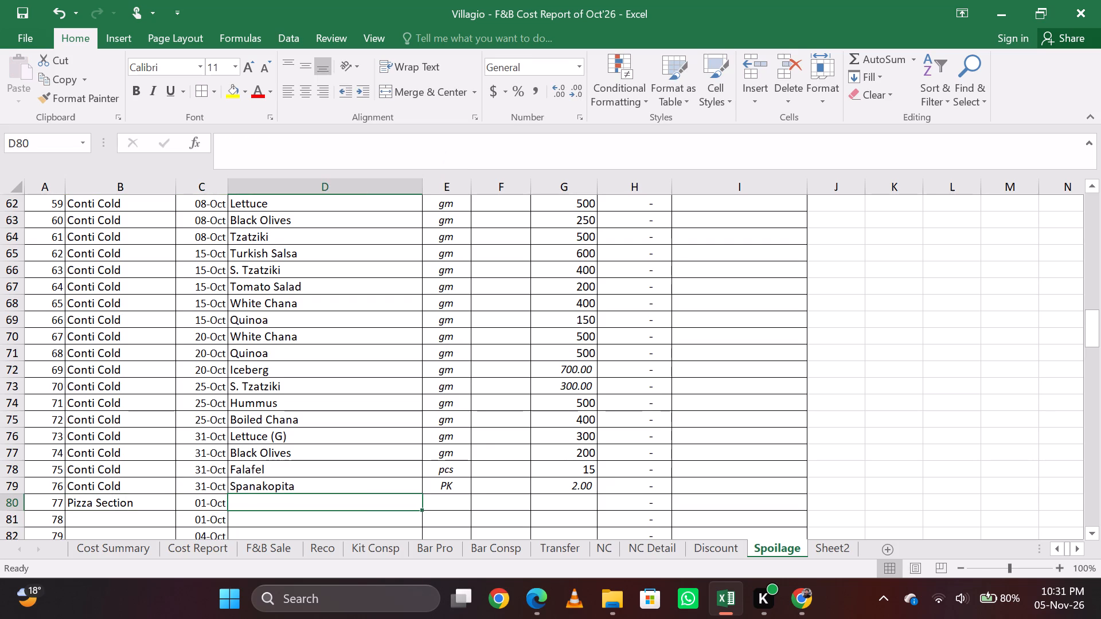
key("ctrl+Page_Up")
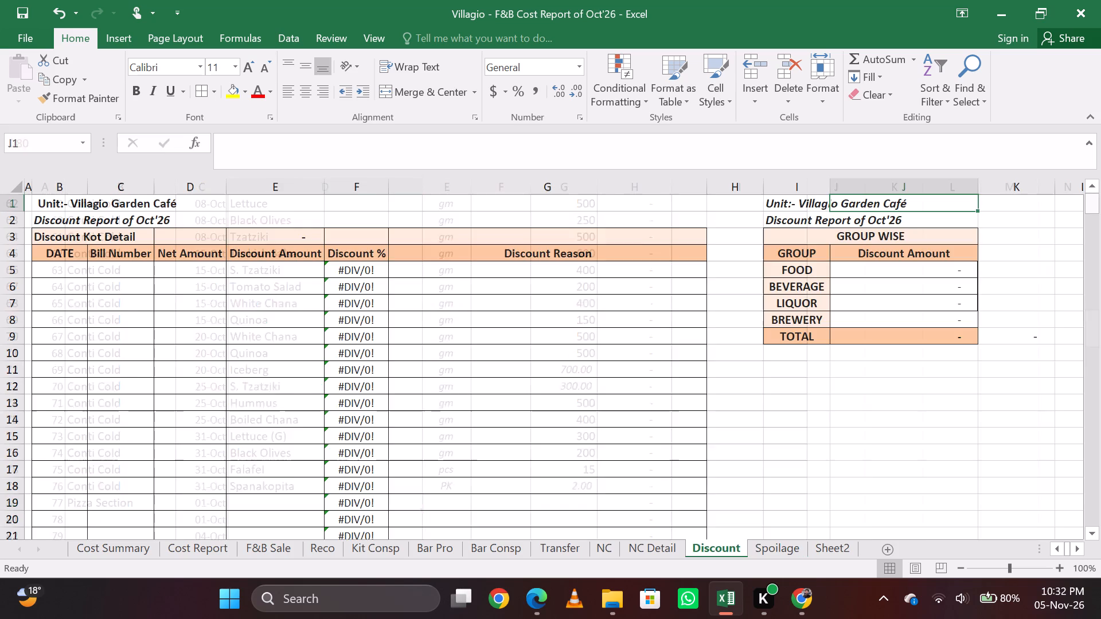
key("ctrl+Page_Down")
key("ctrl+Page_Down")
key("ctrl+Page_Up")
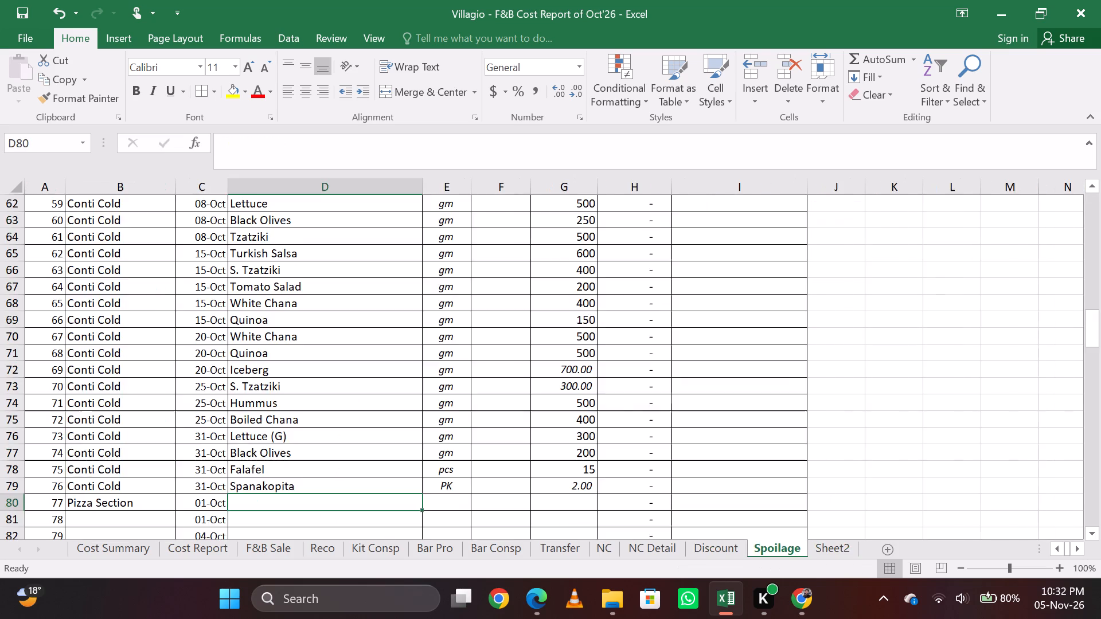
key("ctrl+Page_Down")
key("Right")
key("Up")
key("ctrl+shift+Down")
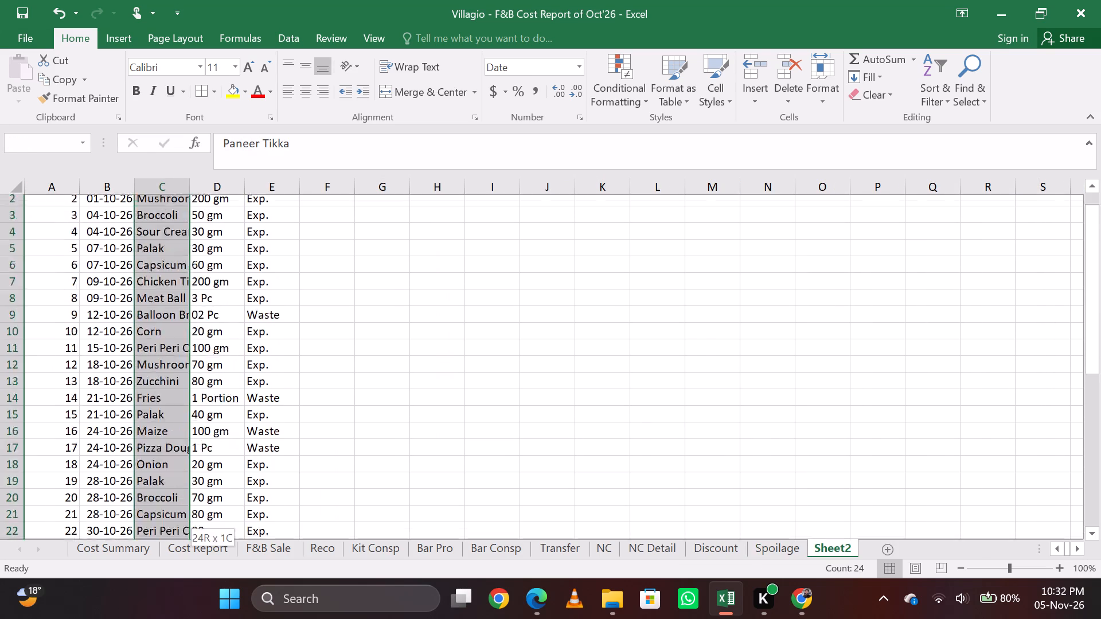
key("ctrl+c")
key("ctrl+Page_Up")
key("Right")
key("Left")
type("esv")
key("Return")
Copy the quantities with units from Sheet2 column D and paste them as values into the Spoilage sheet's unit column from E80.
key("Right")
key("ctrl+Page_Down")
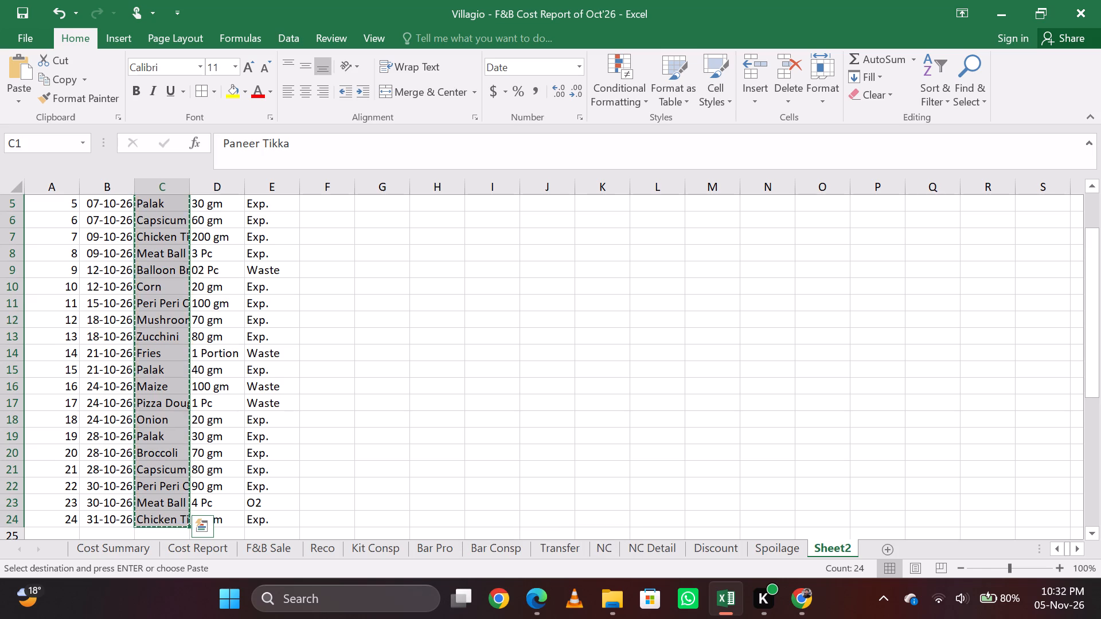
key("Right")
key("Up")
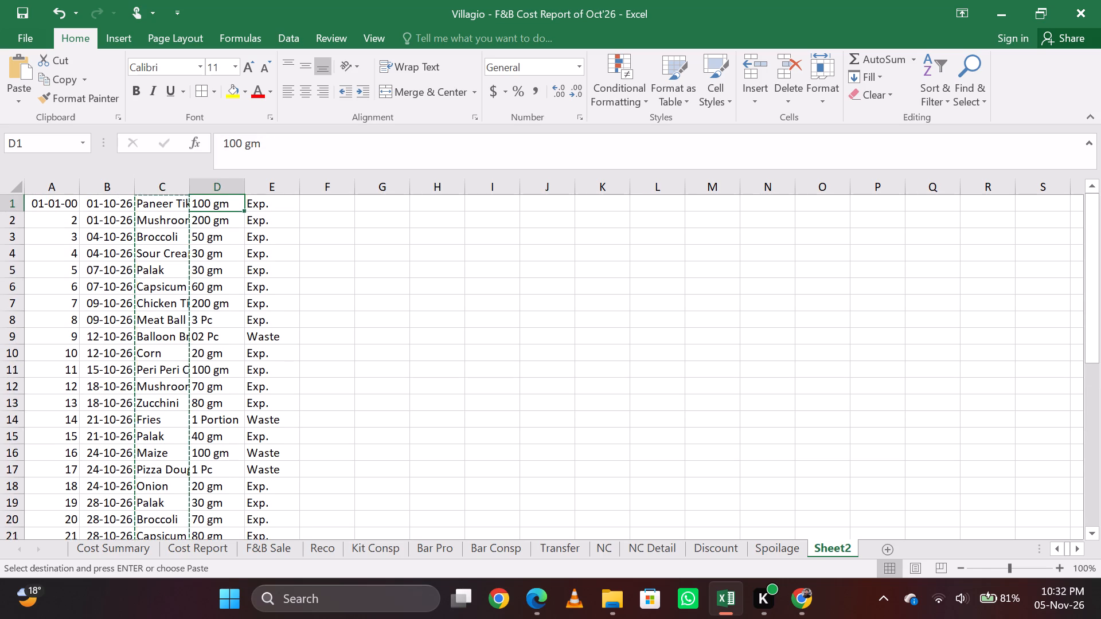
key("ctrl+shift+Down")
key("ctrl+c")
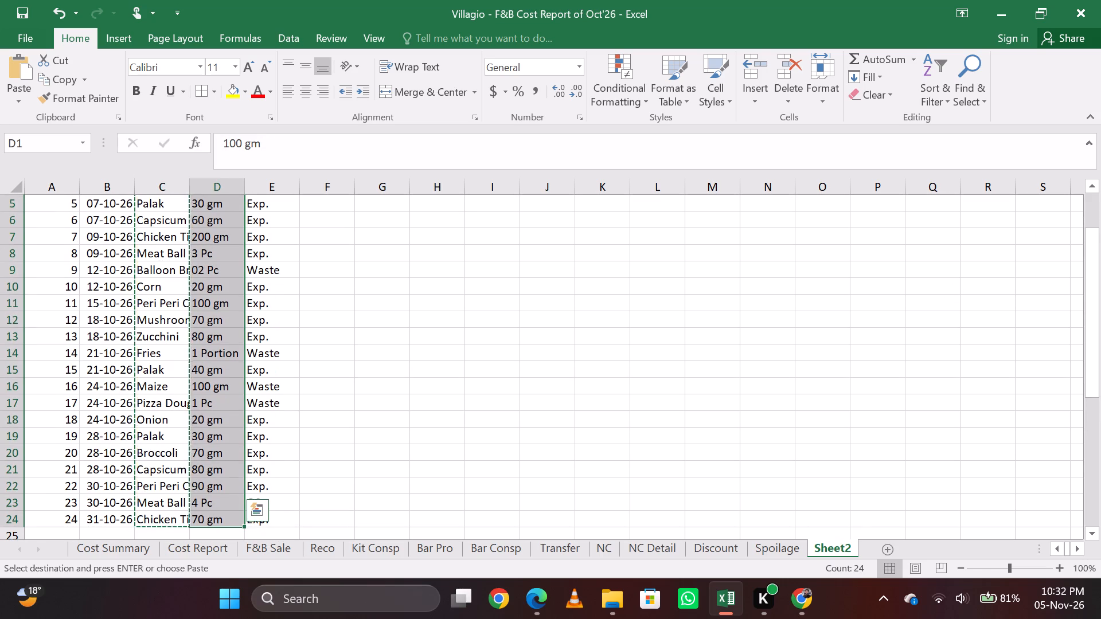
key("ctrl+Page_Up")
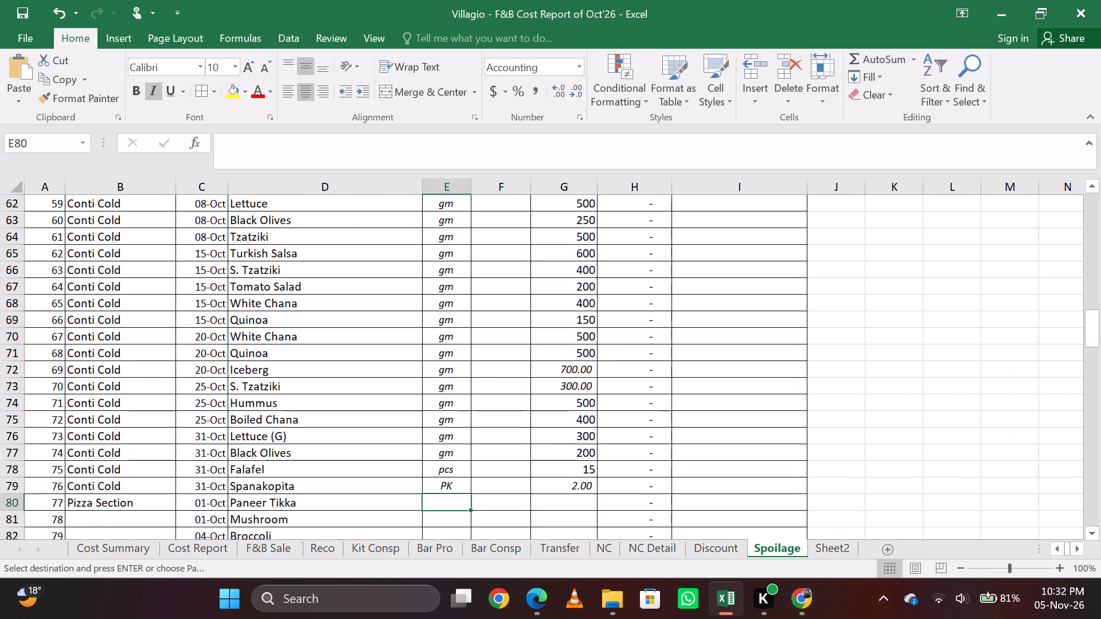
type("esv")
key("Return")
Paste the same copied quantities as values into the Spoilage sheet's quantity column from G80.
key("Page_Down")
key("Right")
key("Page_Up")
key("Right")
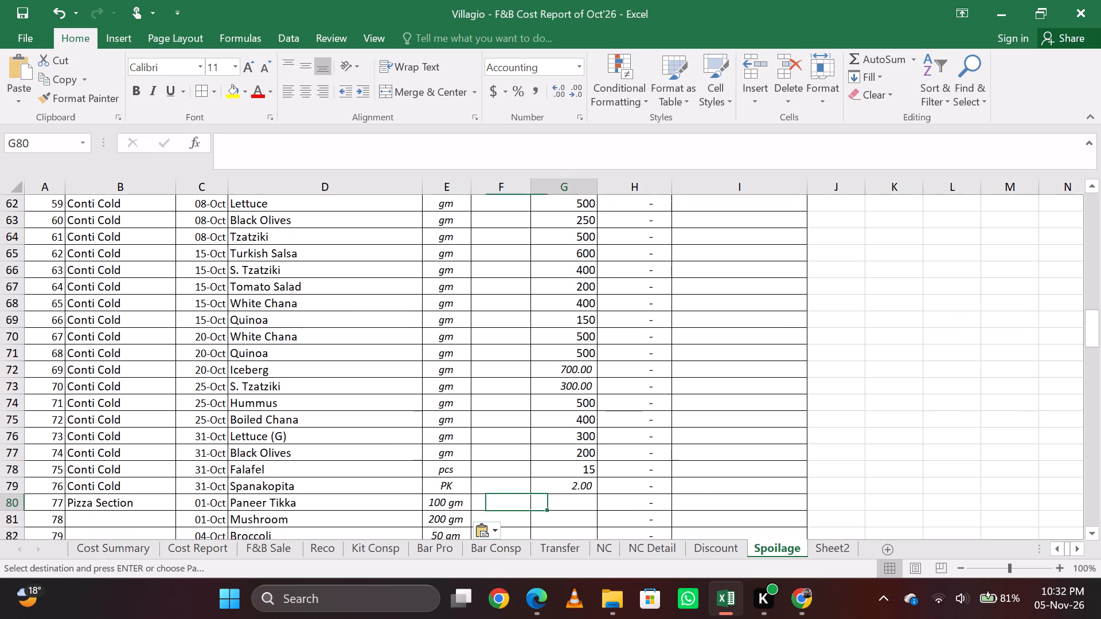
type("esv")
key("Return")
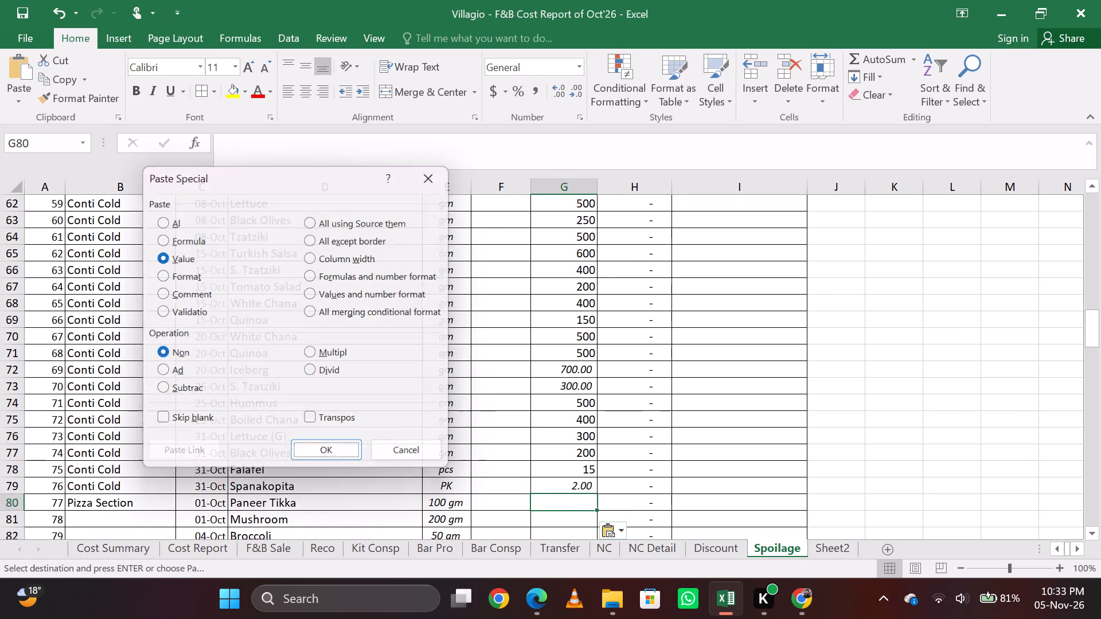
Copy the spoilage reasons from Sheet2 column E and paste them as values into the Spoilage sheet from I80.
key("Right")
key("Right")
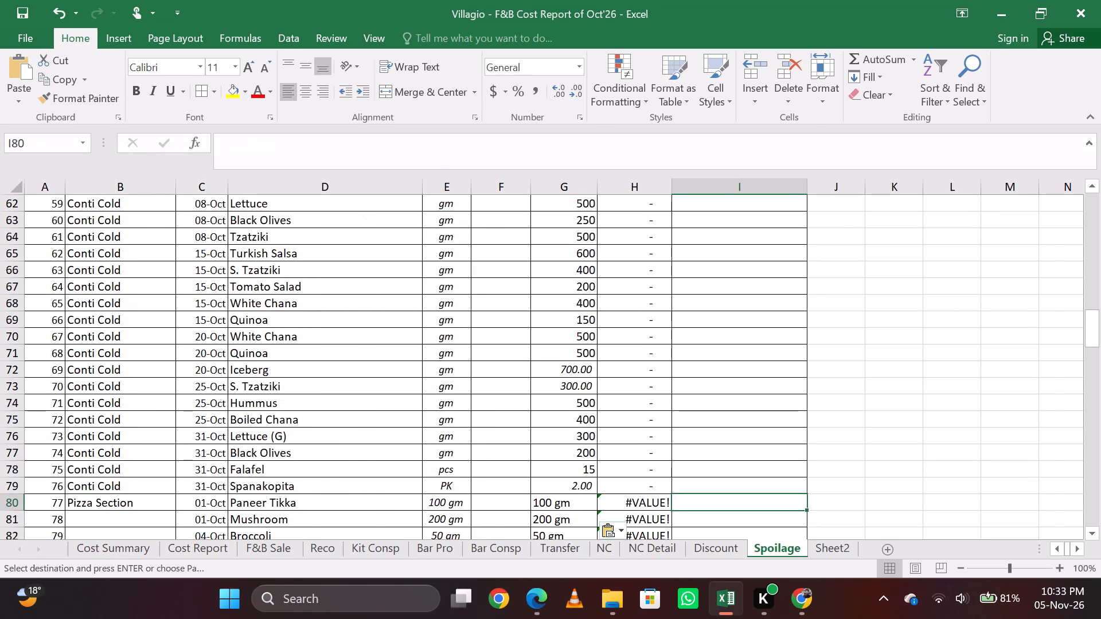
key("ctrl+Page_Up")
key("ctrl+Page_Down")
key("ctrl+Page_Down")
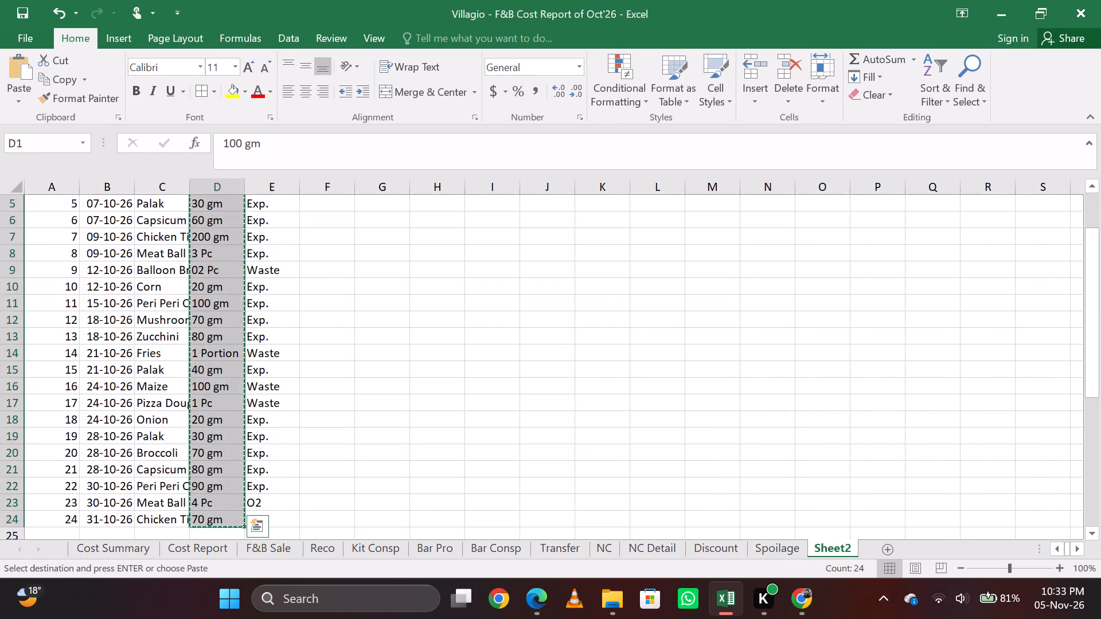
key("Right")
key("Up")
key("ctrl+shift+Down")
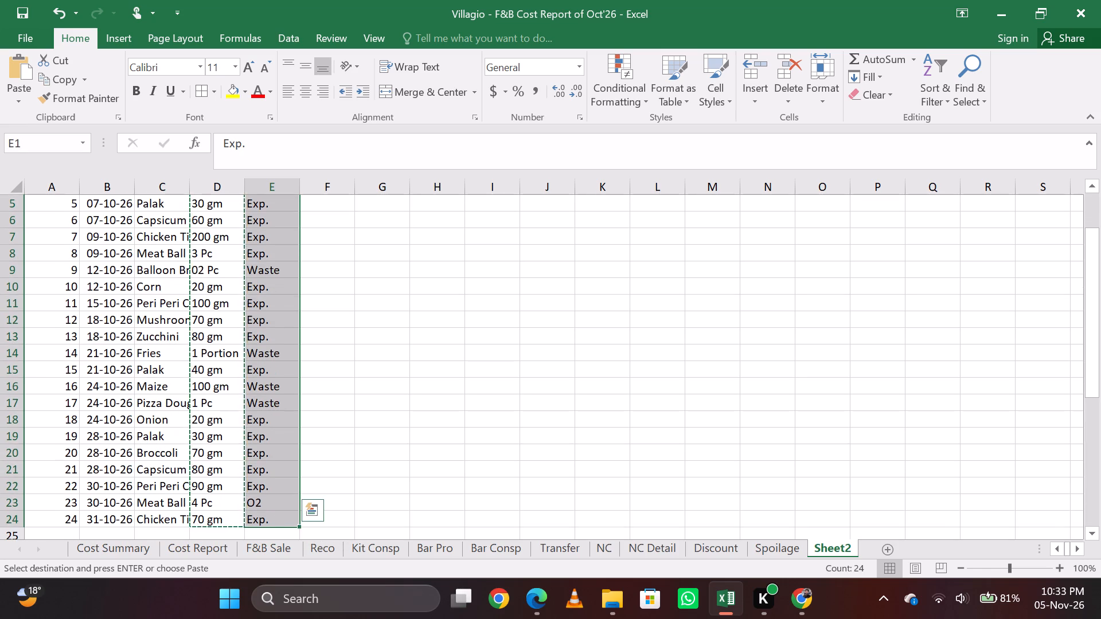
key("ctrl+c")
key("ctrl+Page_Up")
key("Right")
key("Left")
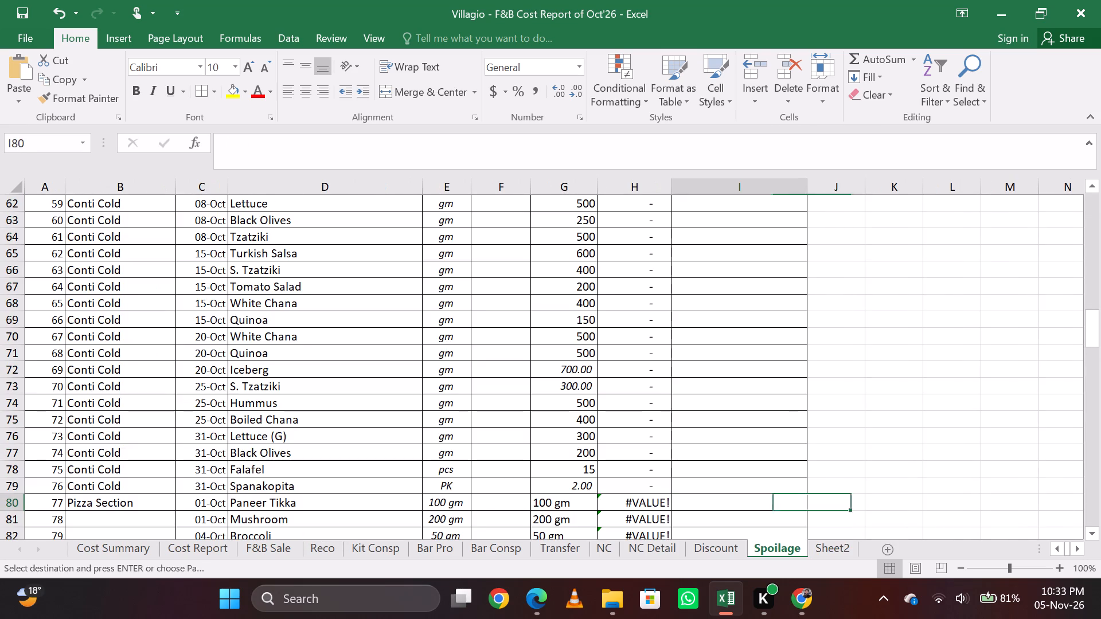
type("esv")
key("Return")
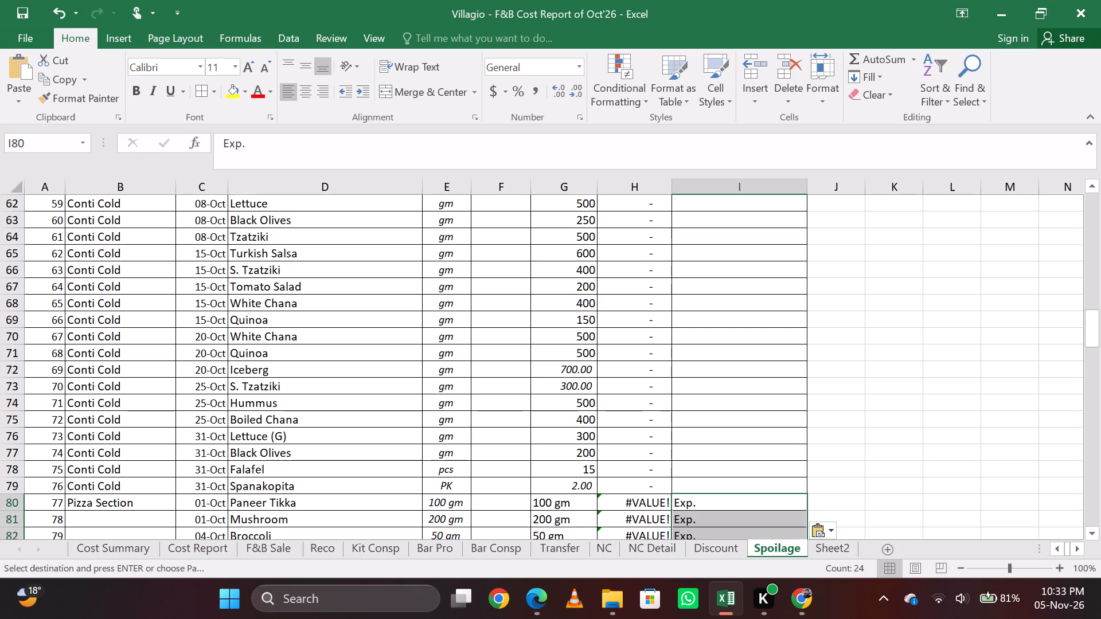
Set the unit to gm for Paneer Tikka, Mushroom, Broccoli and Sour Cream in E80:E83.
key("Left")
key("Left")
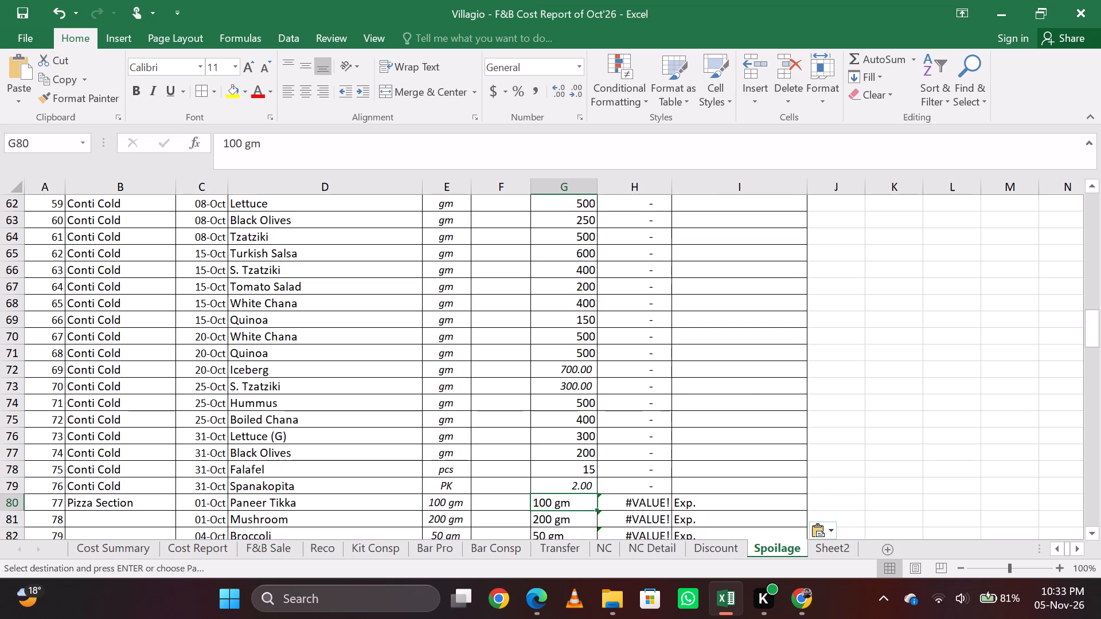
key("Left")
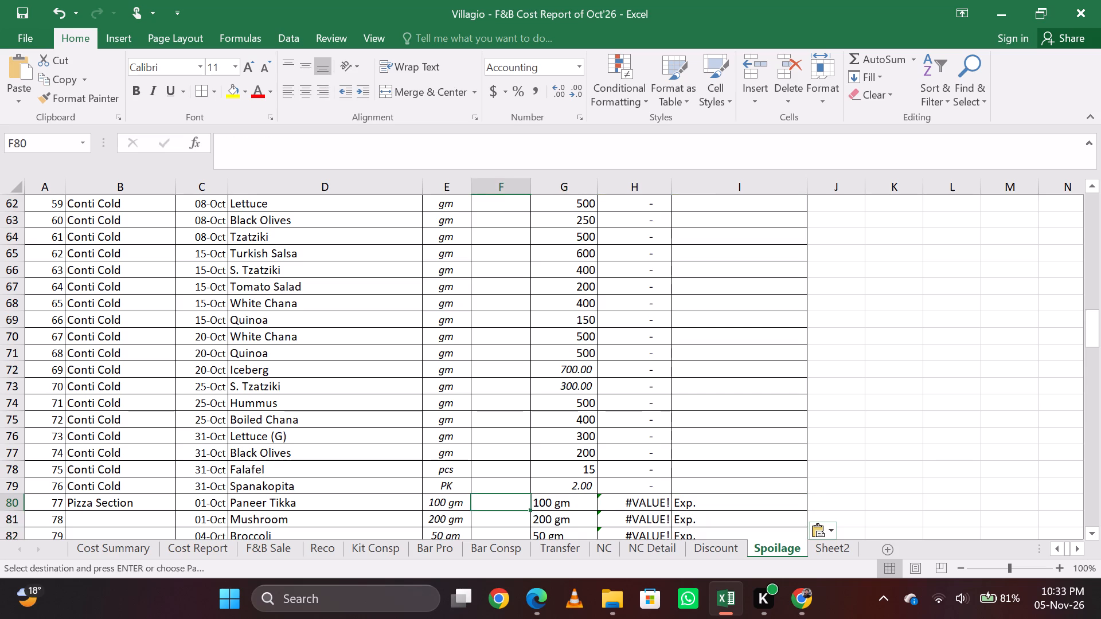
key("Left")
type("gm")
key("Return")
key("ctrl+d")
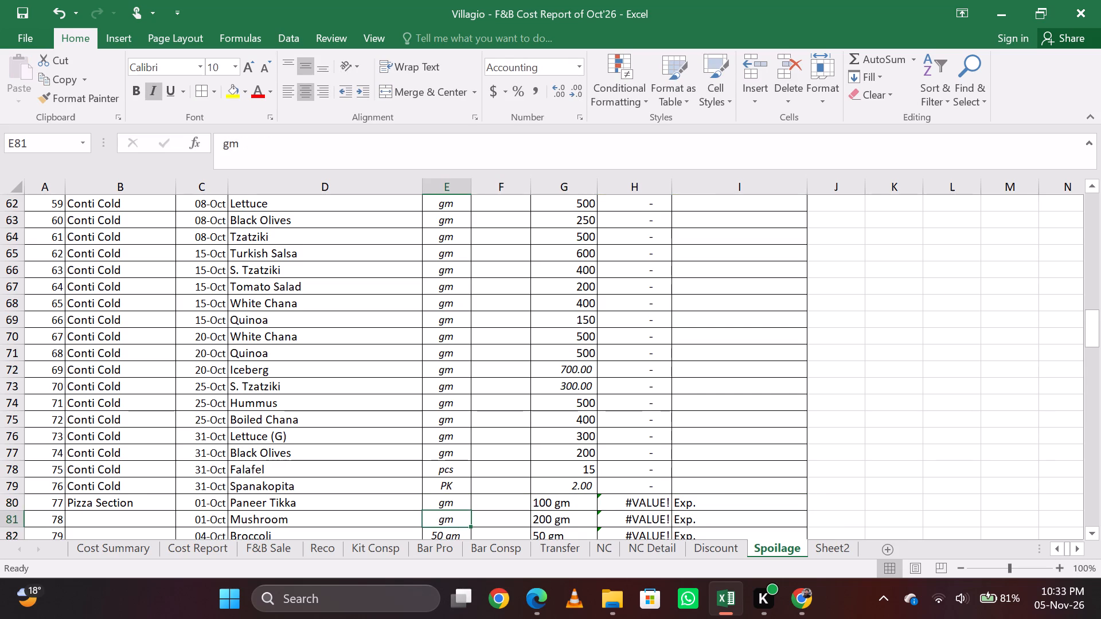
key("Down")
key("ctrl+d")
key("Down")
key("ctrl+d")
Set the unit to gm for the last Chicken Tikka row in E103 and to pcs for Meat Ball in E102.
key("ctrl+Down")
key("ctrl+d")
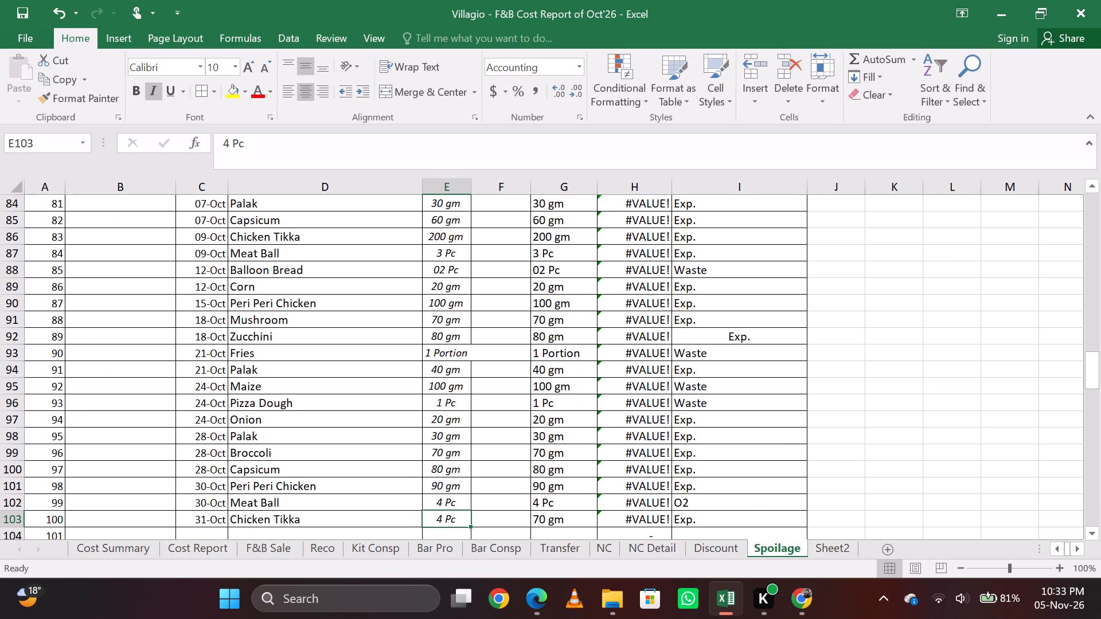
key("ctrl+z")
key("Up")
key("Down")
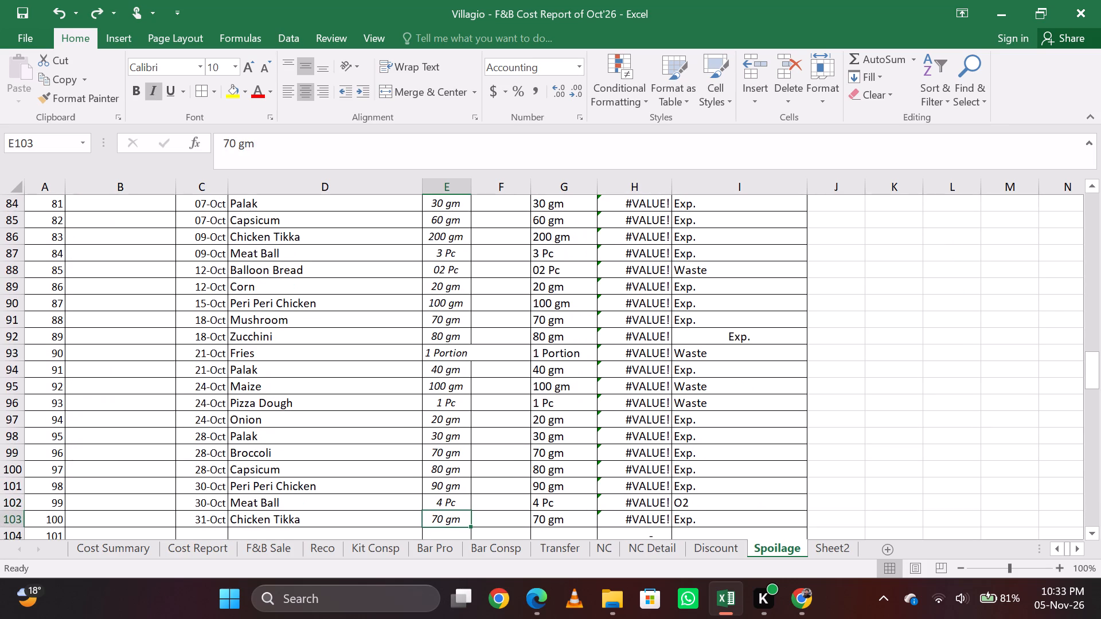
type("gm")
key("Return")
key("Up")
key("Up")
type("pcs")
key("Up")
Set the unit to gm for Palak, Capsicum and Chicken Tikka in E84:E86.
key("ctrl+Up")
key("ctrl+Down")
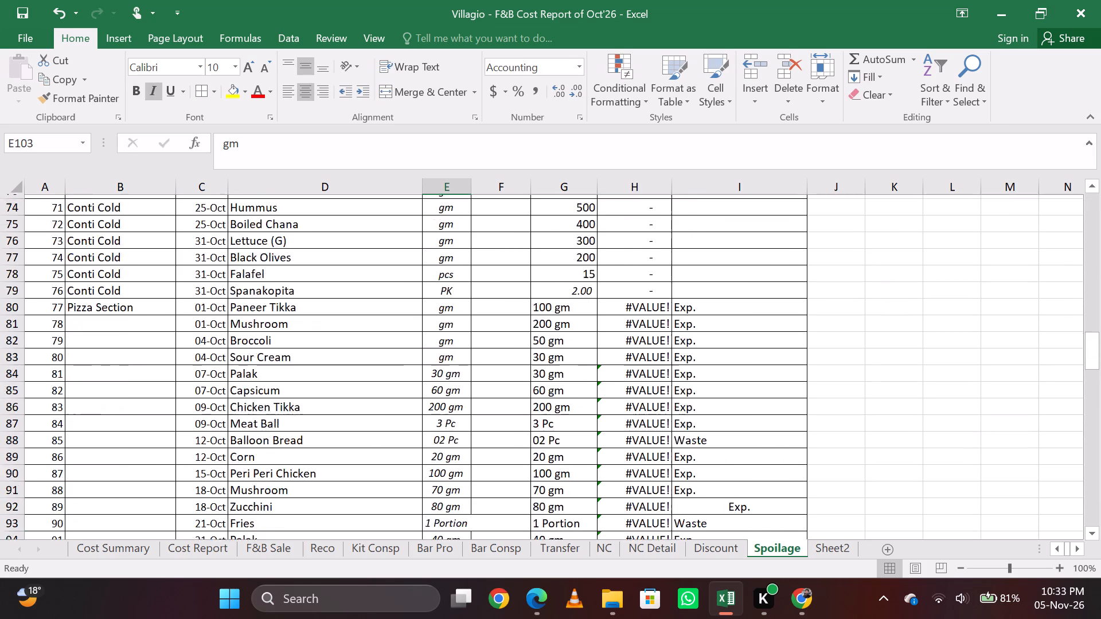
key("Up")
key("Page_Up")
key("Down")
key("Down")
key("Down")
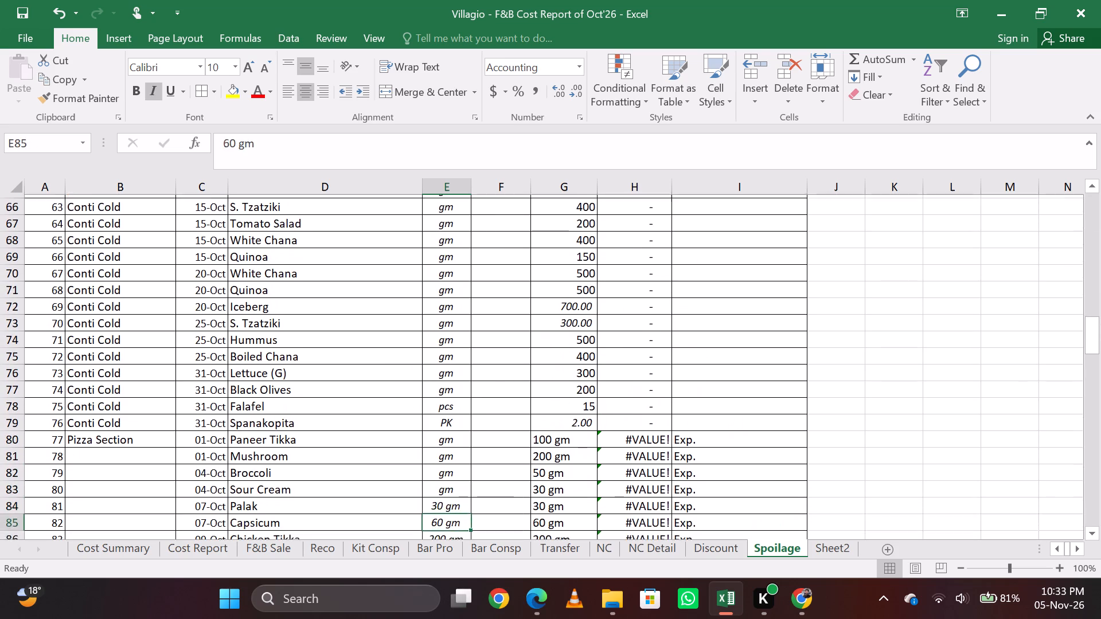
key("Down")
key("Up")
key("Up")
key("ctrl+f")
key("Escape")
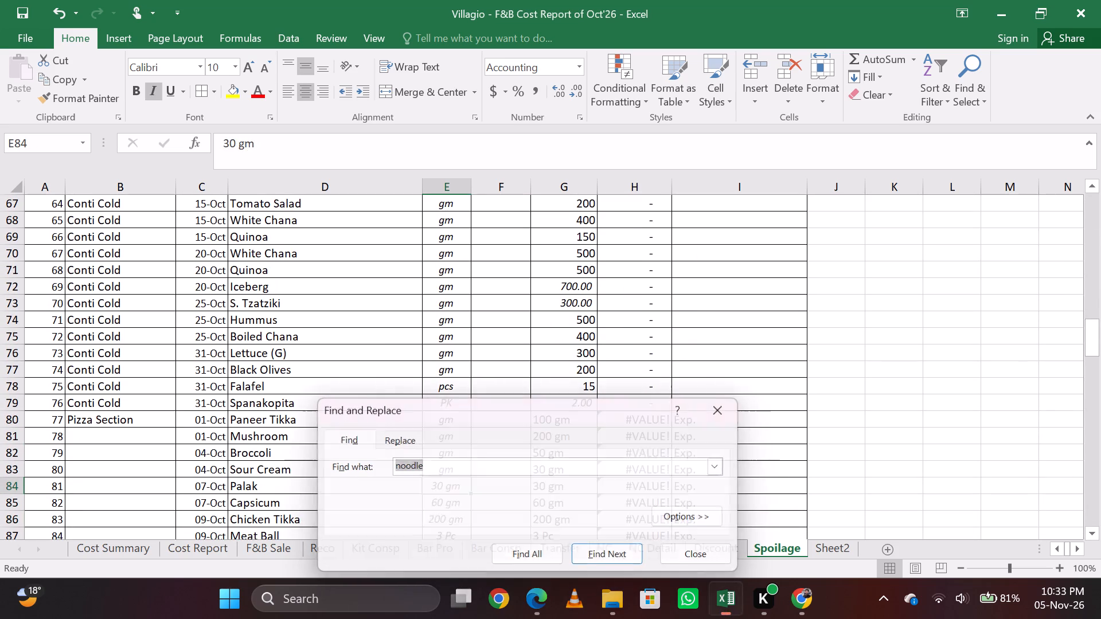
key("ctrl+d")
key("Down")
key("ctrl+d")
key("Down")
key("ctrl+d")
Set the unit to pcs for Meat Ball and Balloon Bread in E87:E88, and to gm for Corn through Zucchini in E89:E92.
key("Down")
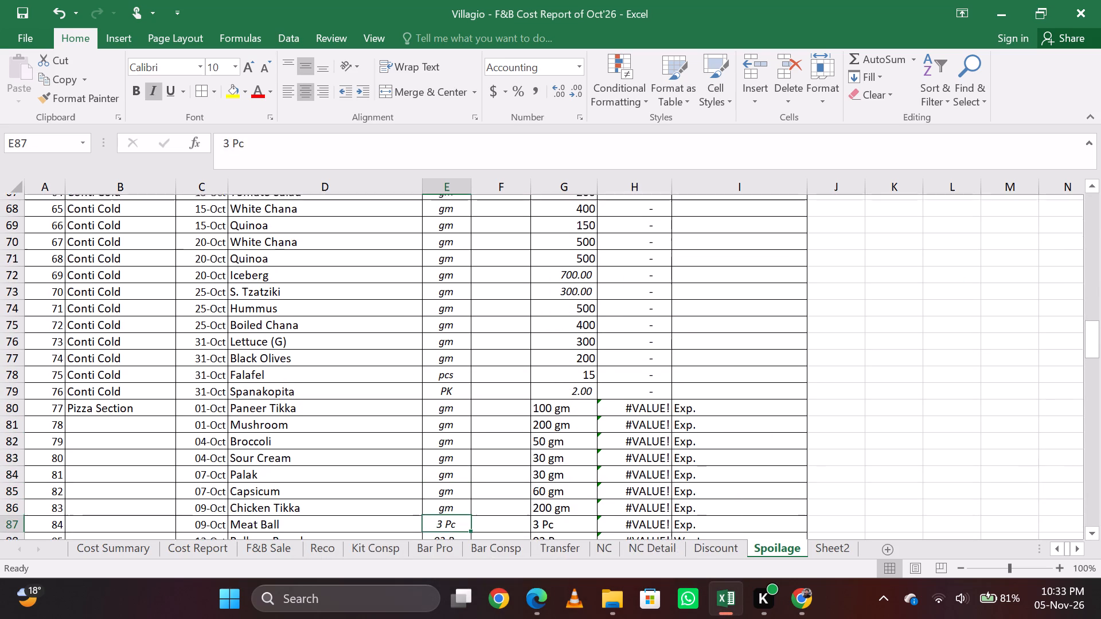
type("pcs")
key("Return")
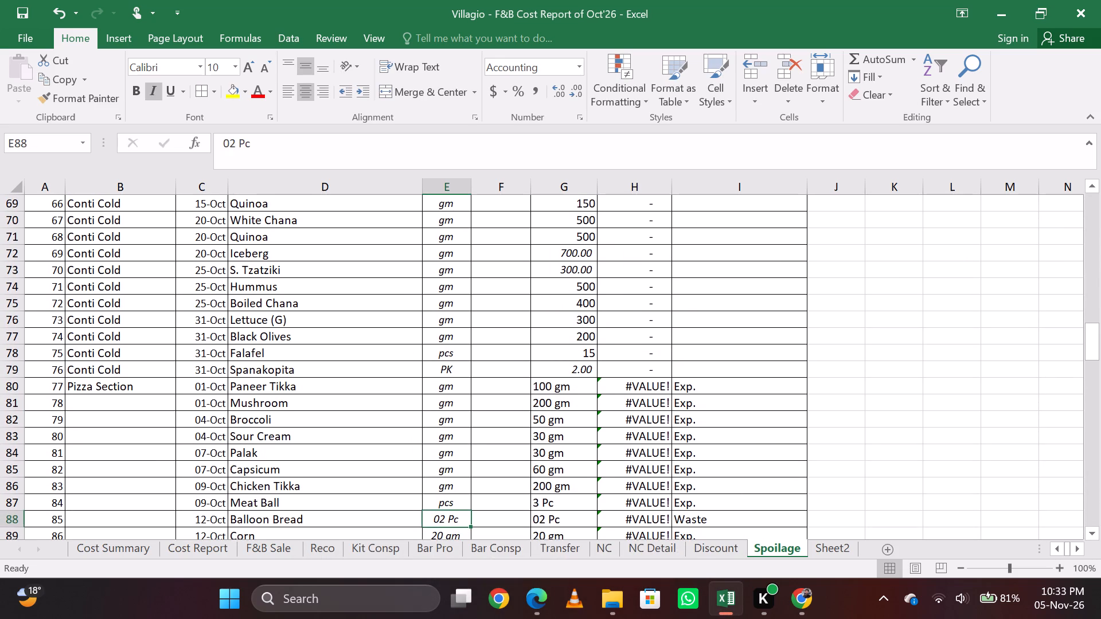
key("ctrl+d")
key("Down")
type("gm")
key("Return")
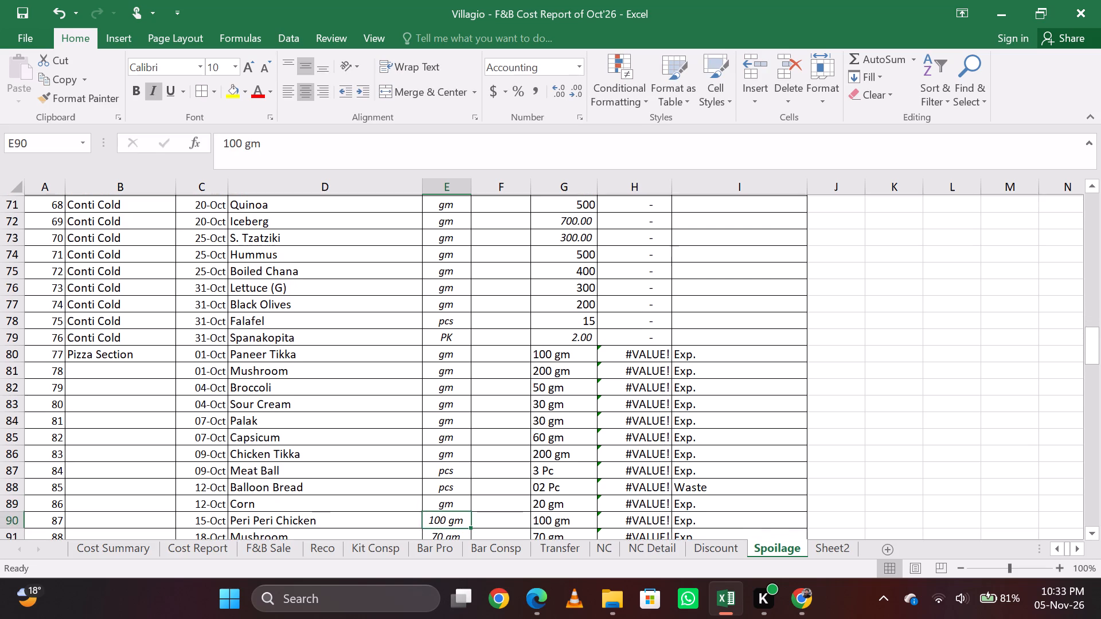
key("ctrl+d")
key("Down")
key("ctrl+d")
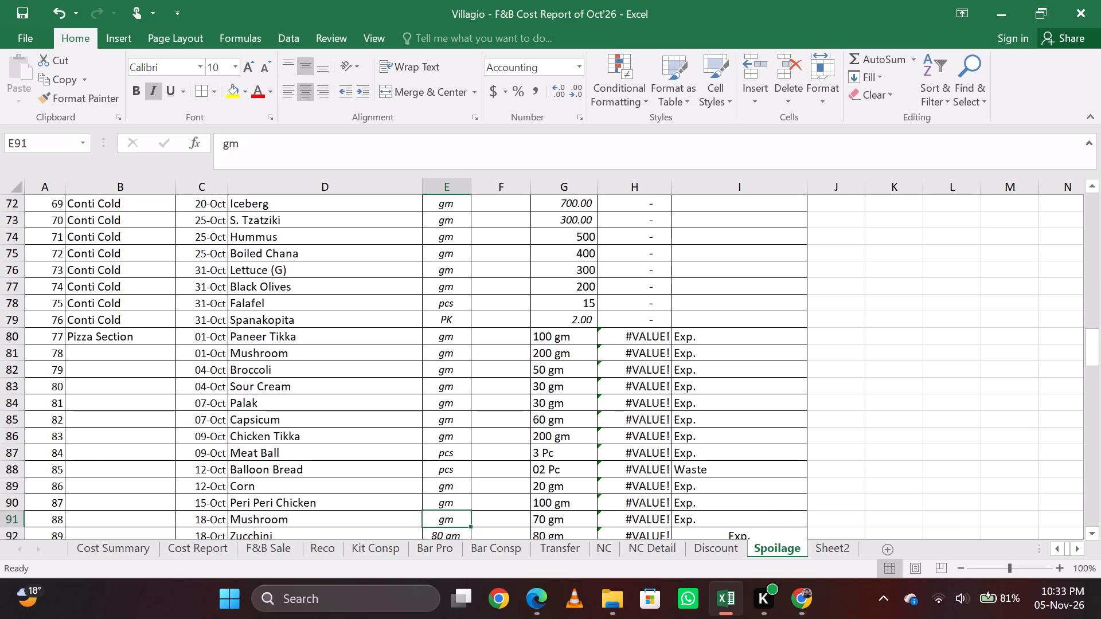
key("Down")
key("ctrl+d")
Set the units to por for Fries in E93, gm for Palak and Maize in E94:E95, and pcs for Pizza Dough in E96.
key("Down")
type("por")
key("Return")
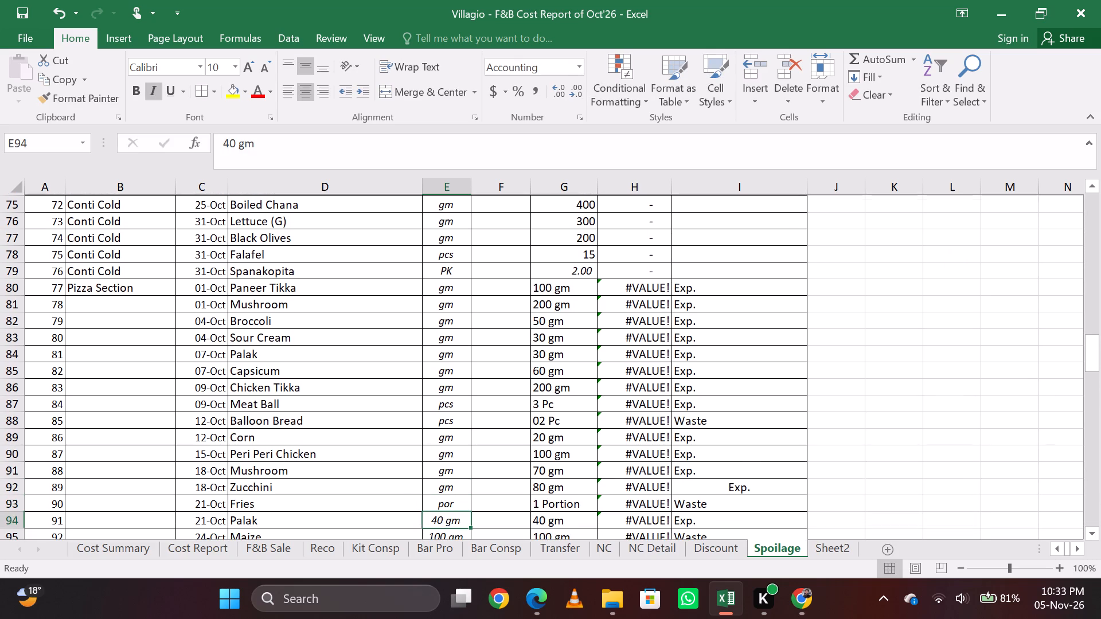
key("ctrl+d")
type("gm")
key("Return")
key("ctrl+d")
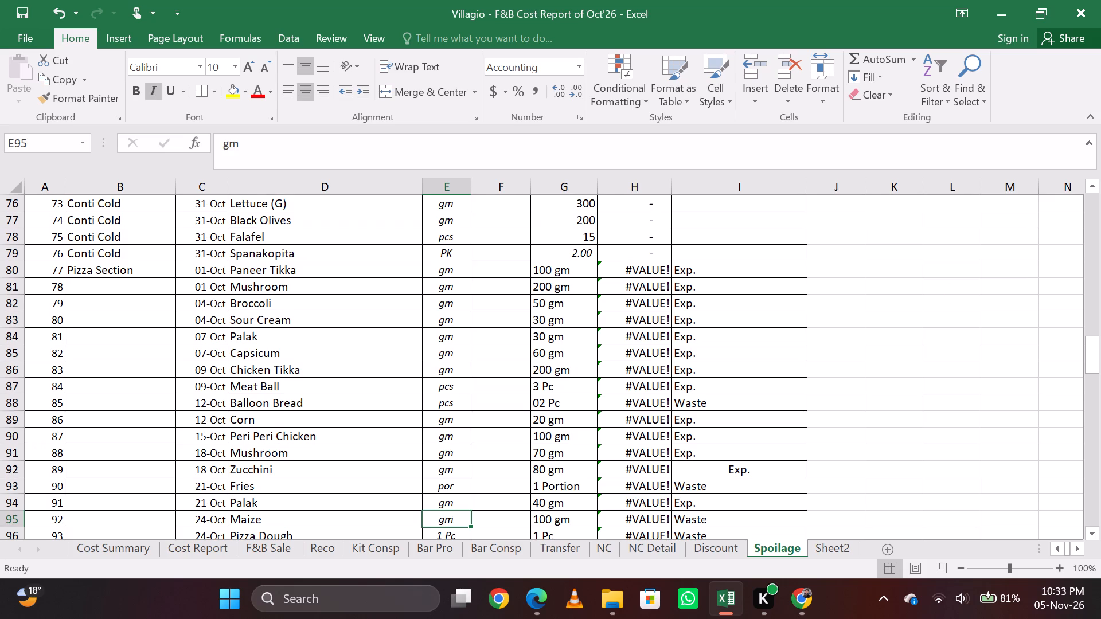
key("Down")
type("pcs")
key("Return")
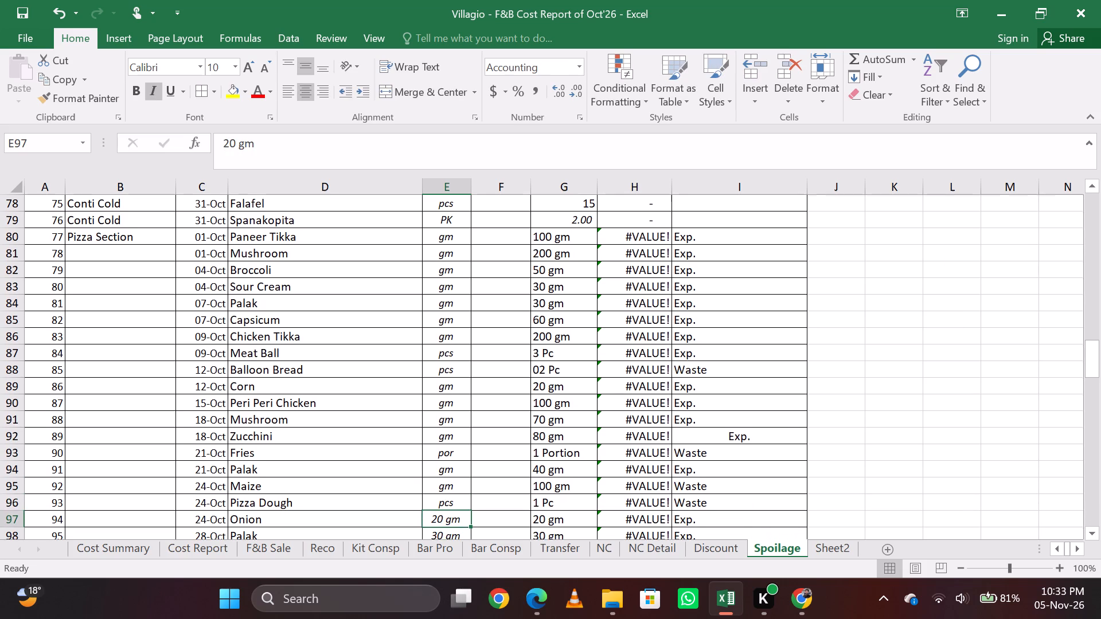
Set the unit to gm for Onion, Palak, Broccoli, Capsicum and Peri Peri Chicken in E97:E101.
type("gm")
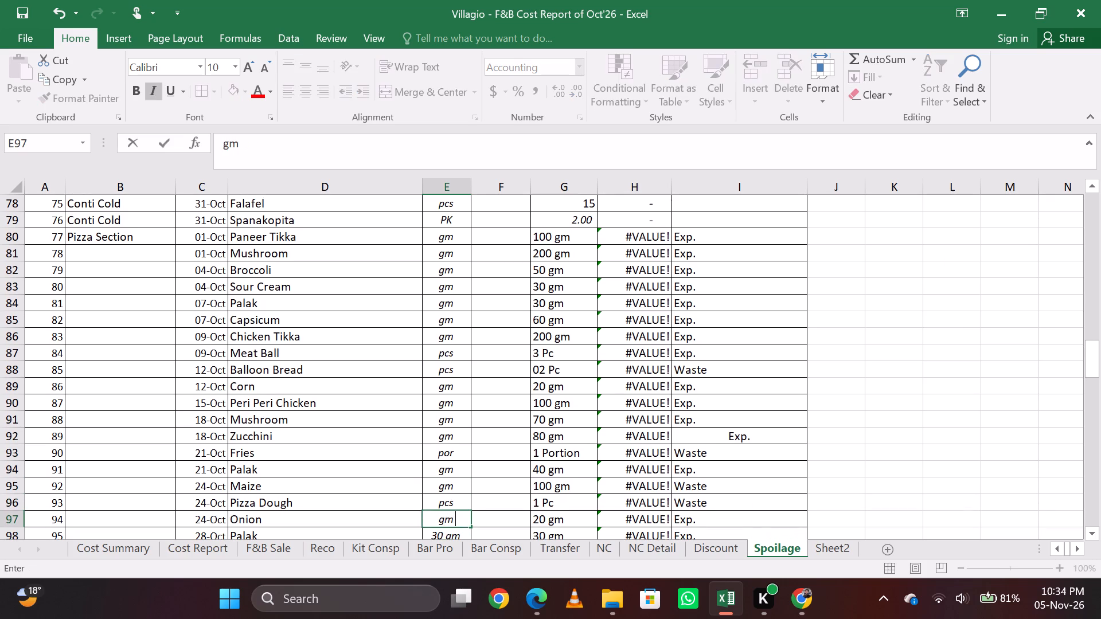
key("Return")
key("ctrl+d")
key("Down")
key("ctrl+d")
key("Down")
key("ctrl+d")
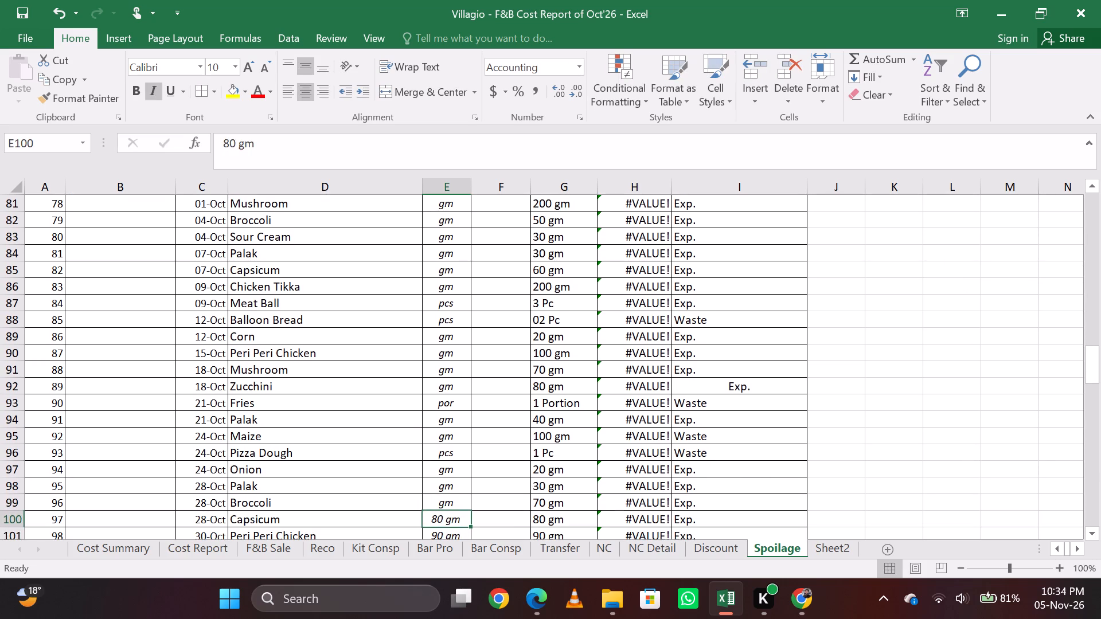
key("Down")
key("ctrl+d")
Copy the Pizza Section department name from B80 down through B103 for all the pizza rows.
key("Down")
key("Down")
key("Down")
key("Down")
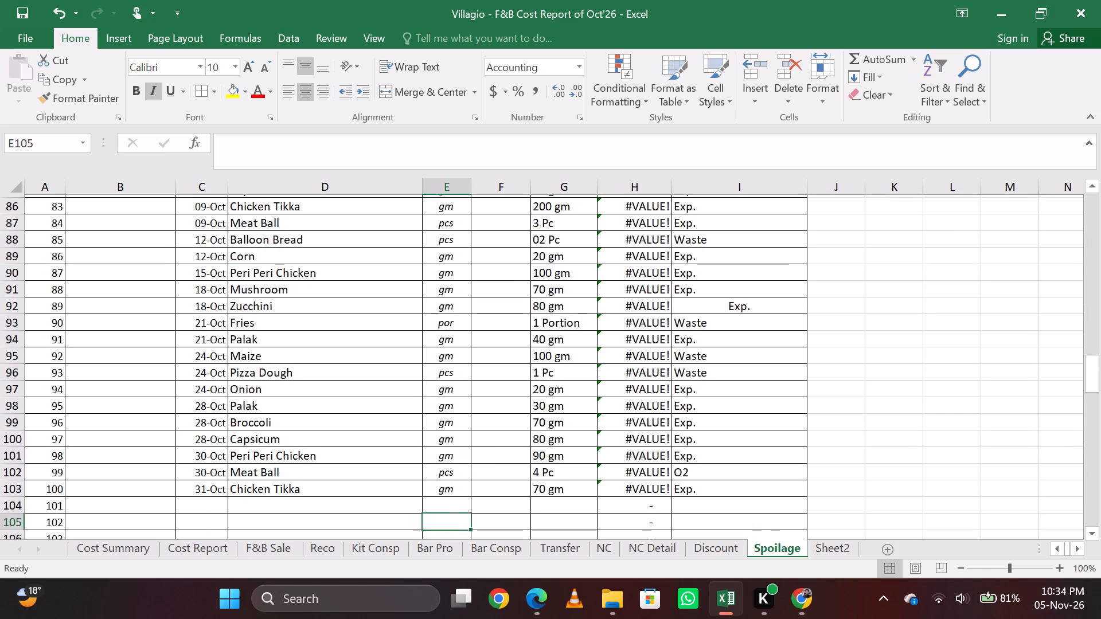
key("Up")
key("Up")
key("Up")
key("Up")
key("Up")
key("Up")
key("Up")
key("Up")
key("Up")
key("Up")
key("Up")
key("Up")
key("Up")
key("Up")
key("Up")
key("Up")
key("Up")
key("Up")
key("Up")
key("Up")
key("Up")
key("Up")
key("Up")
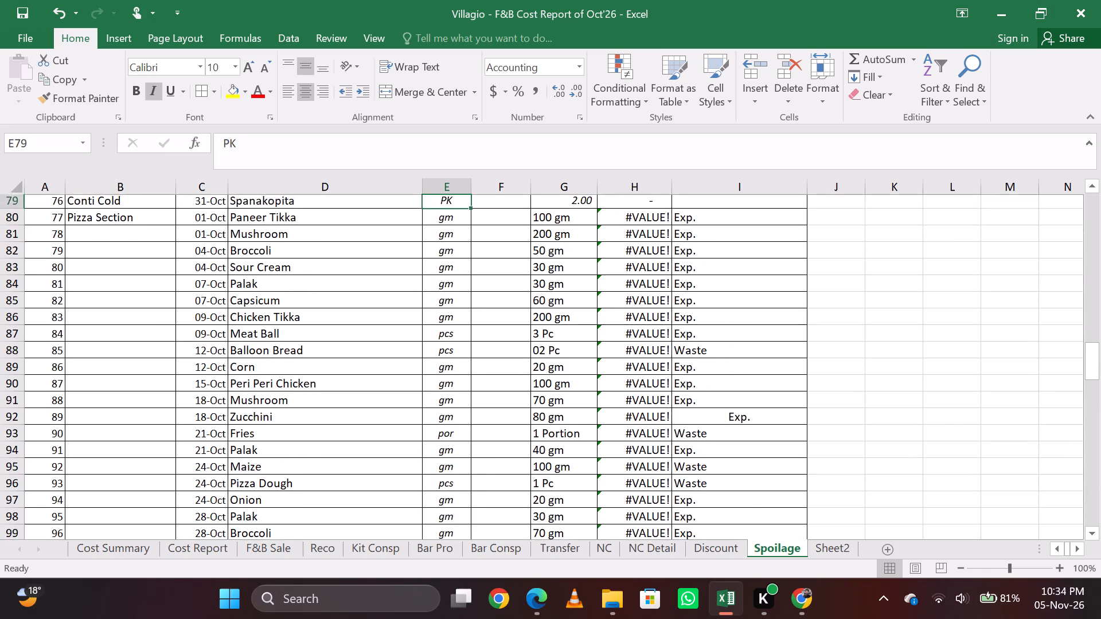
key("Up")
key("Down")
key("Down")
key("Down")
key("Down")
key("Left")
key("Left")
key("Up")
key("Left")
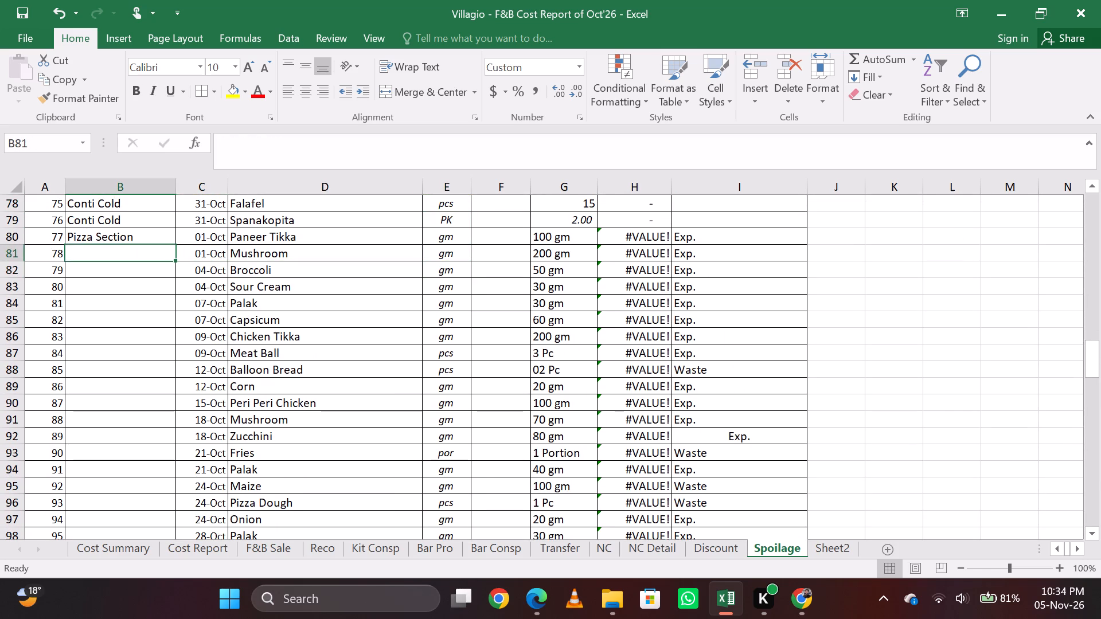
key("Up")
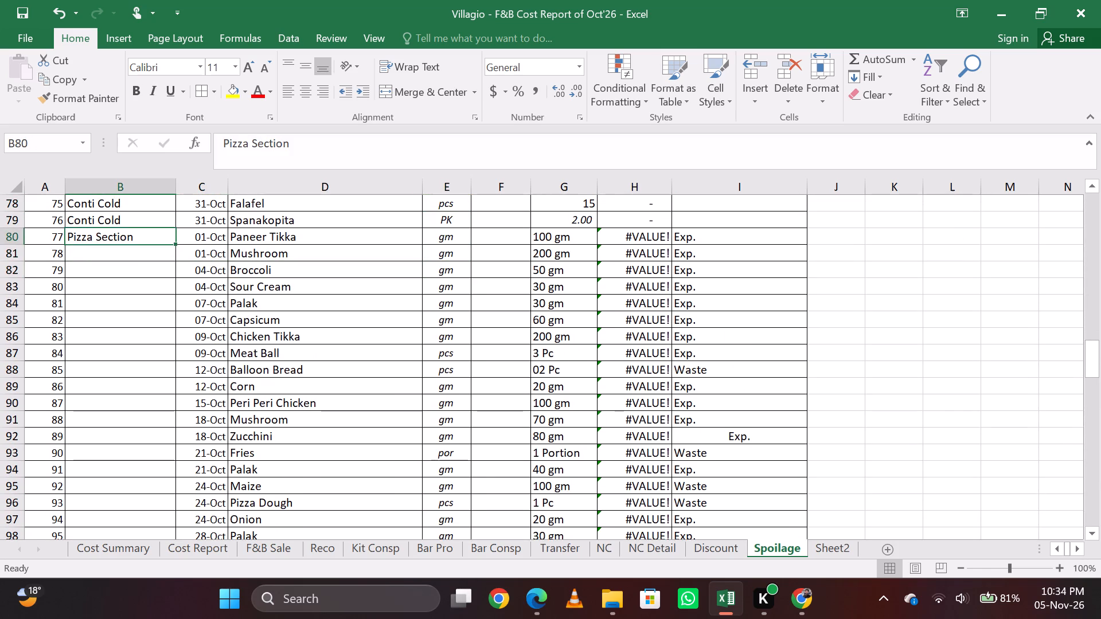
key("ctrl+c")
key("shift+Down")
key("shift+Down")
key("shift+Down")
key("shift+Down")
key("shift+Down")
key("shift+Down")
key("shift+Down")
key("shift+Down")
key("shift+Down")
key("shift+Down")
key("shift+Down")
key("shift+Down")
key("shift+Down")
key("shift+Down")
key("shift+Down")
key("shift+Down")
key("shift+Down")
key("shift+Down")
key("shift+Down")
key("shift+Down")
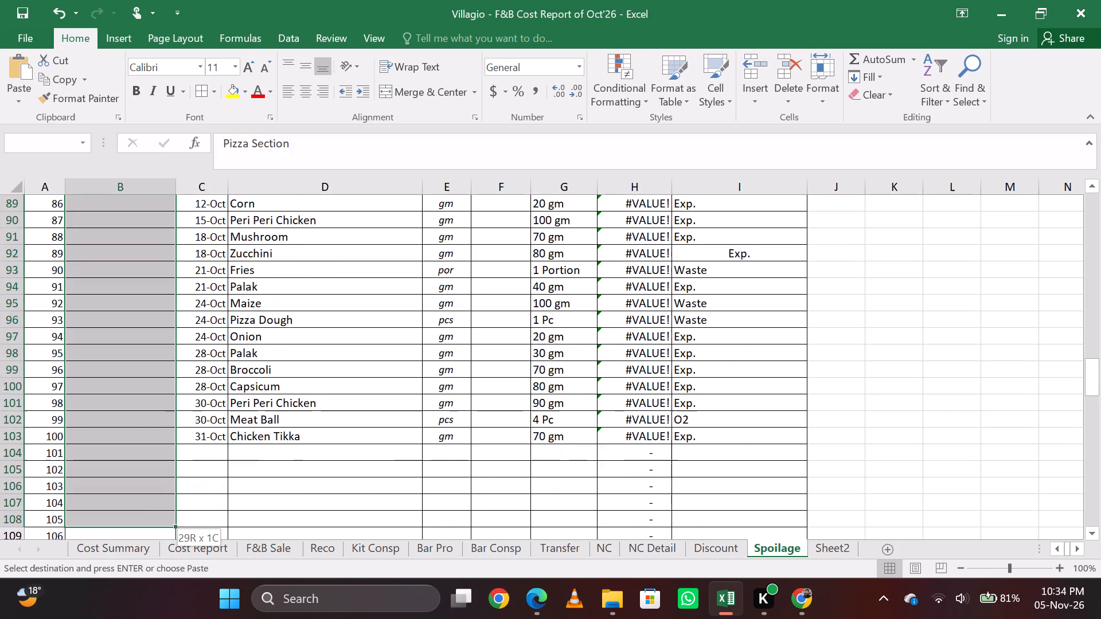
key("shift+Up")
key("shift+Up")
key("shift+Up")
key("shift+Up")
key("shift+Up")
key("shift+Up")
key("shift+Up")
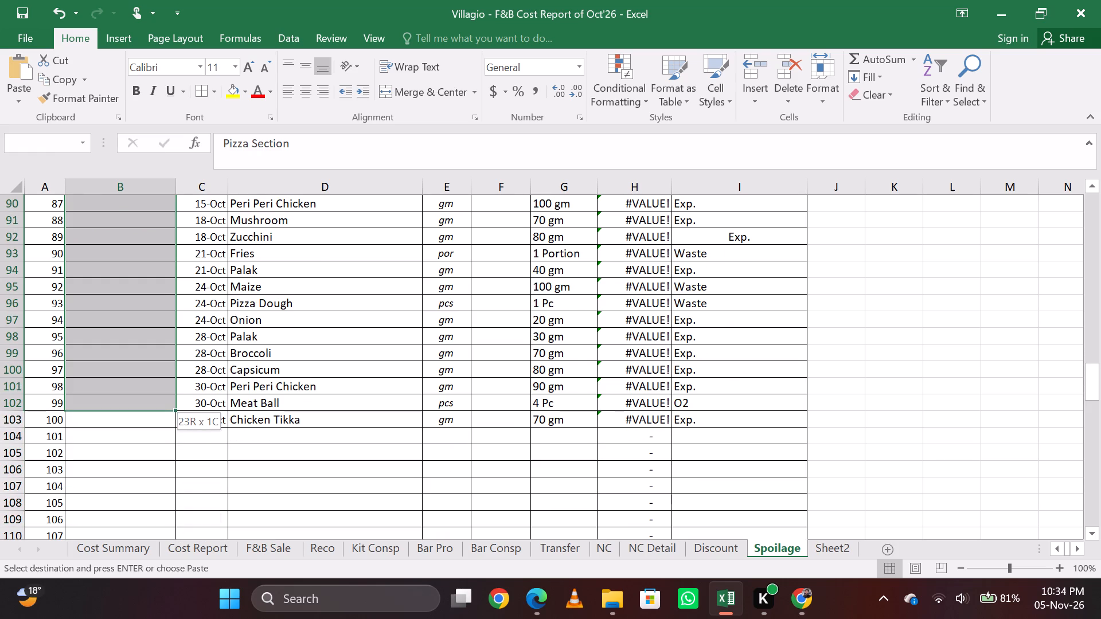
key("shift+Down")
key("ctrl+v")
Replace the text quantities in G80:G83 with the plain numbers 100, 200, 50 and 30.
key("Right")
key("Right")
key("Right")
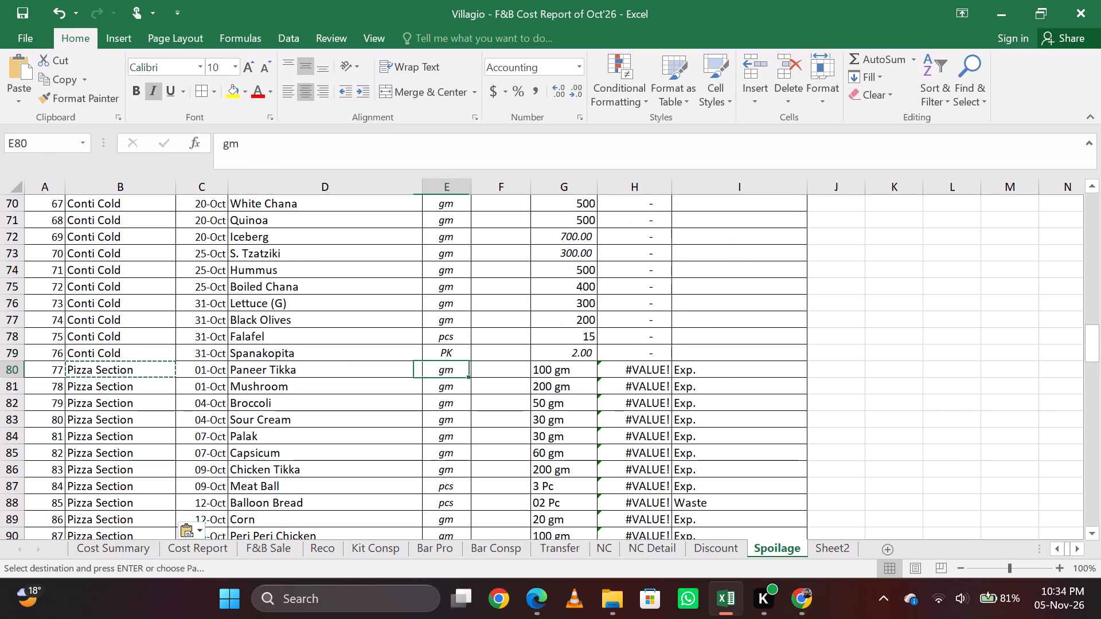
key("Right")
key("Right")
key("Right")
key("Left")
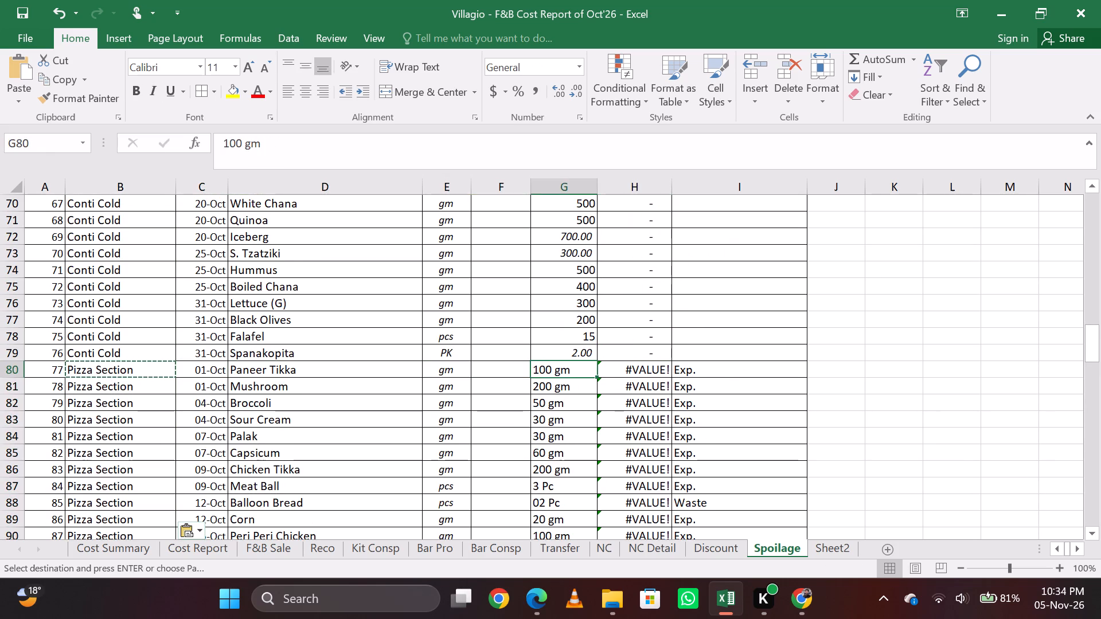
type("100")
key("Return")
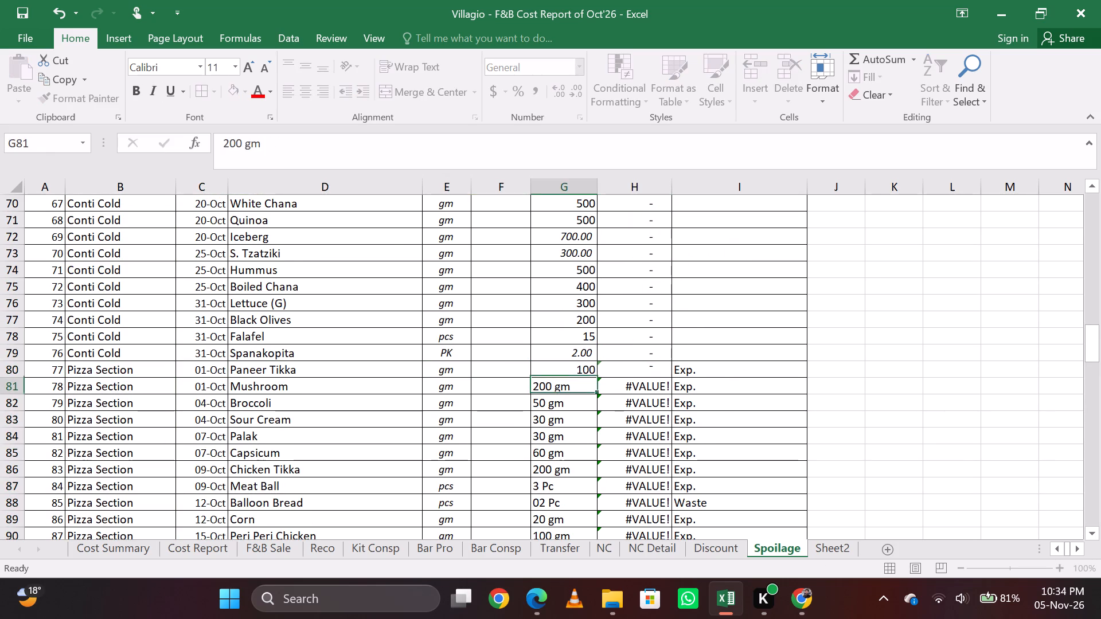
type("200")
key("Return")
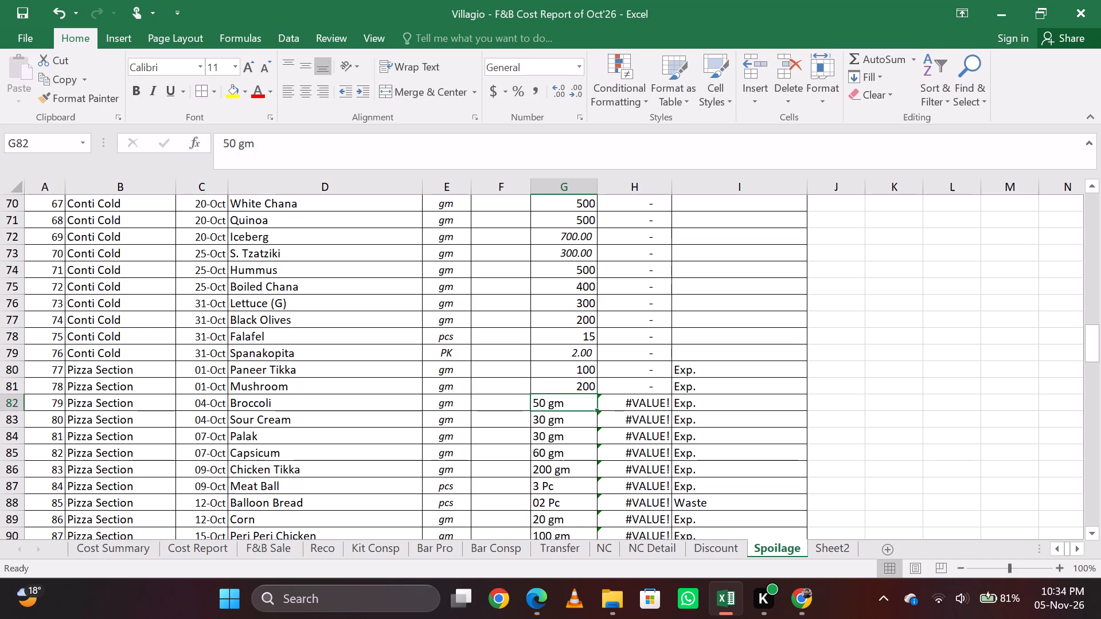
type("50")
key("space")
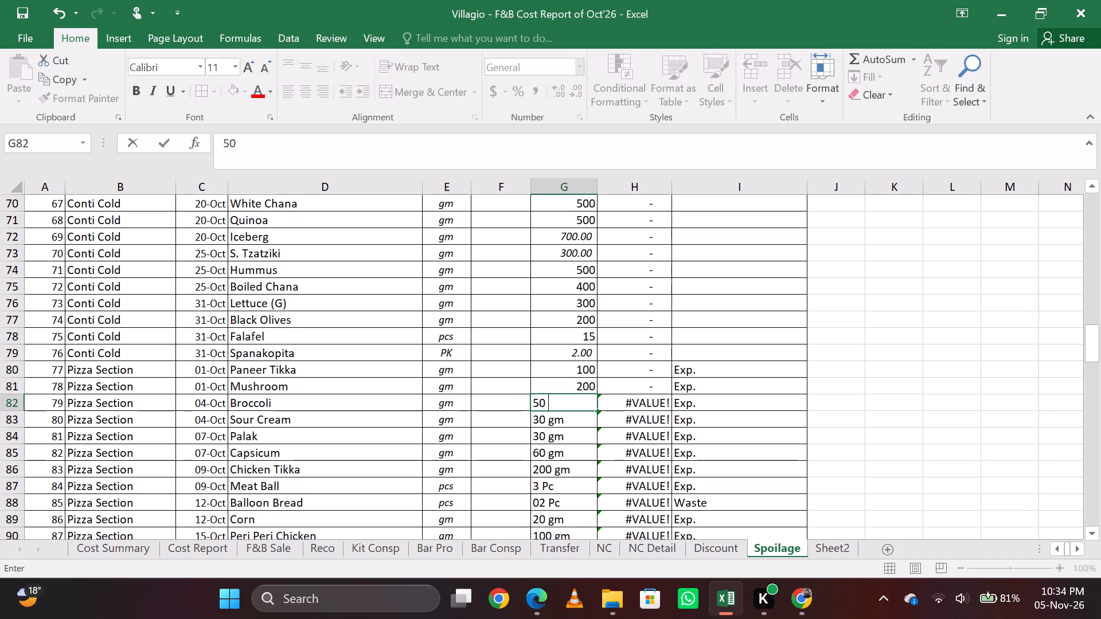
key("Down")
type("30")
key("Return")
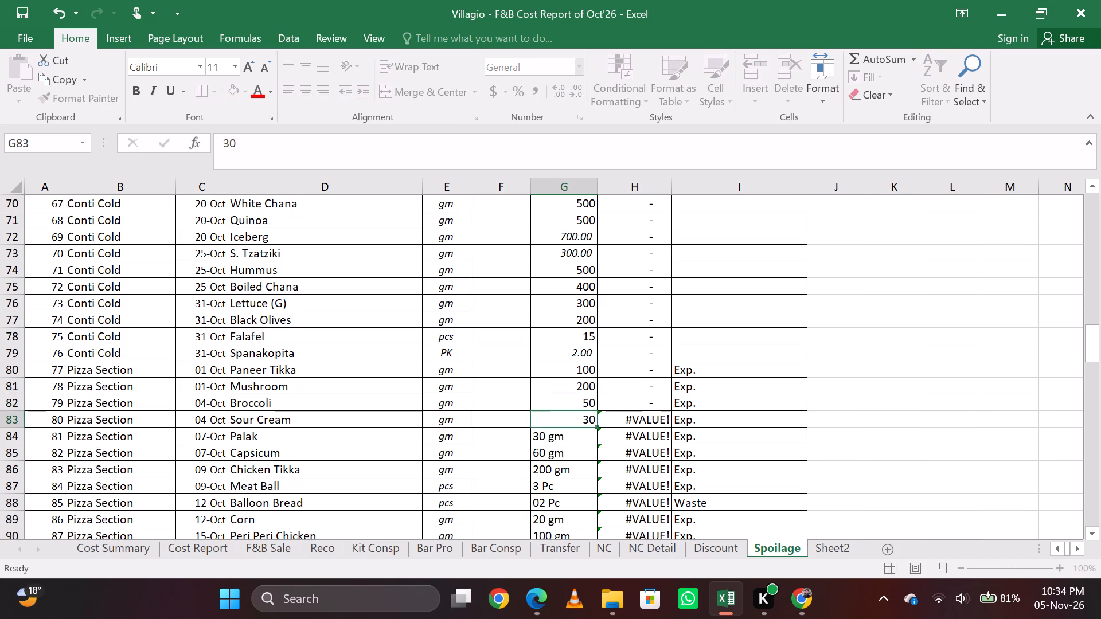
Replace the text quantities in G84:G88 with the plain numbers 30, 60, 200, 3 and 2.
type("30")
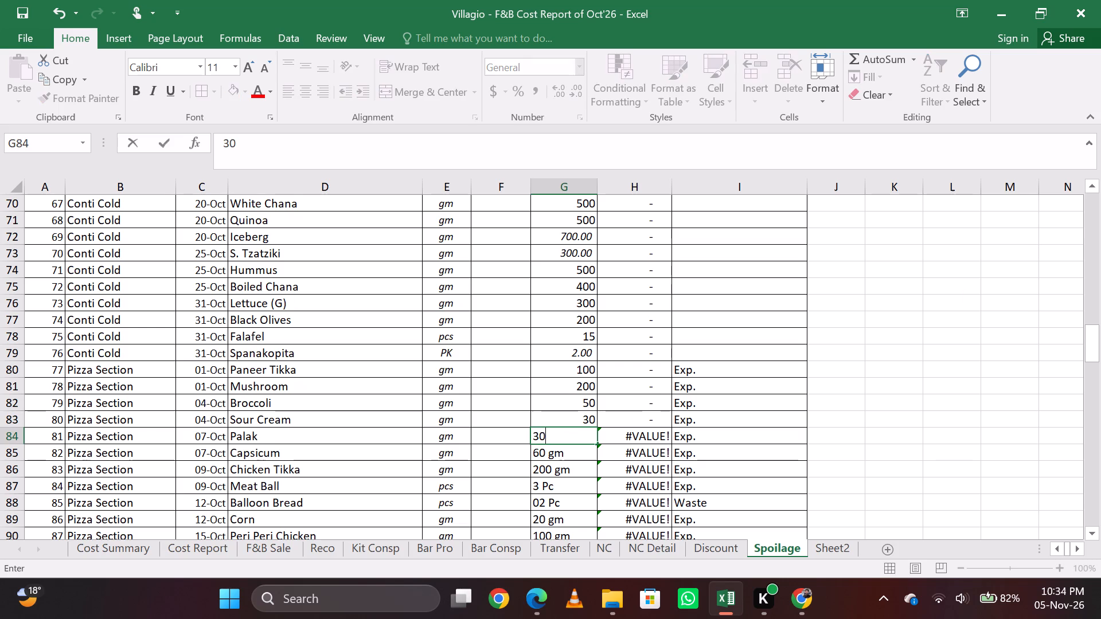
key("Return")
type("60")
key("Return")
type("200")
key("Return")
key("3")
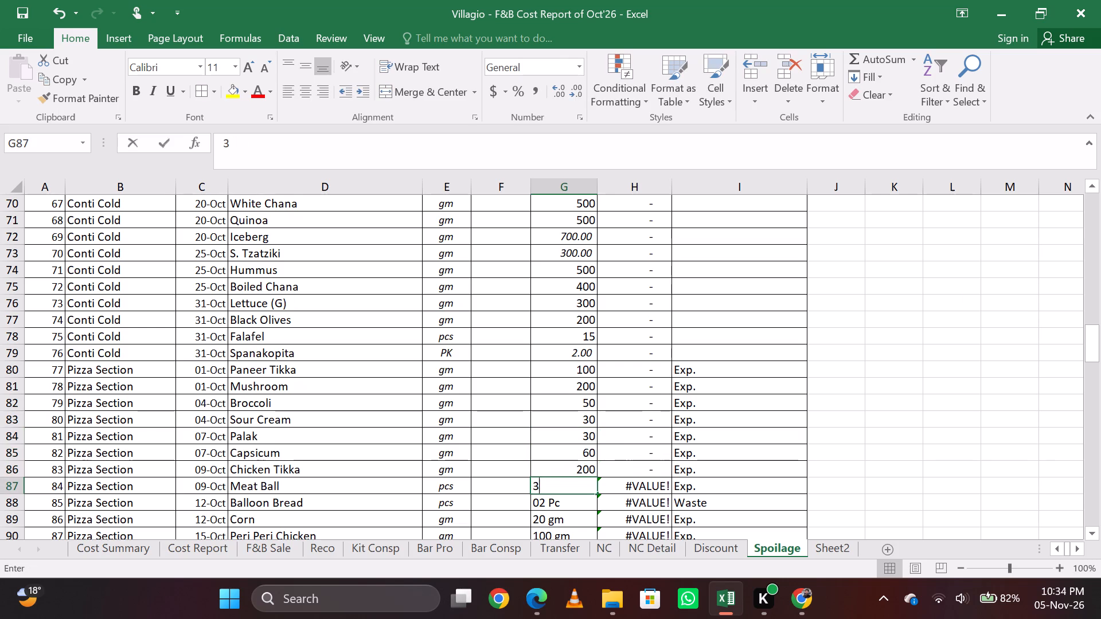
key("Return")
key("2")
key("Return")
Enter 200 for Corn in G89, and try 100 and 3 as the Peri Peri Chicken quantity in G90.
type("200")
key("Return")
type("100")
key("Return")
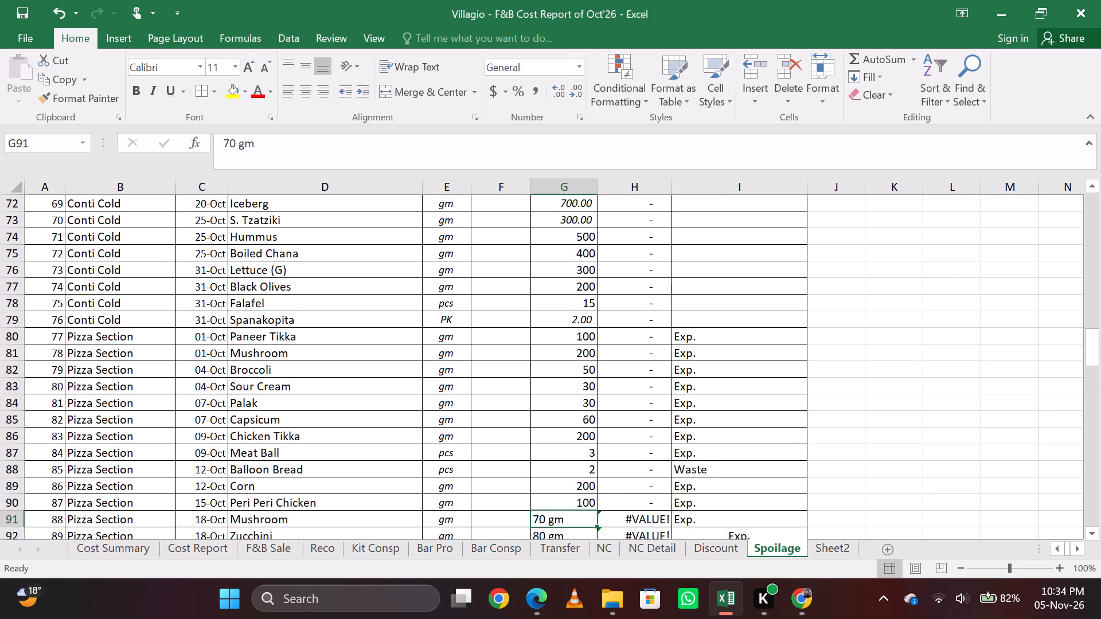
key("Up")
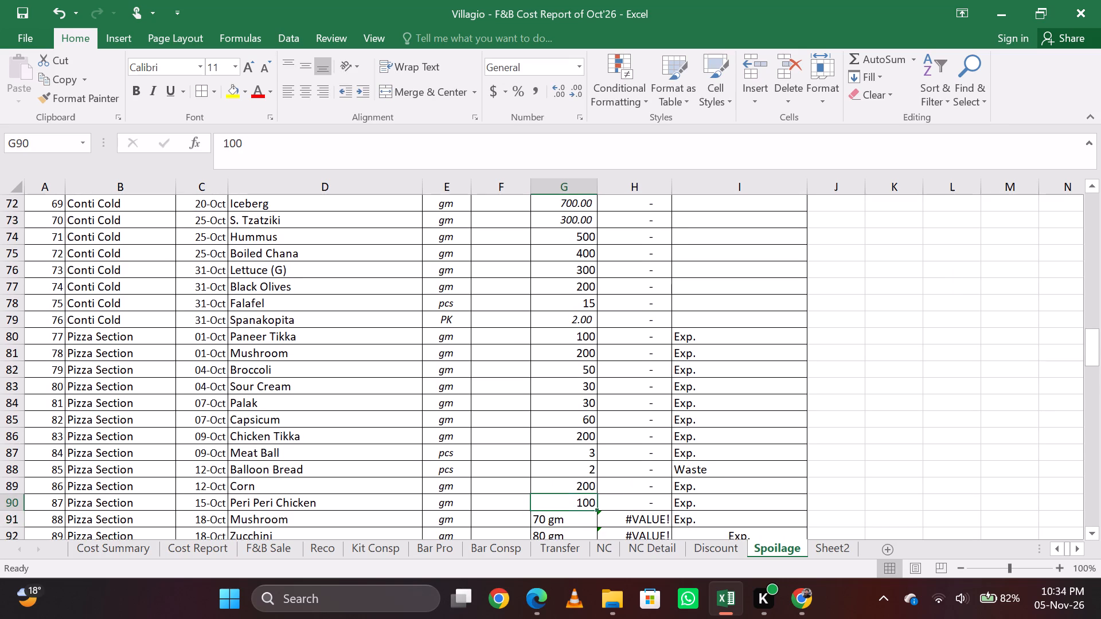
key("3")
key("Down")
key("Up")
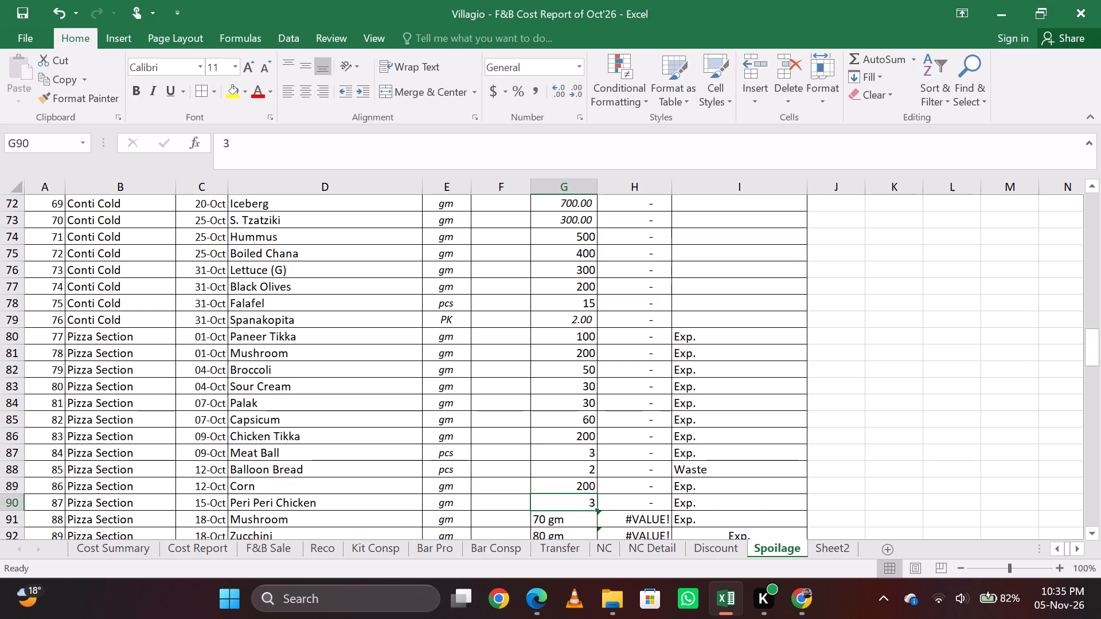
Set the quantities in G89:G92 to 20 for Corn, 100 for Peri Peri Chicken, 70 for Mushroom and 80 for Zucchini.
key("Up")
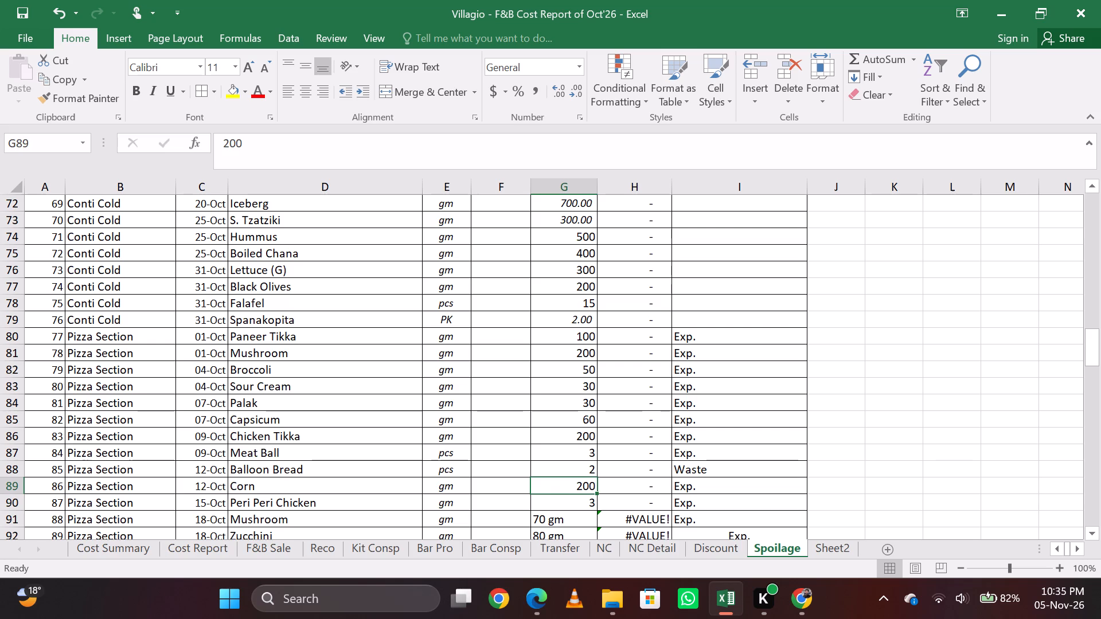
type("20")
key("Return")
key("Up")
key("Down")
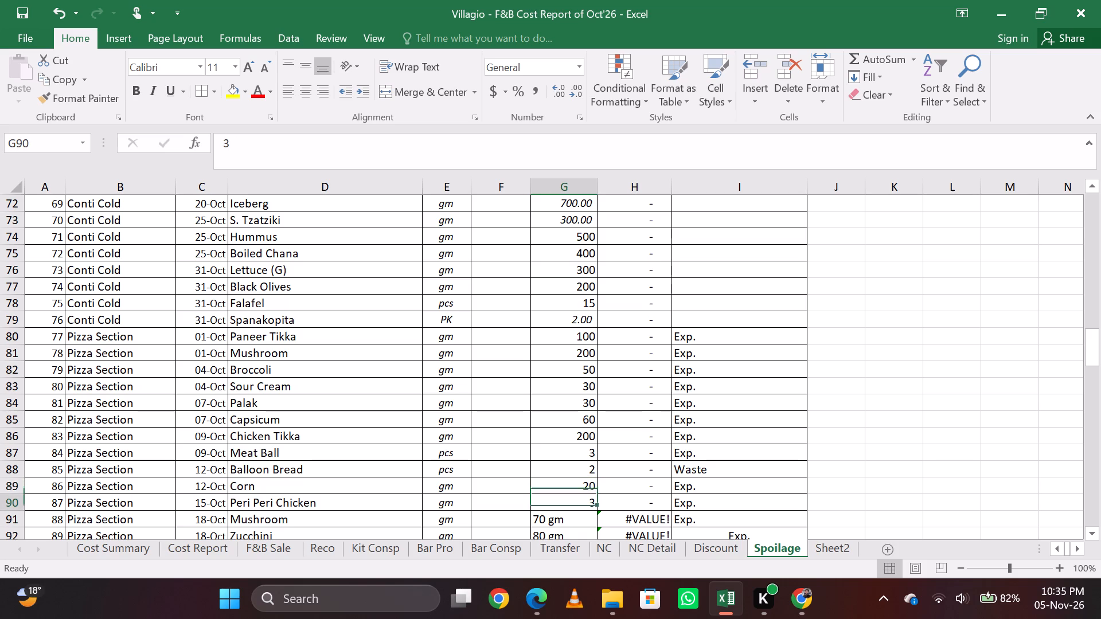
type("1-00")
key("BackSpace")
key("BackSpace")
key("BackSpace")
type("00")
key("Return")
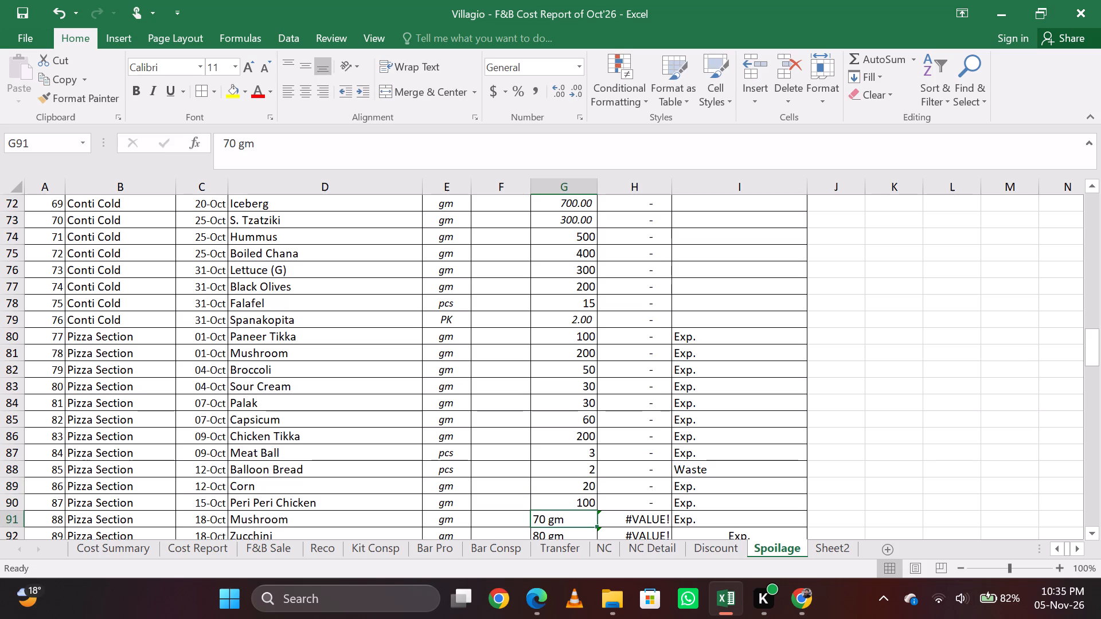
type("70")
key("Return")
type("80")
key("Return")
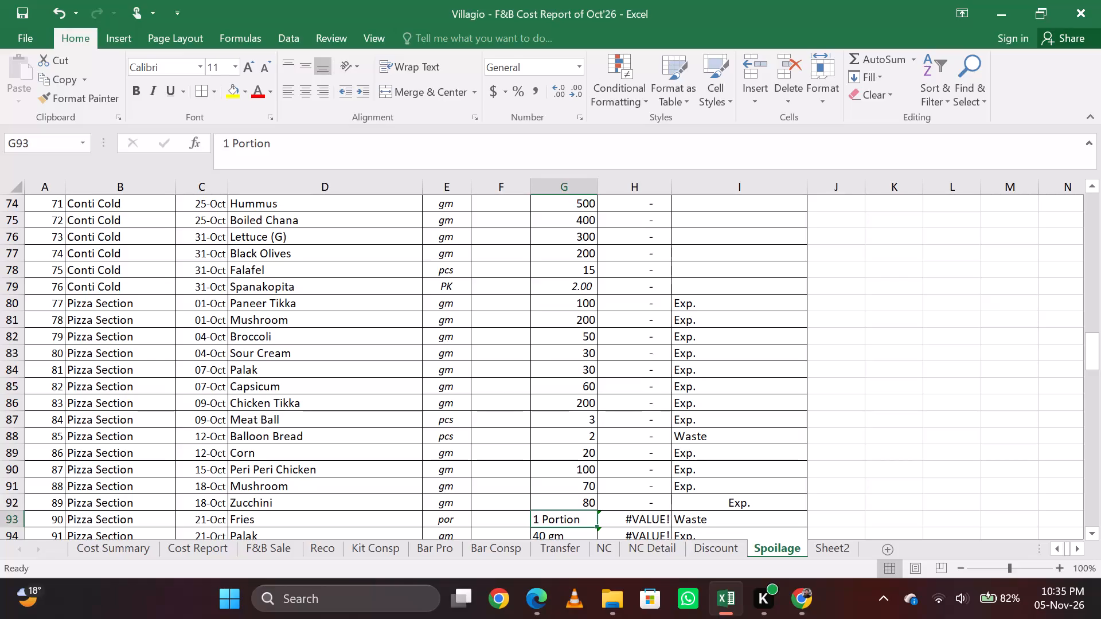
Replace the text quantities in G93:G96 with 1 for Fries, 40 for Palak, 100 for Maize and 1 for Pizza Dough.
key("1")
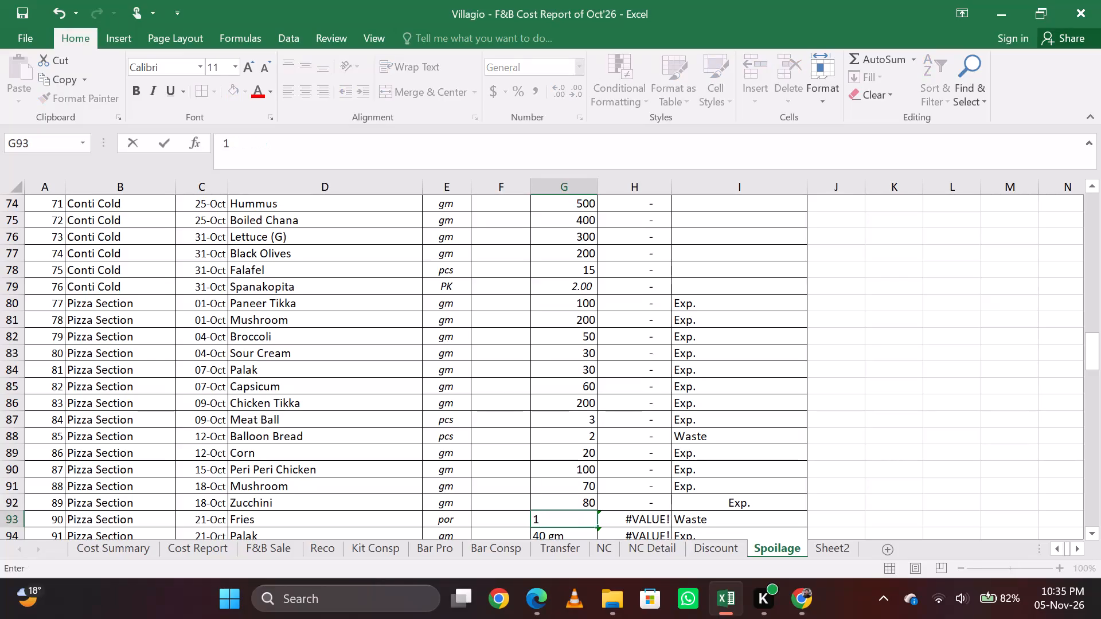
key("Return")
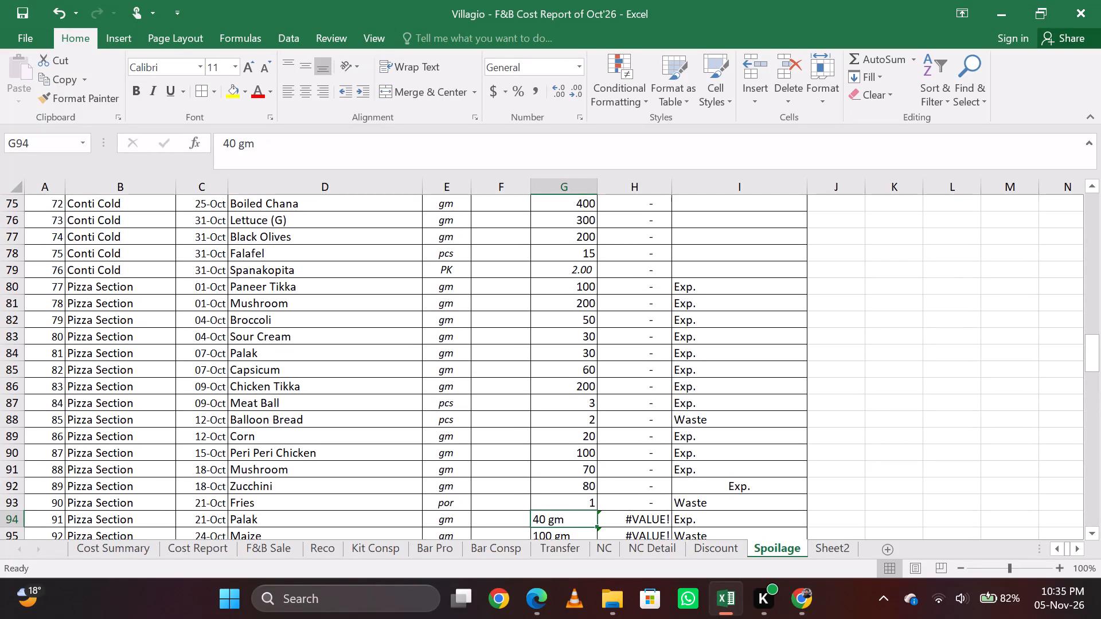
key("5")
key("BackSpace")
type("40")
key("Return")
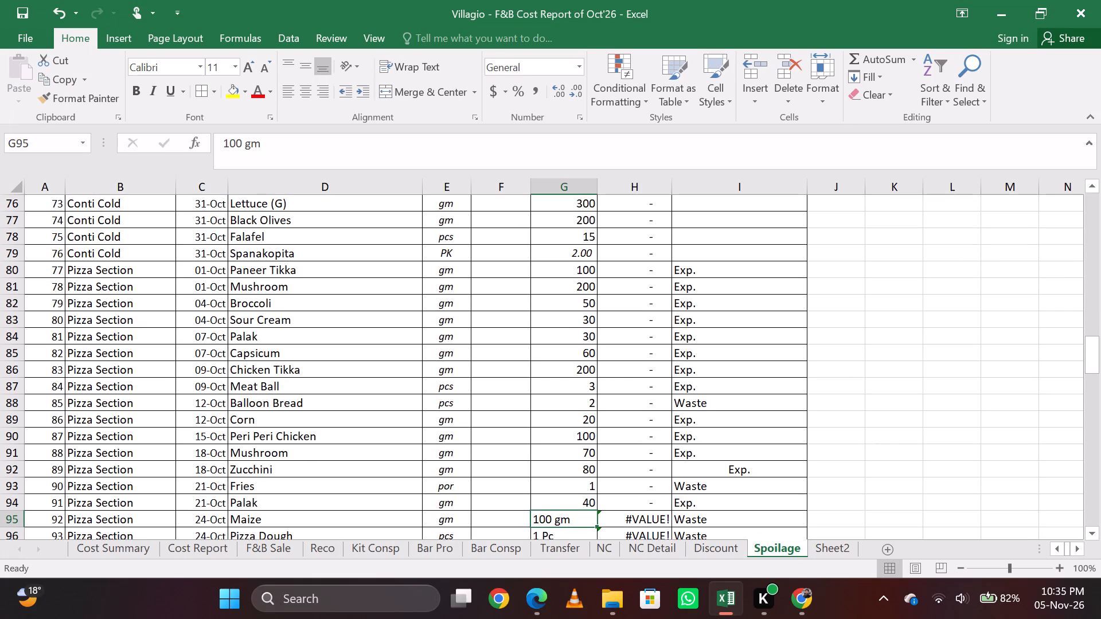
type("100")
key("Return")
key("1")
key("Return")
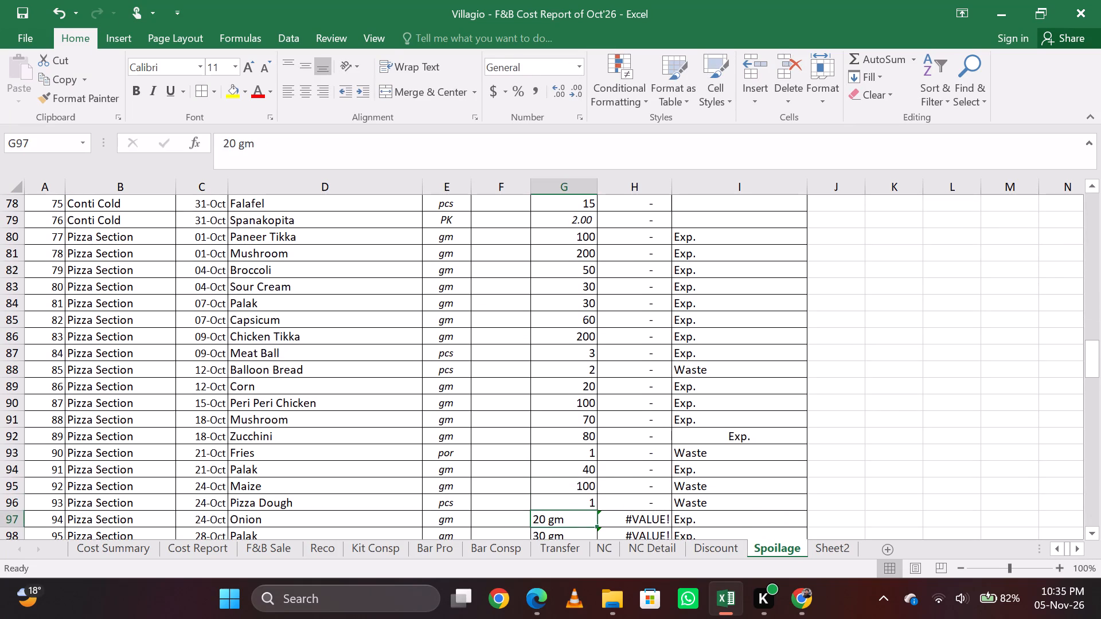
Replace the text quantities in G97:G101 with the plain numbers 20, 30, 70, 80 and 90.
type("20")
key("Return")
type("30")
key("Return")
type("70")
key("Return")
type("80")
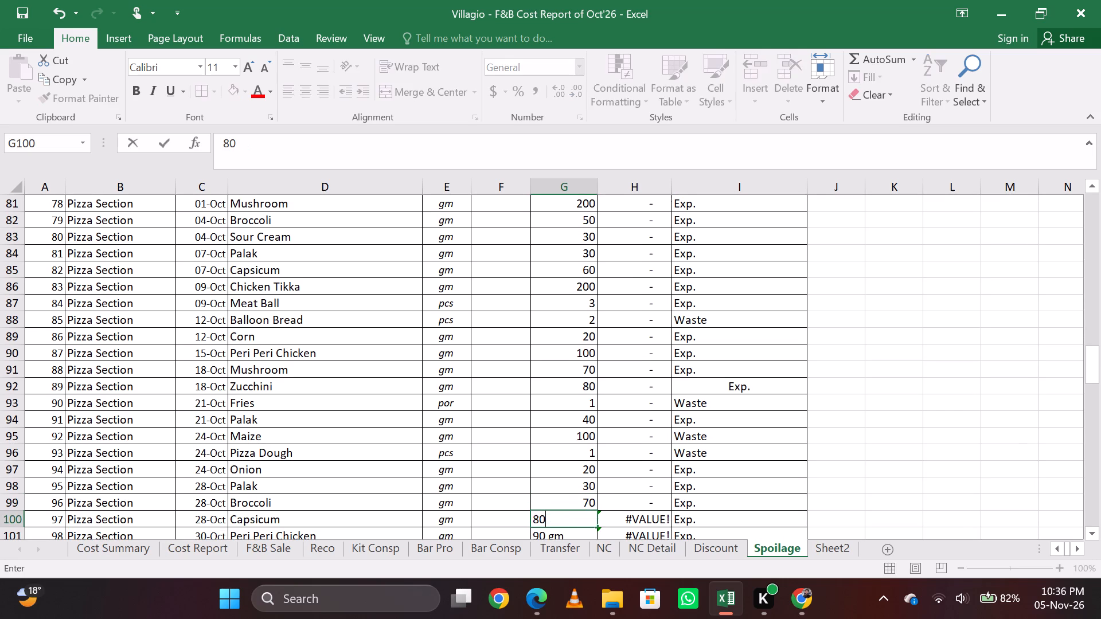
key("Return")
type("90")
key("Return")
key("Up")
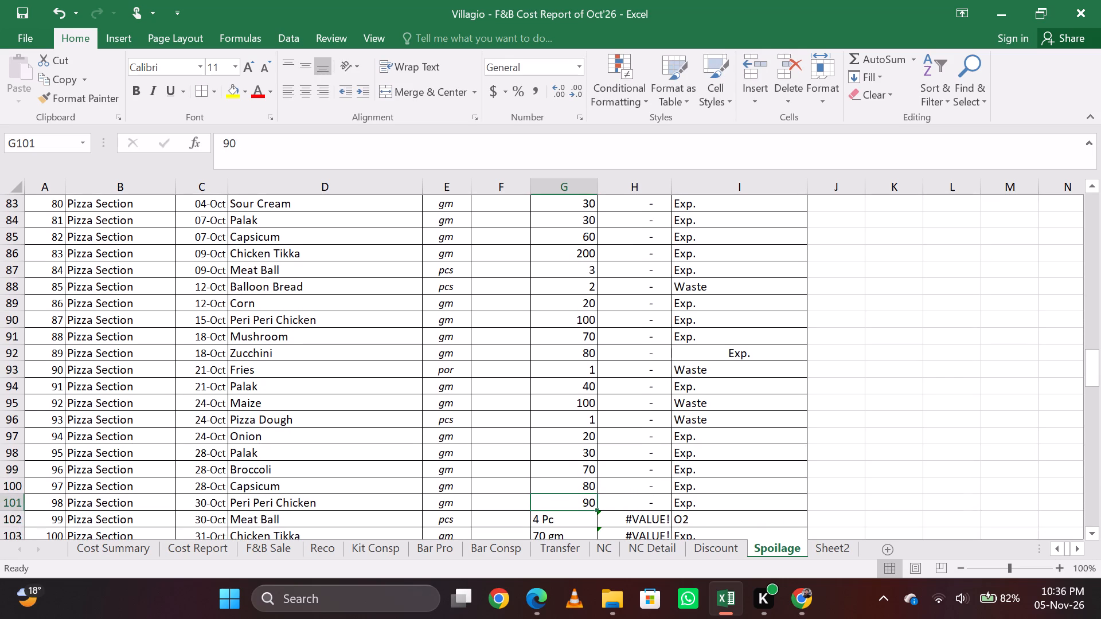
Replace the last pizza quantities with 4 for Meat Ball in G102 and 70 for Chicken Tikka in G103.
key("Down")
key("4")
key("Down")
type("70")
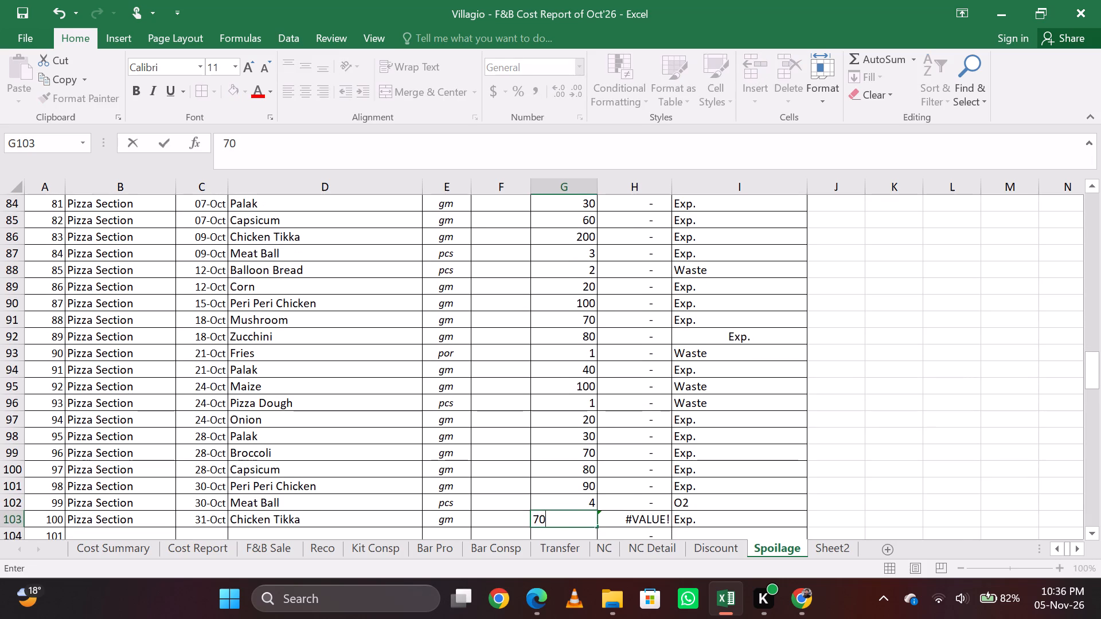
key("Return")
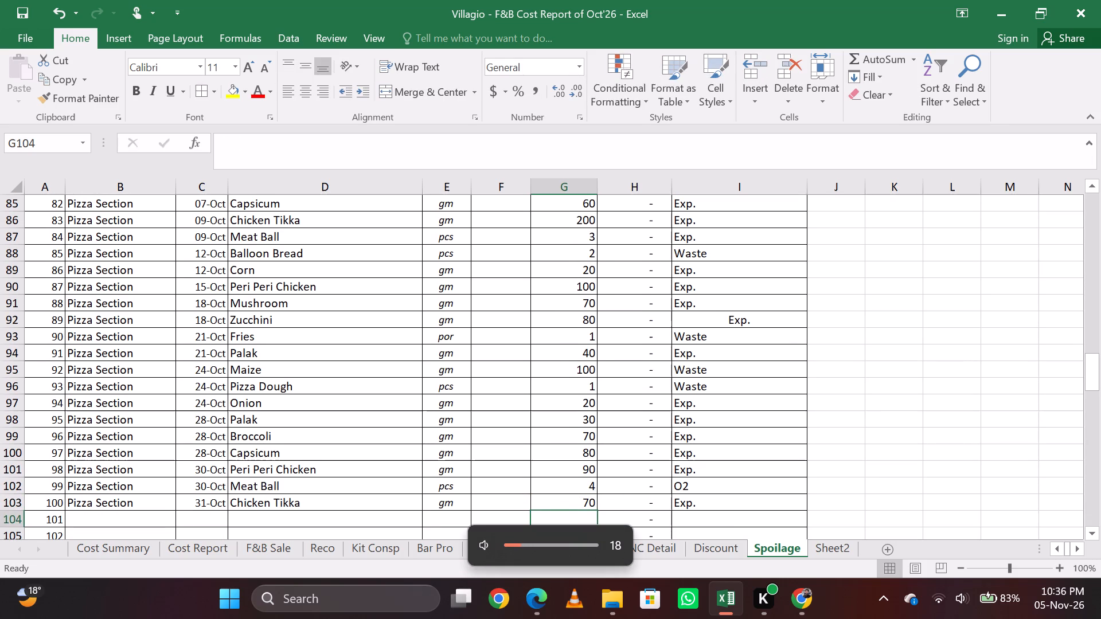
Save the cost report workbook.
key("Down")
key("Up")
key("Left")
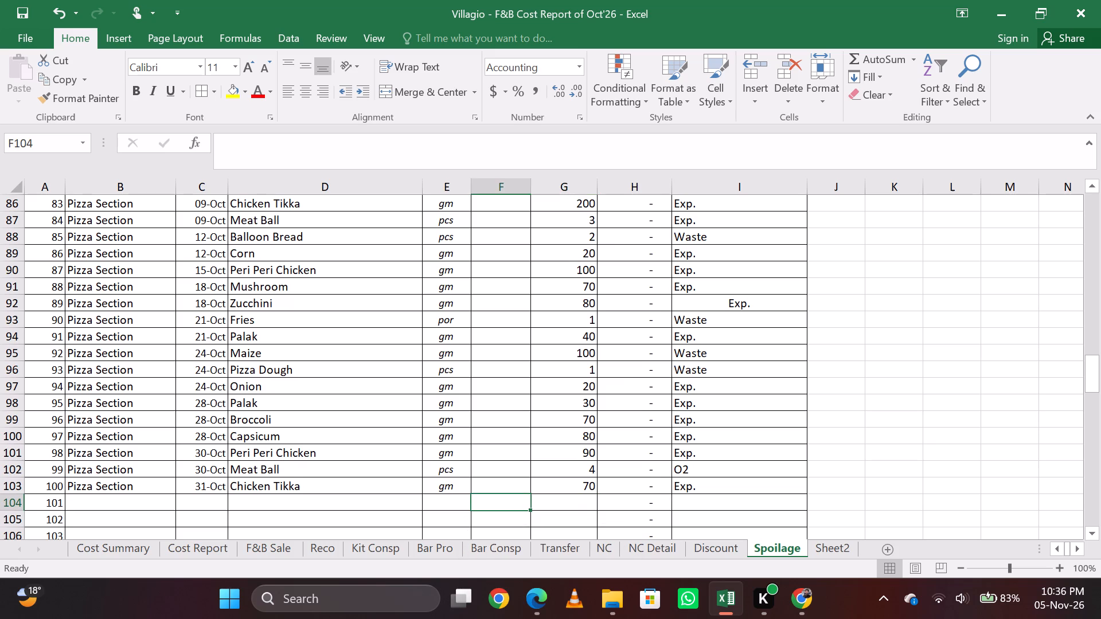
key("ctrl+s")
key("alt+Tab")
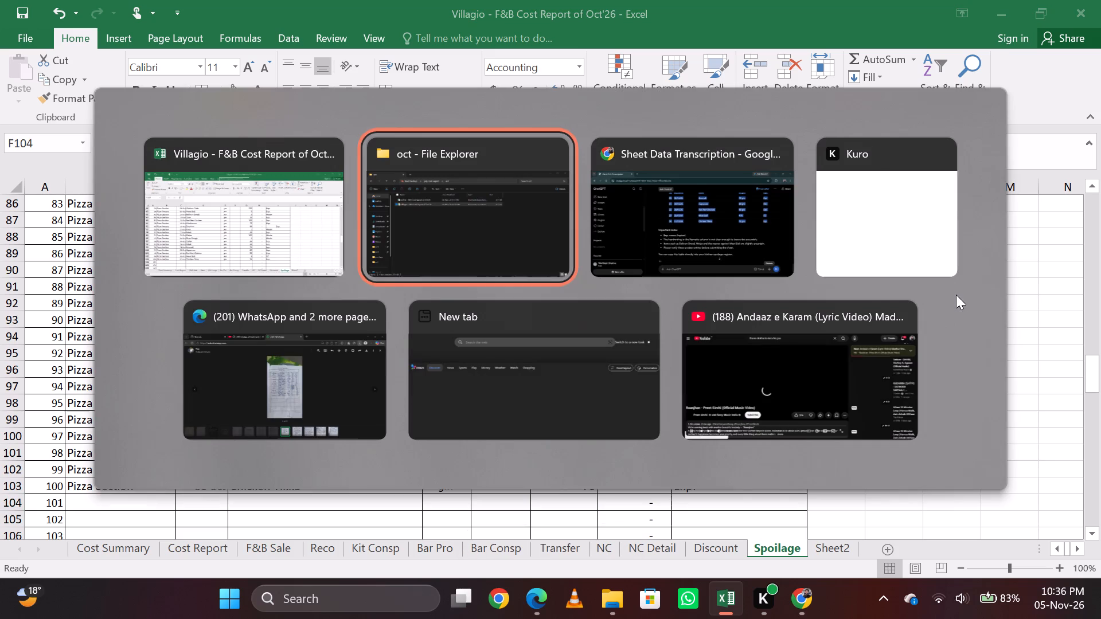
key("alt+Tab")
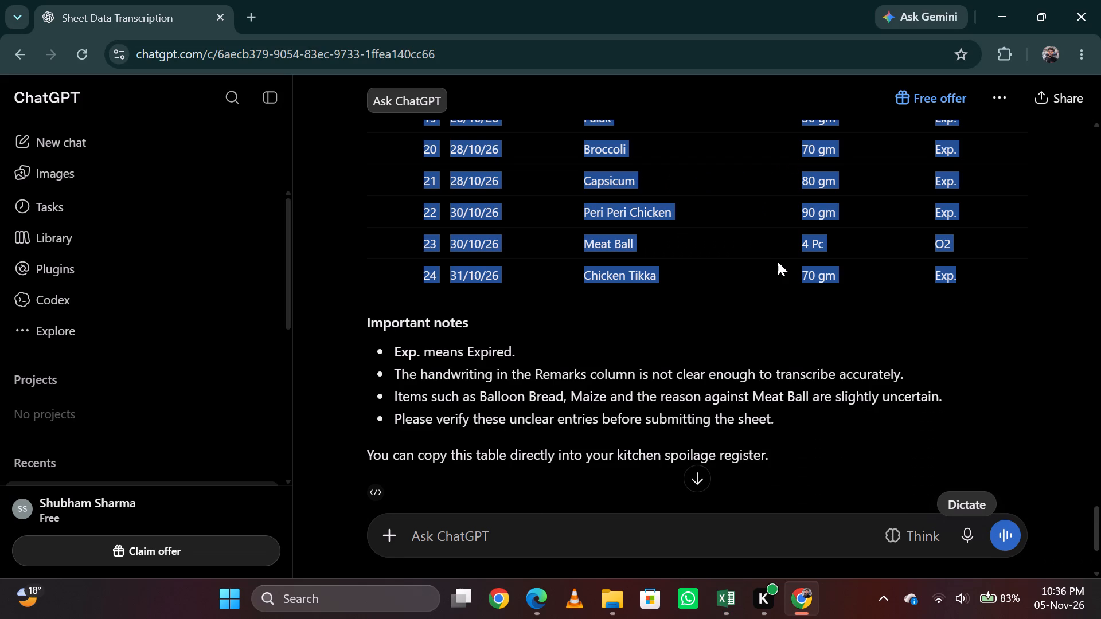
scroll(778, 261, "down", 5)
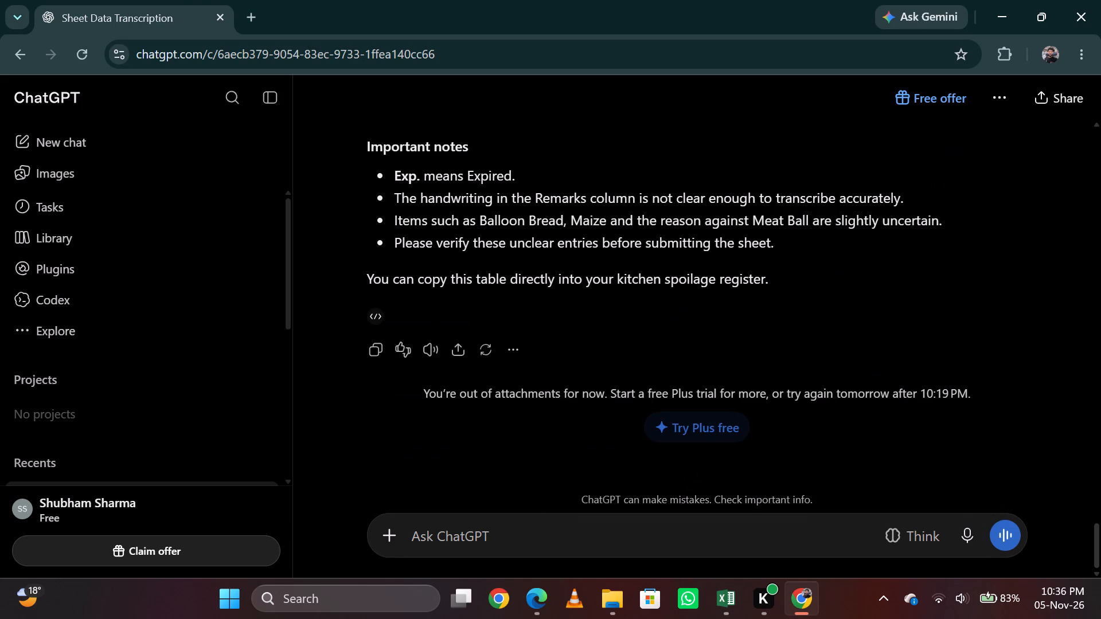
left_click(246, 19)
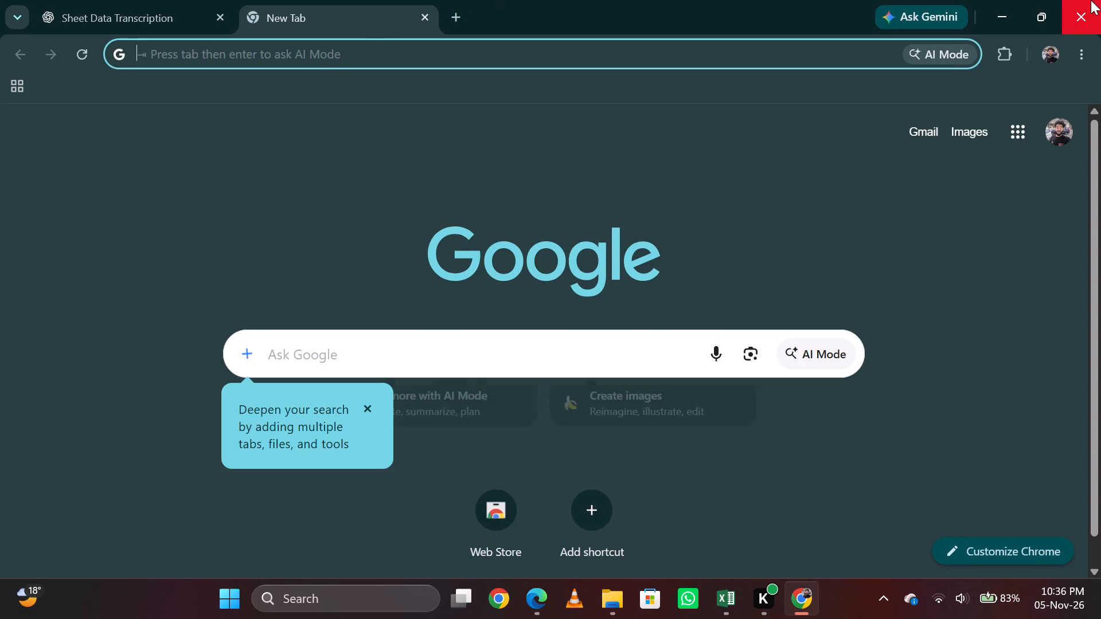
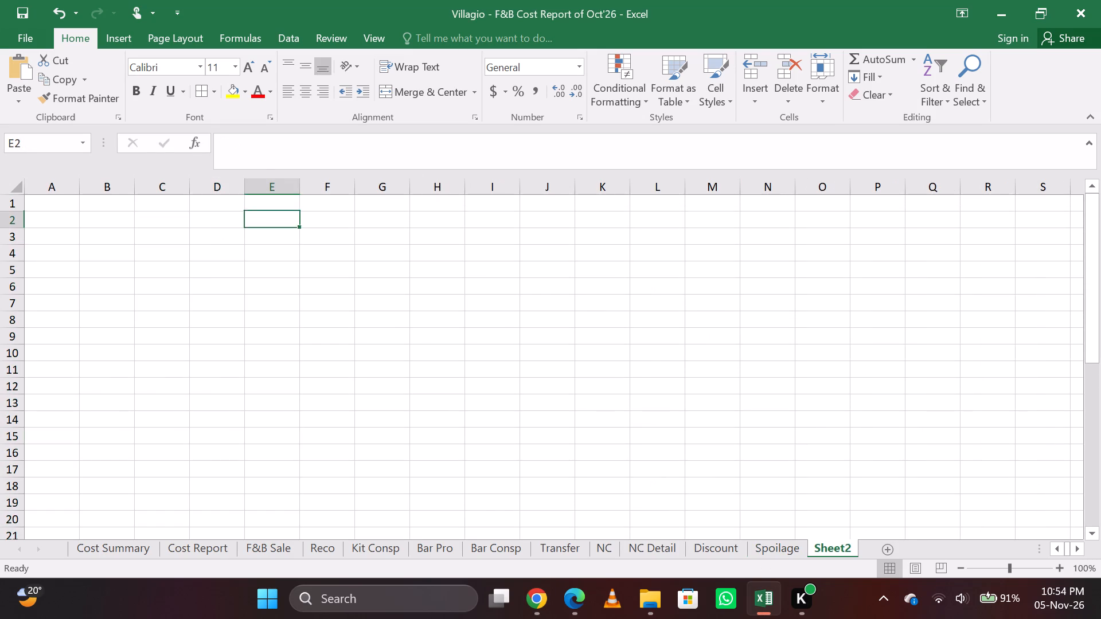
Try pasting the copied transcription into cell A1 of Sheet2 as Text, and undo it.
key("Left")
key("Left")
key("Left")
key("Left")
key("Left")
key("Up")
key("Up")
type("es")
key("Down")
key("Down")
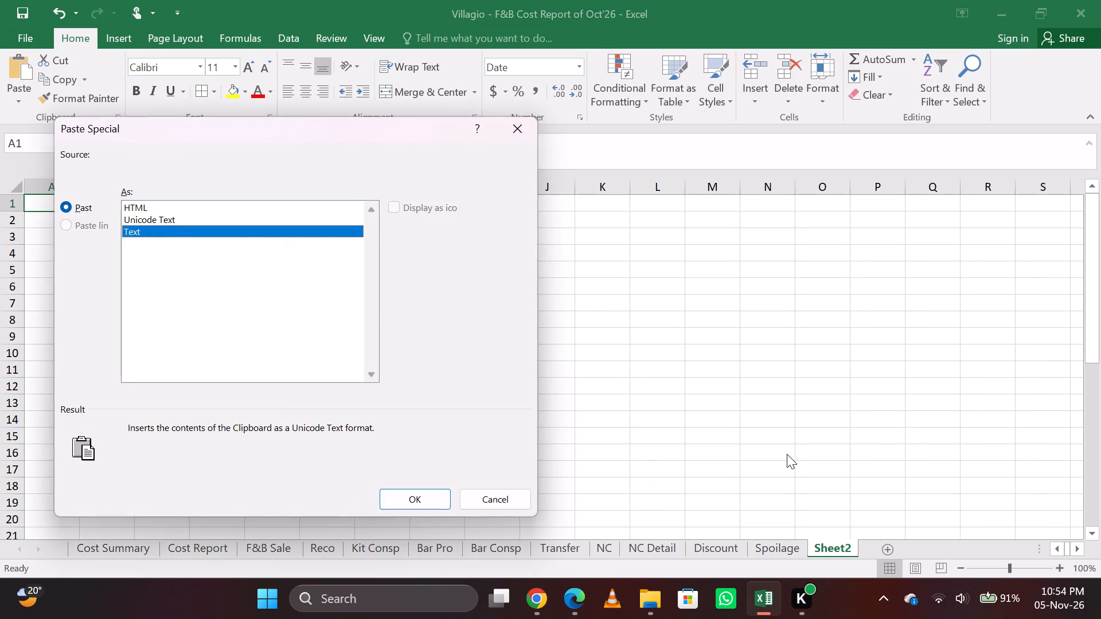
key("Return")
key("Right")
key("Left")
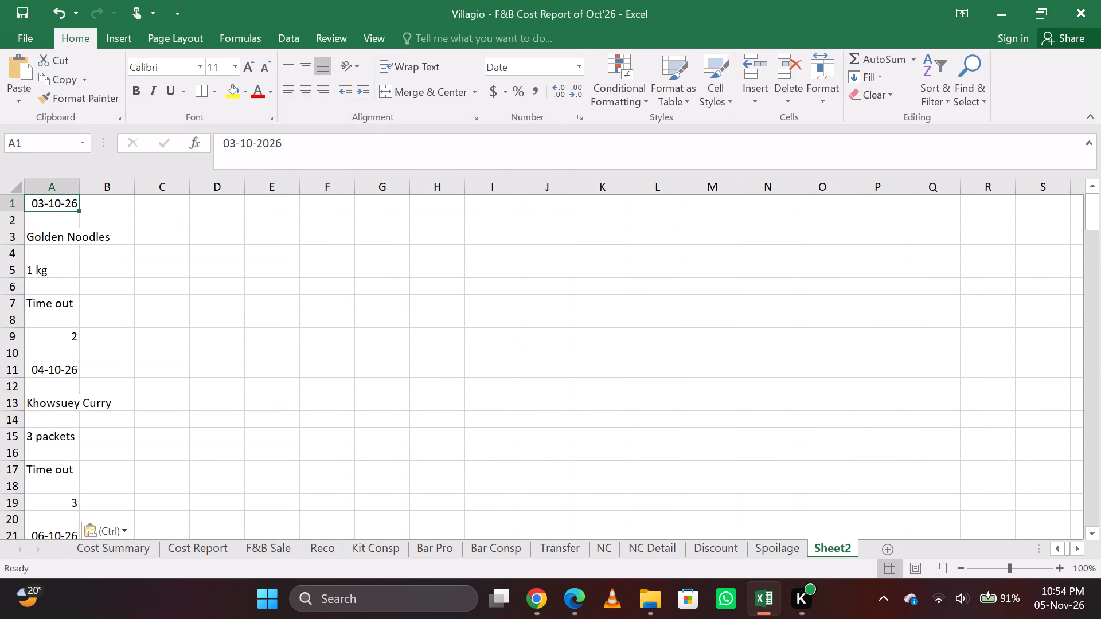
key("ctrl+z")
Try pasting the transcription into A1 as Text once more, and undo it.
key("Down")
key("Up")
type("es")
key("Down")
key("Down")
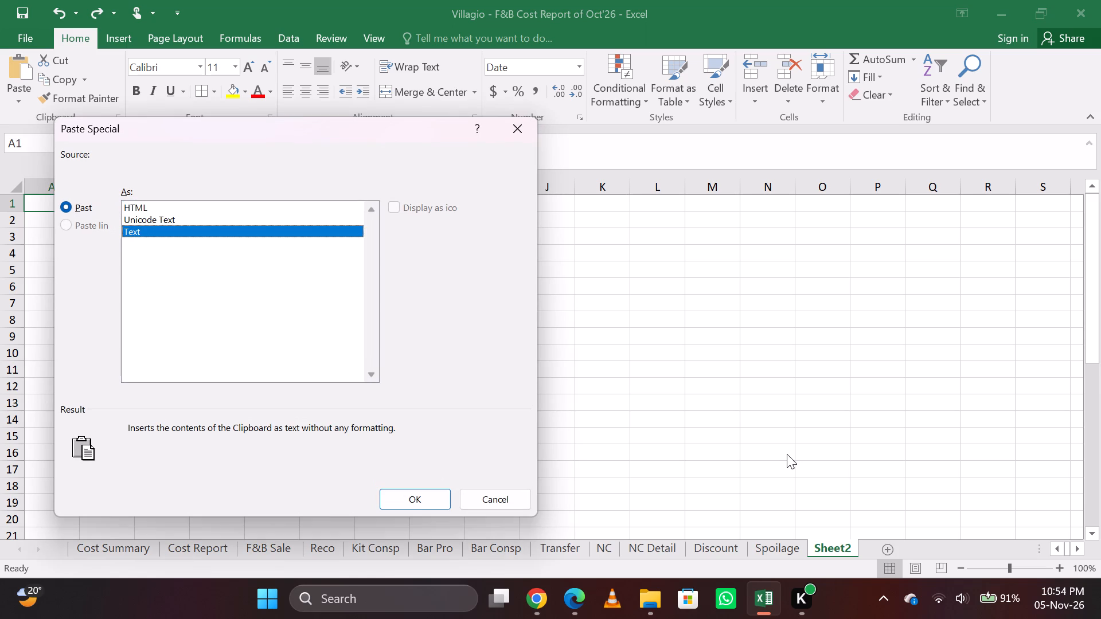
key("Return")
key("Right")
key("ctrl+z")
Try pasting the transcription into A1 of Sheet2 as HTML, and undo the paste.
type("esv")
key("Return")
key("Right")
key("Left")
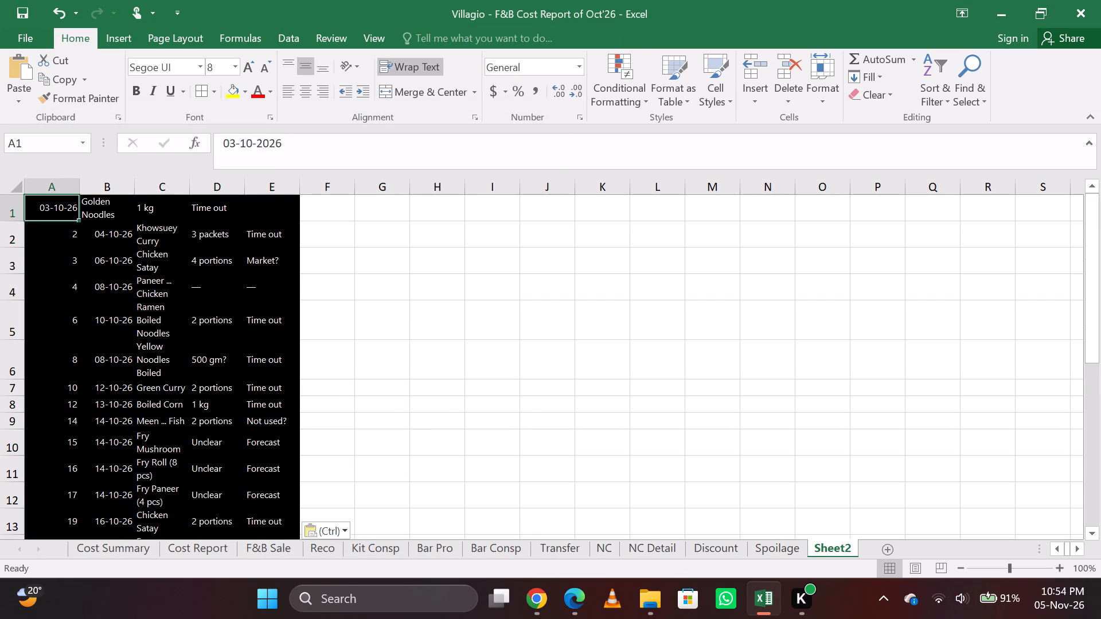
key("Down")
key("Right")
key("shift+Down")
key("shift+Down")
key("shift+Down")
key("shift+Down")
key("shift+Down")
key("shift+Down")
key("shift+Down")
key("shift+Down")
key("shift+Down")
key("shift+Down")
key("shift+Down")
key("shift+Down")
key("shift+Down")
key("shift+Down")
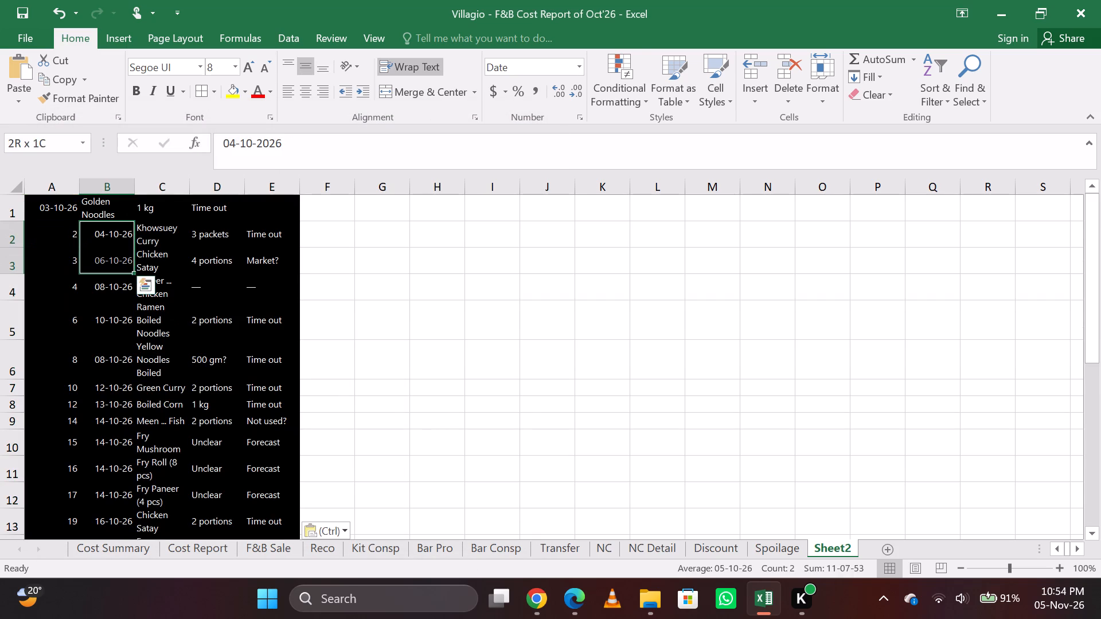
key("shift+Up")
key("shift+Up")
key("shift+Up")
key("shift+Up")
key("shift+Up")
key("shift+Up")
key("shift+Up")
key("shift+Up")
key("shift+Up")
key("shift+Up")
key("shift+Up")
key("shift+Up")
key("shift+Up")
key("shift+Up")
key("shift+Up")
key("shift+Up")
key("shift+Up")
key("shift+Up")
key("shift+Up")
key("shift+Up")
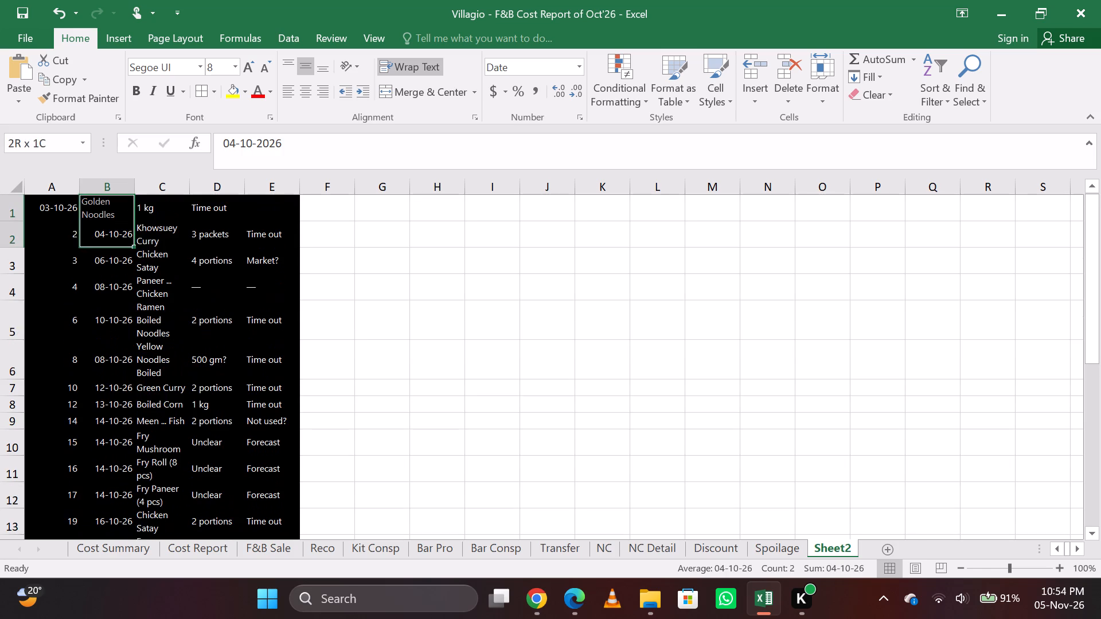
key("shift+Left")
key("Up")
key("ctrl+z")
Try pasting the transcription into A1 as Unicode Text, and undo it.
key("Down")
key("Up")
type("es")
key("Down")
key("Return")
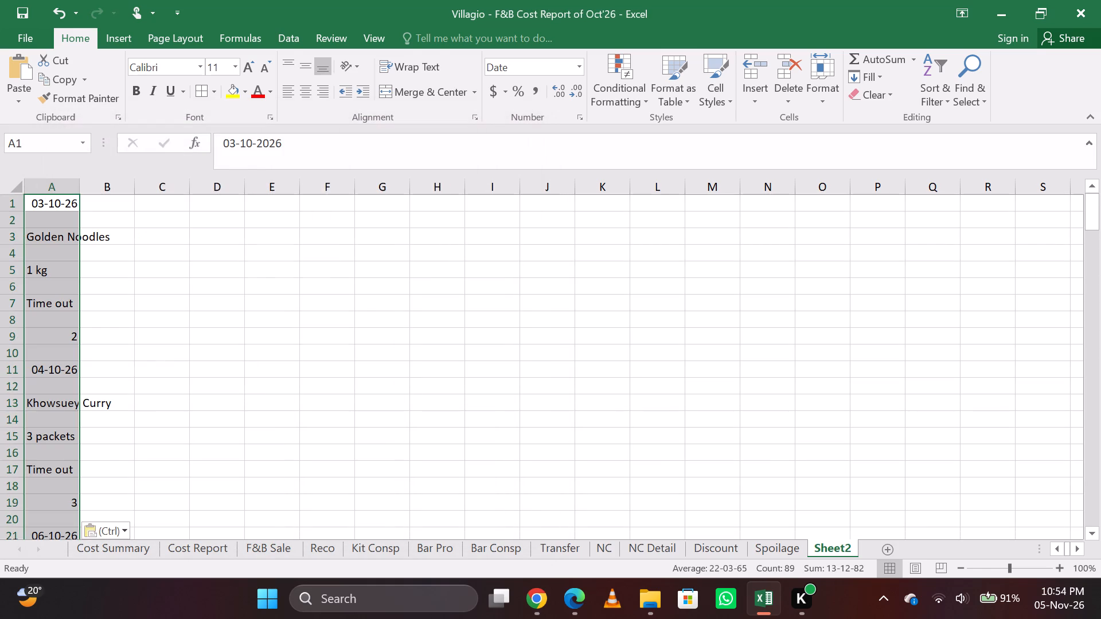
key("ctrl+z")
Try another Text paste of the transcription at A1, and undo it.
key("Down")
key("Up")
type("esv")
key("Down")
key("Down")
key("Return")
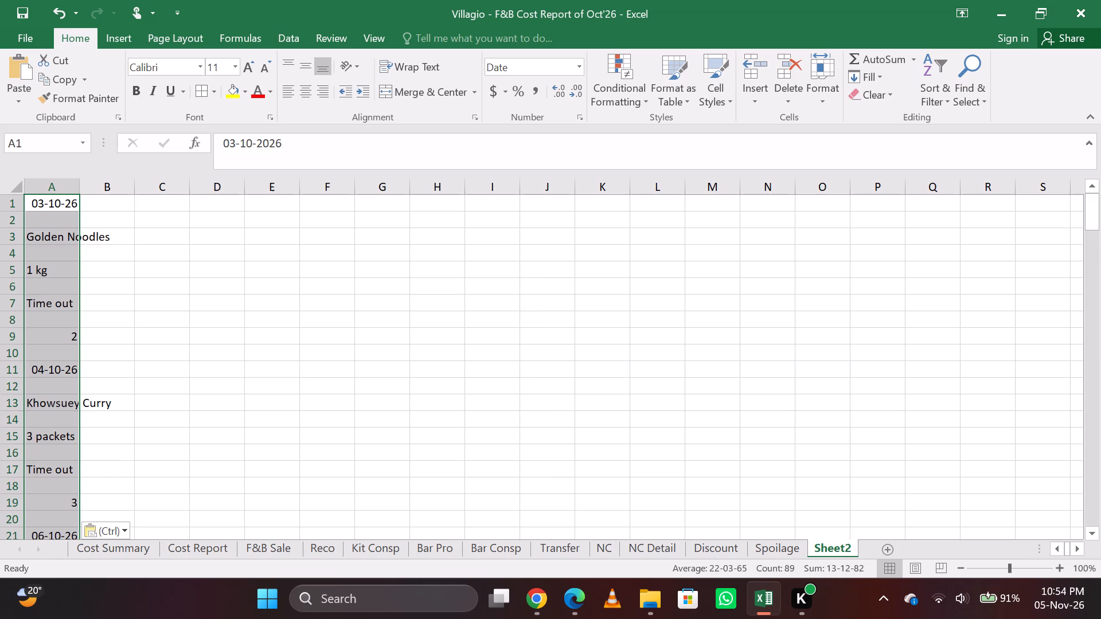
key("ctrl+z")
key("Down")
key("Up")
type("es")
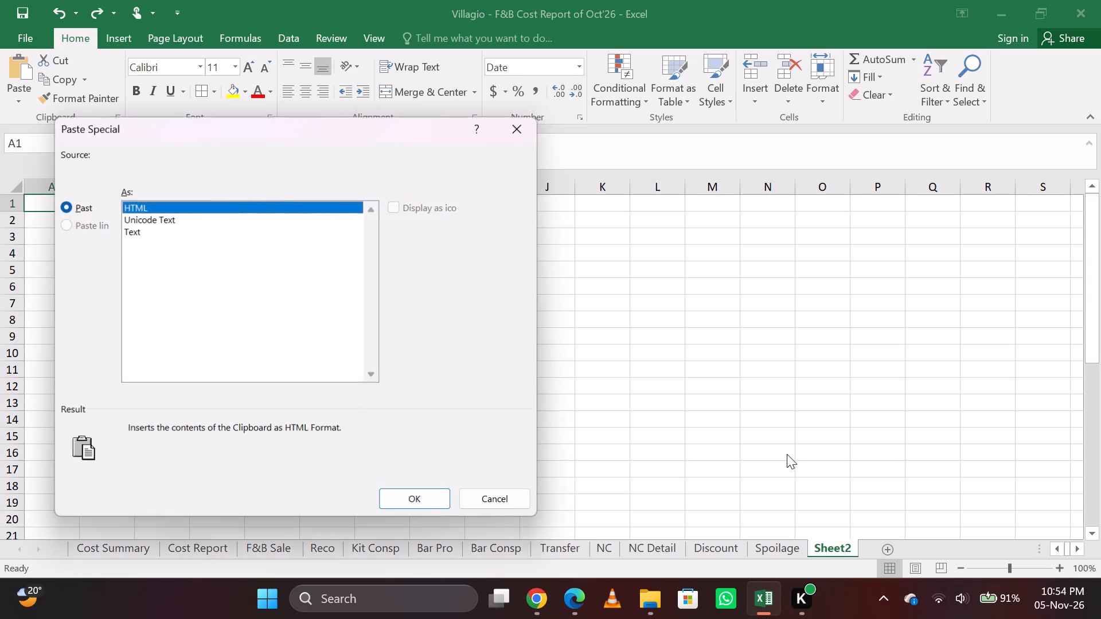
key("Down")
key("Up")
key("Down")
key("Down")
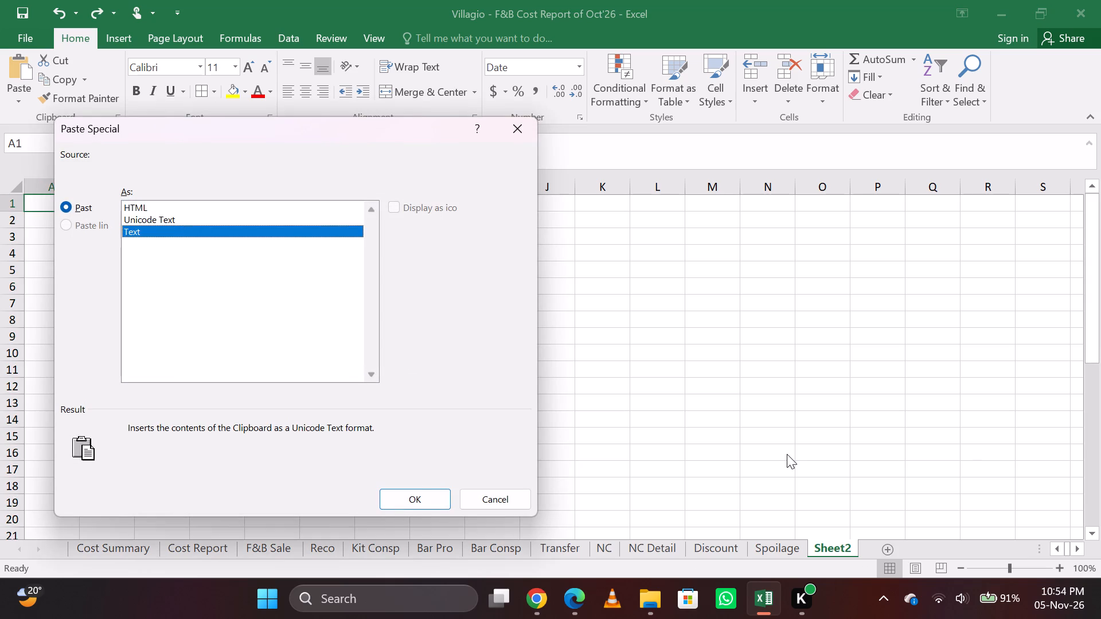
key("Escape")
Paste the transcribed spoilage rows into Sheet2 at A1 with their original formatting.
key("Down")
key("Up")
key("ctrl+v")
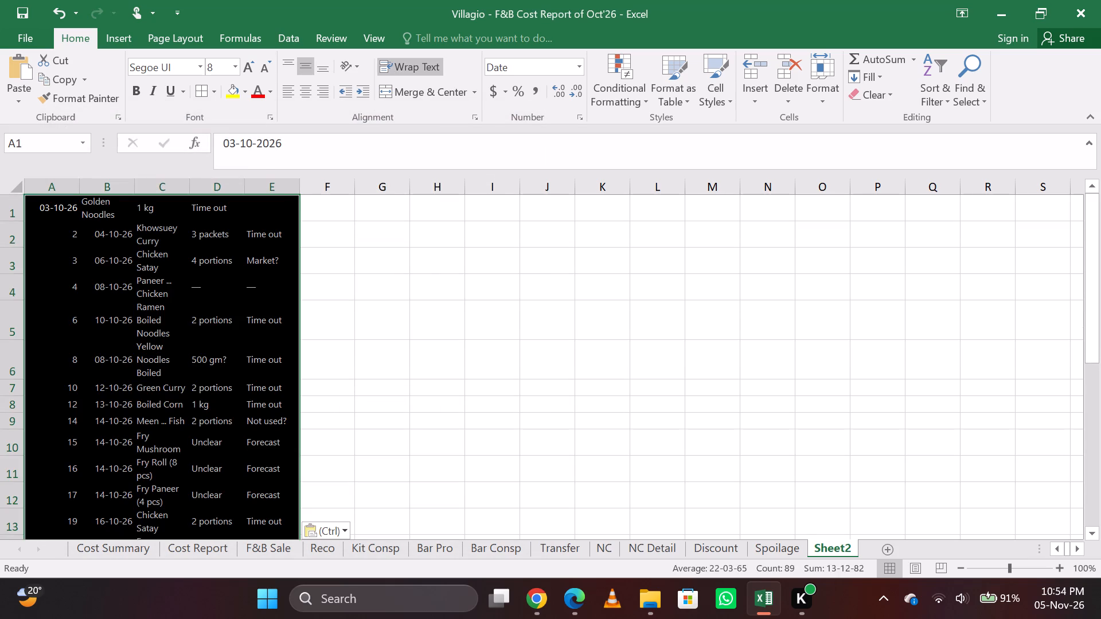
Copy the Golden Noodles entry from A1:D1 into B1:E1 so its columns line up with the rows below.
key("Right")
key("ctrl+shift+Down")
key("Up")
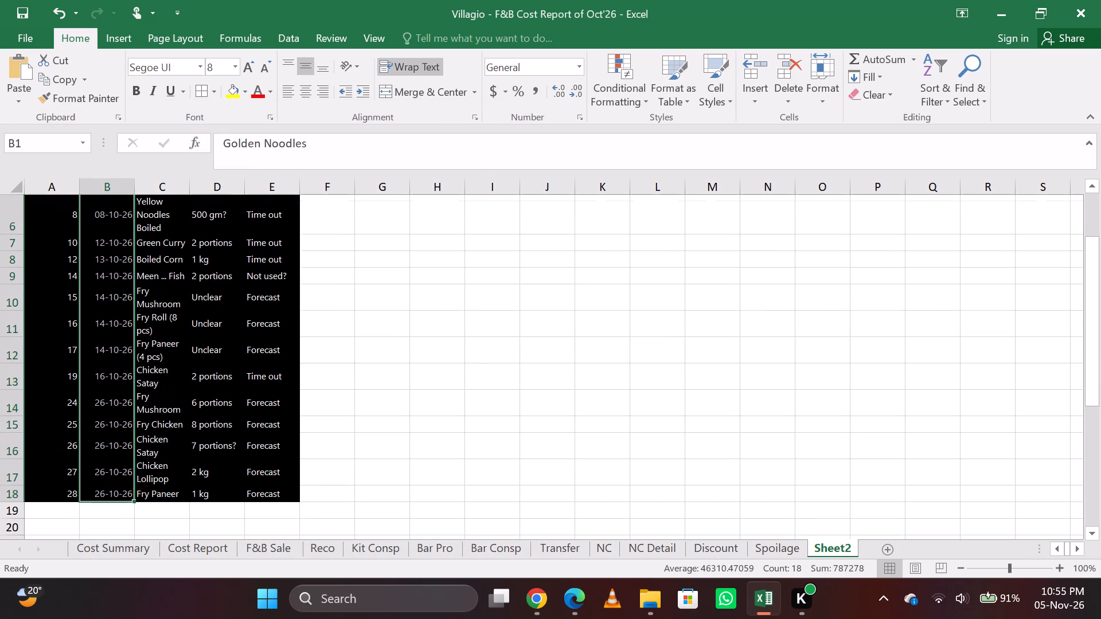
key("Up")
key("Left")
key("shift+Right")
key("shift+Right")
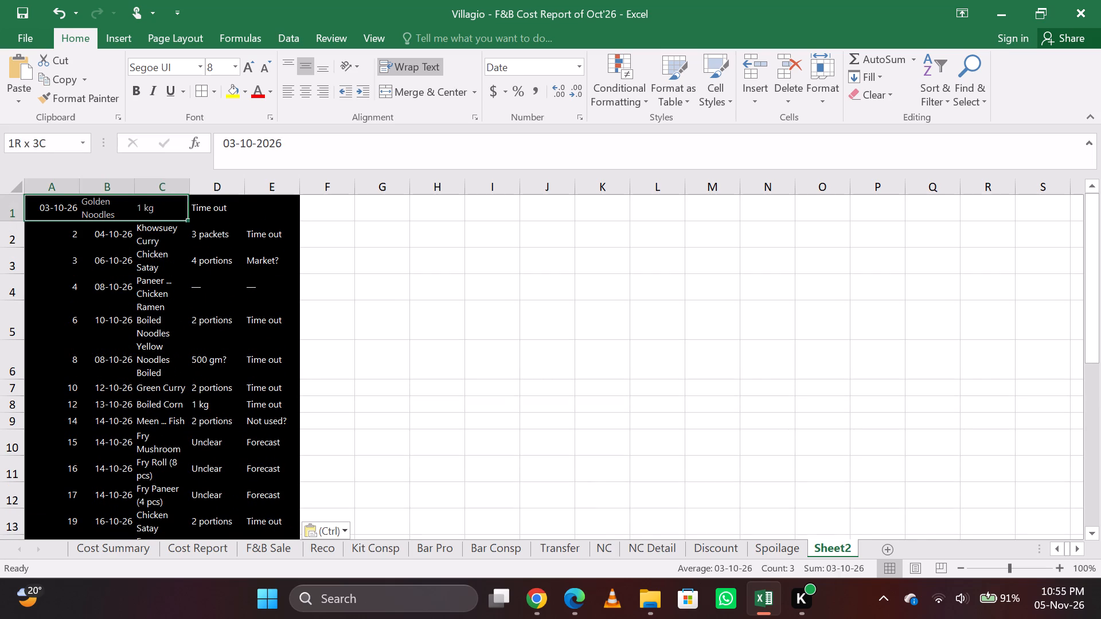
key("shift+Right")
key("ctrl+c")
key("Right")
key("ctrl+v")
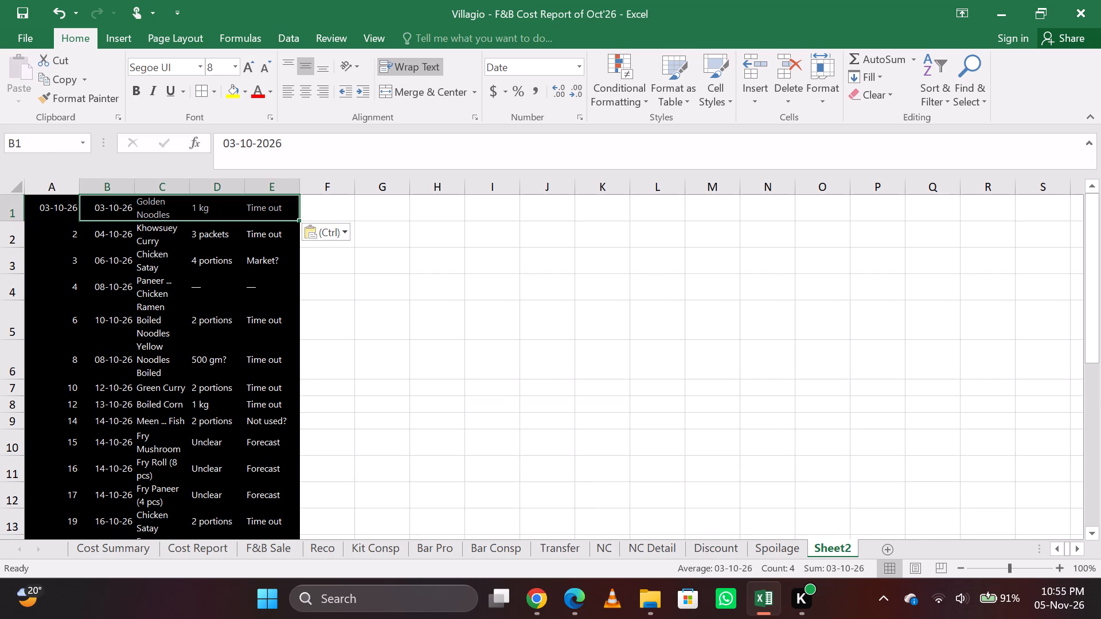
Copy the date, item, quantity and reason data in B1:E18 and paste it as values starting at G1.
key("shift+Right")
key("shift+Left")
key("shift+Down")
key("shift+Down")
key("shift+Down")
key("shift+Down")
key("shift+Down")
key("shift+Down")
key("shift+Down")
key("shift+Down")
key("shift+Down")
key("shift+Down")
key("shift+Down")
key("shift+Down")
key("shift+Down")
key("shift+Down")
key("shift+Down")
key("shift+Down")
key("shift+Down")
key("shift+Down")
key("shift+Down")
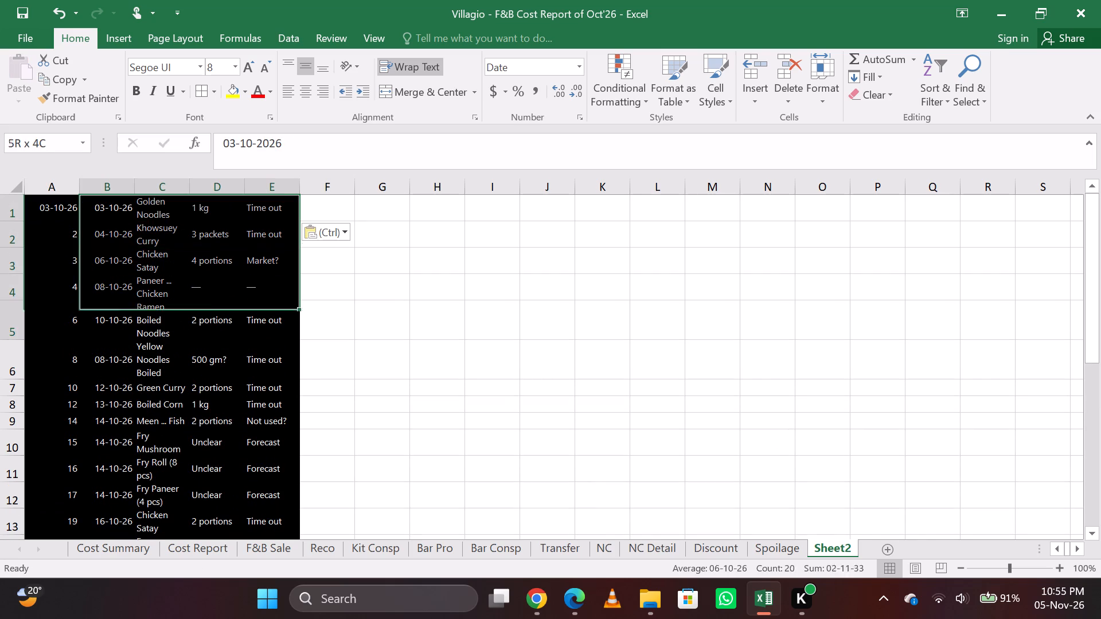
key("shift+Up")
key("shift+Up")
key("ctrl+c")
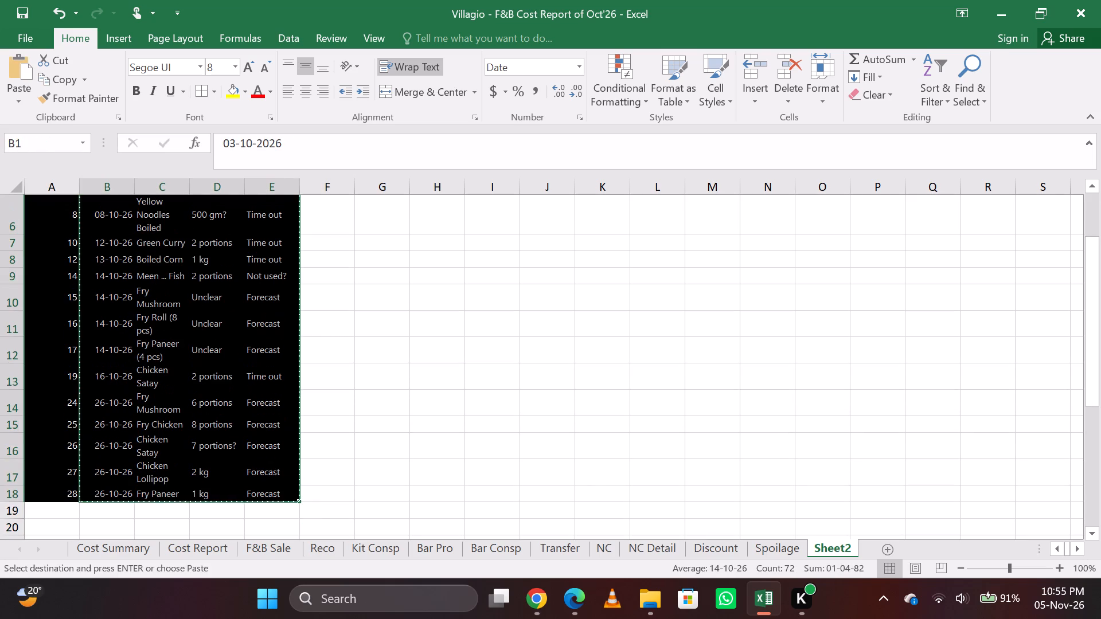
key("Right")
key("Right")
key("Right")
key("Right")
key("Right")
type("es")
key("Down")
key("Down")
key("Down")
key("Down")
key("Up")
key("Up")
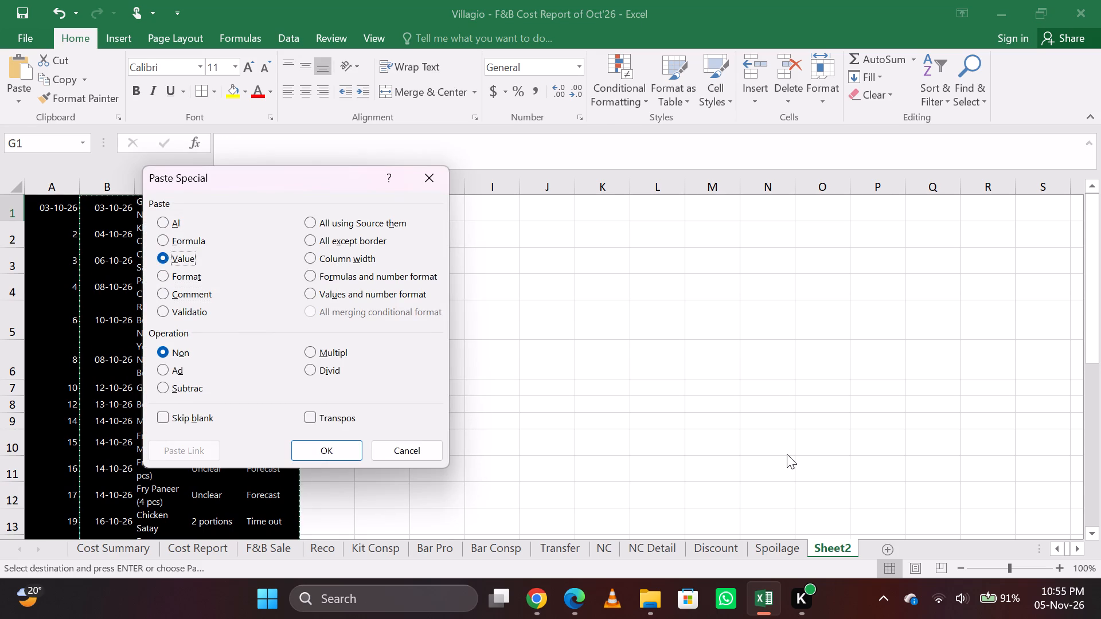
key("Up")
key("Down")
key("Down")
key("Up")
key("Return")
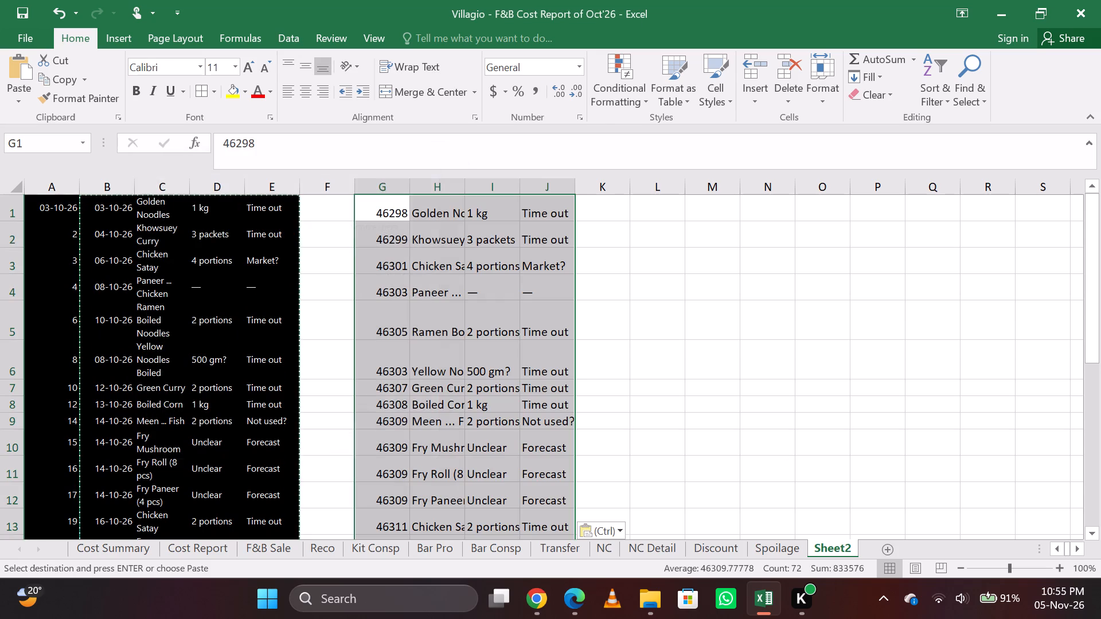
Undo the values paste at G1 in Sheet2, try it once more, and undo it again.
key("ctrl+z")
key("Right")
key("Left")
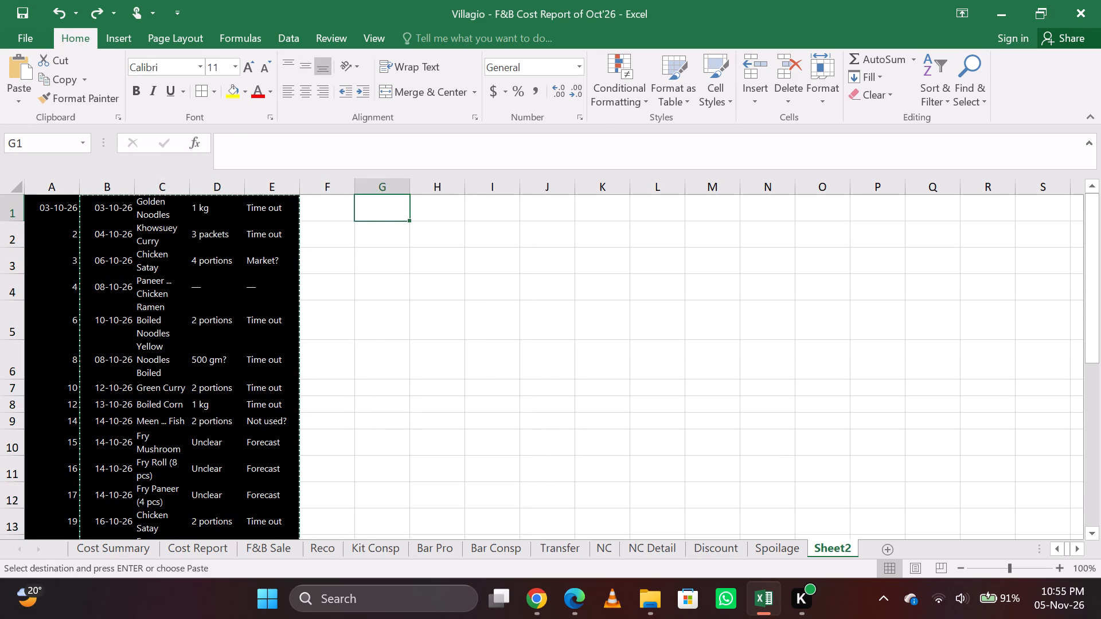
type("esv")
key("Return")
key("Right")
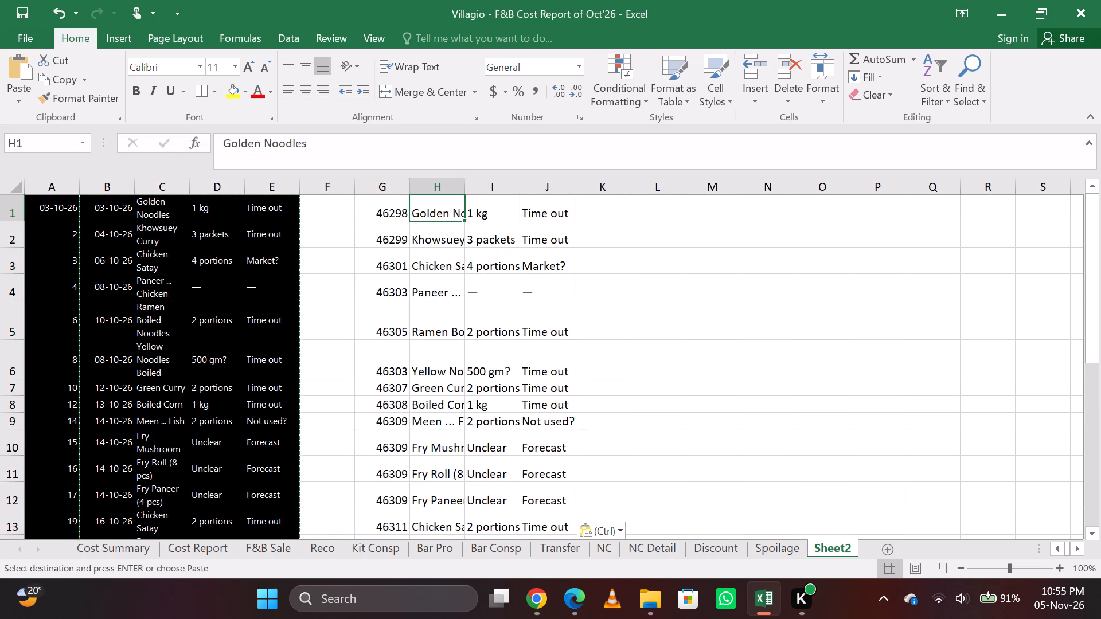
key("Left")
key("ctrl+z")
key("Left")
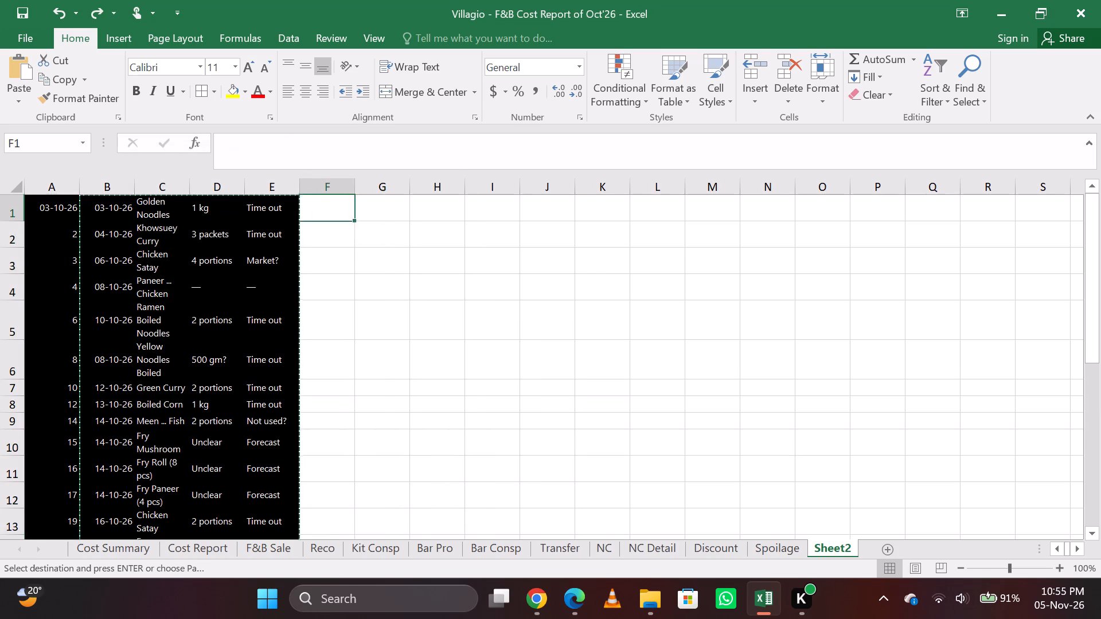
Copy the dates in Sheet2 B1:B18 and paste them as values into the Spoilage sheet starting at C104.
key("Left")
key("Left")
key("Left")
key("Left")
key("ctrl+shift+Down")
key("ctrl+c")
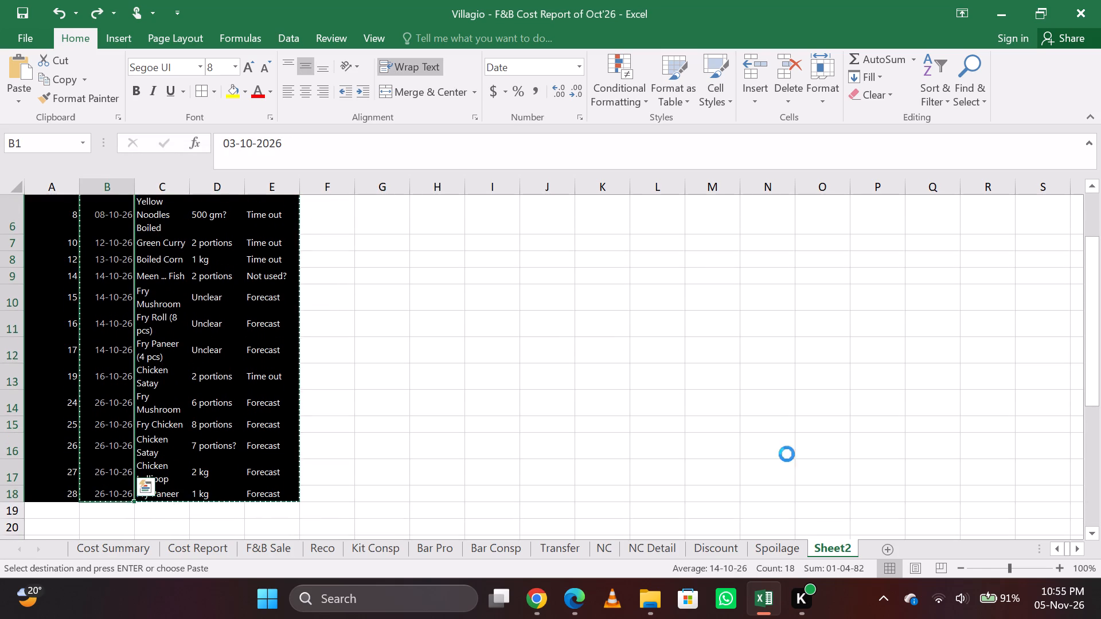
key("ctrl+Page_Up")
key("Down")
key("Right")
key("Up")
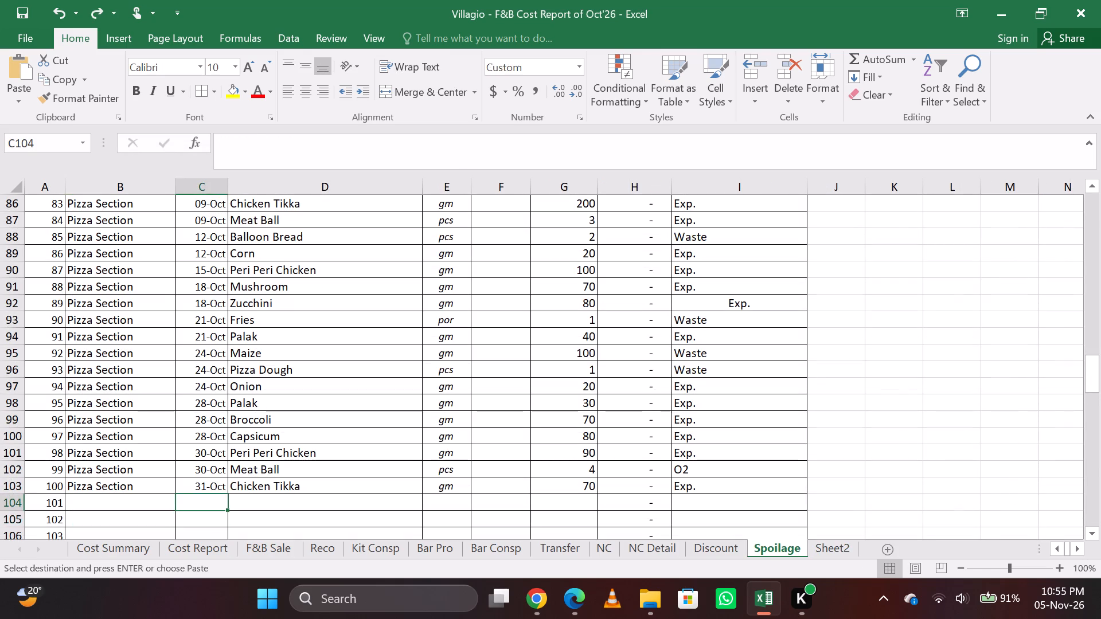
key("alt+e")
type("sv")
key("Return")
Enter Kitchen as the section in Spoilage cell B104 and save the workbook.
key("Left")
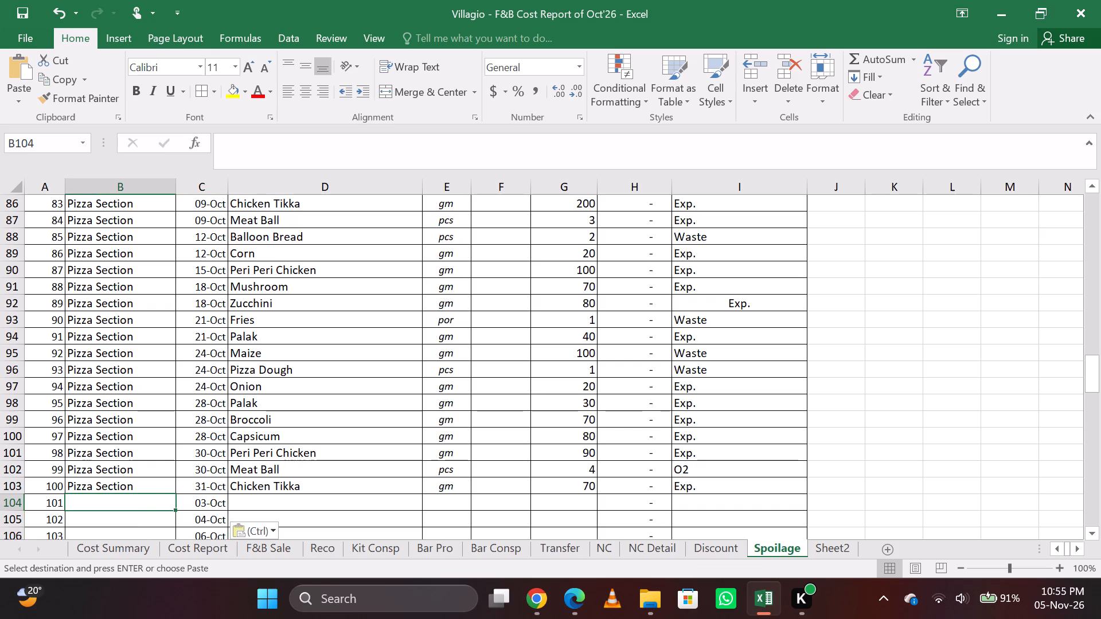
key("ctrl+Page_Down")
key("Left")
key("Up")
key("Right")
key("Right")
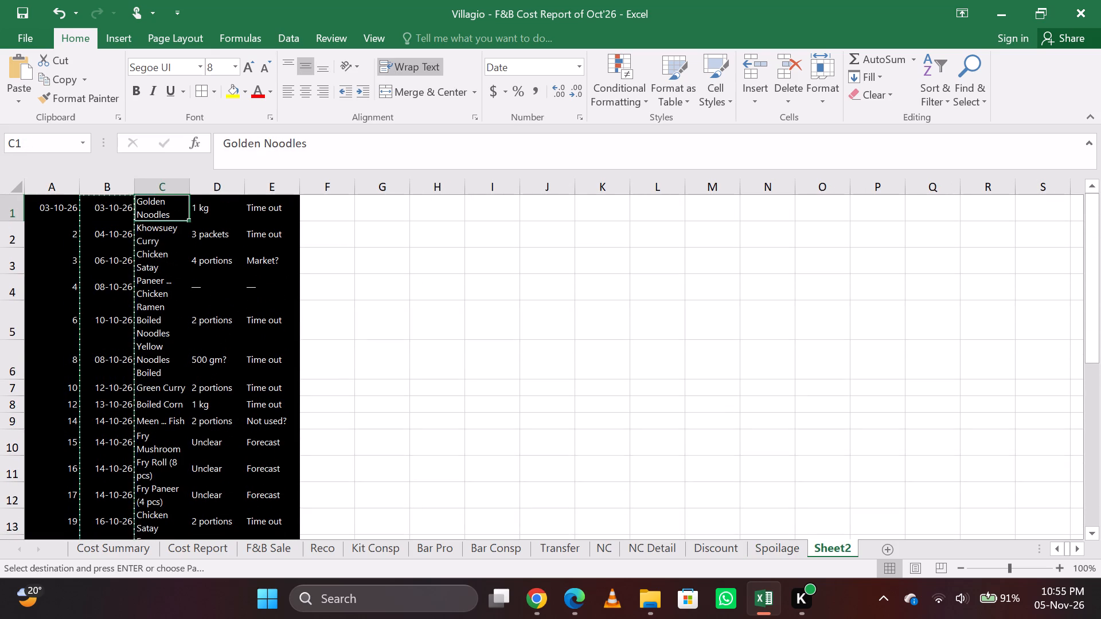
key("ctrl+Page_Up")
key("Down")
key("Up")
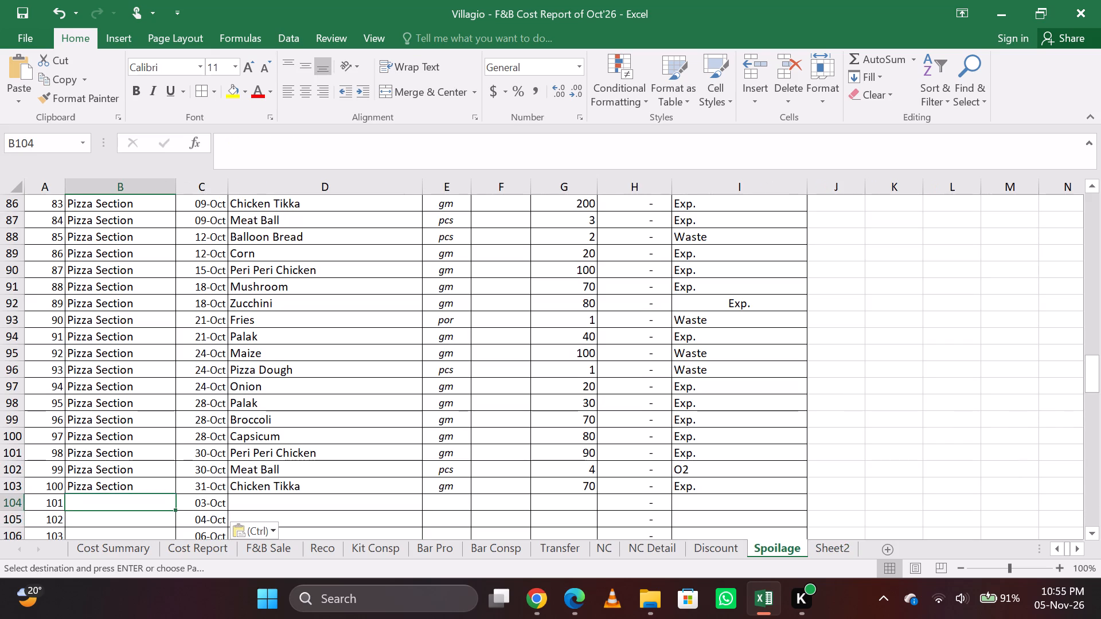
type("Kit")
key("Down")
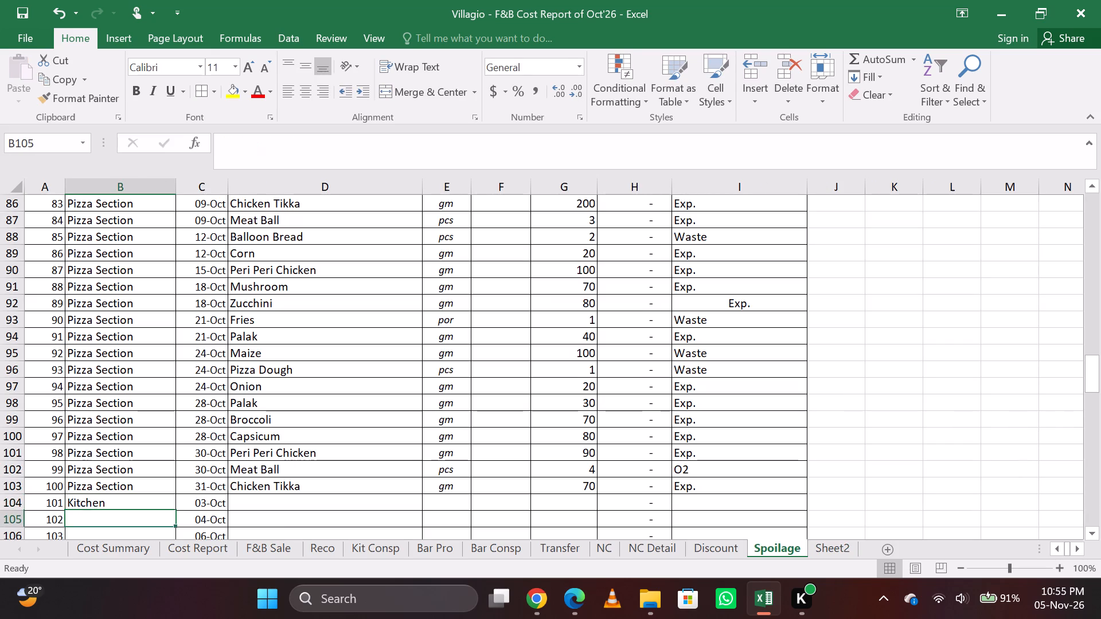
key("Up")
key("ctrl+s")
key("ctrl+f")
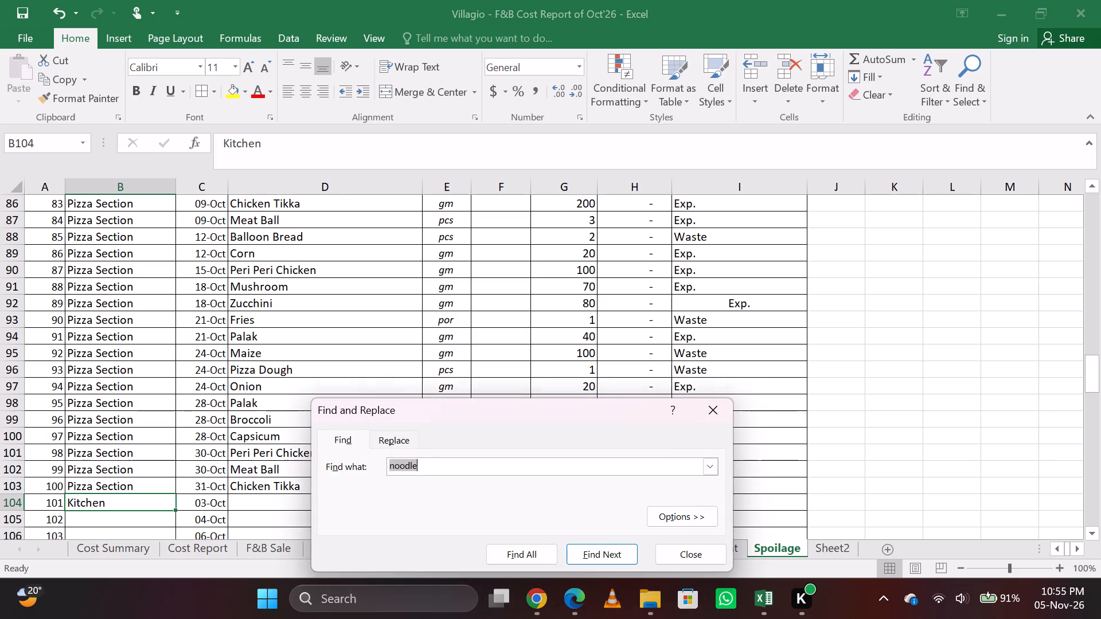
key("Escape")
Copy the Kitchen section name from B104 down to B121, alongside all the pasted dates.
key("ctrl+c")
key("shift+Down")
key("shift+Down")
key("shift+Down")
key("shift+Down")
key("shift+Down")
key("shift+Down")
key("shift+Down")
key("shift+Down")
key("shift+Down")
key("shift+Down")
key("shift+Down")
key("shift+Down")
key("shift+Down")
key("shift+Down")
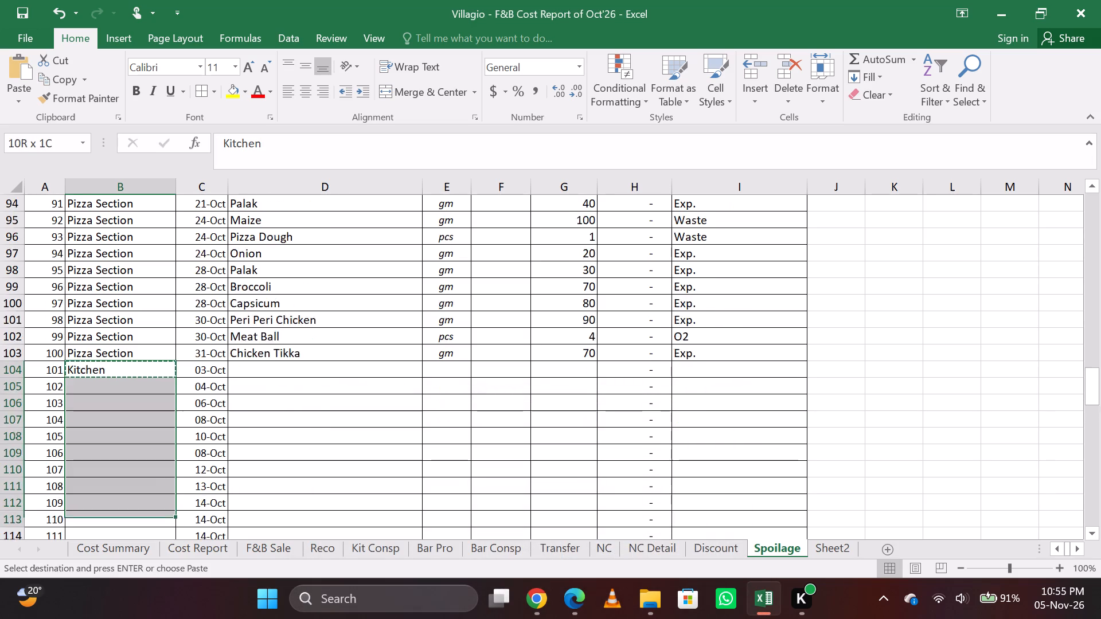
key("shift+Up")
key("shift+Down")
key("shift+Down")
key("shift+Down")
key("shift+Down")
key("shift+Down")
key("shift+Down")
key("shift+Up")
key("shift+Up")
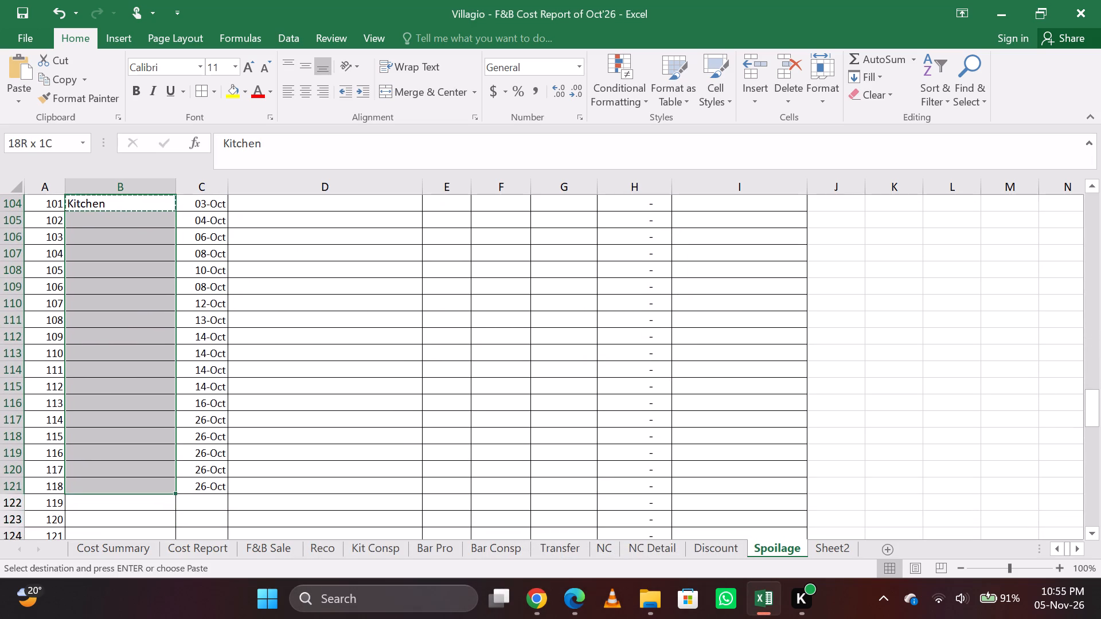
key("ctrl+v")
Copy the item names in Sheet2 C1:C18 and paste them as values into the Spoilage sheet starting at D104.
key("Up")
key("Up")
key("Right")
key("Right")
key("Down")
key("Down")
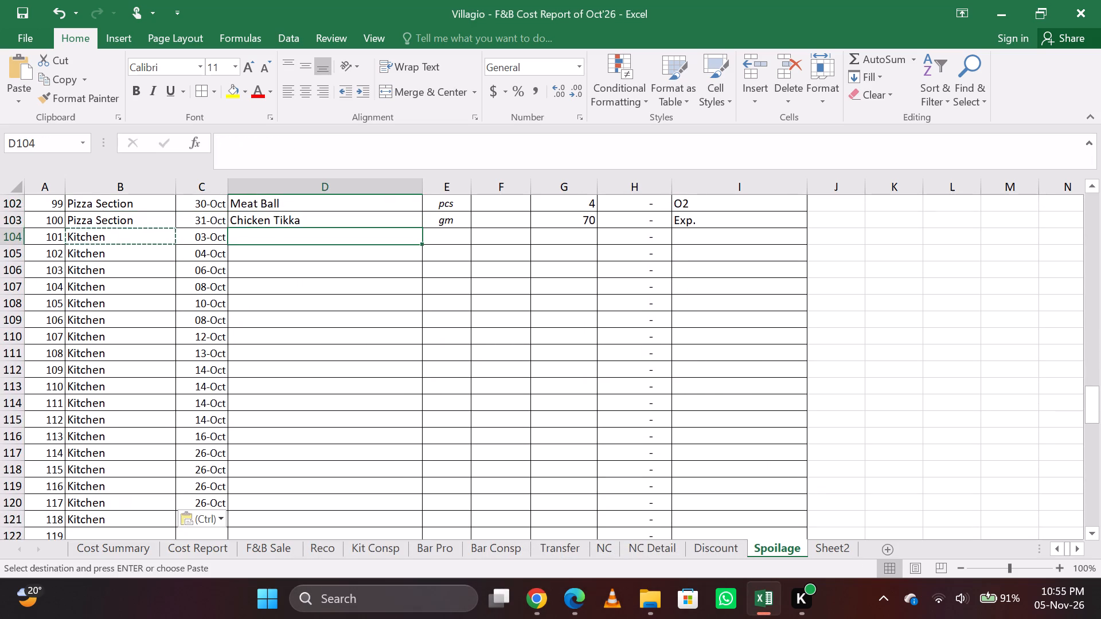
key("ctrl+Page_Down")
key("Up")
key("Down")
key("shift+Up")
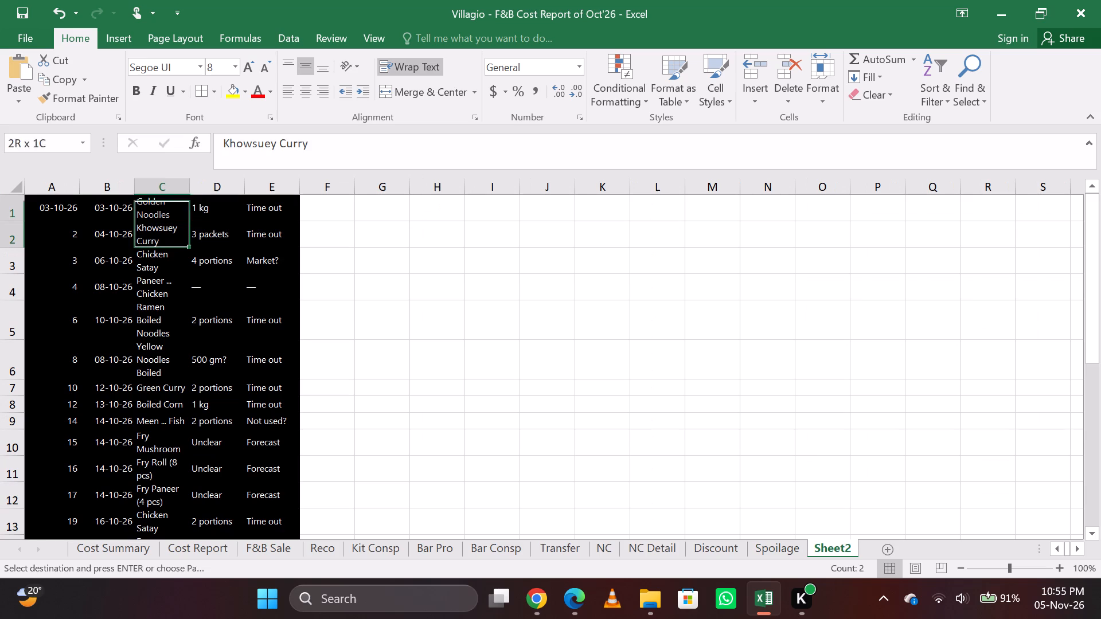
key("Up")
key("ctrl+shift+Down")
key("ctrl+c")
key("ctrl+Page_Up")
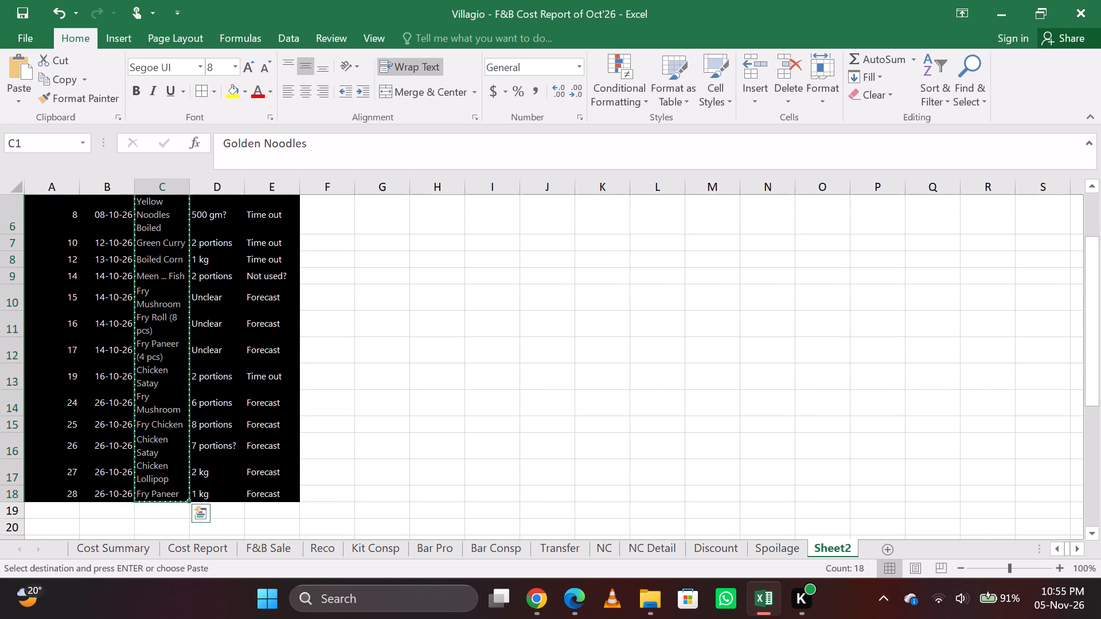
key("Down")
key("Up")
type("esv")
key("Return")
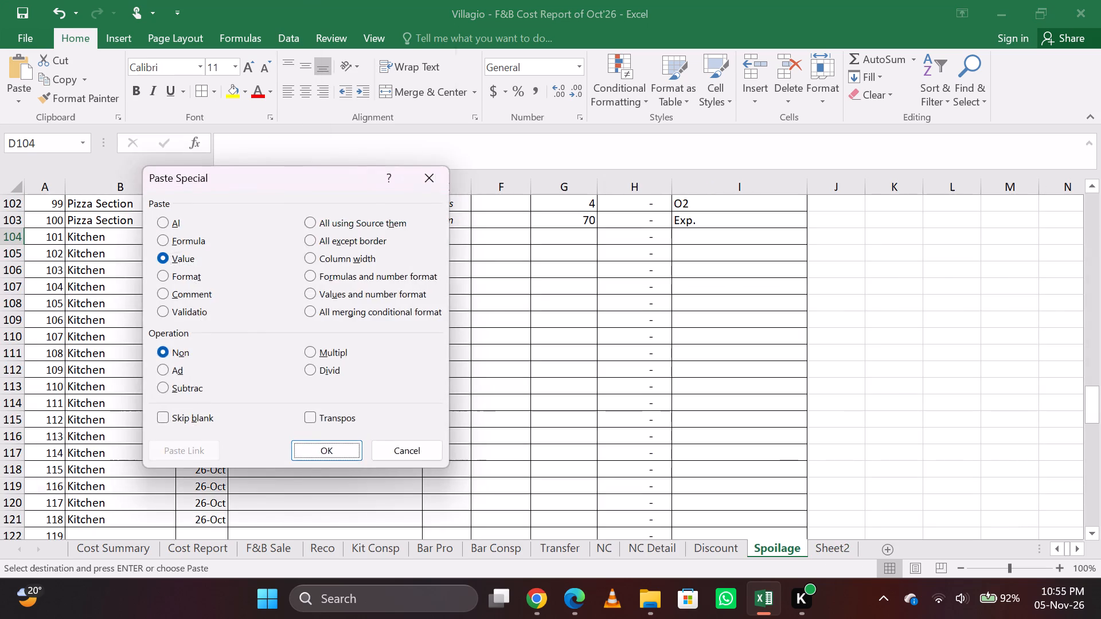
Copy the quantities in Sheet2 D1:D18 and paste them as values into the Spoilage sheet starting at E104.
key("ctrl+Page_Down")
key("Right")
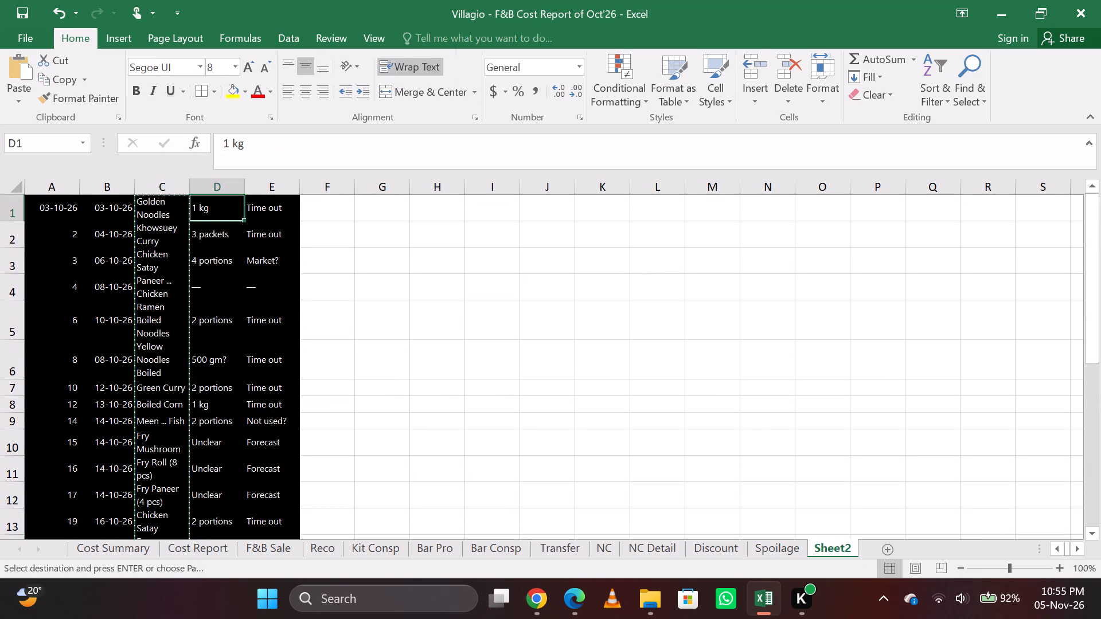
key("ctrl+shift+Down")
key("ctrl+c")
key("ctrl+Page_Up")
key("Right")
type("esv")
key("Return")
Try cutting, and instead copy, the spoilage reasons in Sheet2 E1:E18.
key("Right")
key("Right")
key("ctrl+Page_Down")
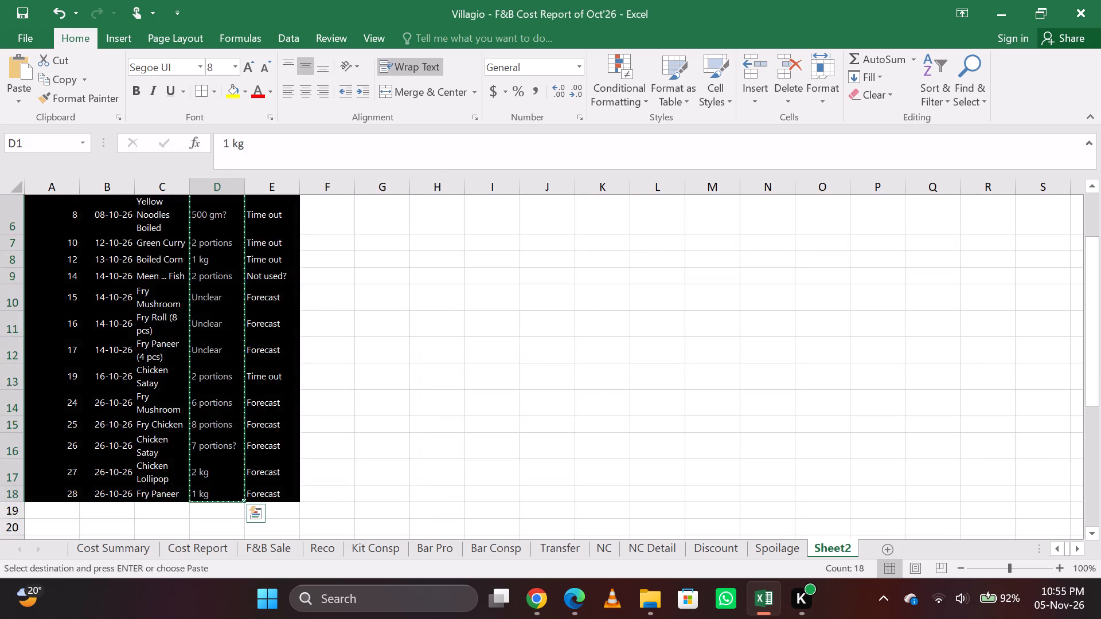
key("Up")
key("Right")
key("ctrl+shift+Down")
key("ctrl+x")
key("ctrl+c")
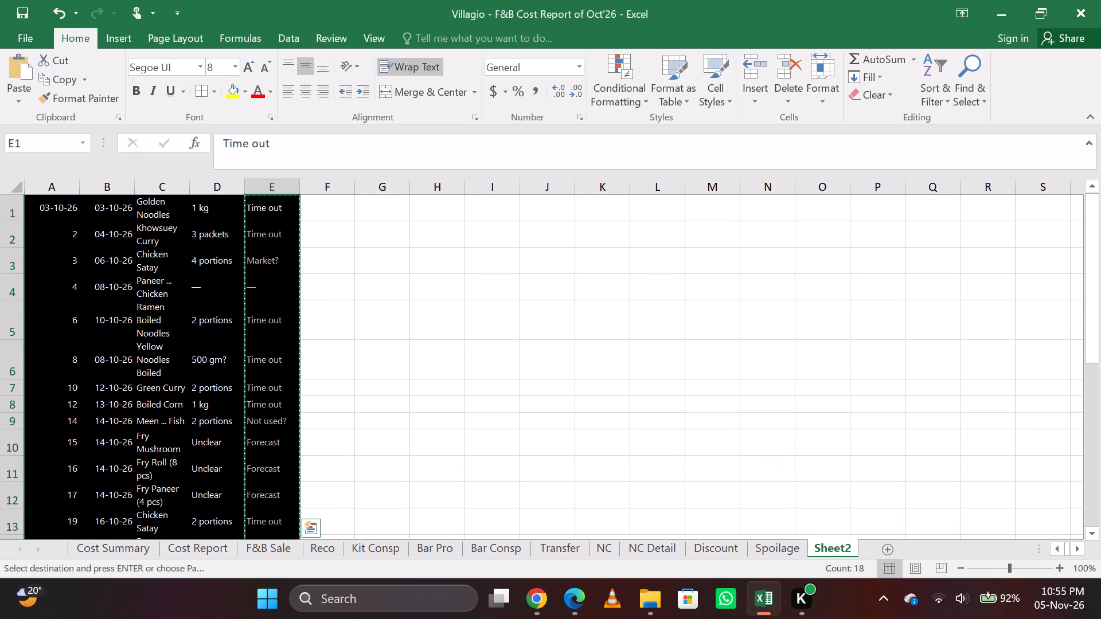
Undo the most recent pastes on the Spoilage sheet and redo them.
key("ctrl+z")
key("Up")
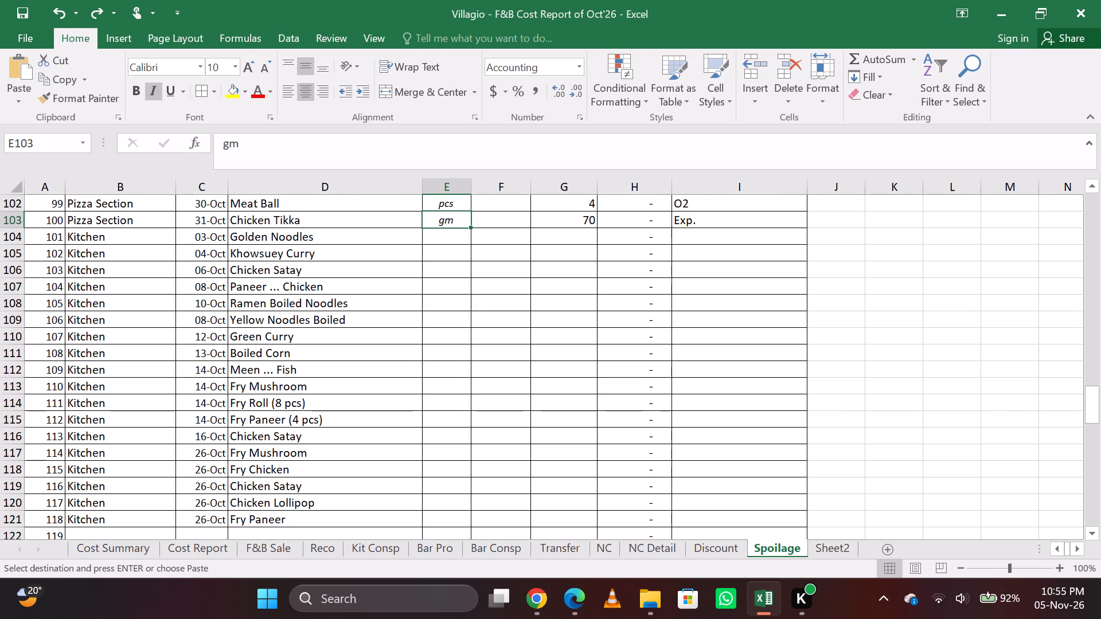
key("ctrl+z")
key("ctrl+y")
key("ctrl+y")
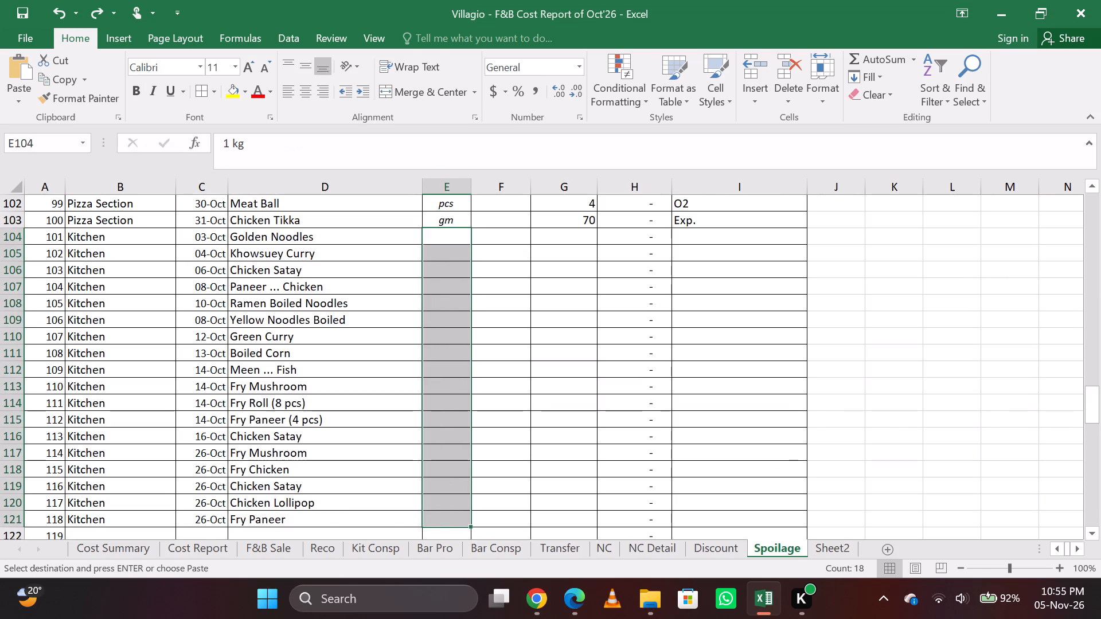
Copy the reasons in Sheet2 E1:E18 and paste them as values into the Spoilage sheet starting at I104.
key("ctrl+Page_Down")
key("Right")
key("Up")
key("Up")
key("Left")
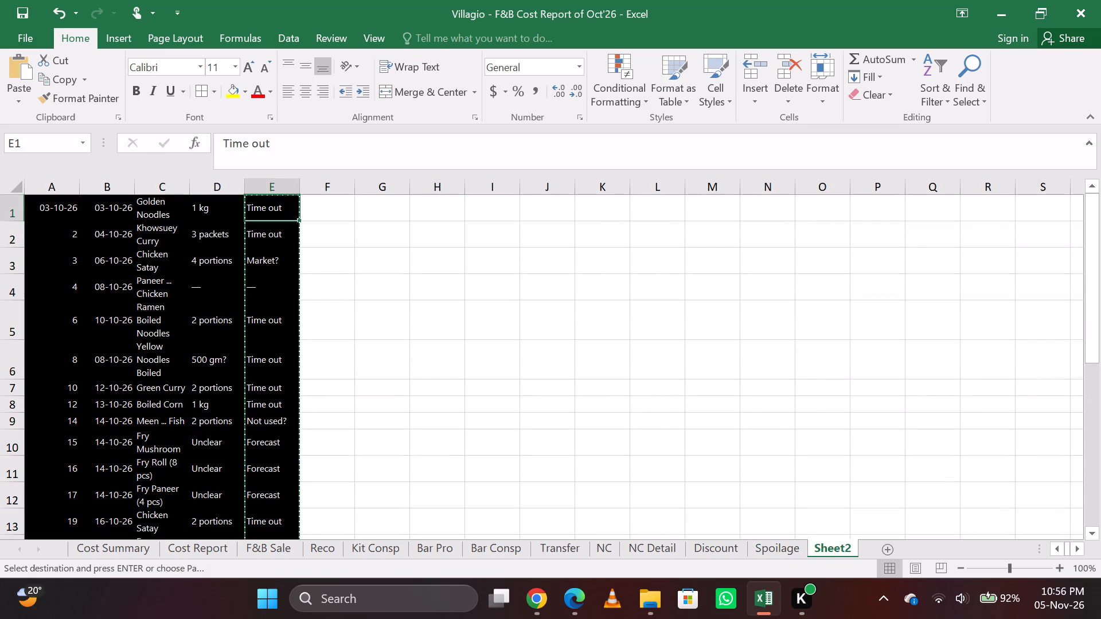
key("Up")
key("Up")
key("Left")
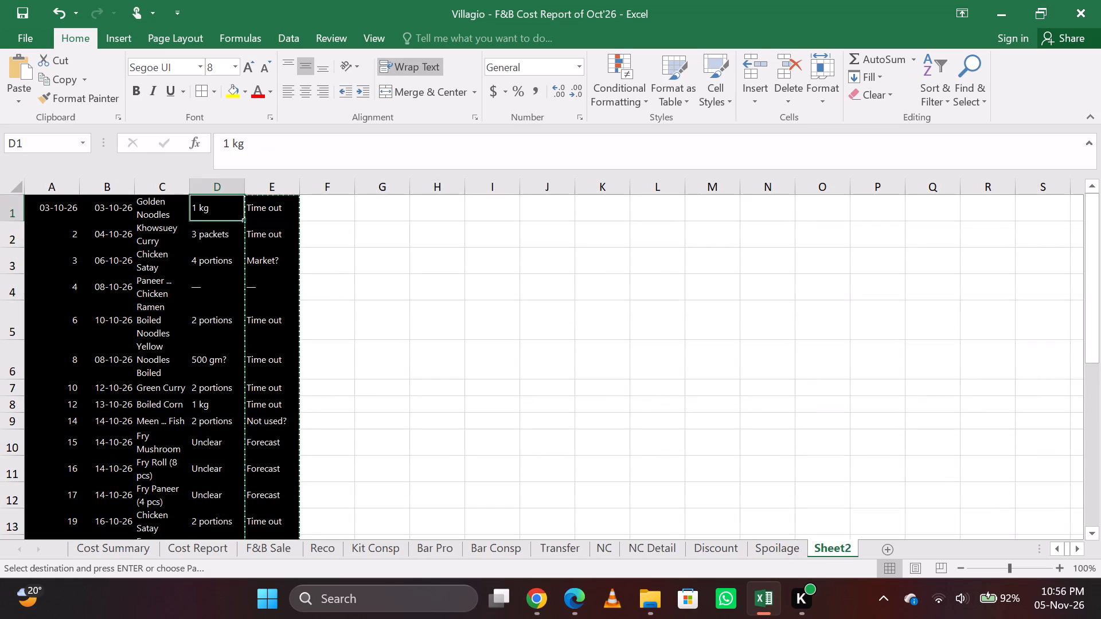
key("Right")
key("ctrl+shift+Down")
key("ctrl+c")
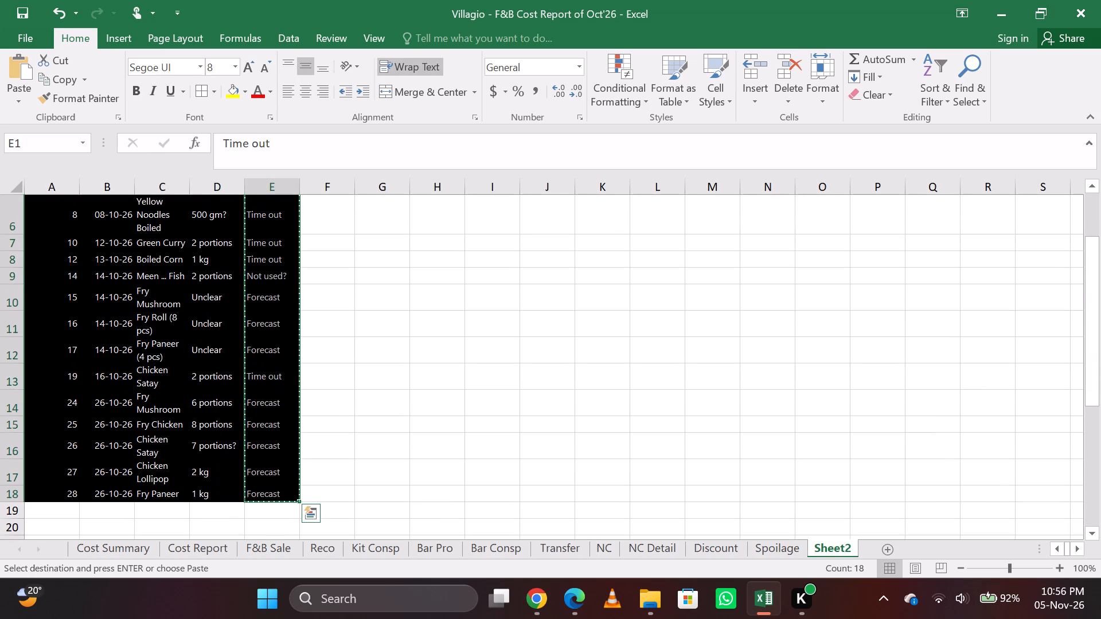
key("ctrl+Page_Up")
key("Right")
key("Right")
key("Right")
key("Right")
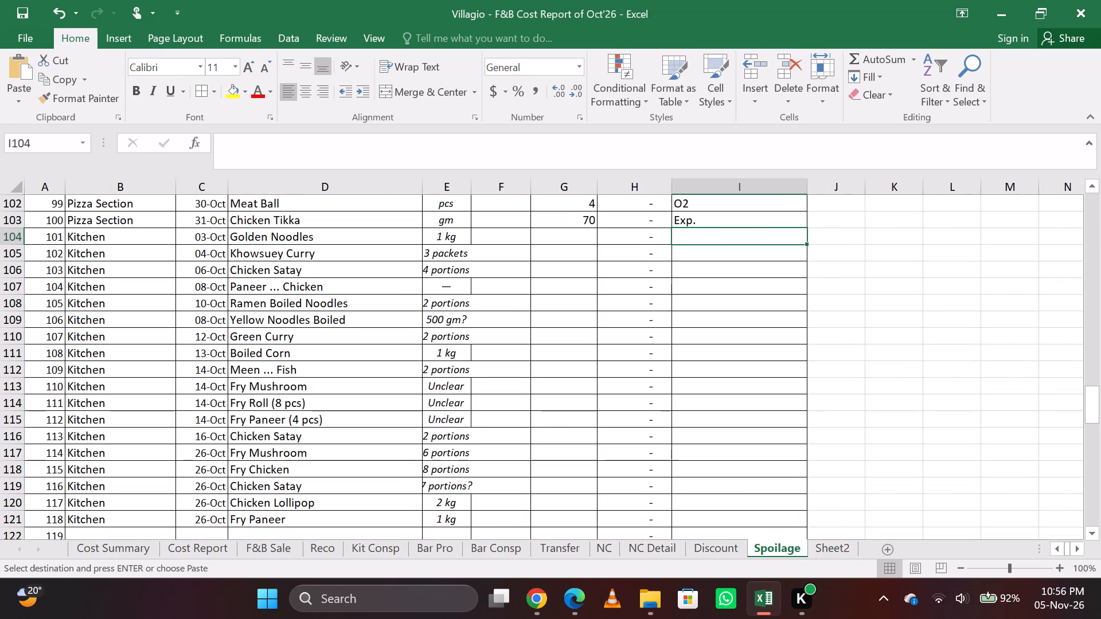
type("esv")
key("Return")
Copy the quantities in Sheet2 D1:D18 and paste them as values into the Spoilage sheet starting at G104.
key("Left")
key("Left")
key("Left")
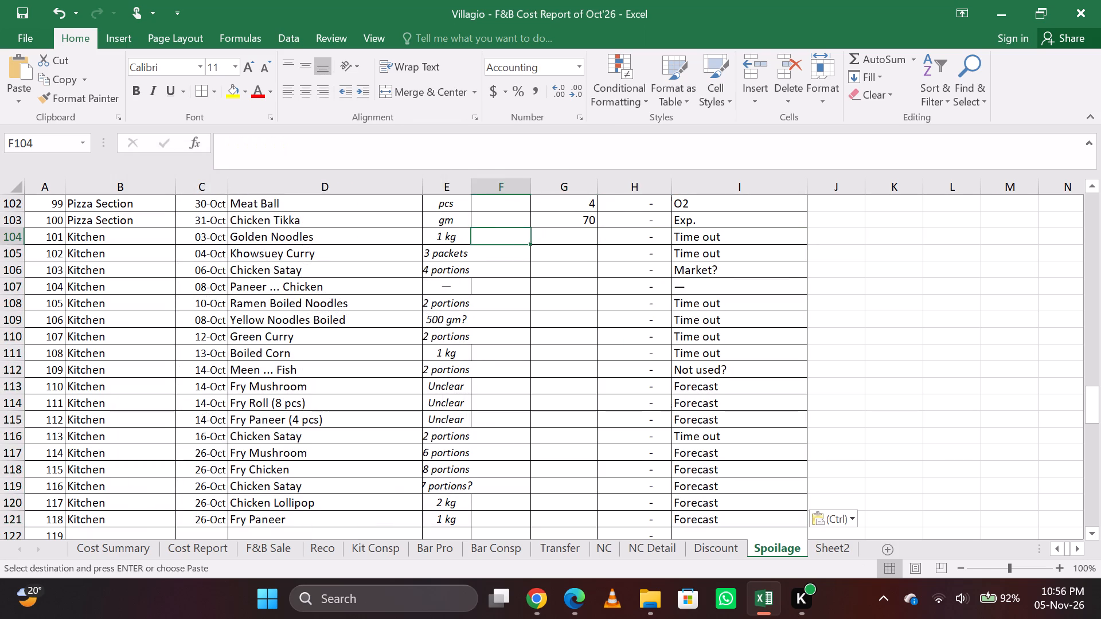
key("Right")
key("ctrl+Page_Down")
key("Left")
key("Up")
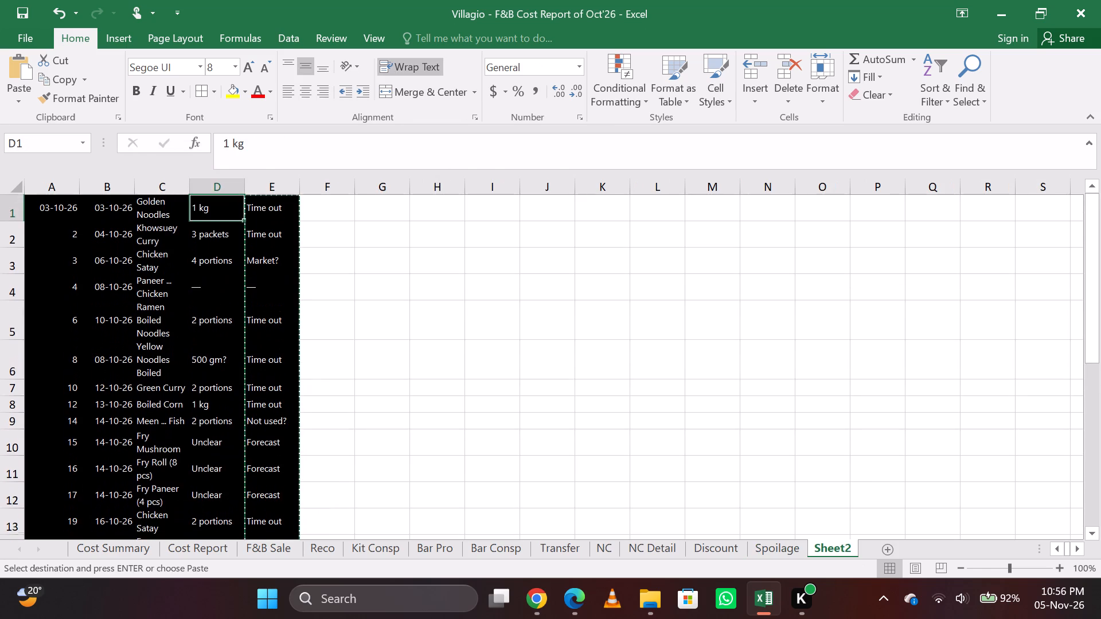
key("ctrl+shift+Down")
key("ctrl+c")
key("ctrl+Page_Up")
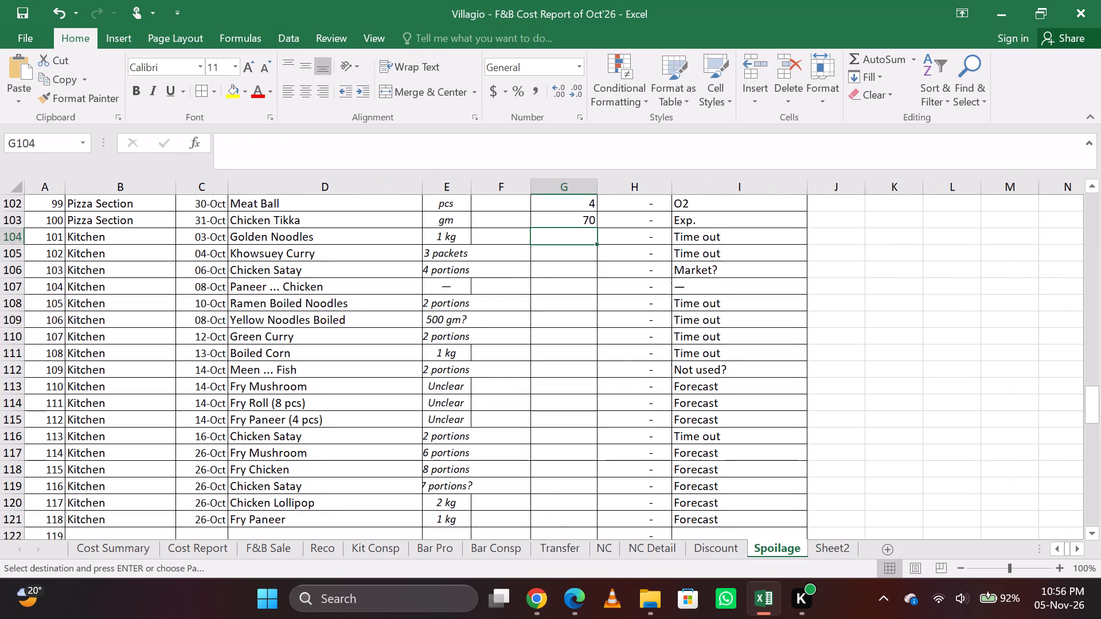
key("Right")
key("Left")
type("esv")
key("Return")
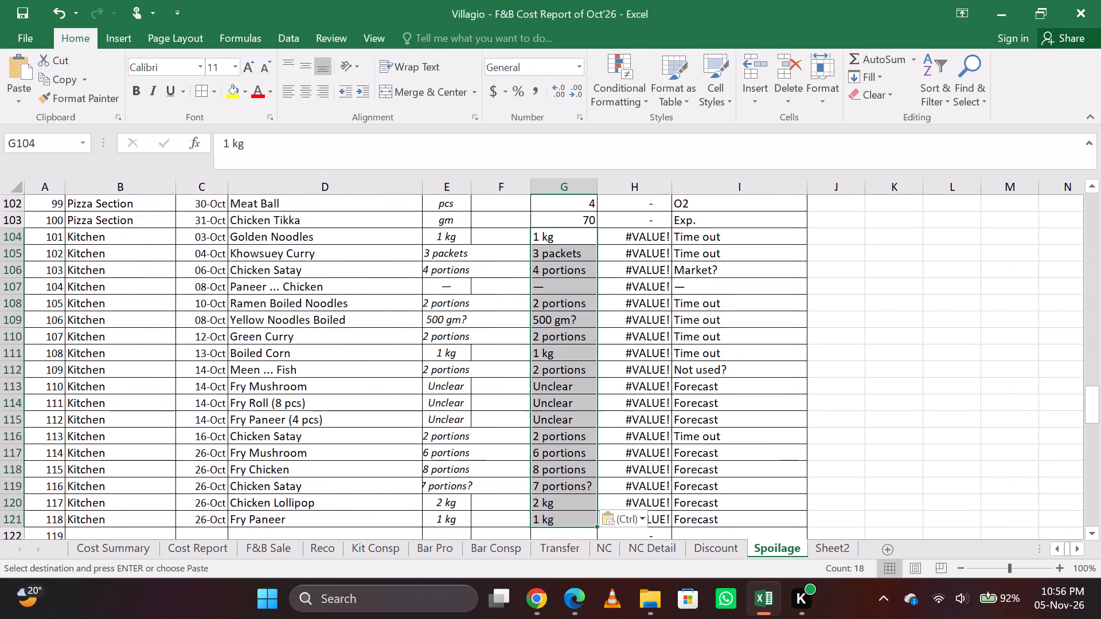
Replace the text quantities in G104:G106 with the numbers 1, 3 and 4.
key("Down")
key("Up")
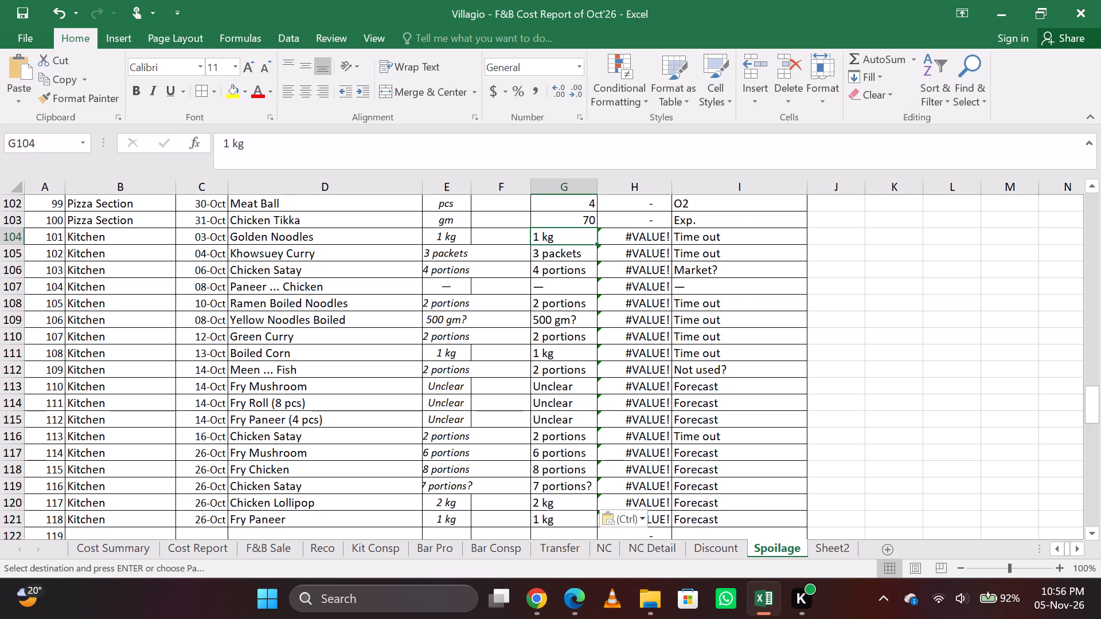
key("1")
key("Down")
key("3")
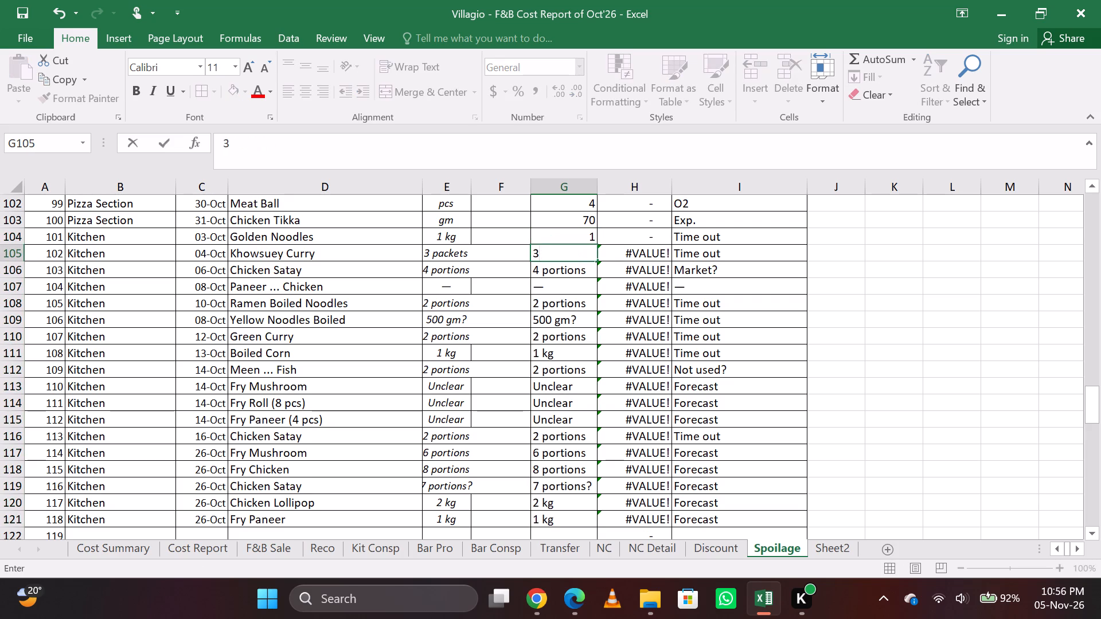
key("Down")
key("4")
key("Down")
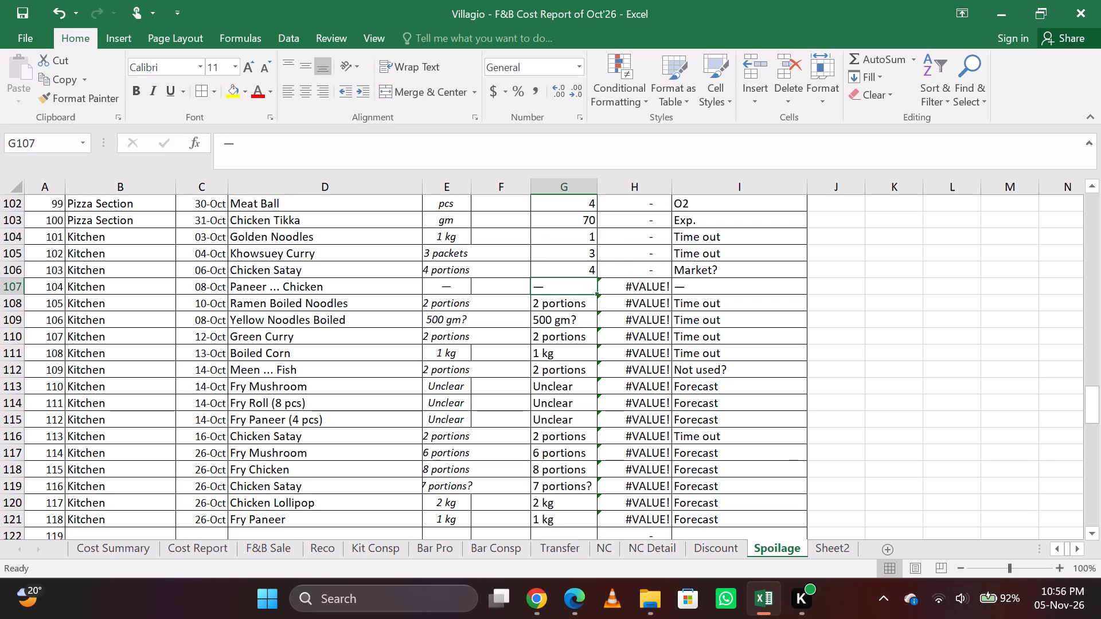
Clear the contents of the Paneer ... Chicken entry in B107:I107, keeping its serial number.
key("Left")
key("Left")
key("Left")
key("Left")
key("Left")
key("Left")
key("Left")
key("Left")
key("Left")
key("Left")
key("Left")
key("Left")
key("Left")
key("Left")
key("shift+Right")
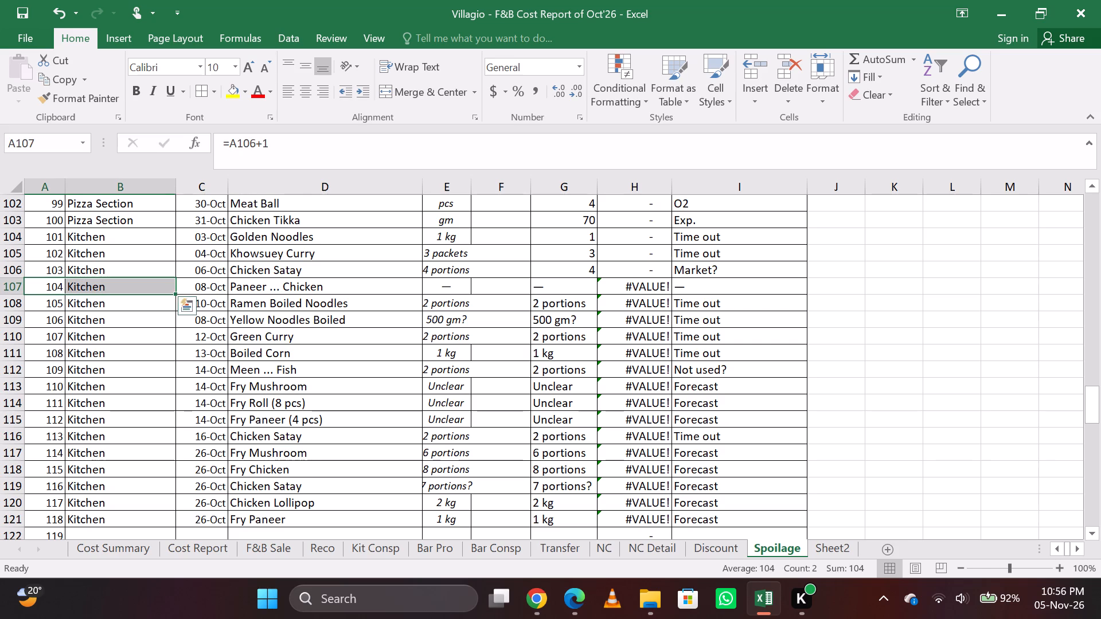
key("Left")
key("Right")
key("shift+Right")
key("shift+Right")
key("shift+Right")
key("shift+Right")
key("shift+Right")
key("shift+Right")
key("shift+Right")
key("shift+Right")
key("shift+Left")
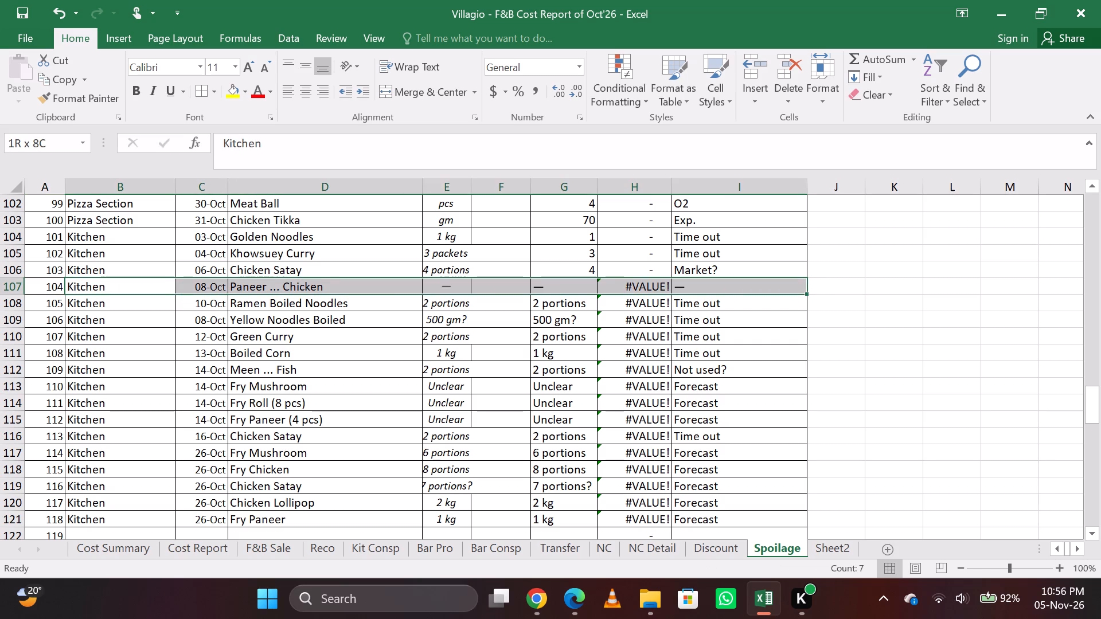
key("Delete")
Fill the amount formula from H106 down into H107.
key("Right")
key("Right")
key("Right")
key("Right")
key("Right")
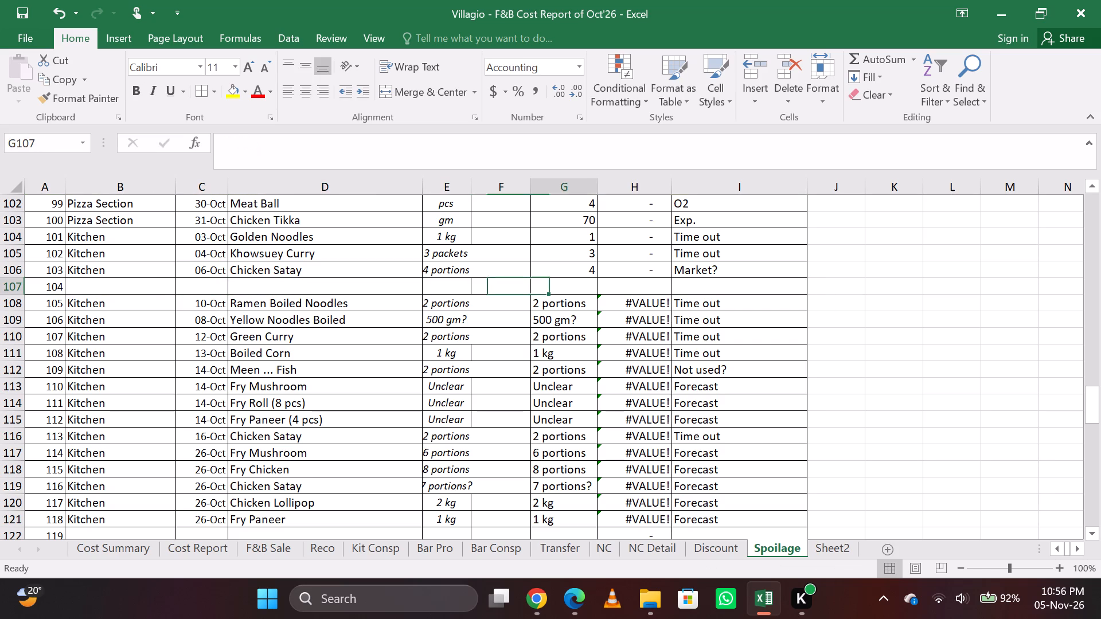
key("Right")
key("ctrl+d")
key("Down")
key("Up")
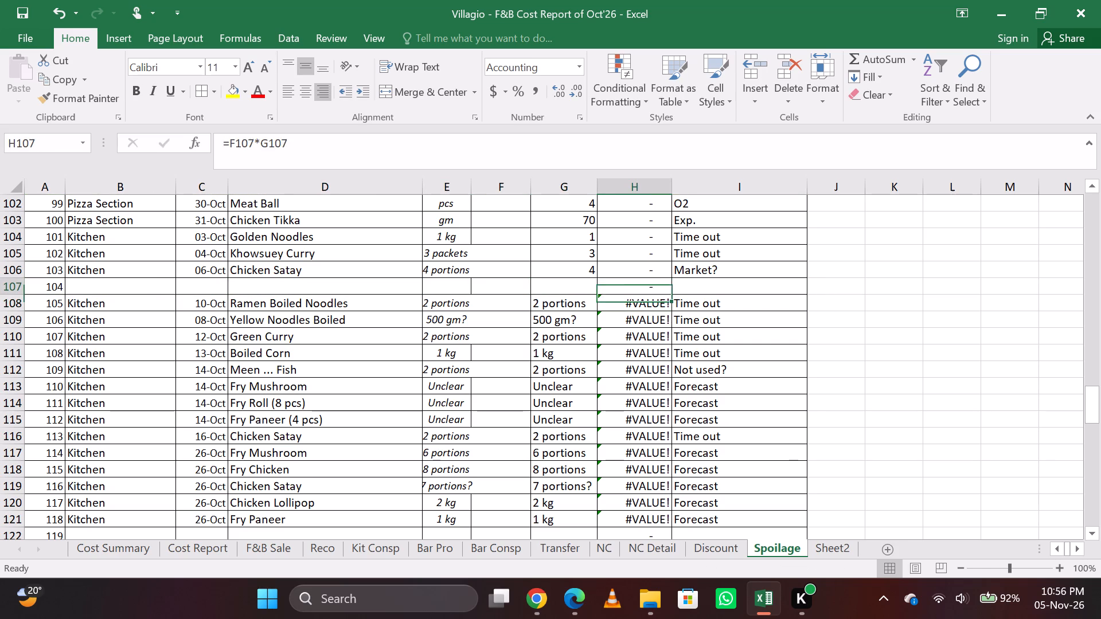
Replace the text quantities in G108:G112 with the numbers 2, 500, 2, 1 and 2.
key("Left")
key("Down")
key("2")
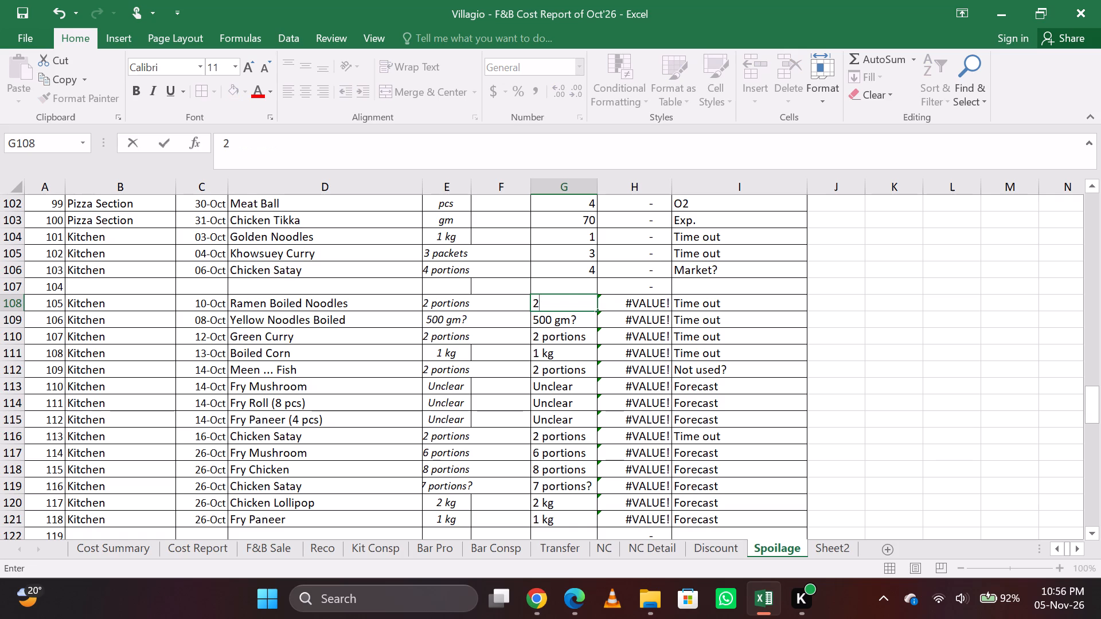
key("Down")
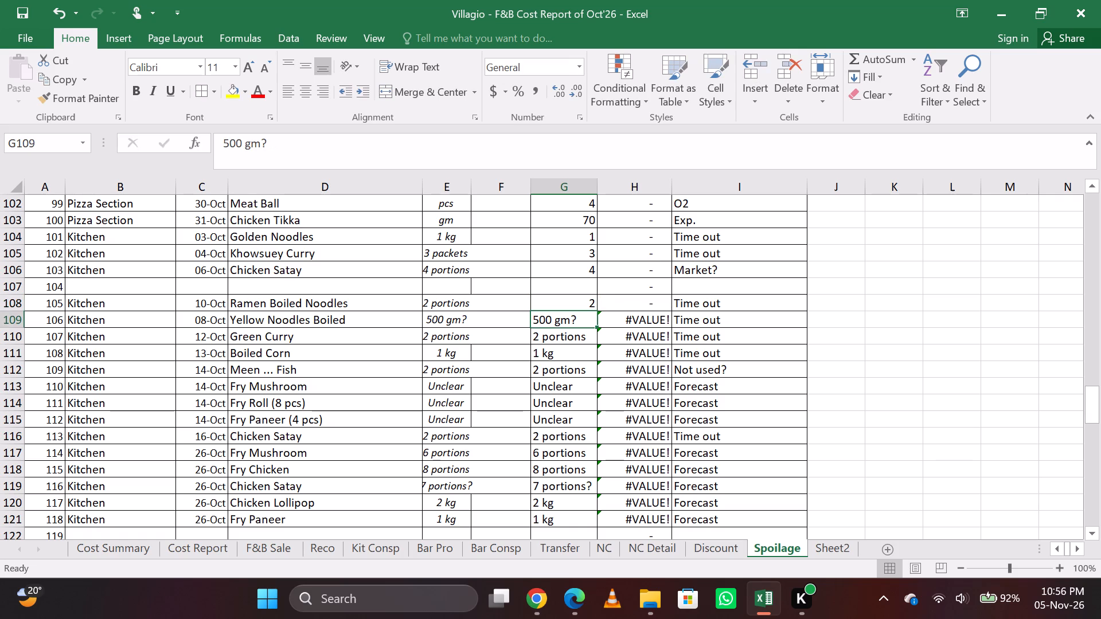
type("500")
key("Return")
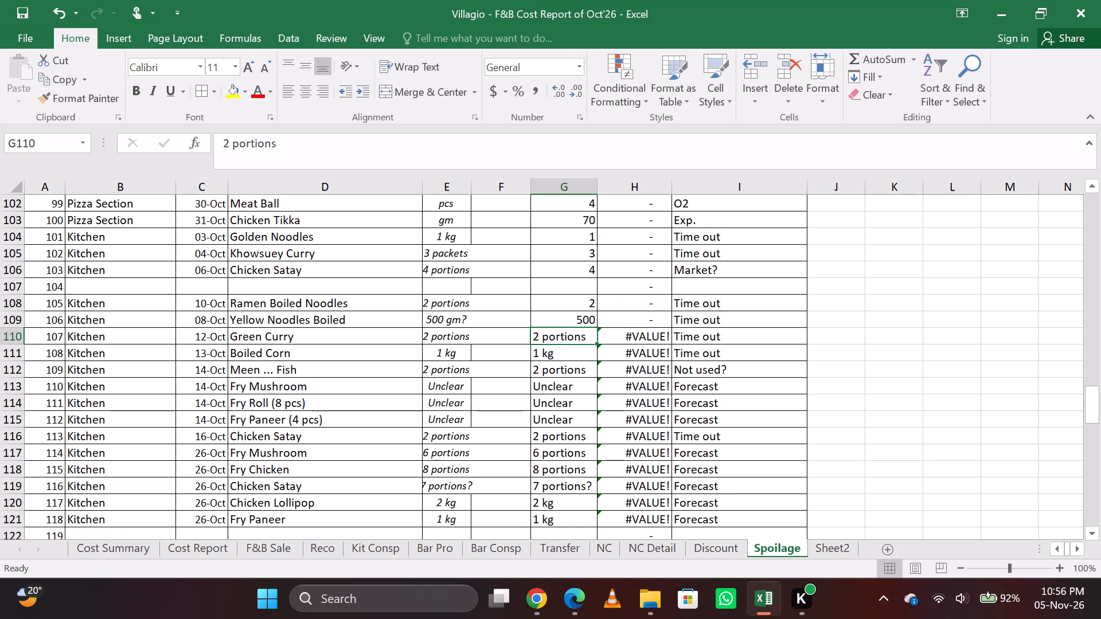
key("2")
key("Down")
key("1")
key("Down")
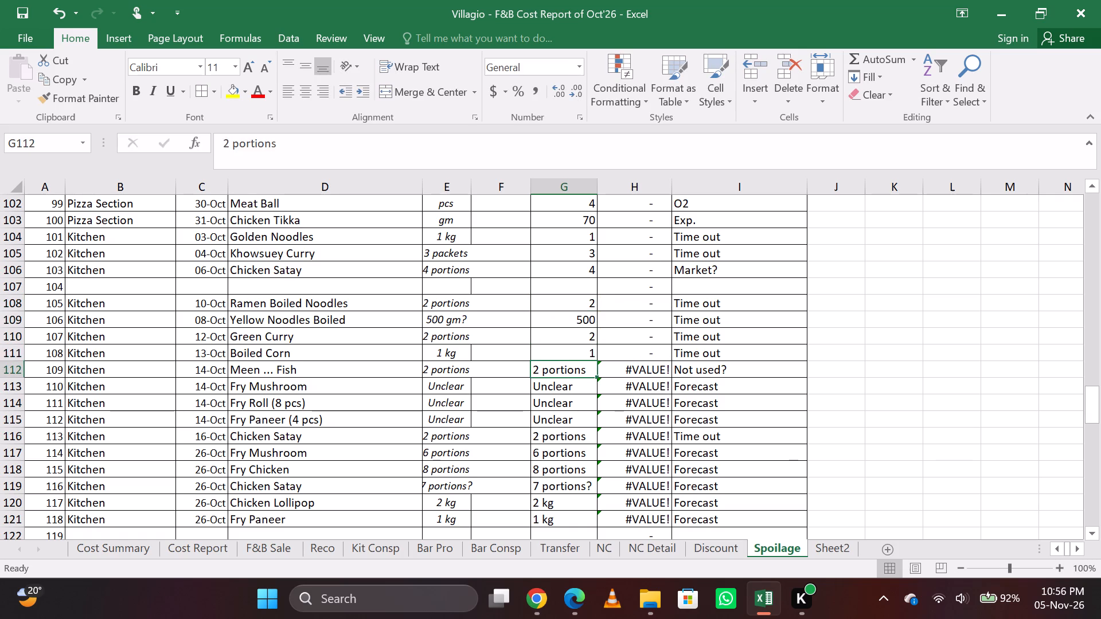
key("2")
key("Down")
Replace the Unclear quantities in G113:G115 with 6, 8 and 4.
key("Down")
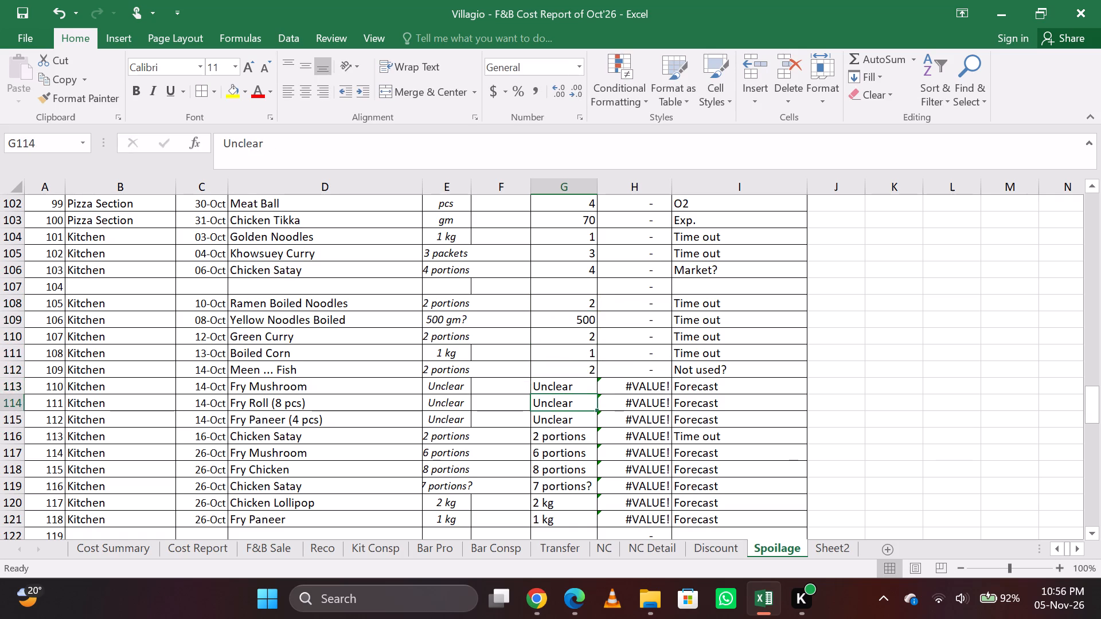
key("Up")
key("6")
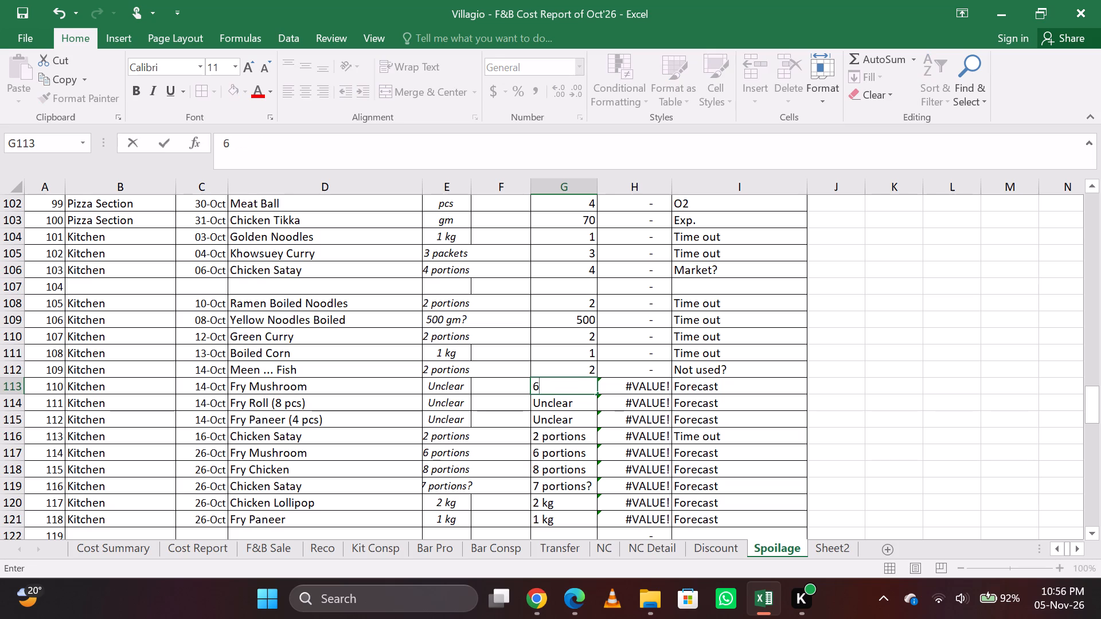
key("Down")
key("8")
key("Down")
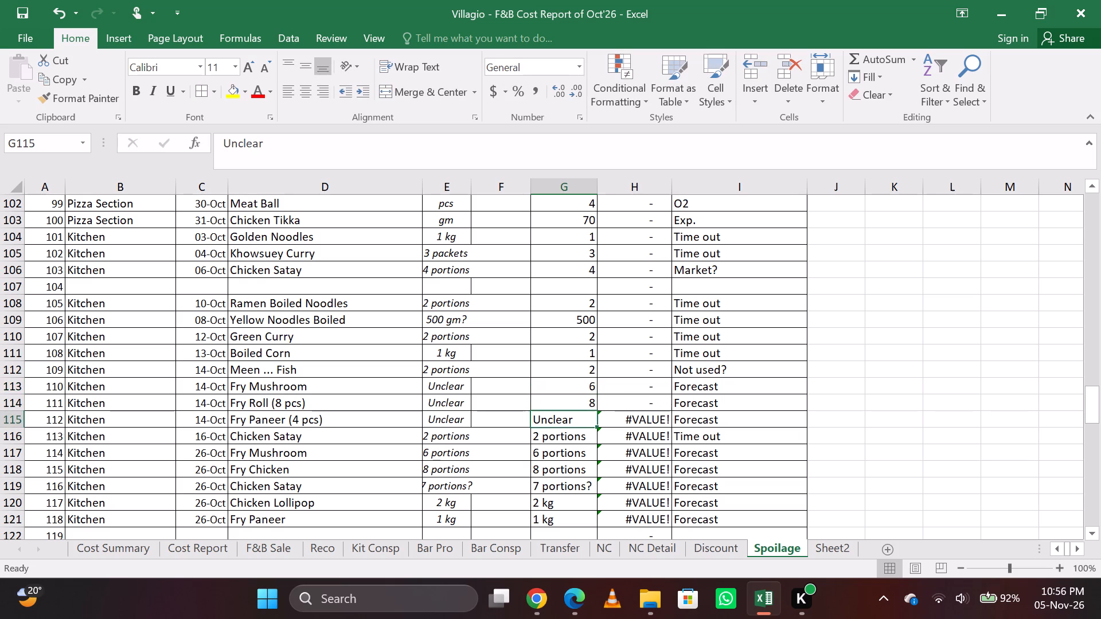
key("4")
key("Down")
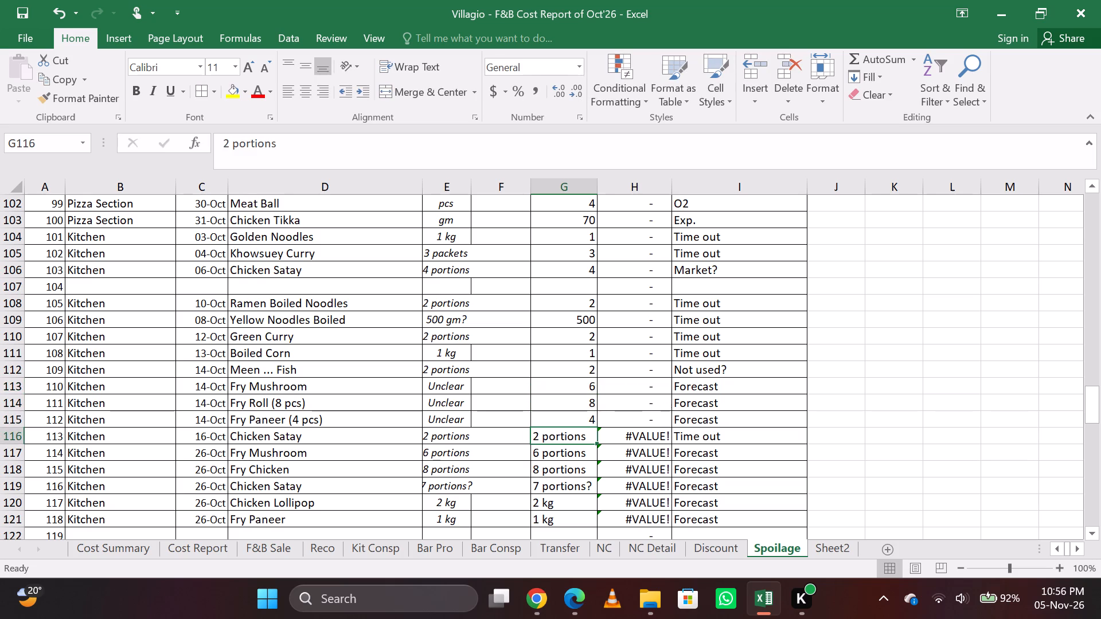
Replace the text quantities in G116:G121 with the numbers 2, 6, 8, 700, 1 and 1.
key("2")
key("Down")
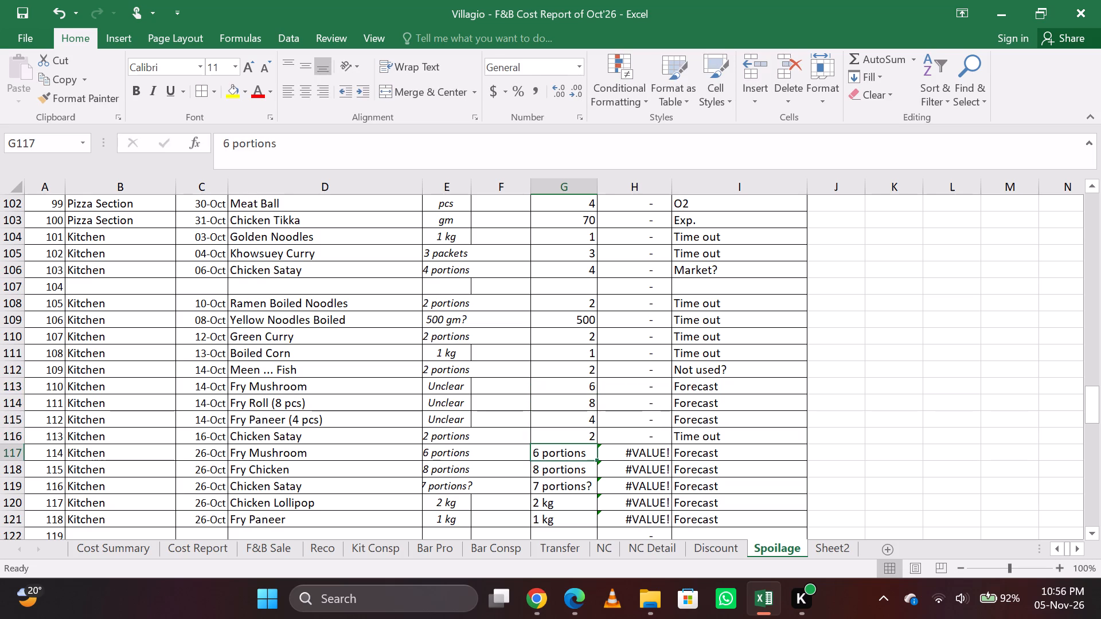
key("5")
key("Down")
key("Up")
key("6")
key("Down")
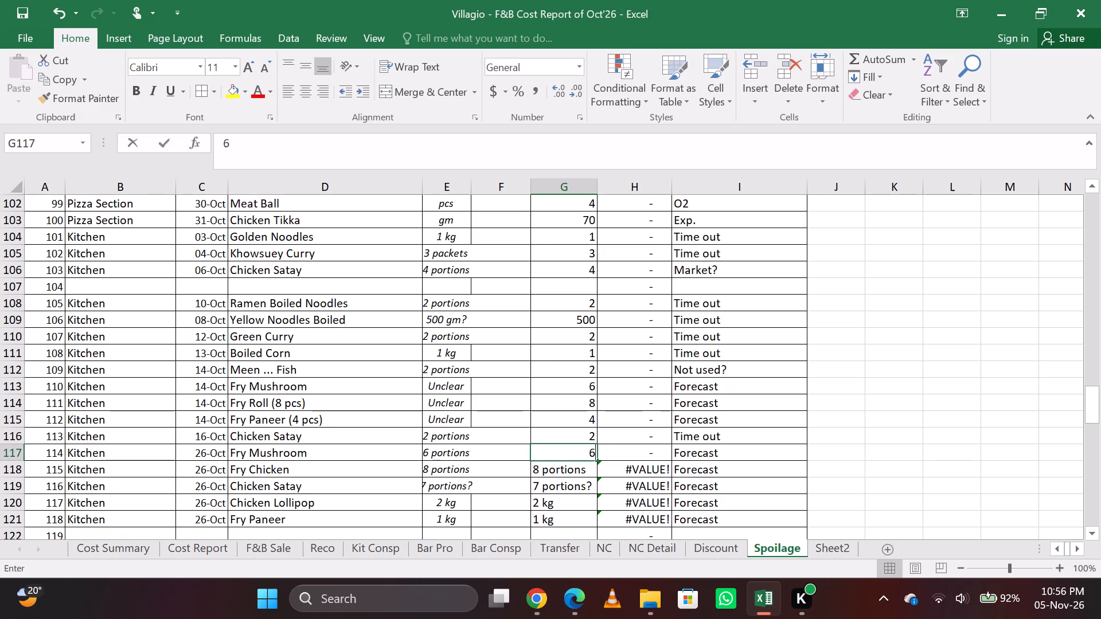
key("8")
key("Down")
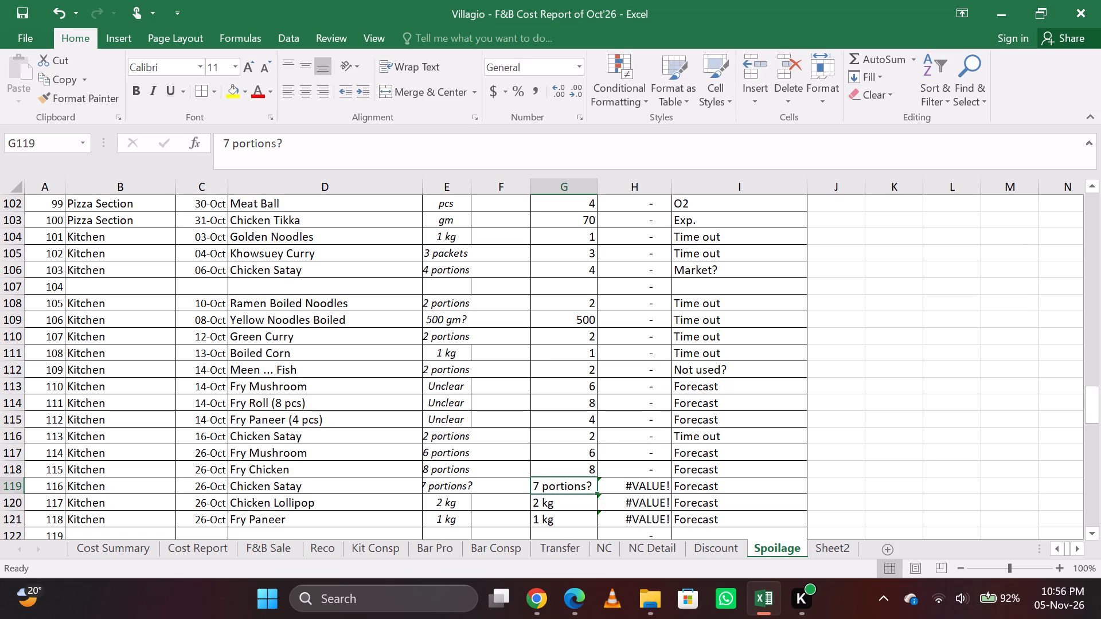
type("700")
key("Return")
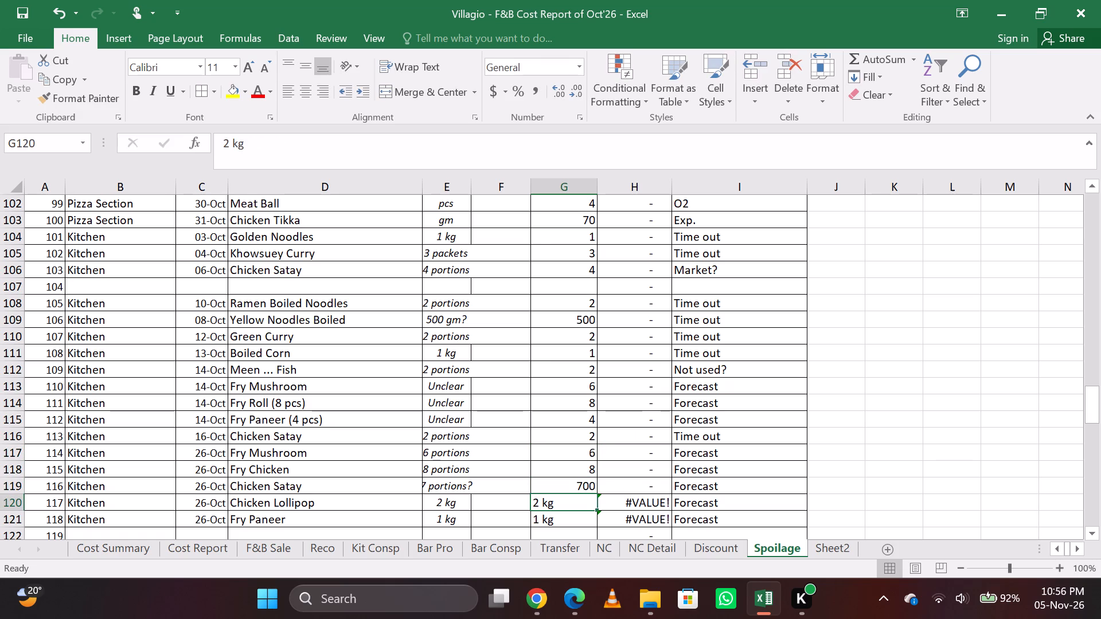
key("1")
key("Down")
key("1")
key("Down")
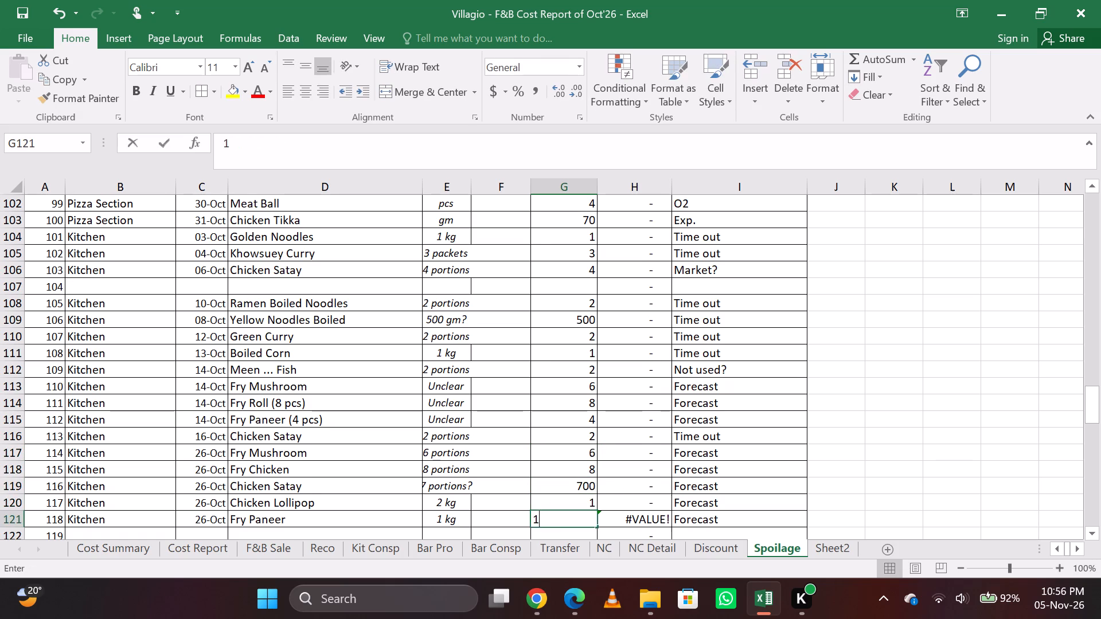
Set the units in E121 and E120 to kg and the Chicken Satay unit in E119 to por.
key("Up")
key("Left")
key("Left")
type("kg")
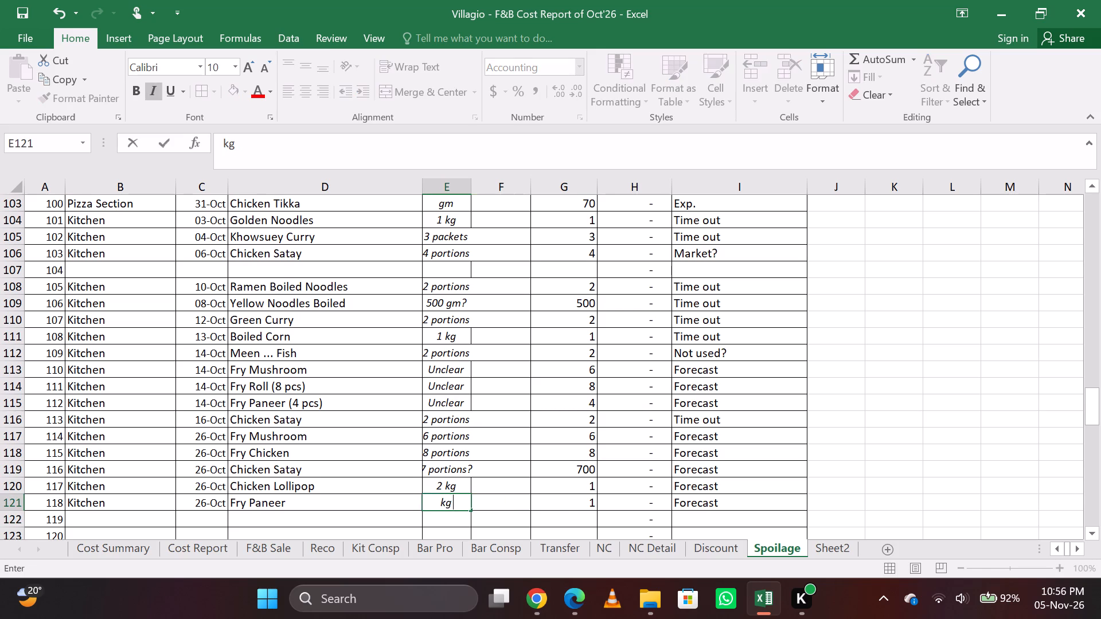
key("Up")
type("kg")
key("Up")
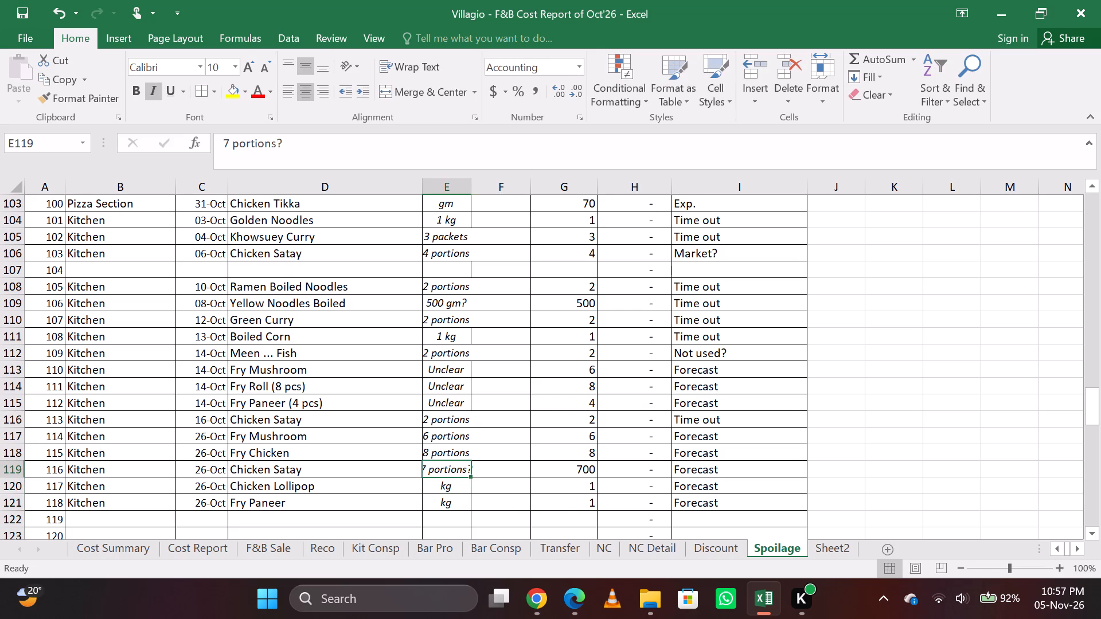
type("por")
key("Up")
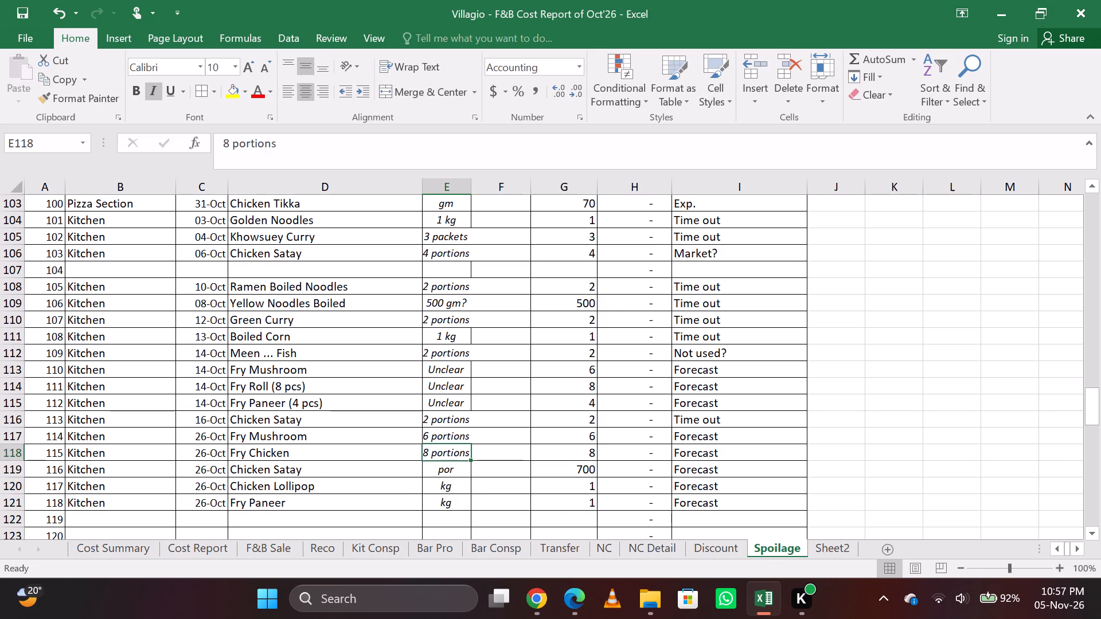
Change the item name in D104 from Golden Noodles to Boiled Noodles.
key("Up")
key("Up")
key("Up")
key("Up")
key("Up")
key("Up")
key("Up")
key("Up")
key("Up")
key("Up")
key("Up")
key("Up")
key("Up")
key("Up")
key("Up")
key("Up")
key("Up")
key("Up")
key("Up")
key("Up")
key("Down")
key("Up")
key("Down")
key("Down")
key("Down")
key("Down")
key("Down")
key("Down")
key("Down")
key("Down")
key("Down")
key("Down")
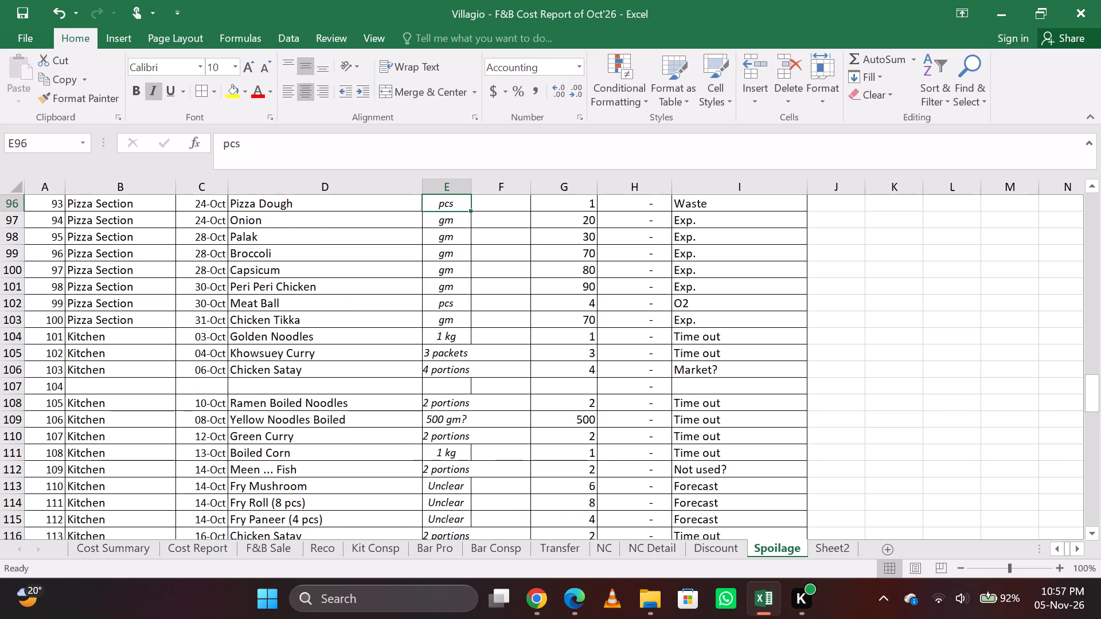
key("Up")
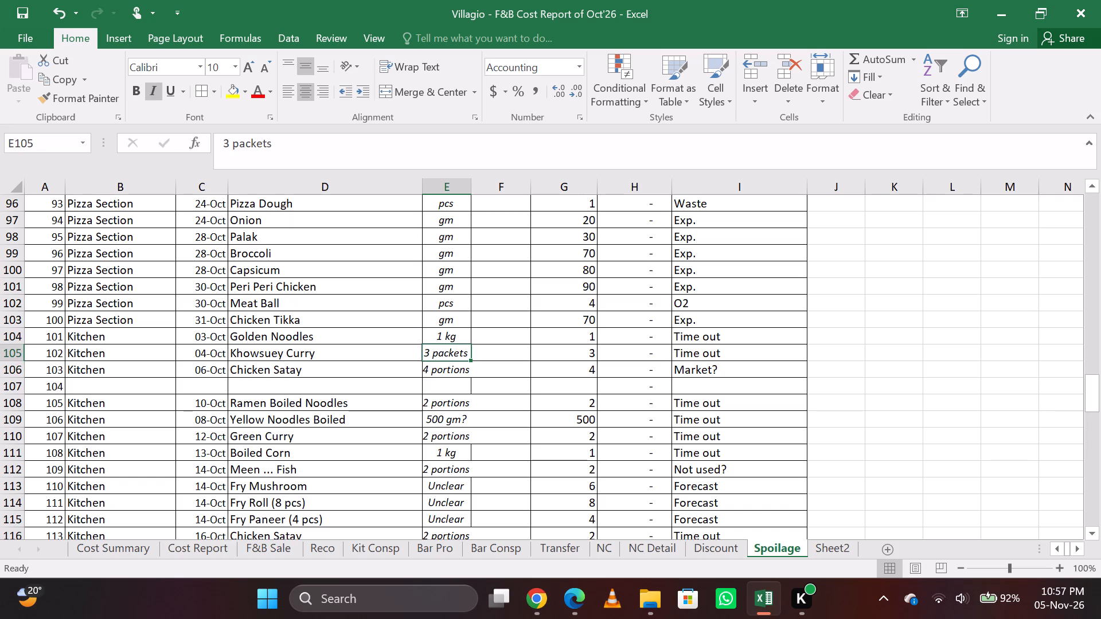
key("Down")
key("Up")
key("Down")
key("Up")
key("Up")
key("Down")
key("Up")
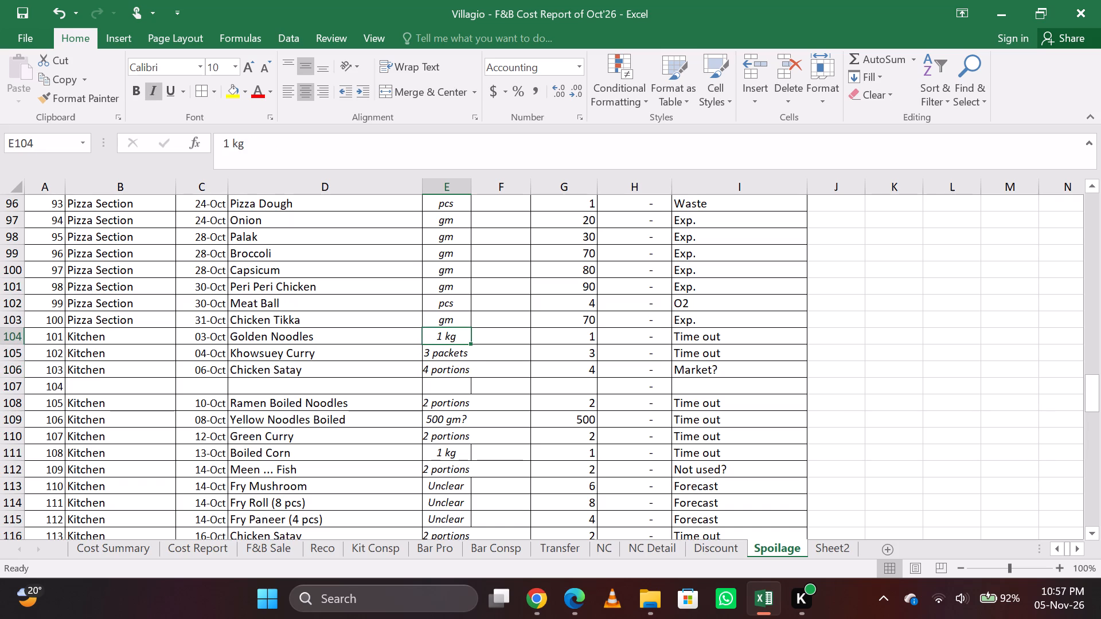
key("Left")
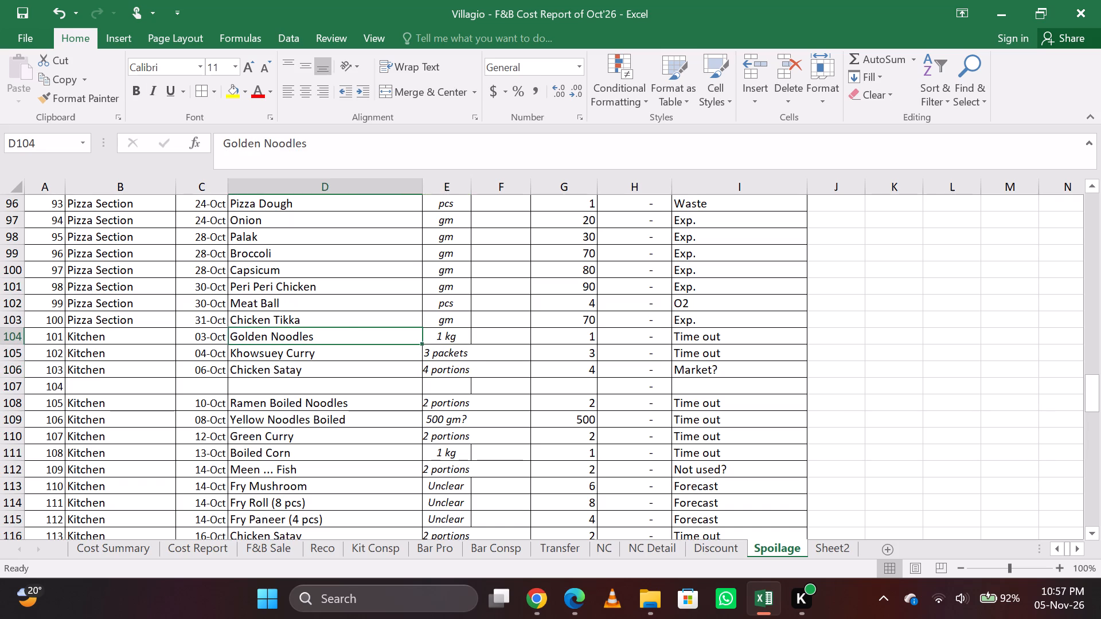
left_click(260, 143)
key("BackSpace")
key("BackSpace")
key("BackSpace")
key("BackSpace")
key("BackSpace")
key("BackSpace")
key("BackSpace")
key("BackSpace")
key("BackSpace")
key("BackSpace")
key("BackSpace")
key("shift+b")
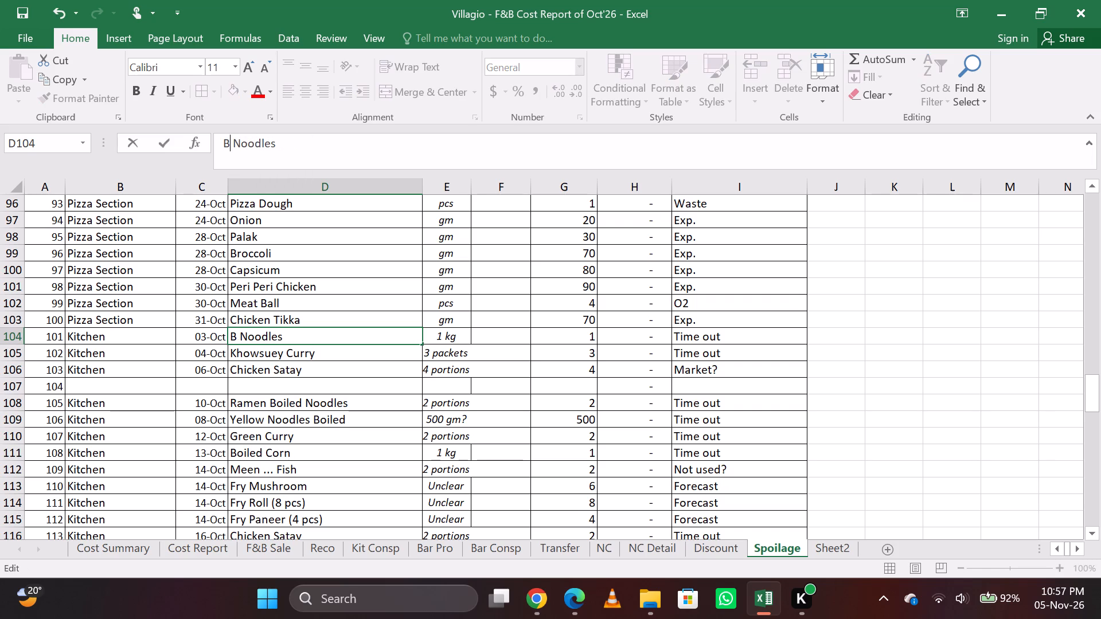
type("oiled")
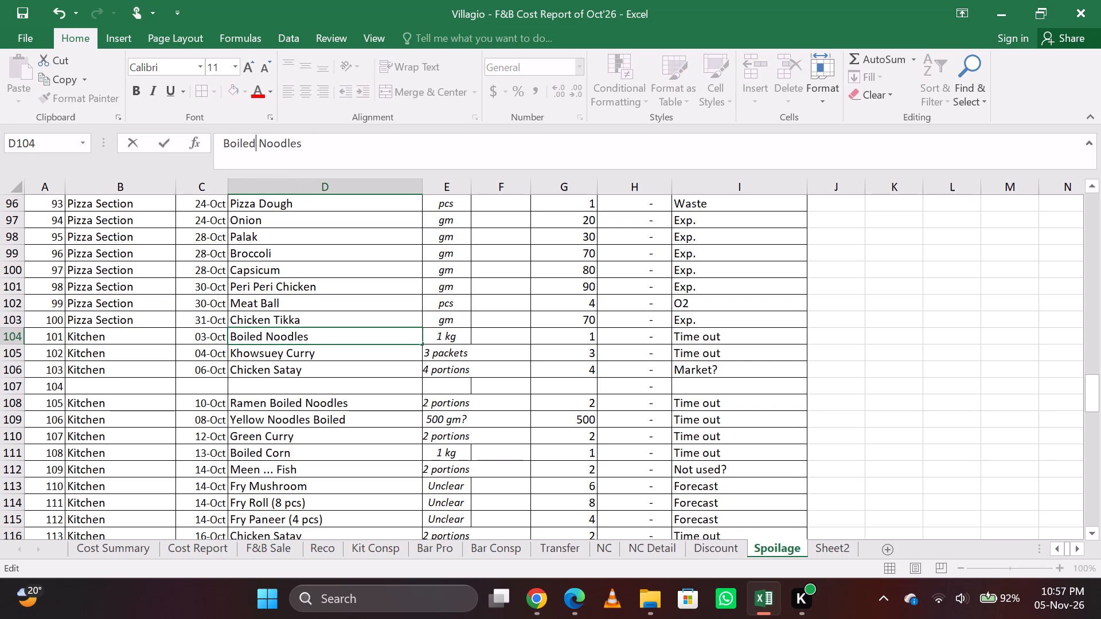
key("Return")
Set the unit of the Boiled Noodles entry in E104 to kg.
key("Up")
key("Right")
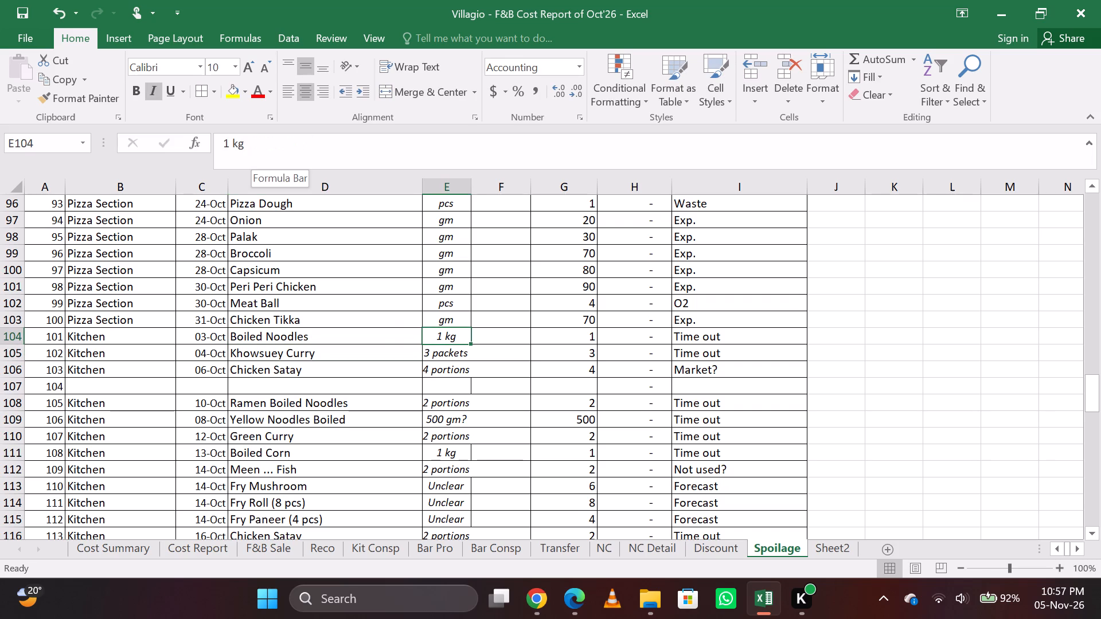
type("kg")
key("Return")
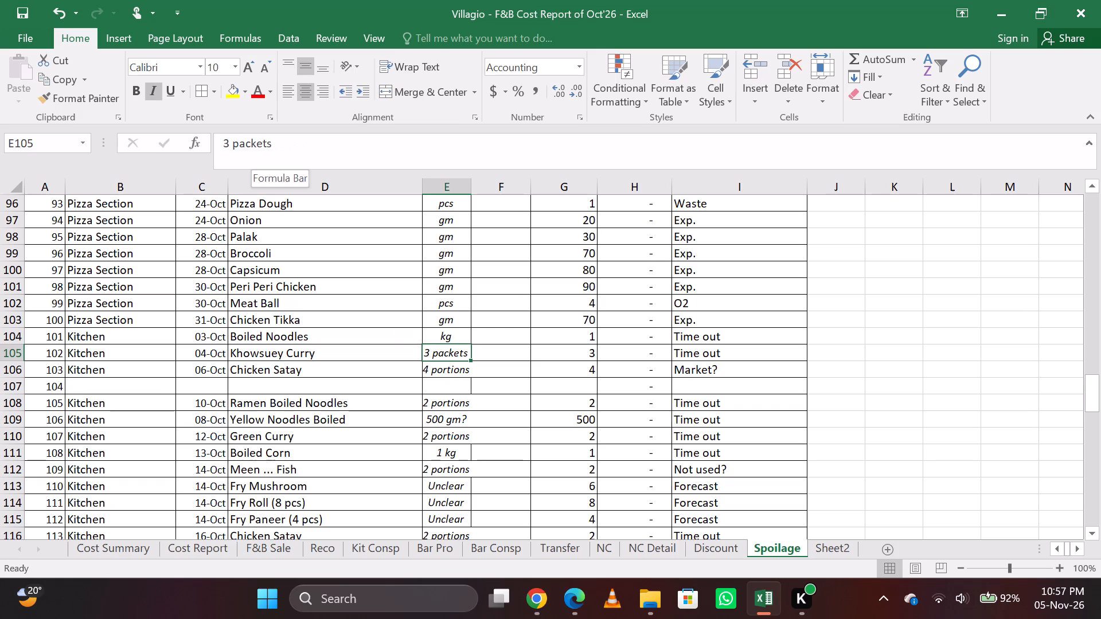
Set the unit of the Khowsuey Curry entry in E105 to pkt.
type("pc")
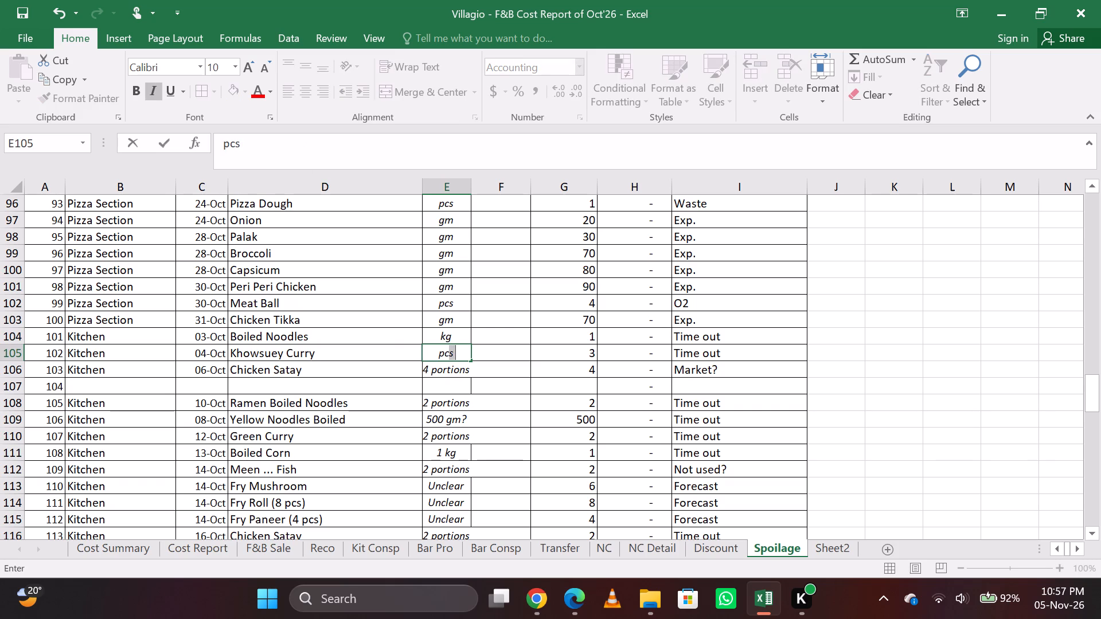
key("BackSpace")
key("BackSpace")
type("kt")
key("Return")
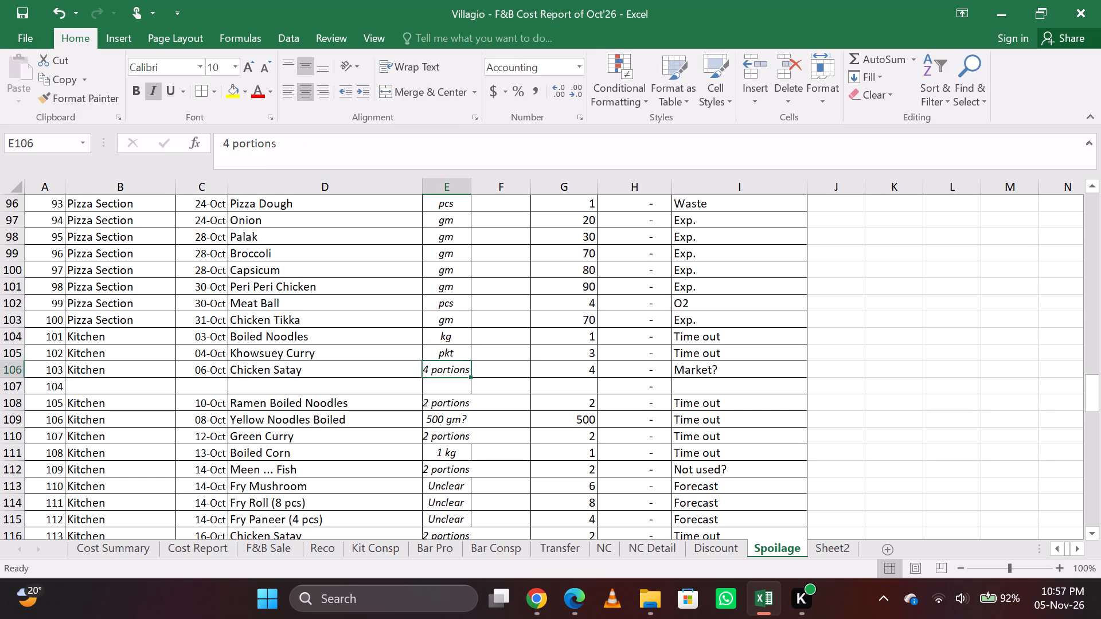
Set the Khowsuey Curry unit in E105 to por and fill it down to Chicken Satay in E106.
key("Up")
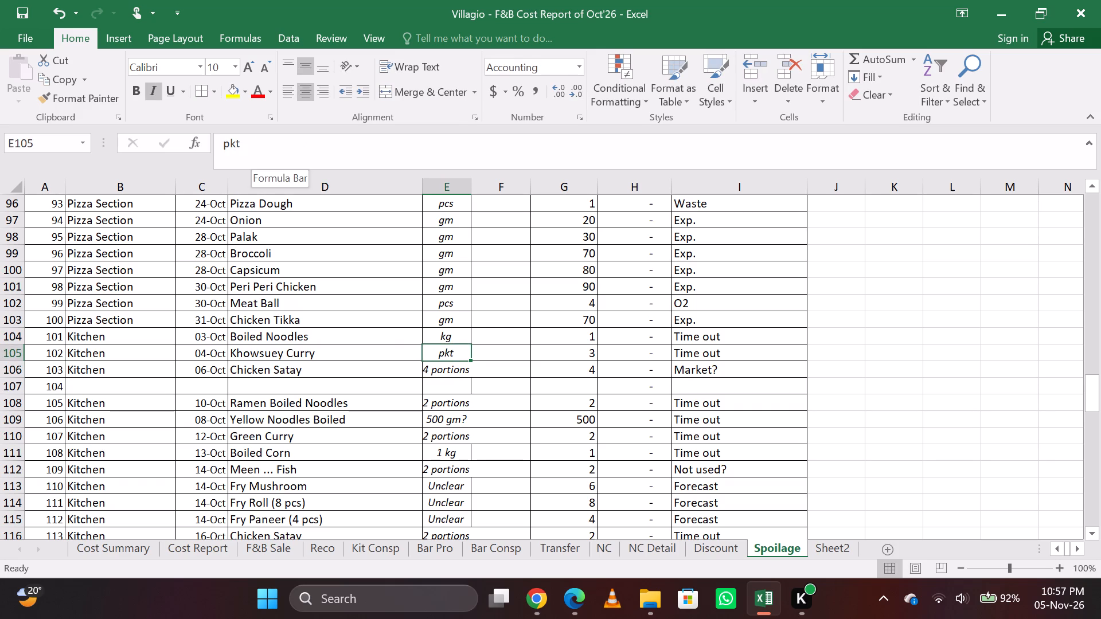
type("por")
key("Return")
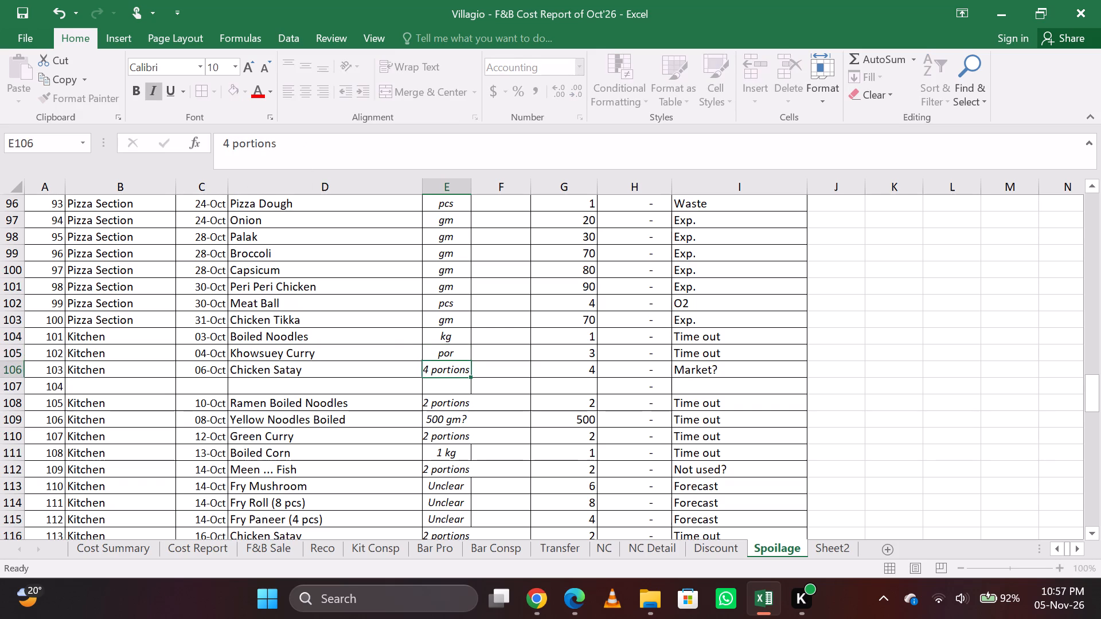
key("ctrl+d")
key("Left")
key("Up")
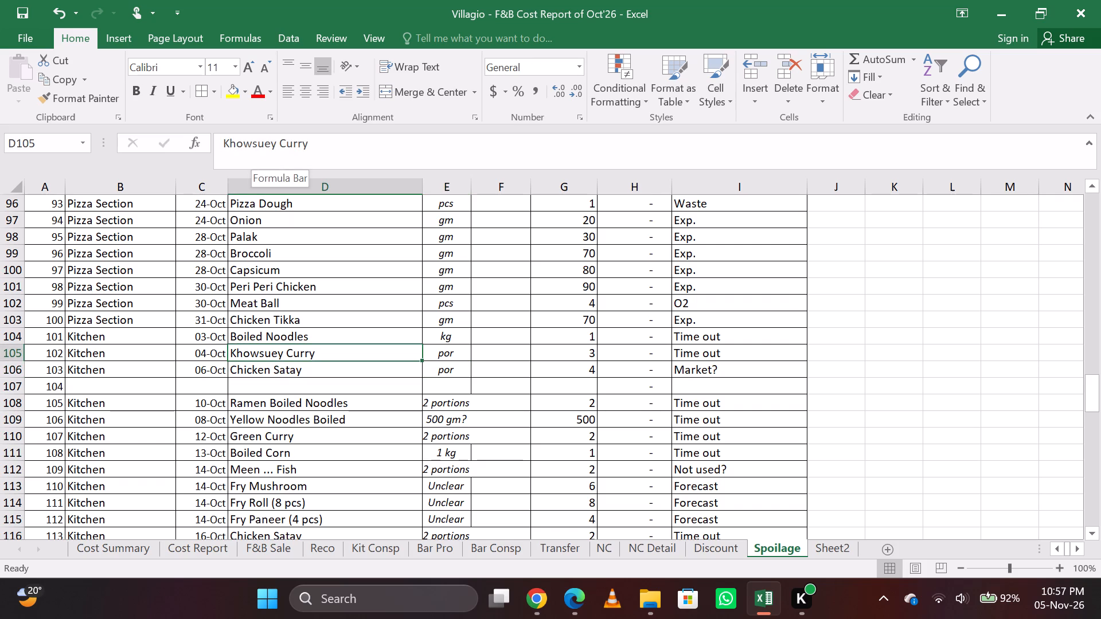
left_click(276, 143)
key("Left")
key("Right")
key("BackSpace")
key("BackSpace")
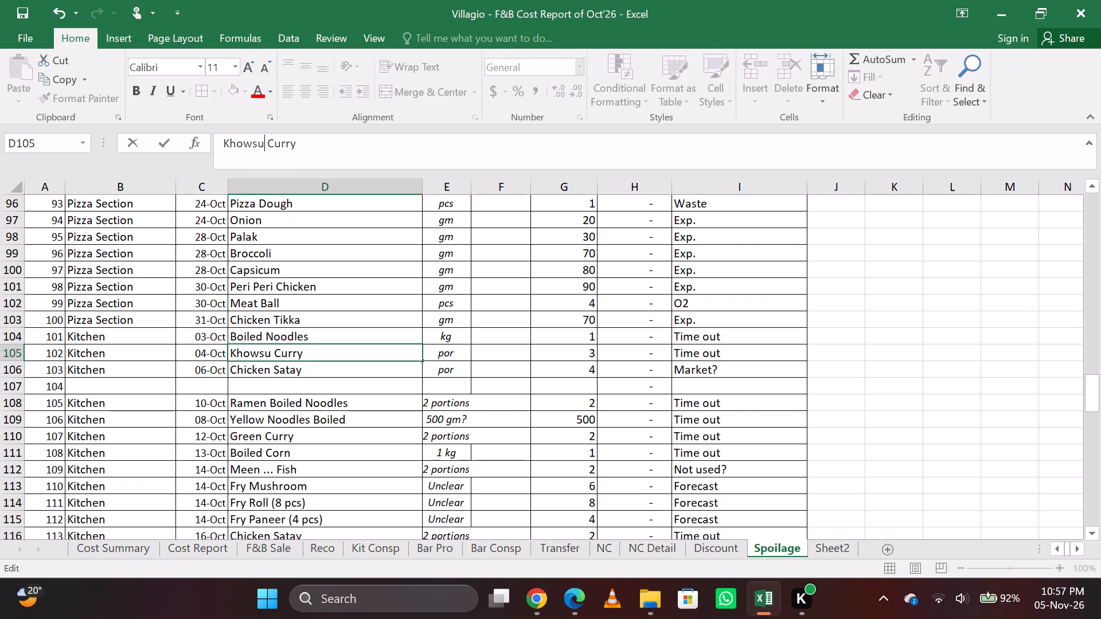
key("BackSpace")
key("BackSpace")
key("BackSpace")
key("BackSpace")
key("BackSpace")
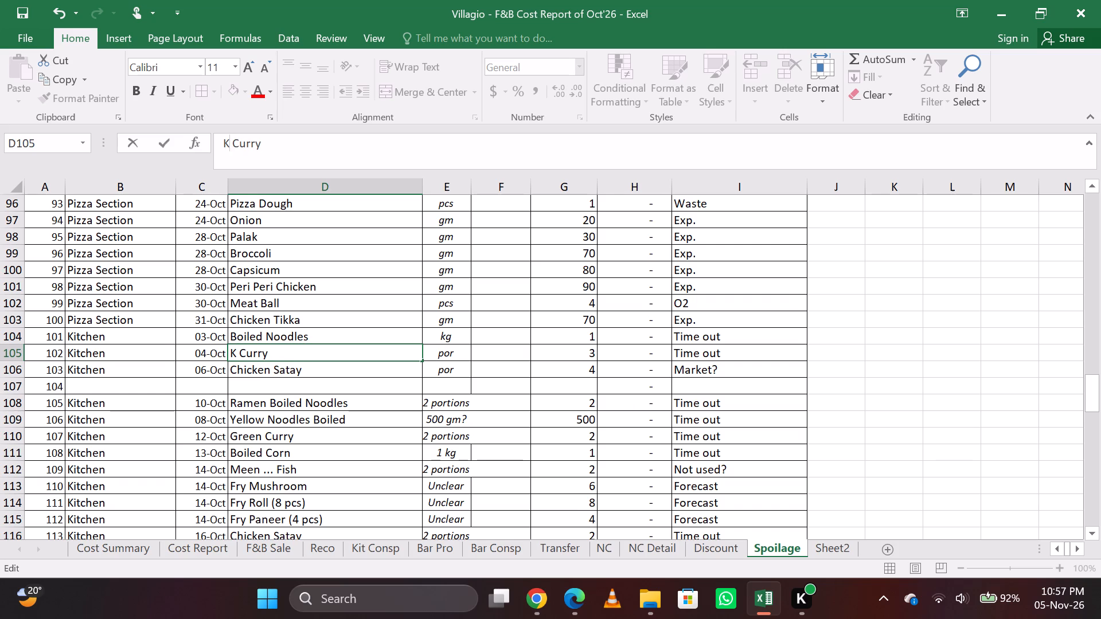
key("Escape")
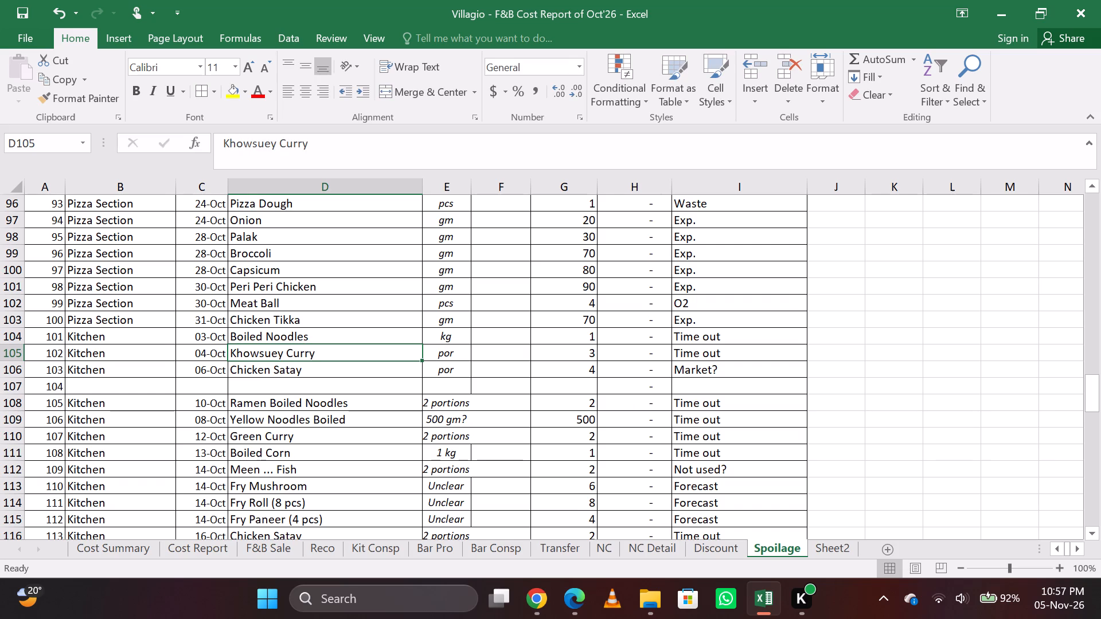
Replace the Chicken Satay remark in I106 with Time out by filling down from the Khowsuey Curry row above.
key("Down")
key("Up")
key("Right")
key("Left")
key("Down")
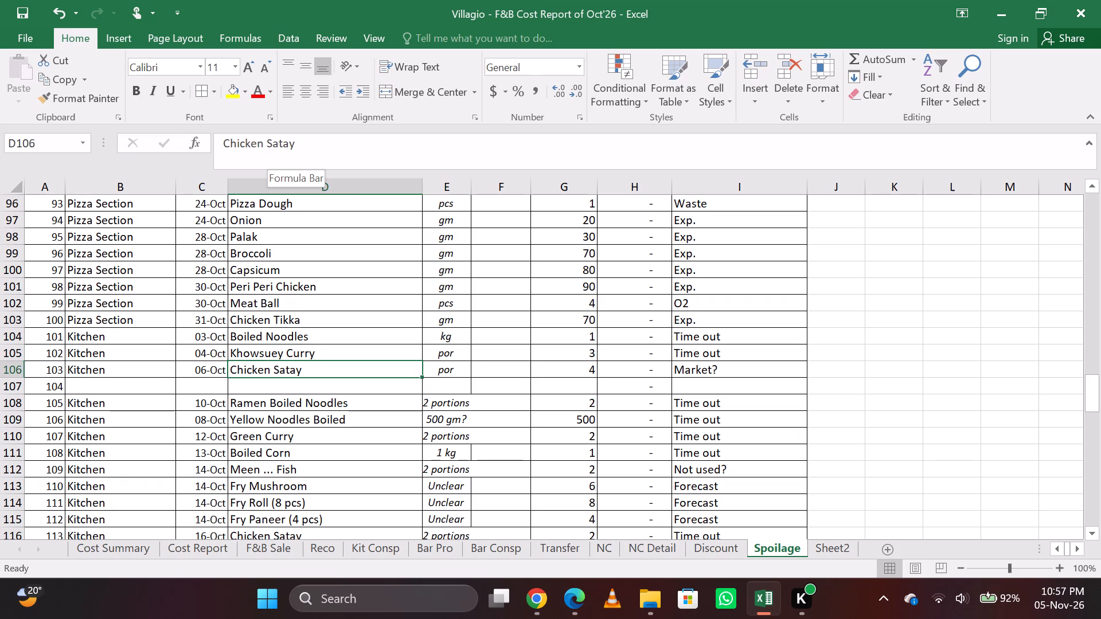
key("Right")
key("Right")
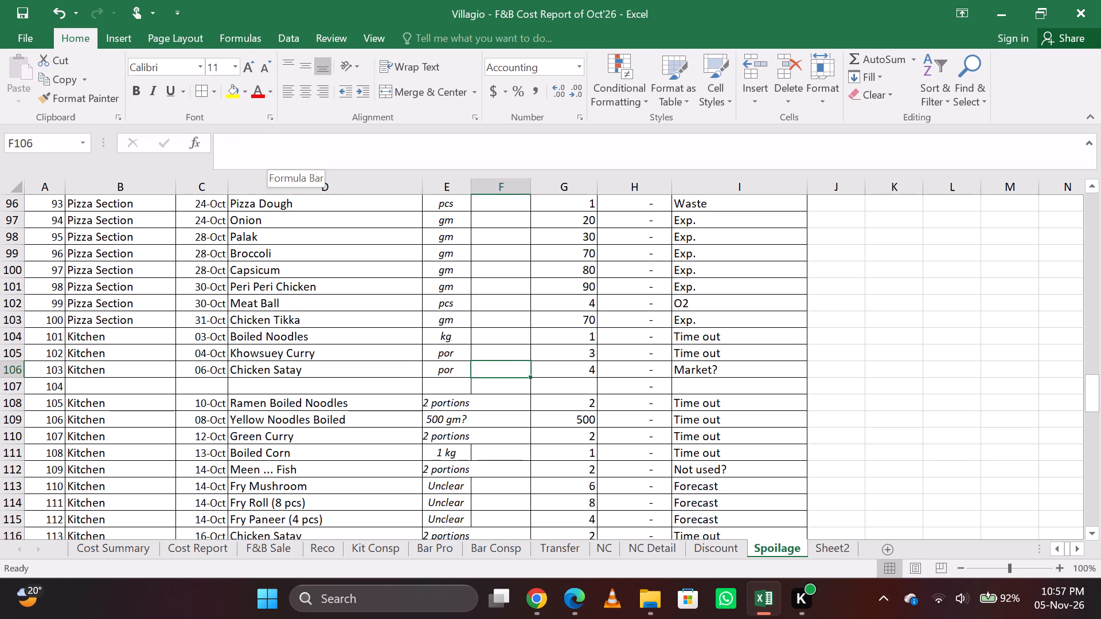
key("Left")
key("Right")
key("Right")
key("Right")
key("Right")
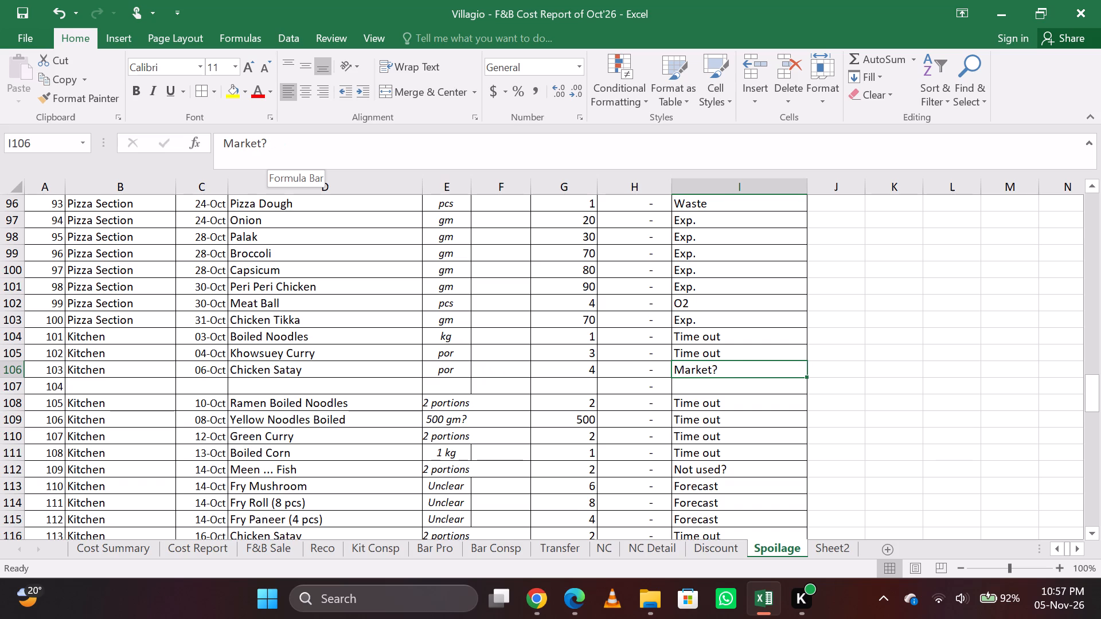
key("ctrl+d")
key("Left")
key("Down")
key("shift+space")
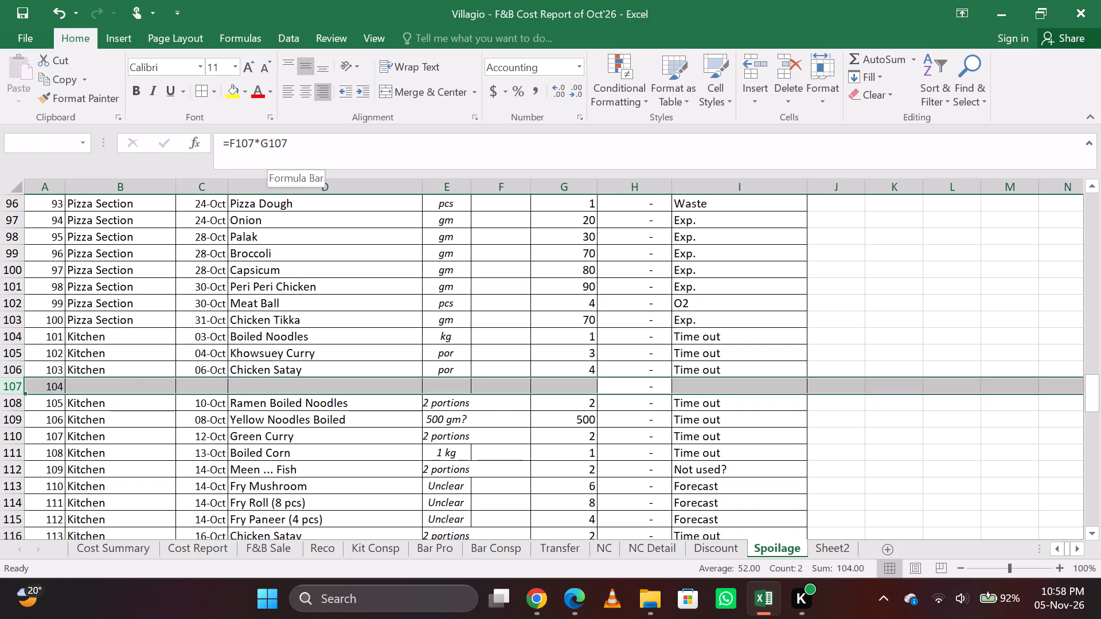
Set the units of Ramen Boiled Noodles in E108 to por and Yellow Noodles Boiled in E109 to gm.
key("Left")
key("Left")
key("Down")
key("Left")
key("Left")
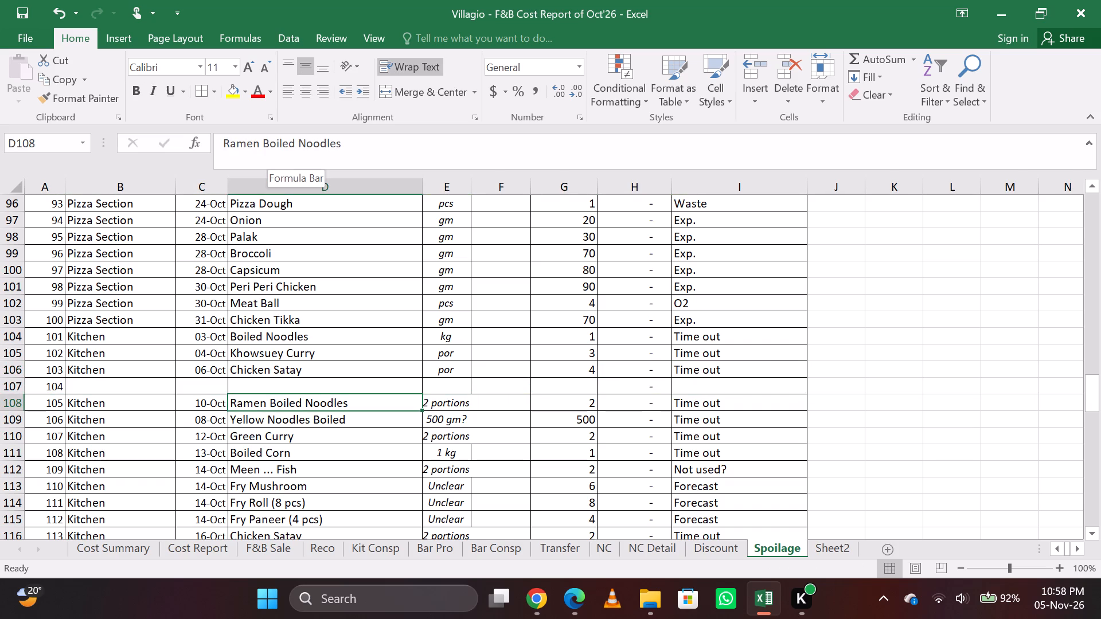
key("Right")
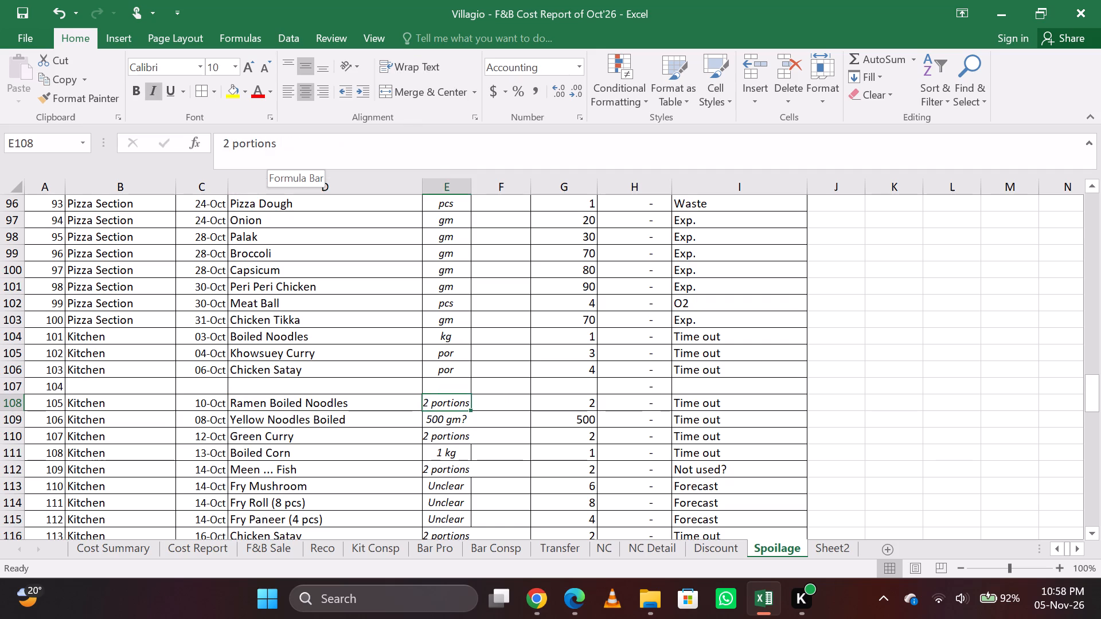
key("Left")
key("Right")
type("por")
key("Return")
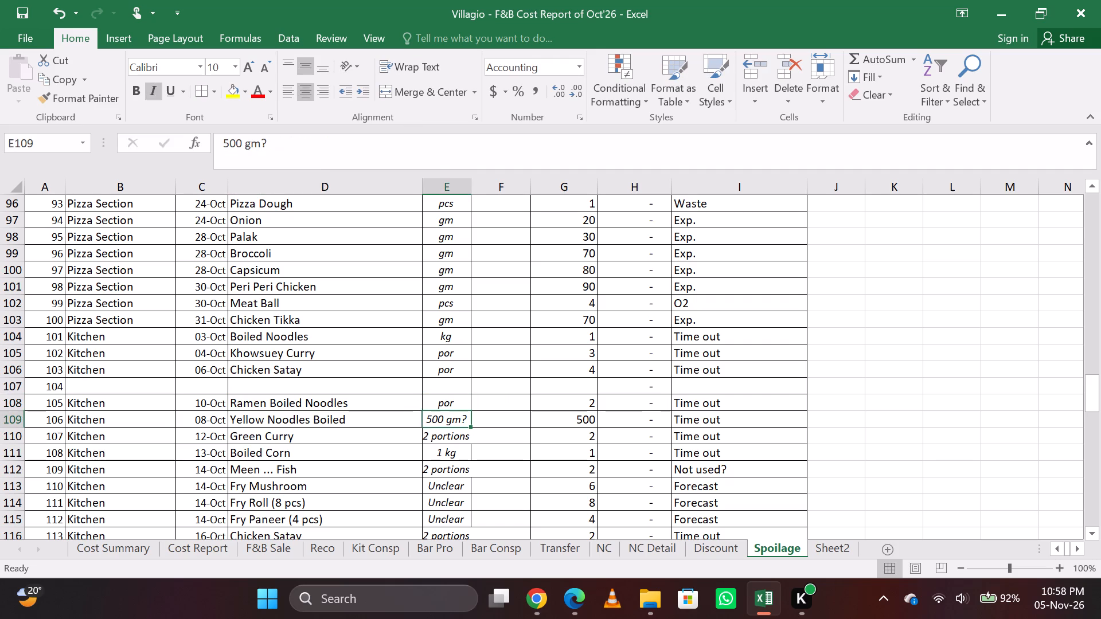
type("gm")
key("Return")
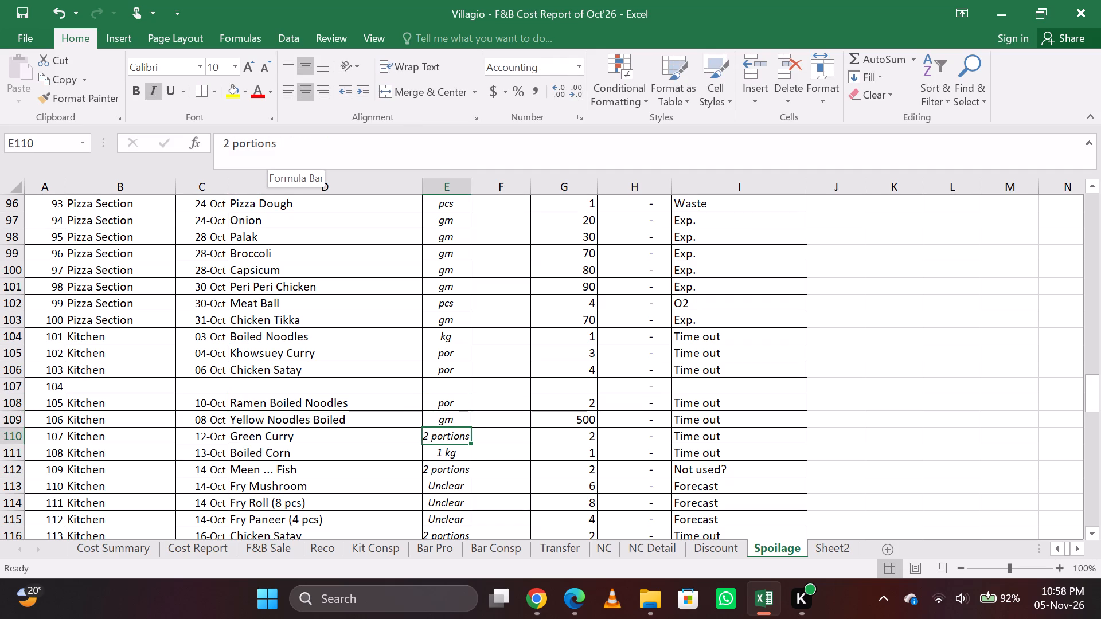
Set the units of Green Curry in E110 to por, Boiled Corn in E111 to kg and Meen ... Fish in E112 to por.
key("Down")
key("Up")
type("por")
key("Return")
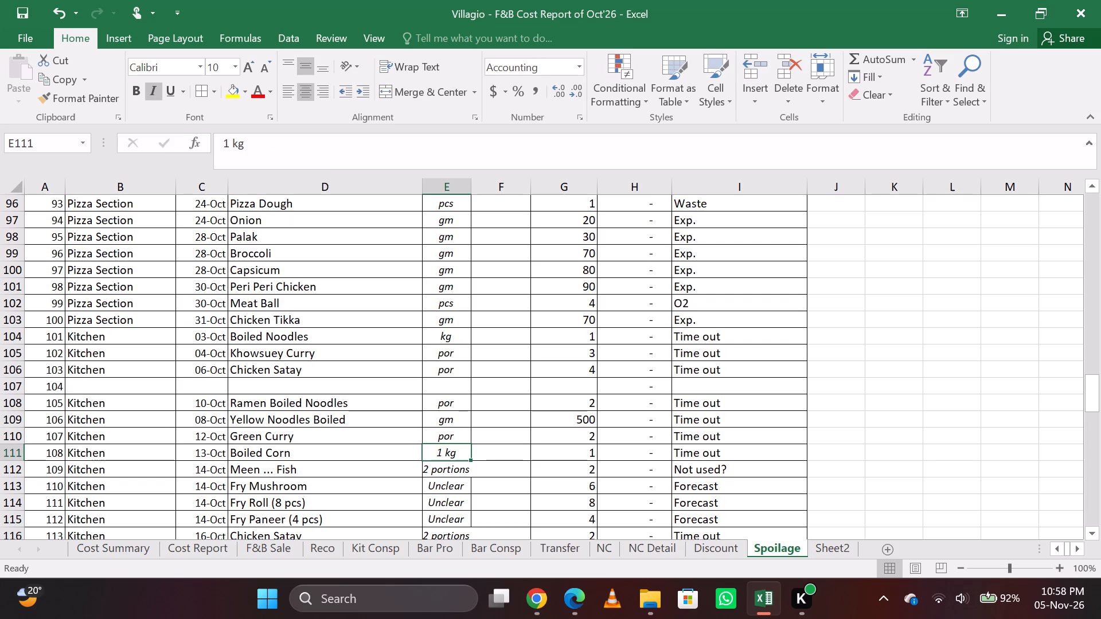
type("kg")
key("Return")
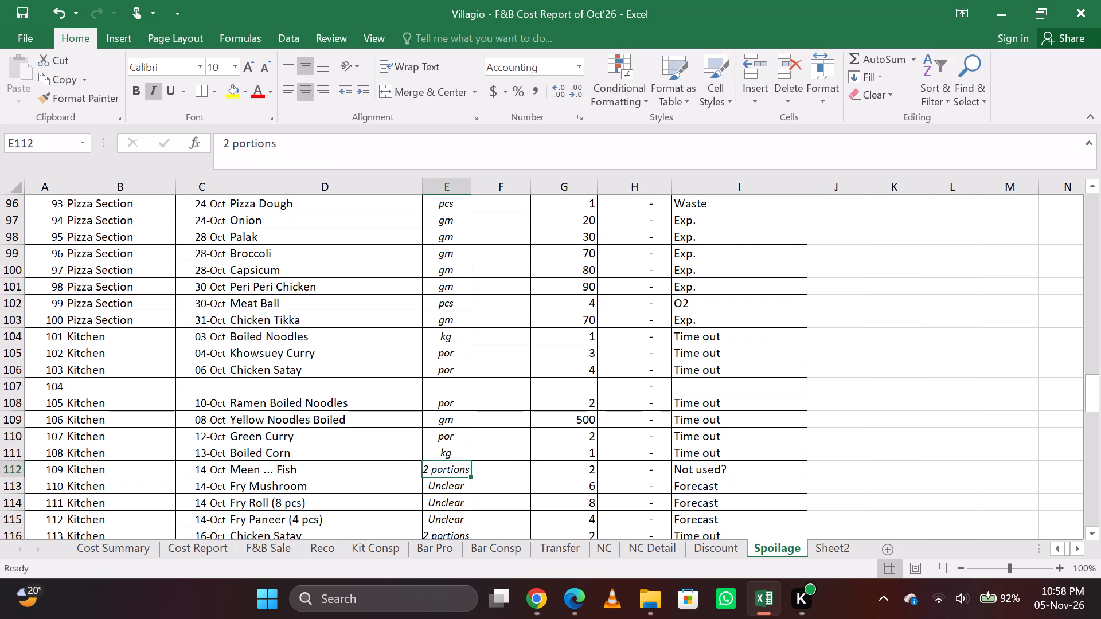
type("por")
key("Return")
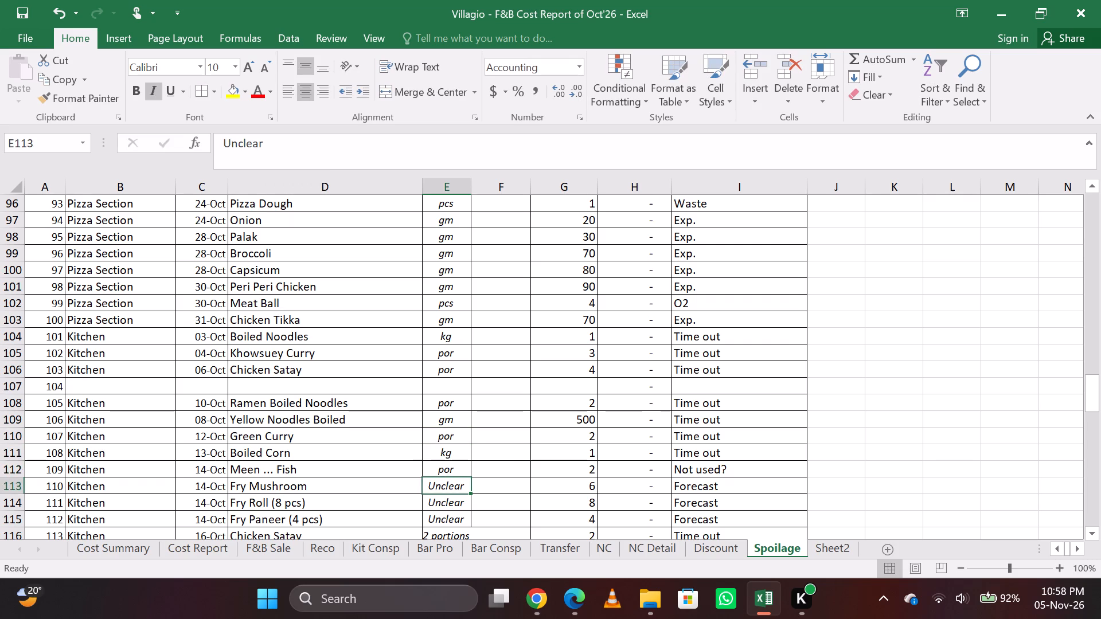
Select the Meen ... Fish item name in D112.
key("Up")
key("Left")
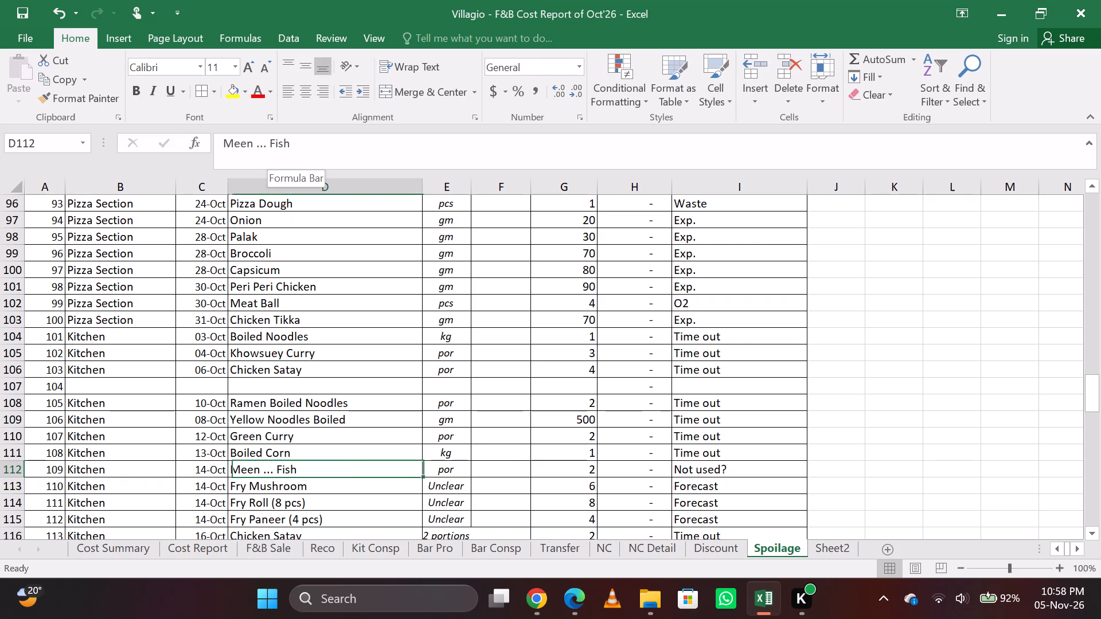
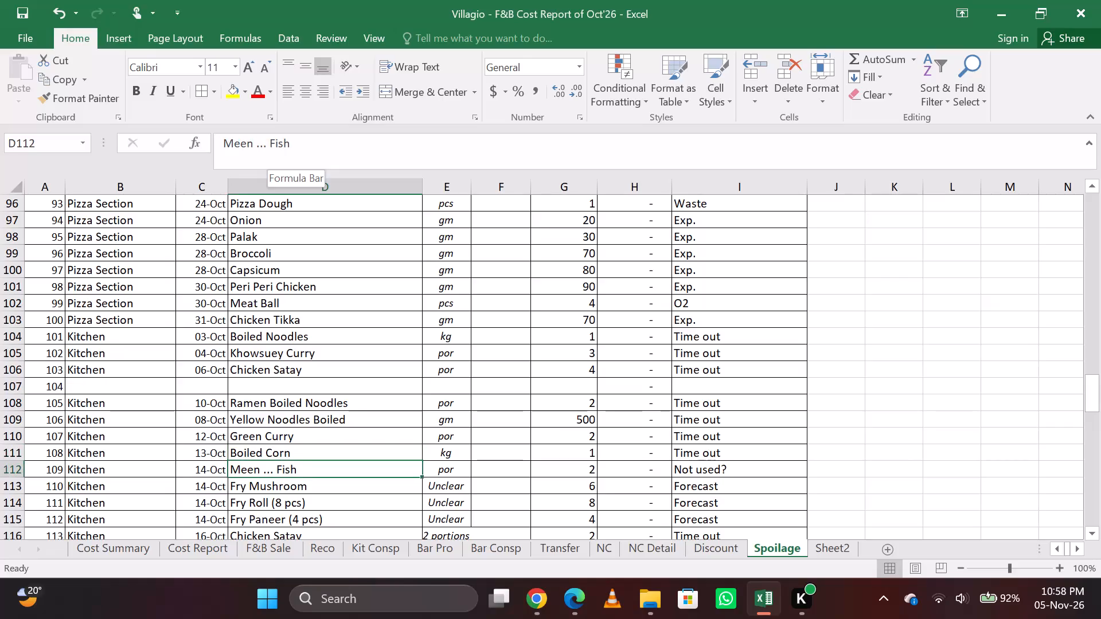
Shorten the Kitchen item name in cell D112 to Fish, without a leading space.
key("Down")
key("Up")
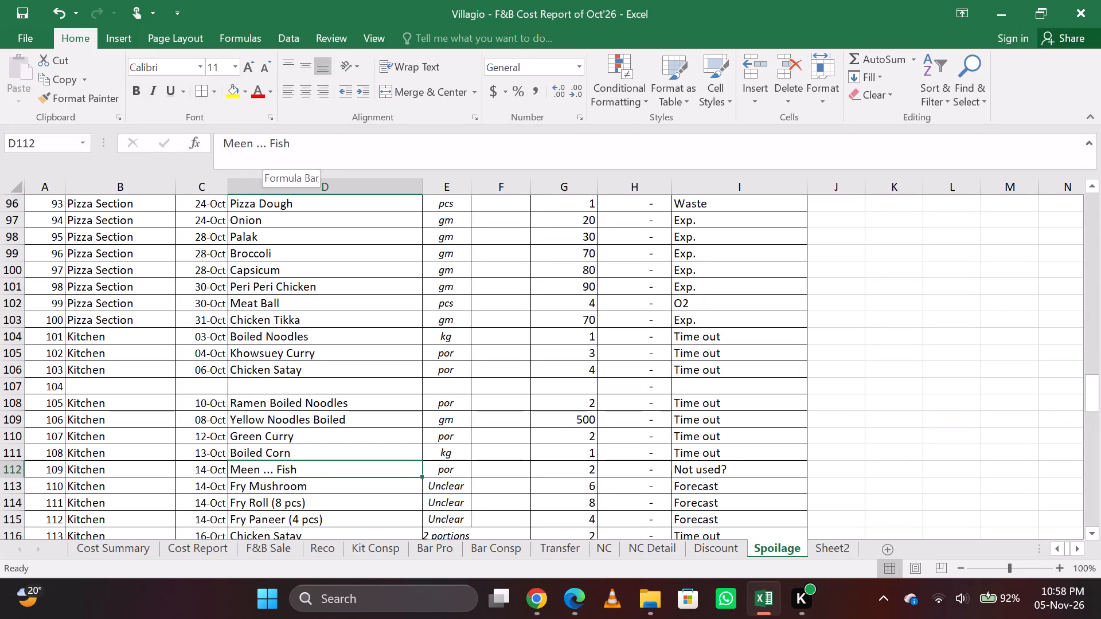
left_click(268, 145)
key("BackSpace")
key("BackSpace")
key("BackSpace")
key("BackSpace")
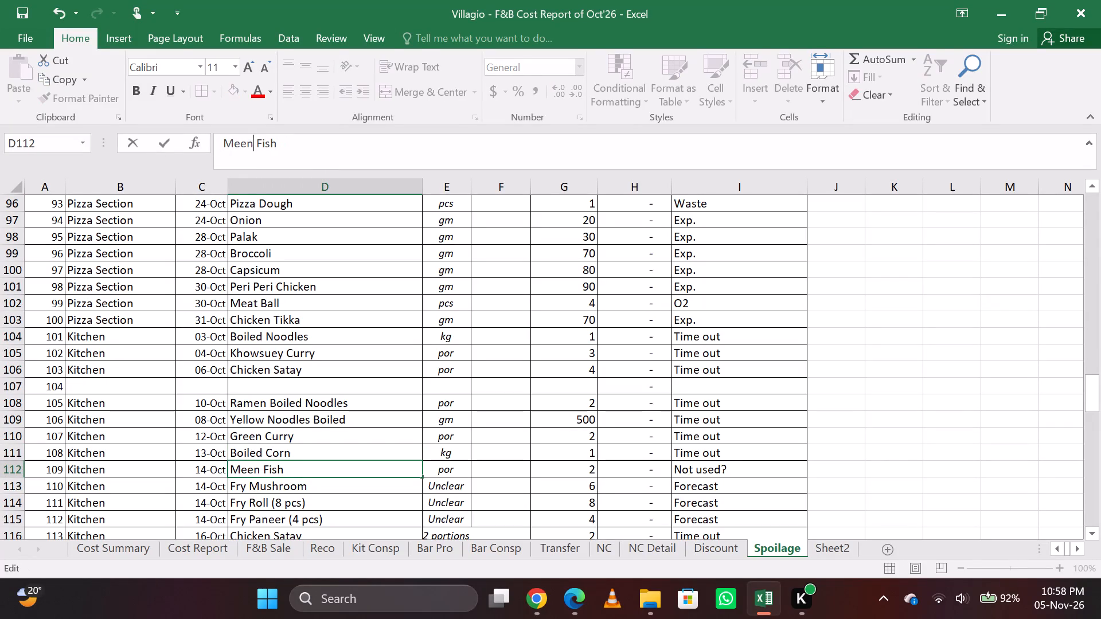
key("BackSpace")
key("BackSpace")
key("BackSpace")
key("BackSpace")
key("BackSpace")
key("BackSpace")
key("BackSpace")
key("BackSpace")
key("BackSpace")
key("BackSpace")
key("BackSpace")
key("BackSpace")
key("BackSpace")
key("BackSpace")
key("BackSpace")
key("BackSpace")
key("BackSpace")
key("BackSpace")
key("BackSpace")
key("BackSpace")
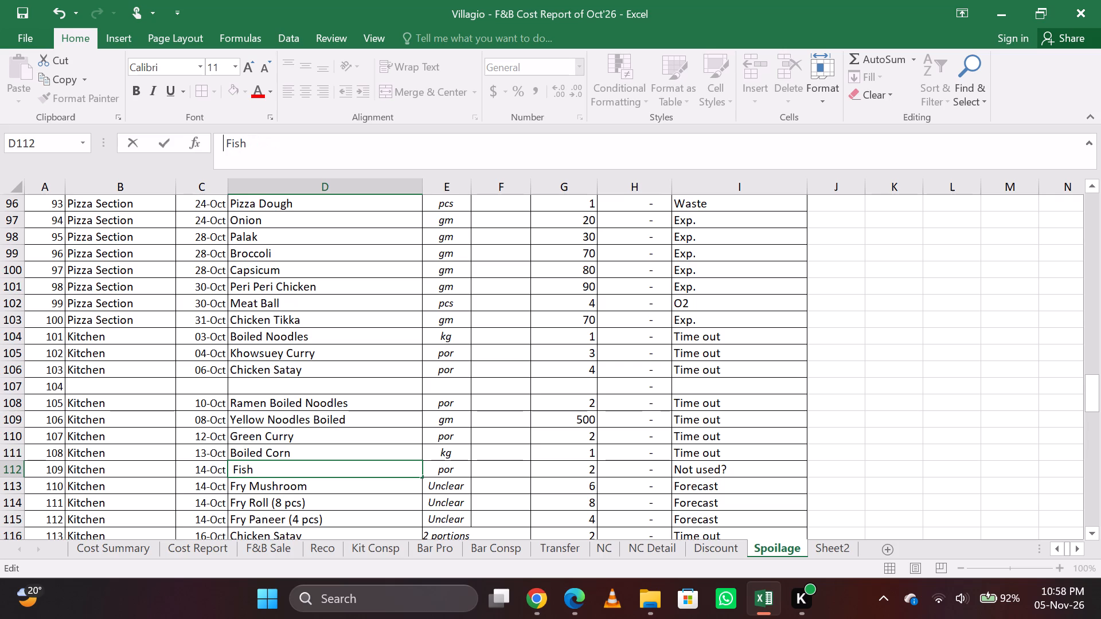
key("Return")
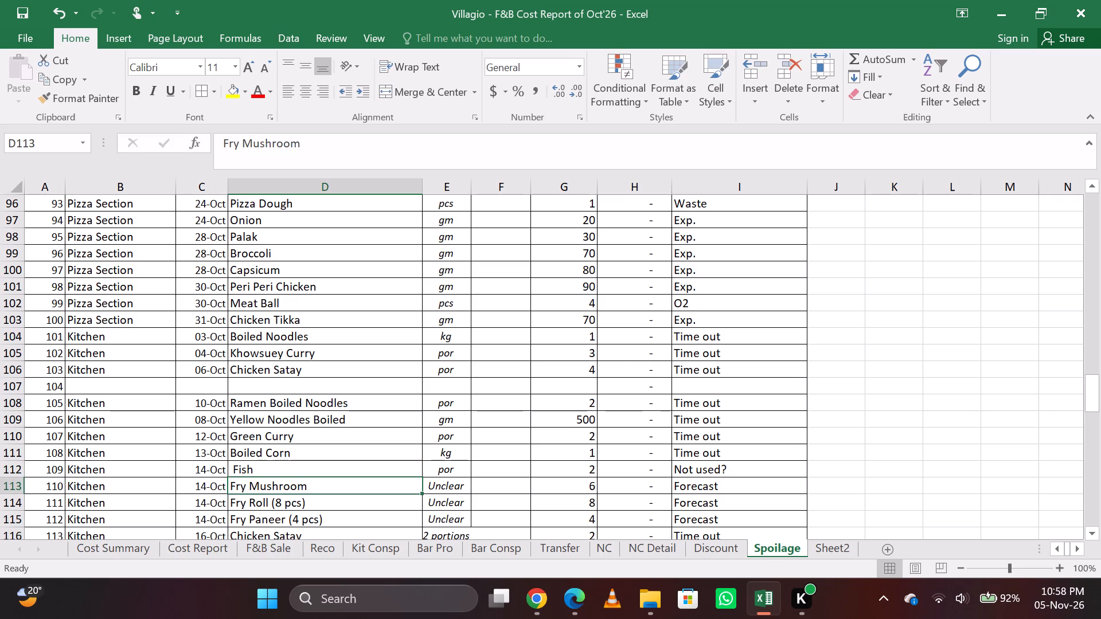
key("Up")
left_click(268, 145)
key("Left")
key("Left")
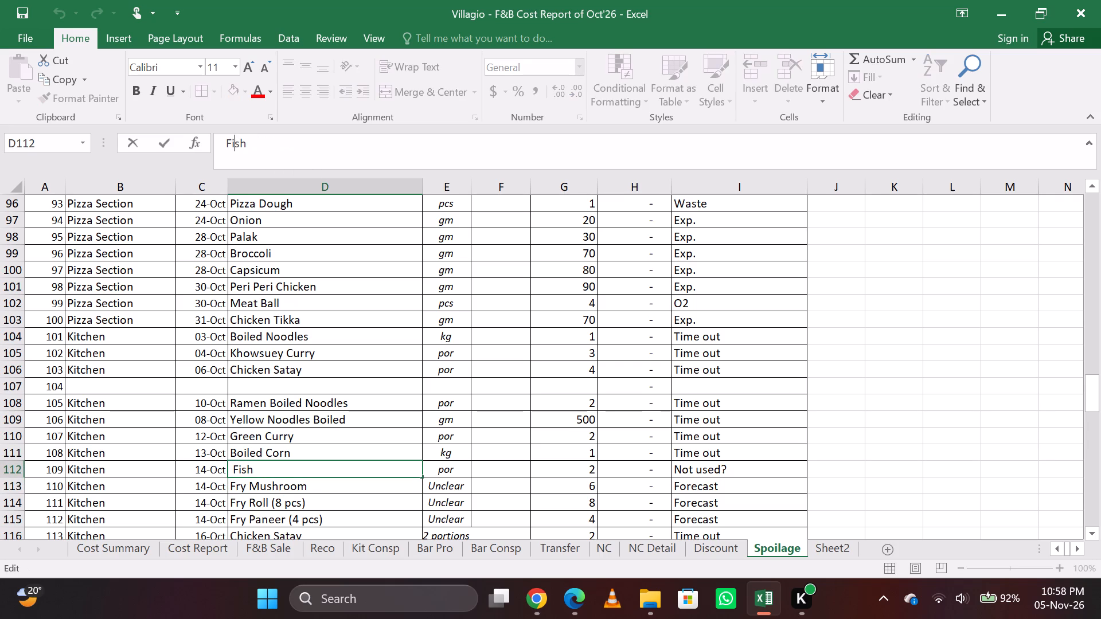
key("Left")
key("Left")
key("BackSpace")
key("Return")
Set the unit to por for Fry Mushroom, Fry Roll and Fry Paneer dated 14-Oct, in rows 113 to 115.
key("Up")
key("Right")
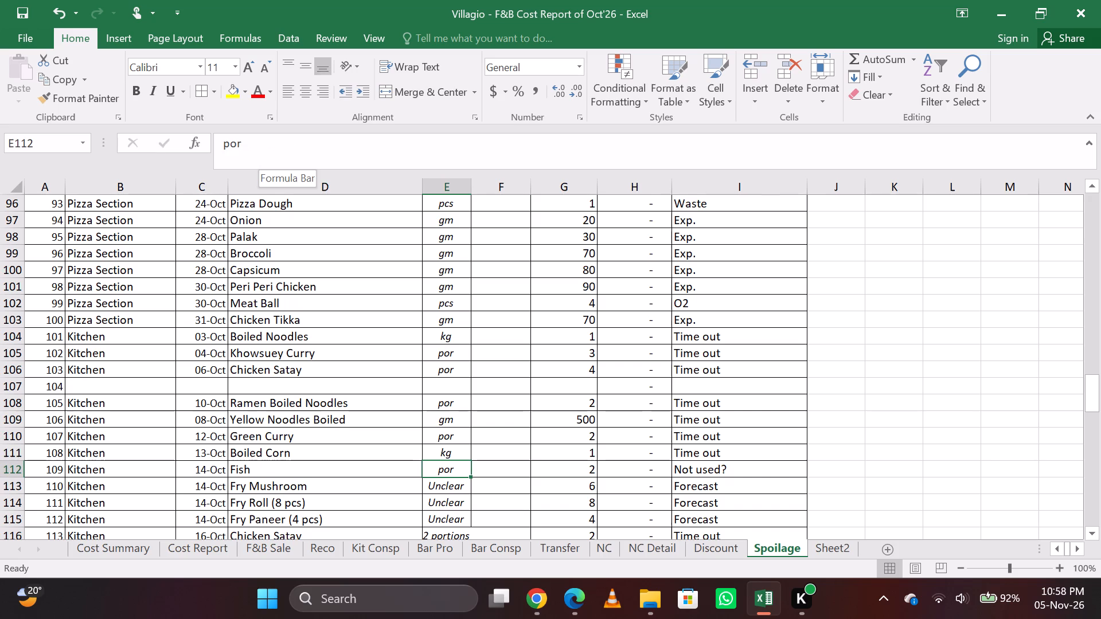
key("Down")
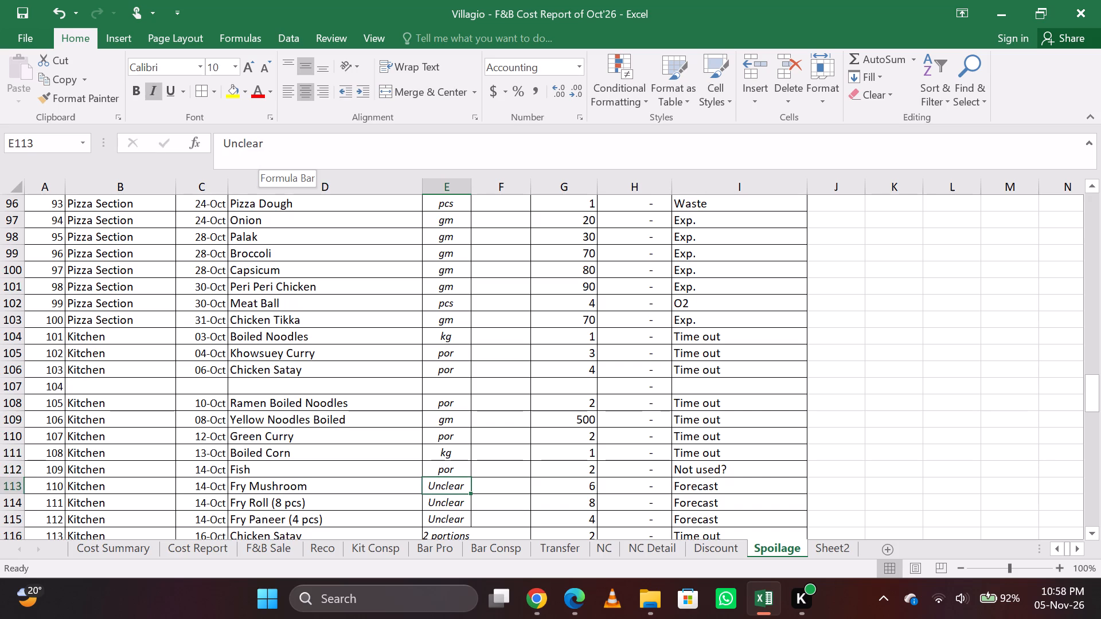
type("por")
key("Return")
key("ctrl+d")
key("Down")
key("ctrl+d")
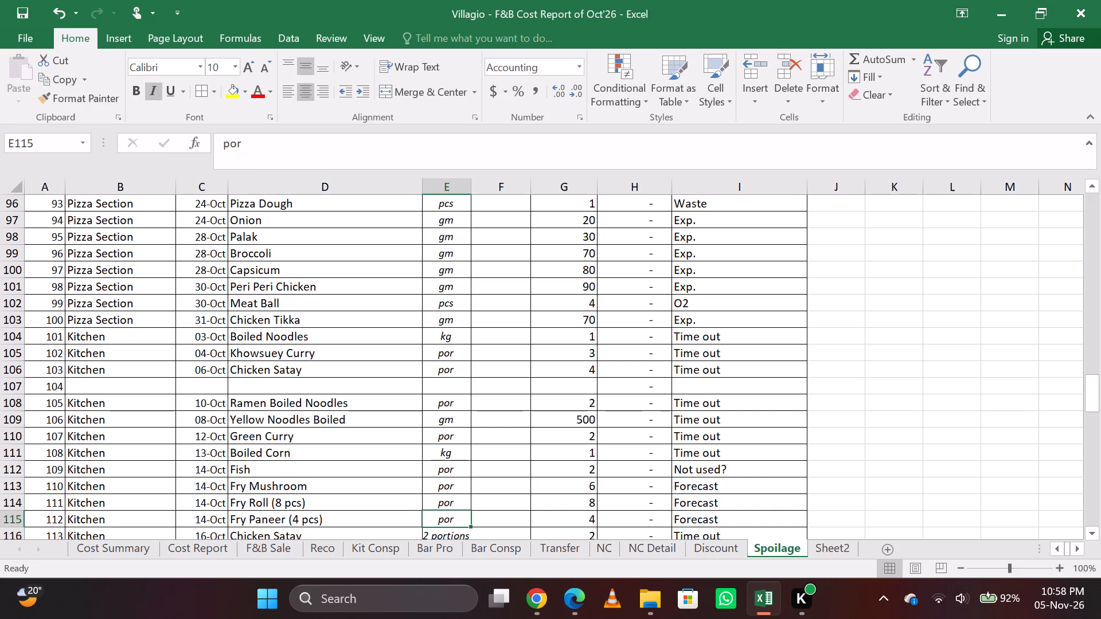
Remove the bracketed piece count from the item name in D115, leaving Fry Paneer.
key("Left")
left_click(268, 145)
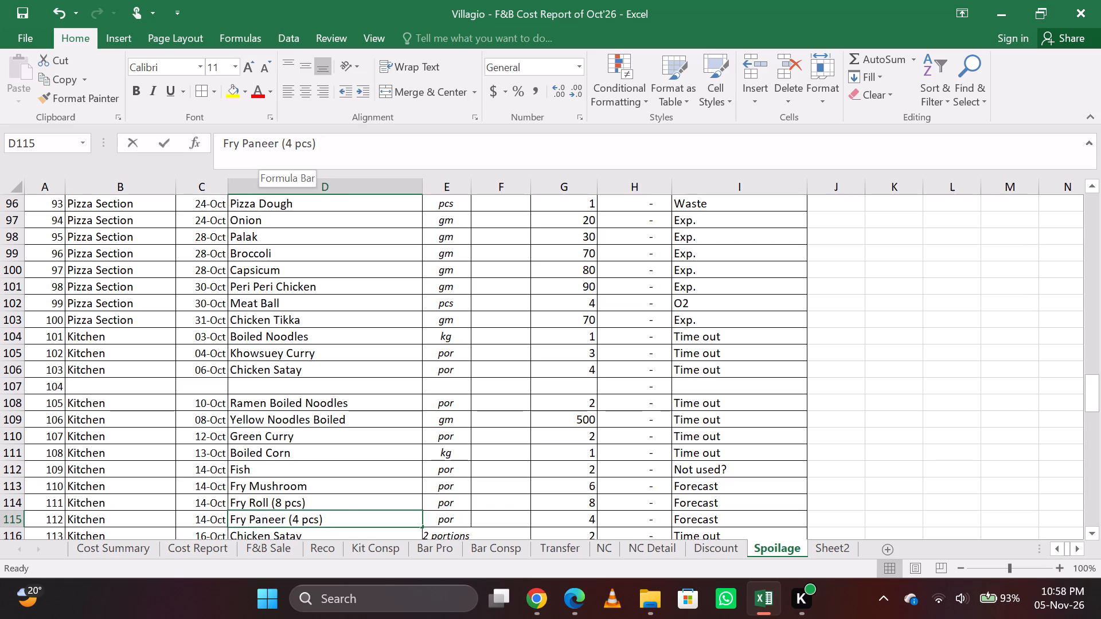
left_click(336, 142)
key("BackSpace")
key("BackSpace")
key("BackSpace")
key("BackSpace")
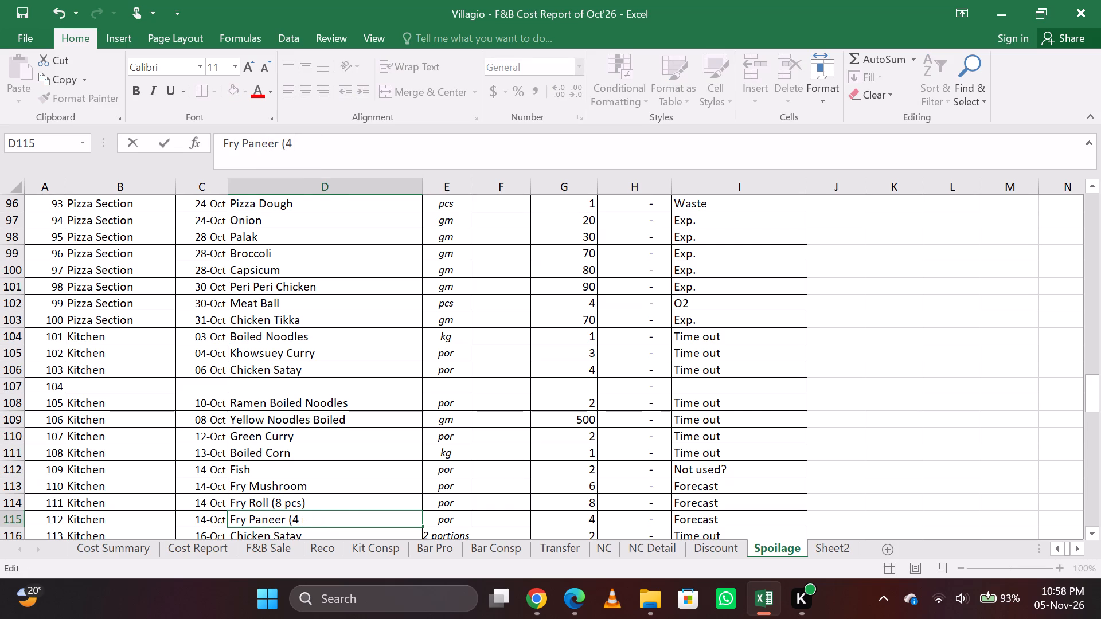
key("BackSpace")
key("BackSpace")
key("BackSpace")
key("Return")
Remove the bracketed piece count from the item name in D114, leaving Fry Roll.
key("Up")
key("Up")
left_click(336, 142)
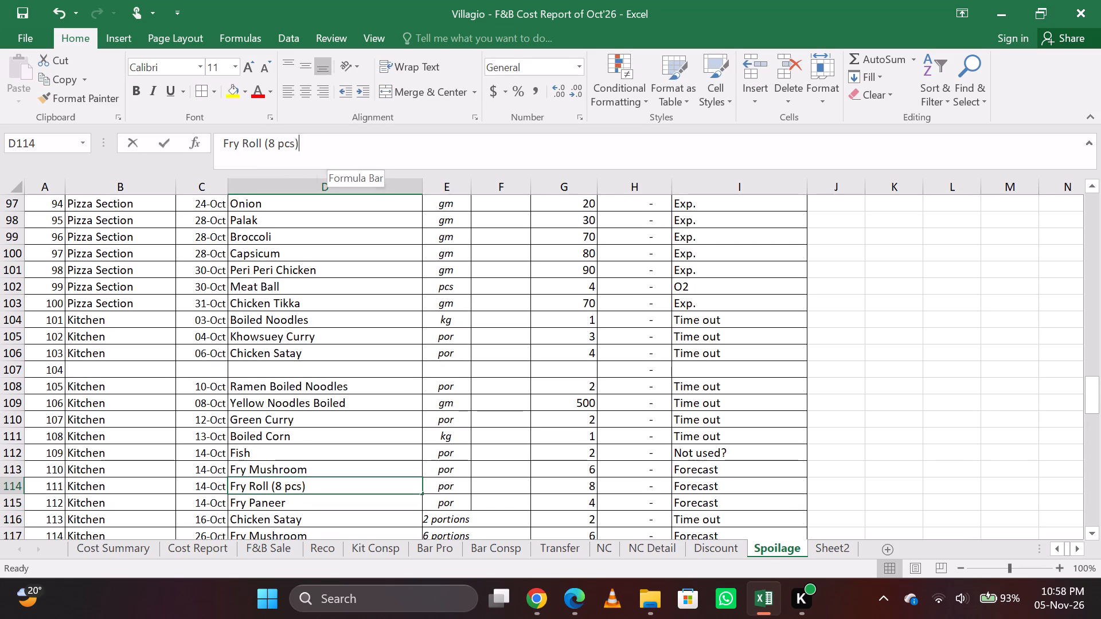
key("BackSpace")
key("BackSpace")
key("BackSpace")
key("BackSpace")
key("BackSpace")
key("BackSpace")
key("BackSpace")
key("Return")
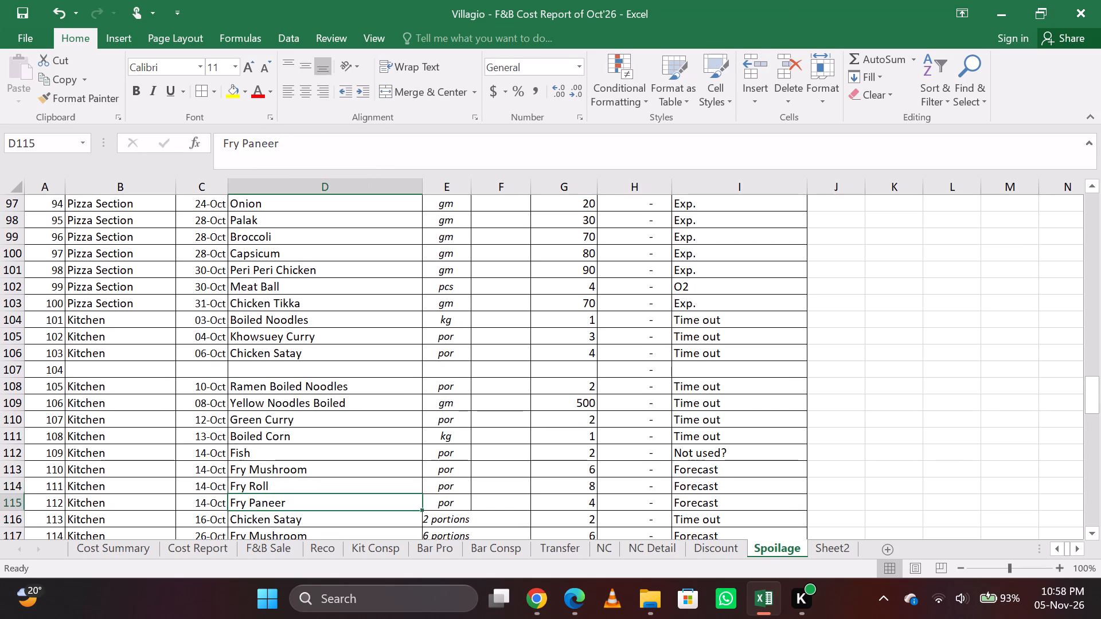
Set the unit to por for Chicken Satay, Fry Mushroom and Fry Chicken in rows 116 to 118.
key("Up")
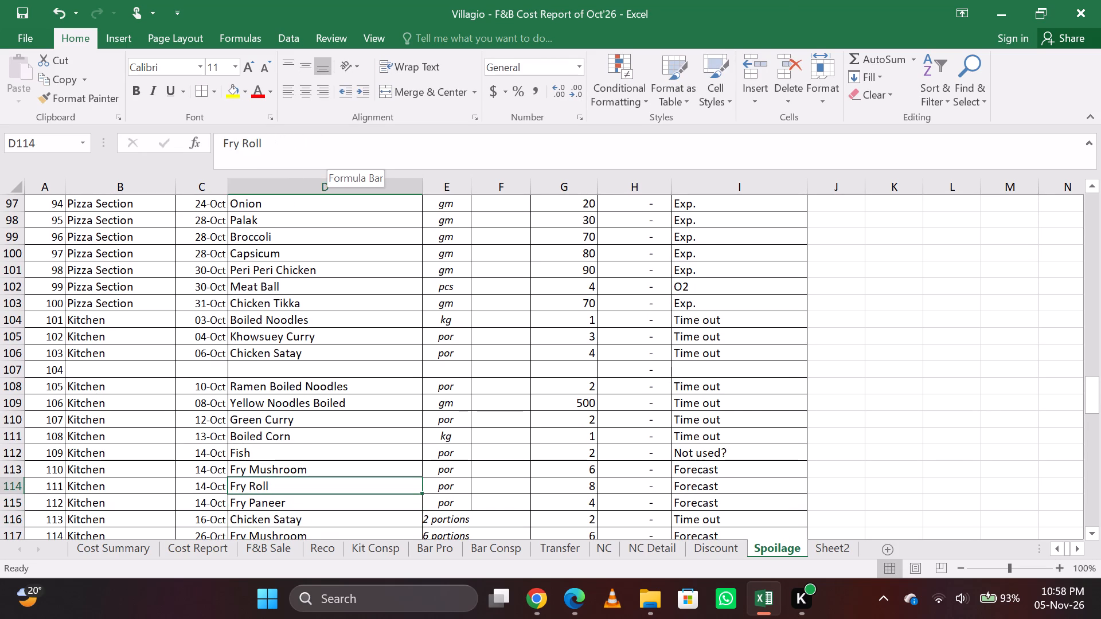
key("Up")
key("Down")
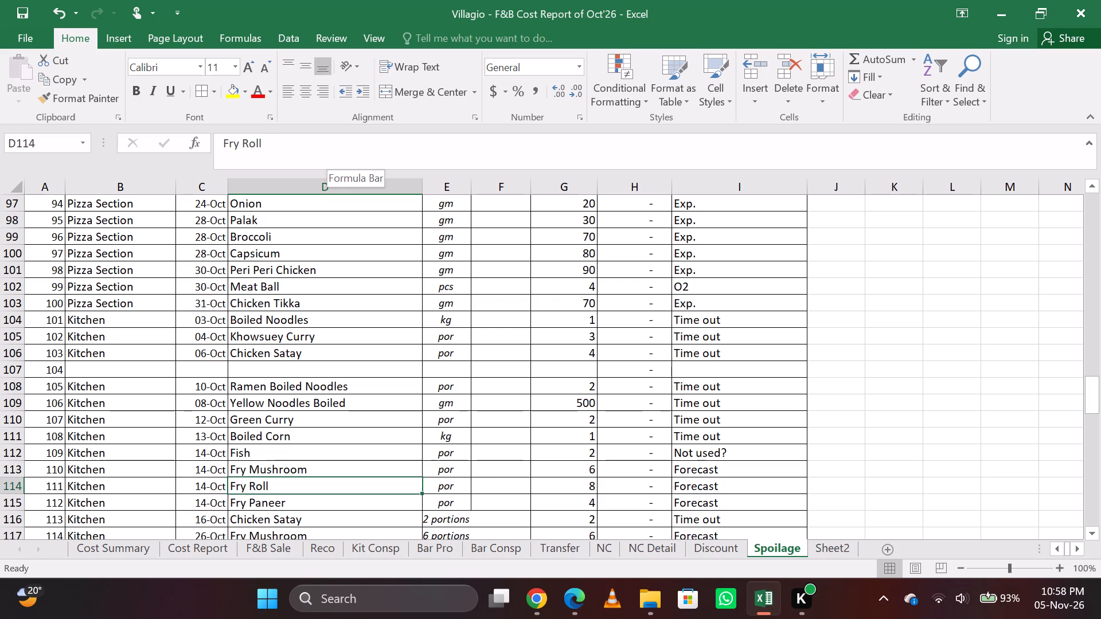
key("Down")
key("Down")
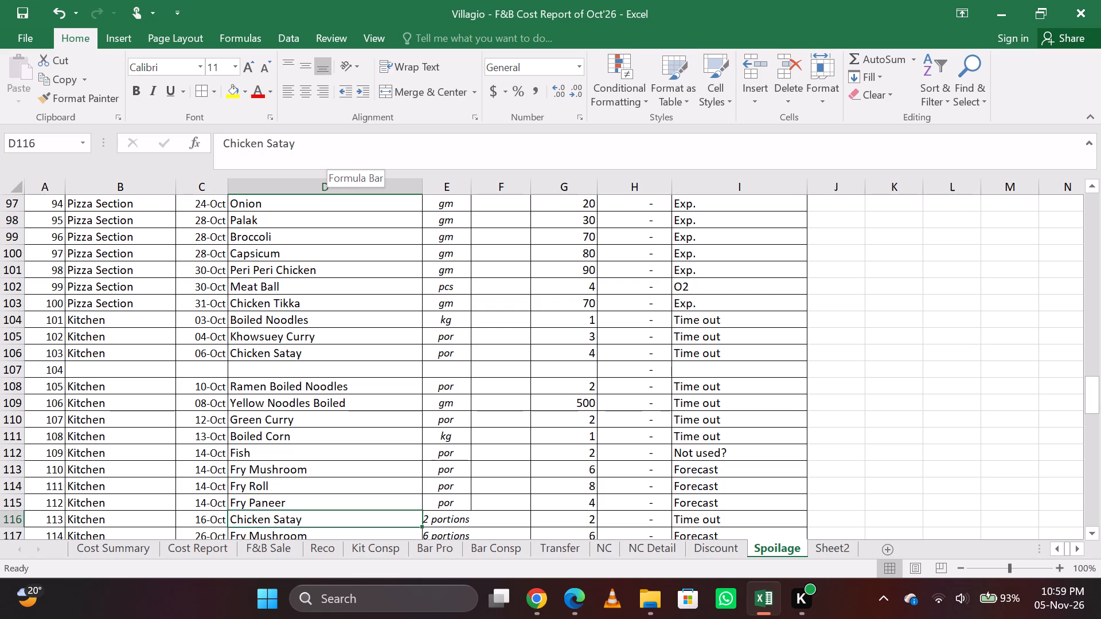
key("Right")
left_click(336, 142)
key("BackSpace")
key("BackSpace")
key("BackSpace")
key("BackSpace")
key("BackSpace")
key("BackSpace")
key("BackSpace")
key("BackSpace")
key("BackSpace")
key("BackSpace")
key("BackSpace")
key("BackSpace")
key("BackSpace")
key("BackSpace")
key("BackSpace")
key("BackSpace")
key("BackSpace")
key("BackSpace")
key("BackSpace")
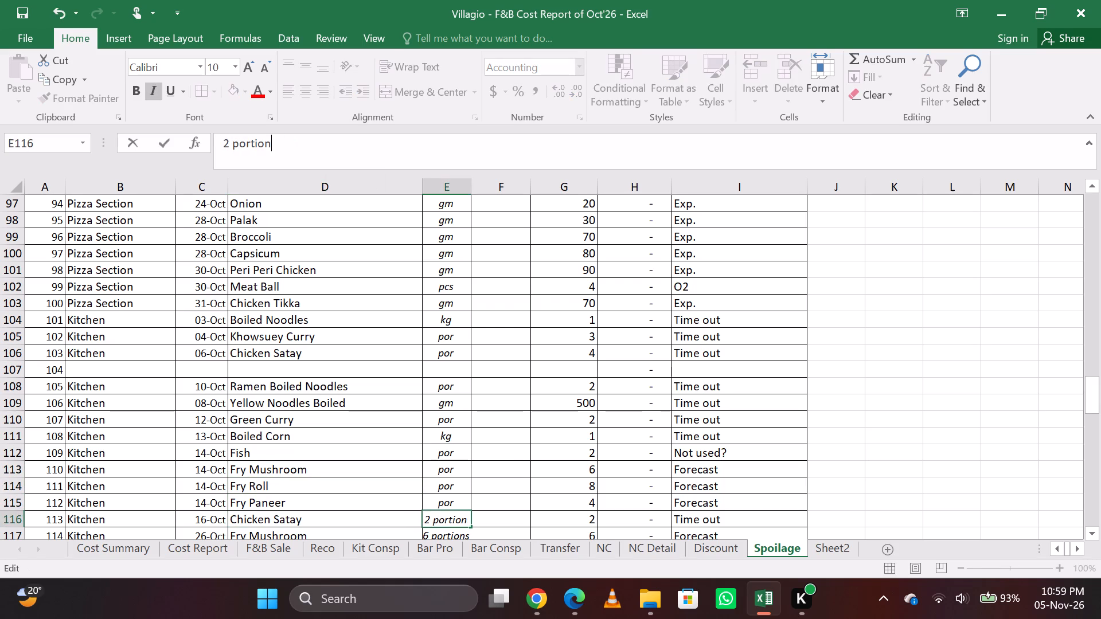
type("por")
key("Return")
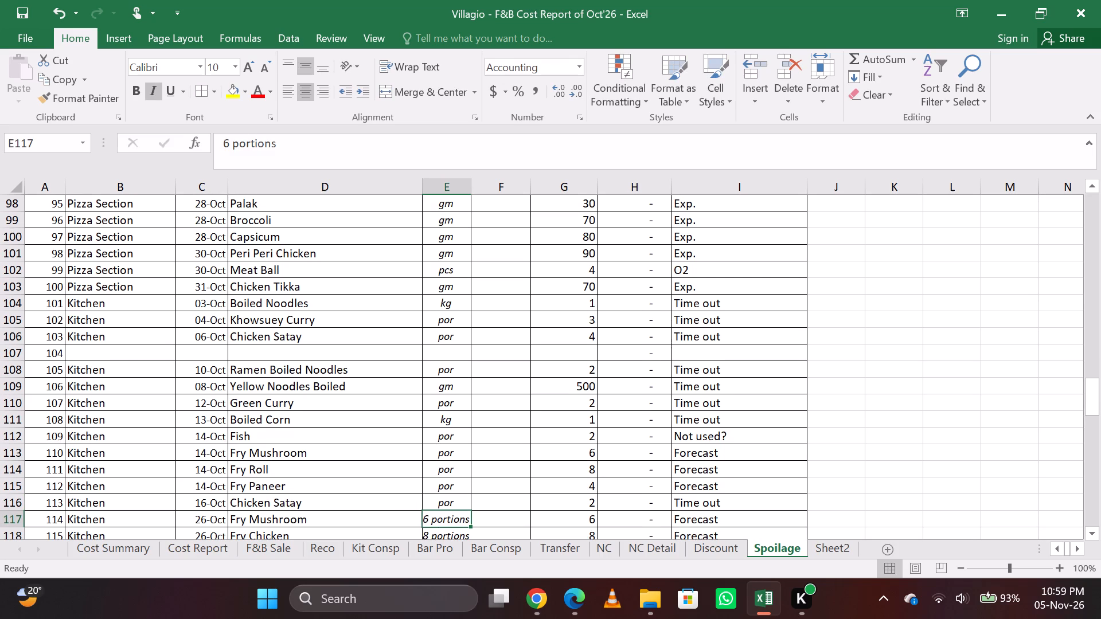
type("por")
key("Return")
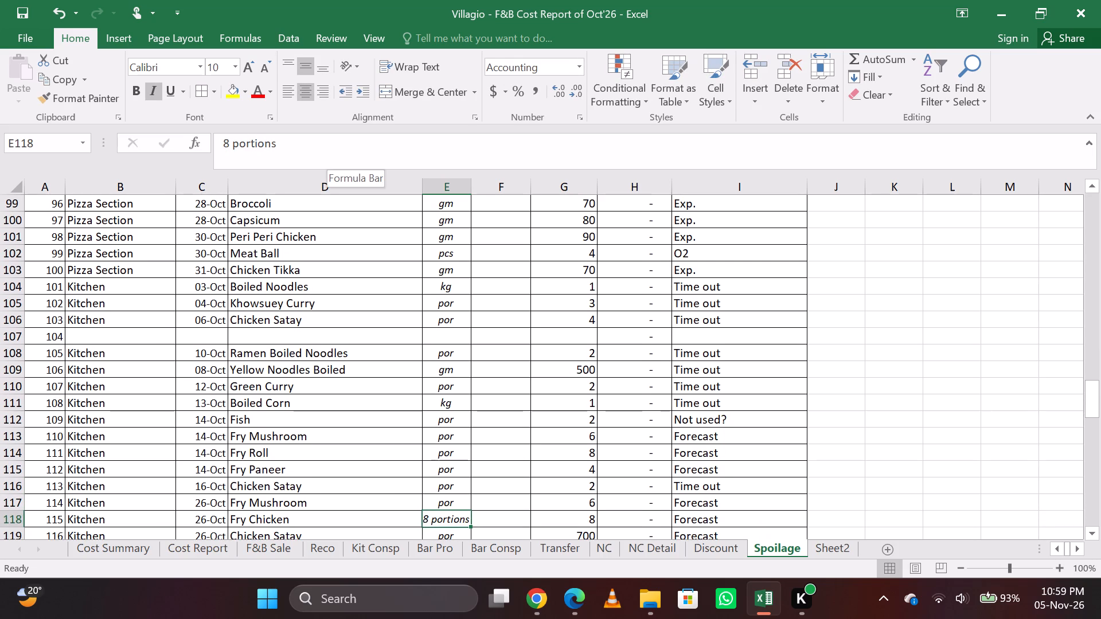
type("por")
key("Return")
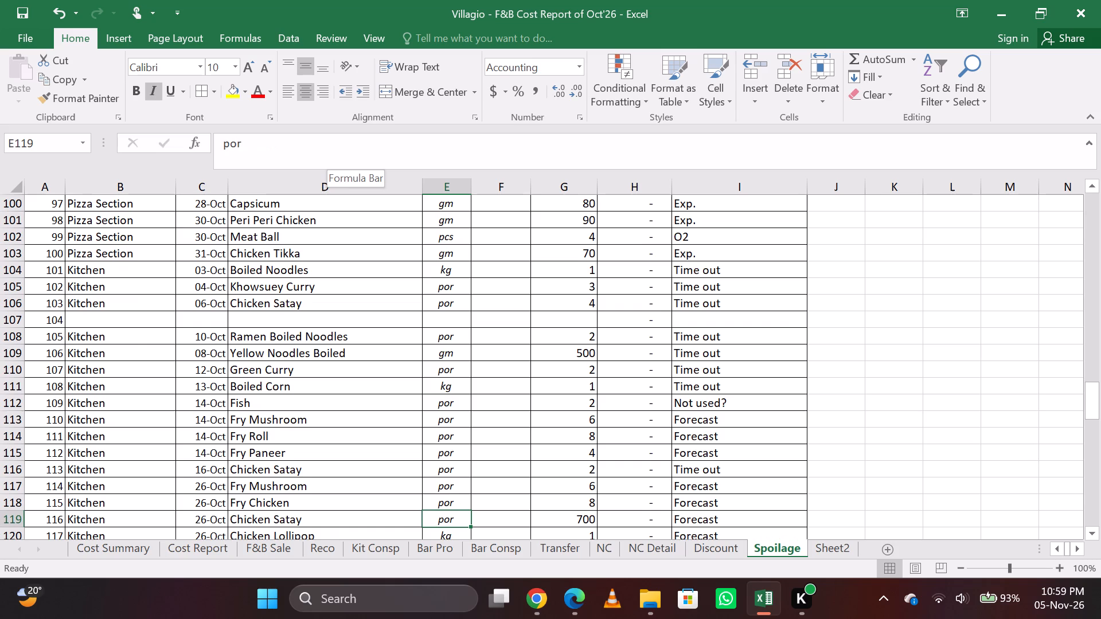
Check the units down to the last filled Kitchen row and save the workbook.
key("Down")
key("Down")
key("Down")
key("Down")
key("Up")
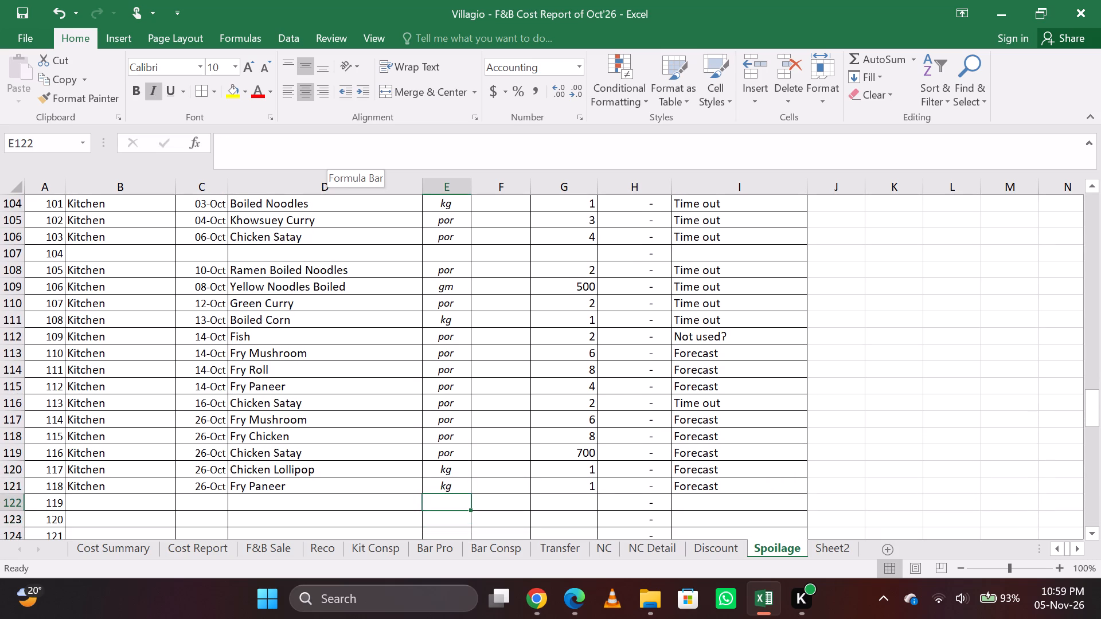
key("ctrl+s")
Set the unit of the 26-Oct Chicken Satay entry in row 119 to gm.
key("Left")
key("Left")
key("Left")
key("Left")
key("Left")
key("Left")
key("Left")
key("Left")
key("Left")
key("Left")
key("Left")
key("Left")
key("Left")
key("Left")
key("Left")
key("Left")
key("Left")
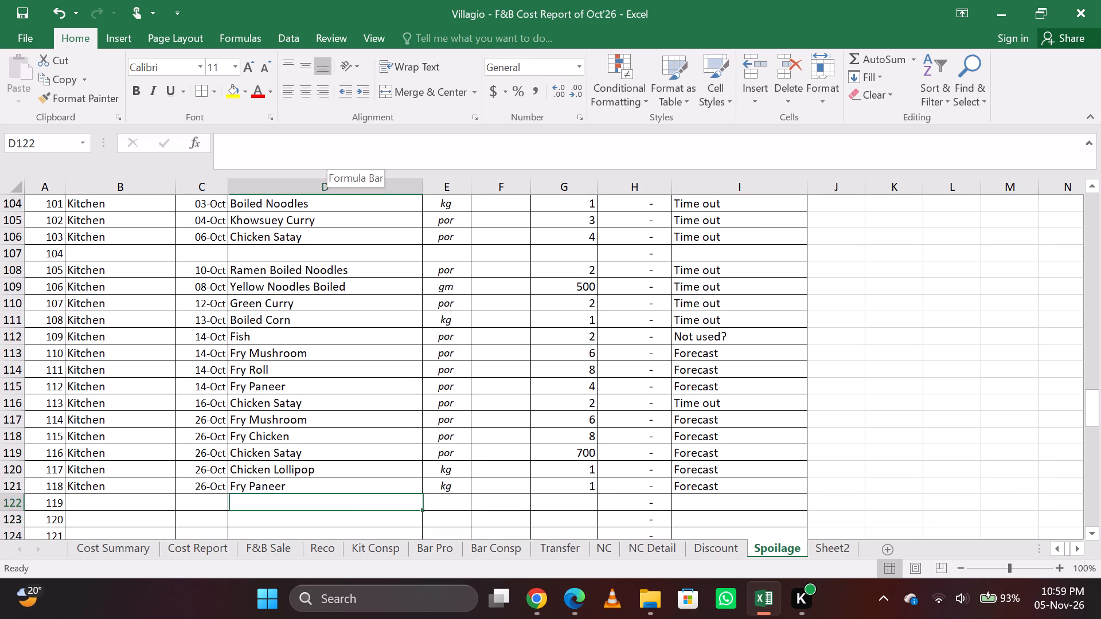
key("Up")
key("Right")
key("Right")
key("Right")
key("Right")
key("Right")
key("Right")
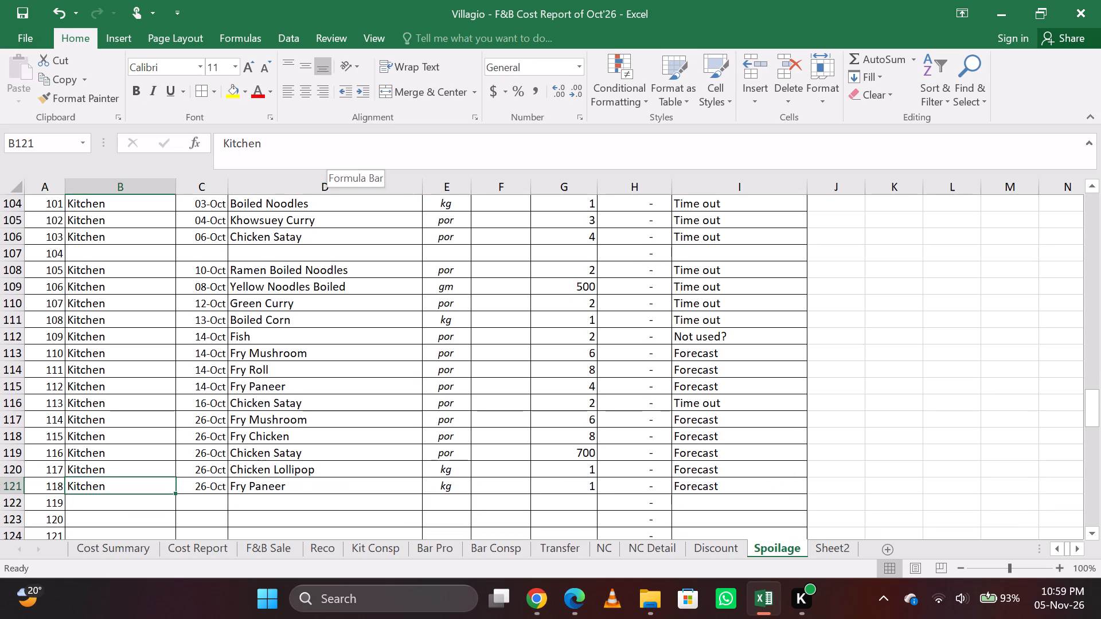
key("Up")
key("Up")
key("Left")
key("Left")
type("gm")
key("Return")
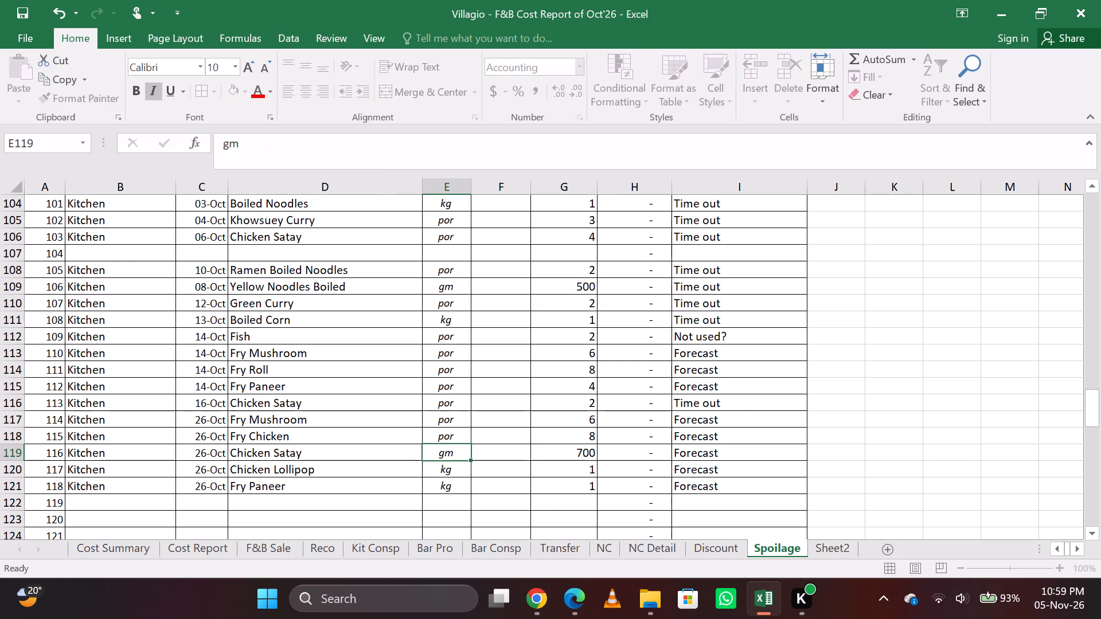
Copy the Kitchen entries in B108:I121 and paste them one row higher from B107, filling the empty row 107.
key("Down")
key("Down")
key("Down")
key("Down")
key("Left")
key("Left")
key("Up")
key("Up")
key("Up")
key("Up")
key("Up")
key("Up")
key("Up")
key("Up")
key("Up")
key("Up")
key("Up")
key("Up")
key("Up")
key("Up")
key("Up")
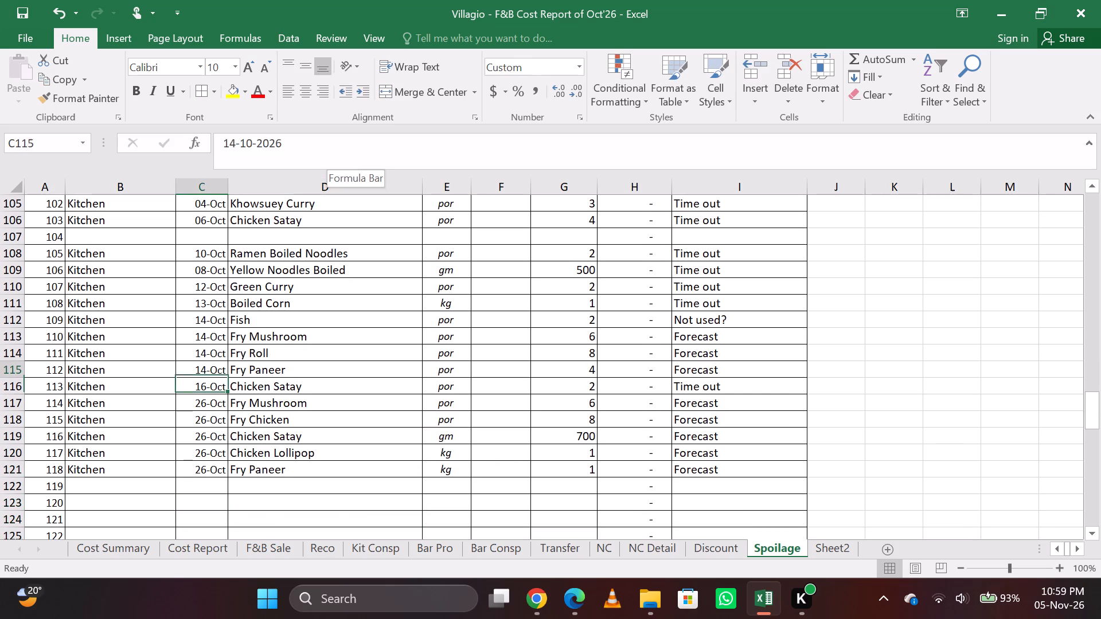
key("Left")
key("Up")
key("shift+Right")
key("shift+Right")
key("shift+Right")
key("shift+Right")
key("shift+Right")
key("shift+Right")
key("shift+Right")
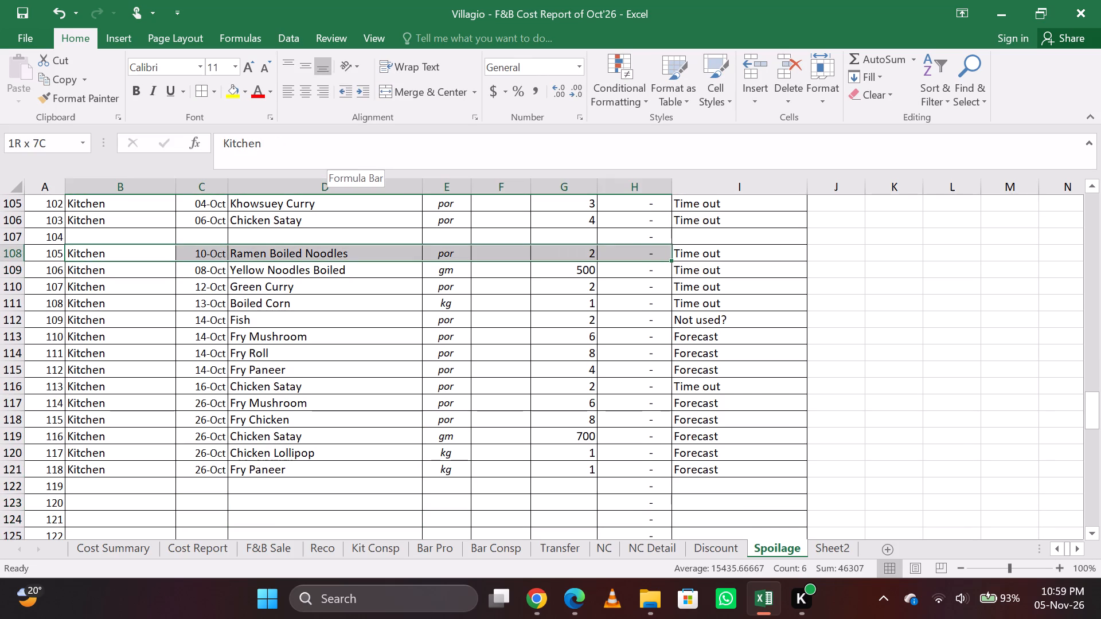
key("shift+Down")
key("shift+Down")
key("shift+Down")
key("shift+Down")
key("shift+Down")
key("shift+Down")
key("shift+Down")
key("shift+Down")
key("shift+Down")
key("shift+Down")
key("shift+Down")
key("shift+Down")
key("shift+Down")
key("ctrl+c")
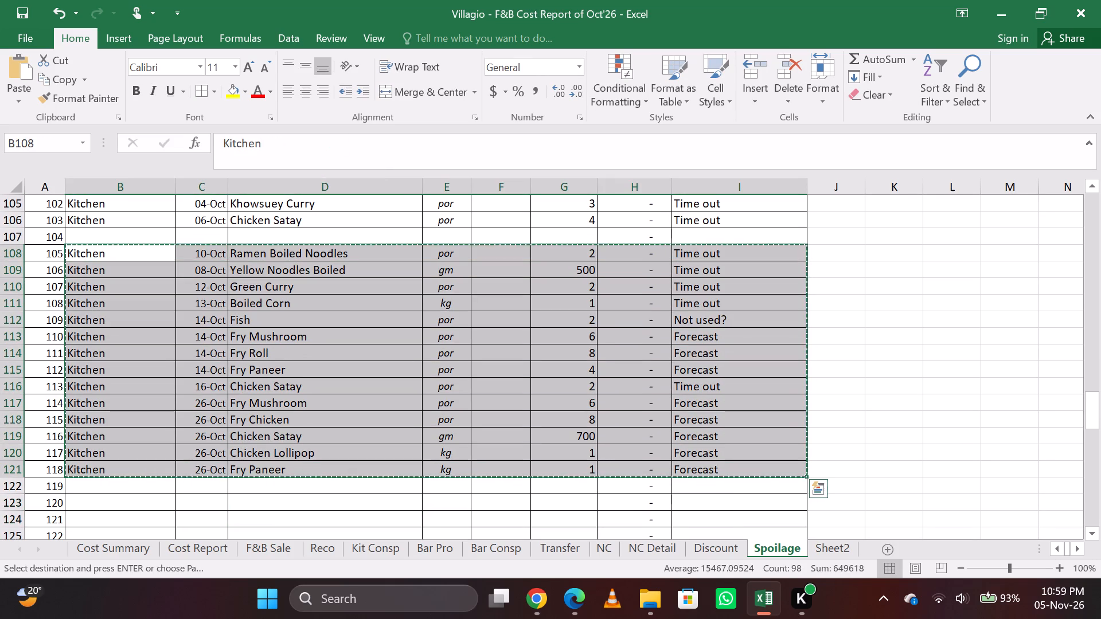
key("Up")
key("ctrl+v")
Clear the duplicated last Fry Paneer entry in B121:I121, leaving its serial number in column A.
key("Down")
key("Down")
key("Down")
key("Down")
key("Down")
key("Down")
key("Down")
key("Down")
key("Down")
key("Down")
key("Down")
key("Down")
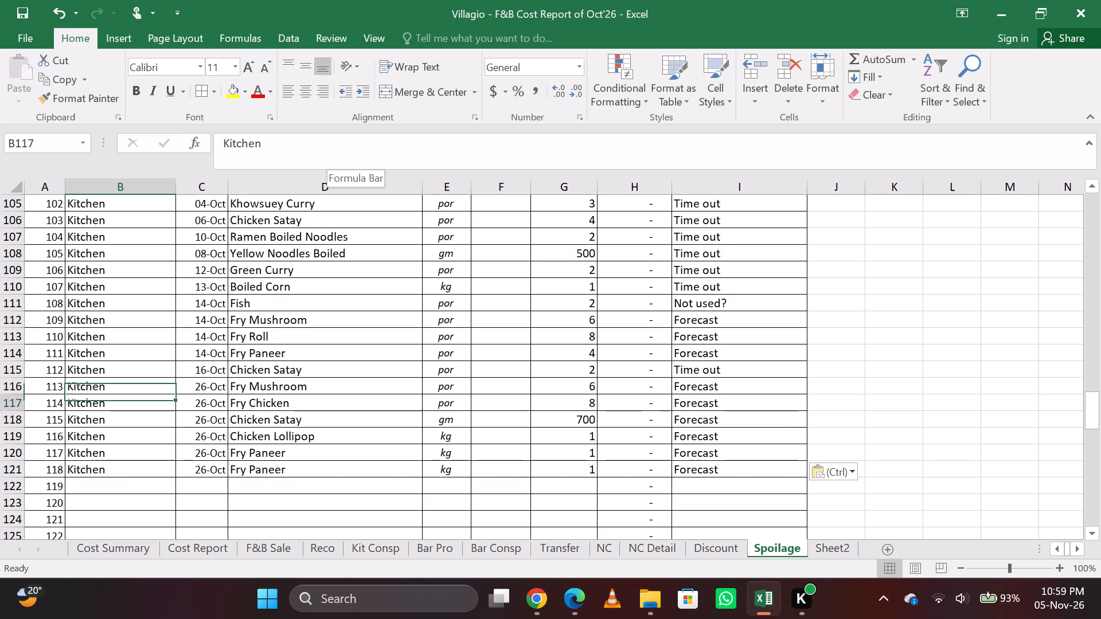
key("Down")
key("shift+Right")
key("Down")
key("shift+Right")
key("shift+Right")
key("shift+Right")
key("shift+Right")
key("shift+Right")
key("shift+Right")
key("shift+Right")
key("shift+Right")
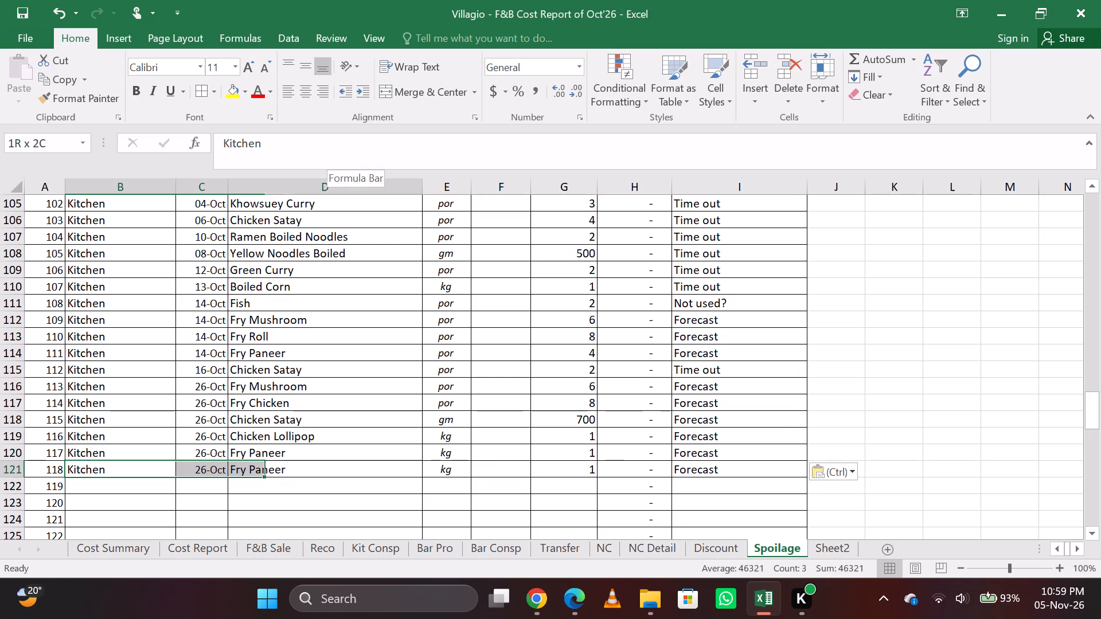
key("shift+Left")
key("Delete")
Review the shifted Kitchen entries from row 120 up to the Fish entry's quantity and amount formula in row 111.
key("Up")
key("Right")
key("Right")
key("Right")
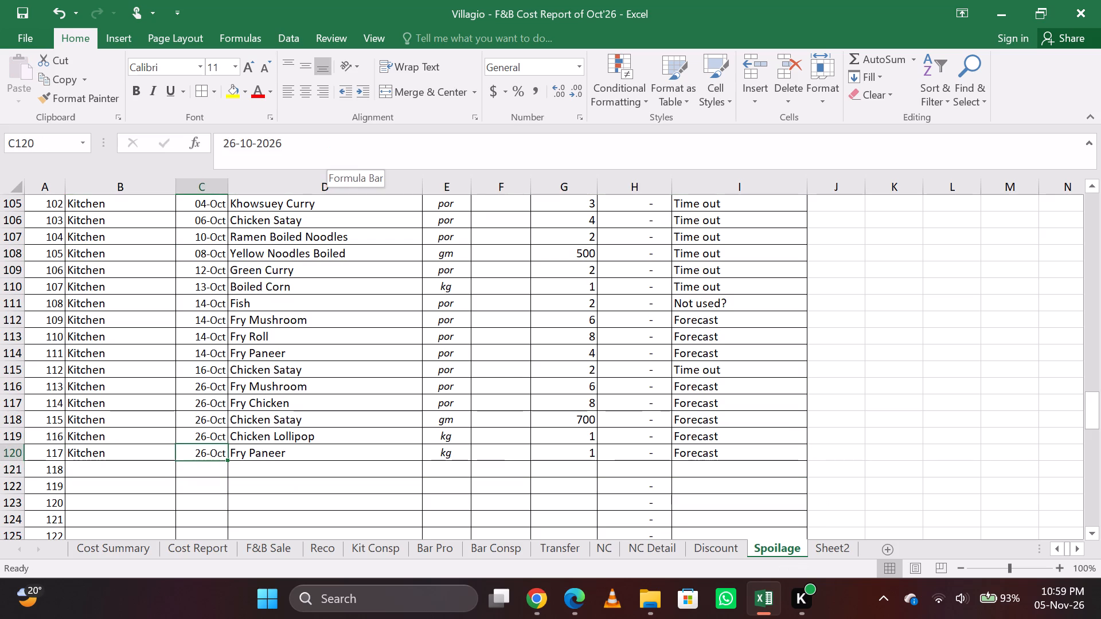
key("Up")
key("Up")
key("Up")
key("Up")
key("Up")
key("Up")
key("Up")
key("Right")
key("Up")
key("Up")
key("Right")
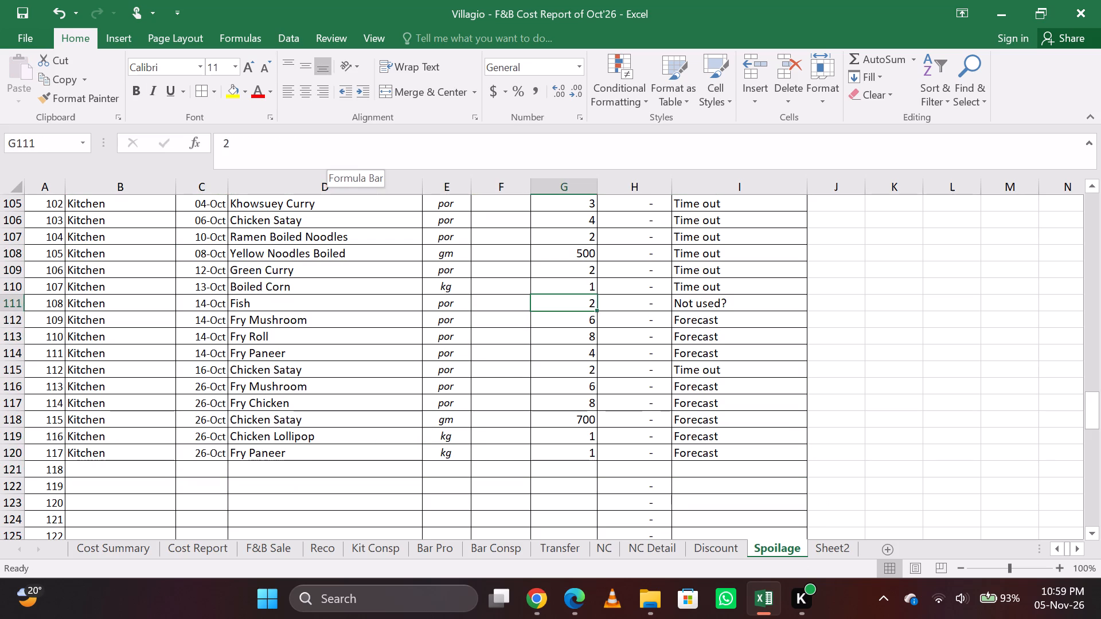
key("Right")
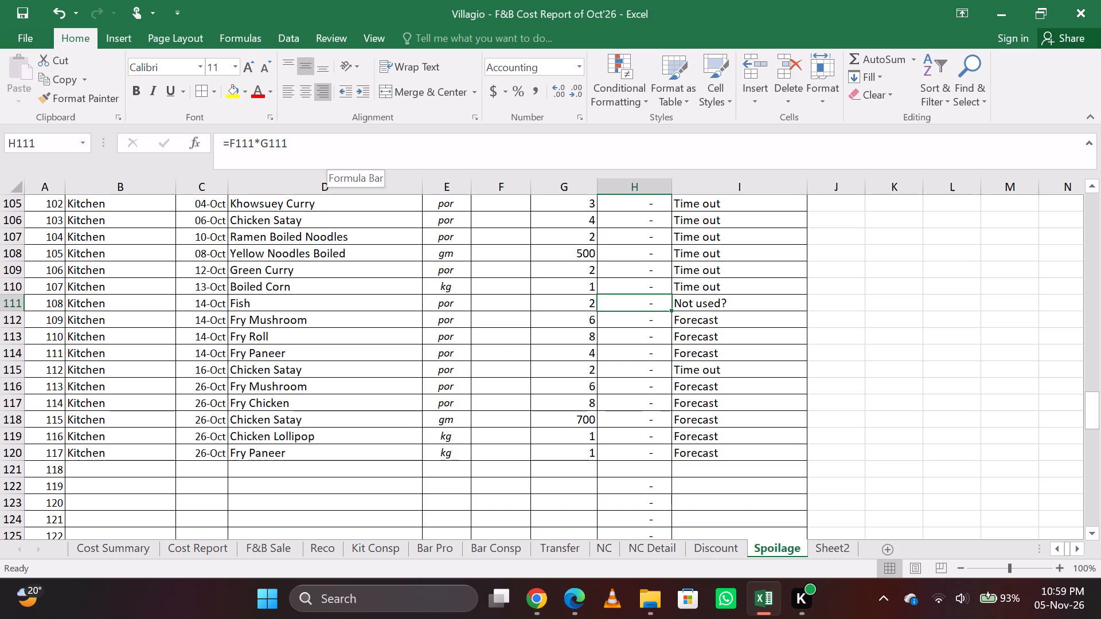
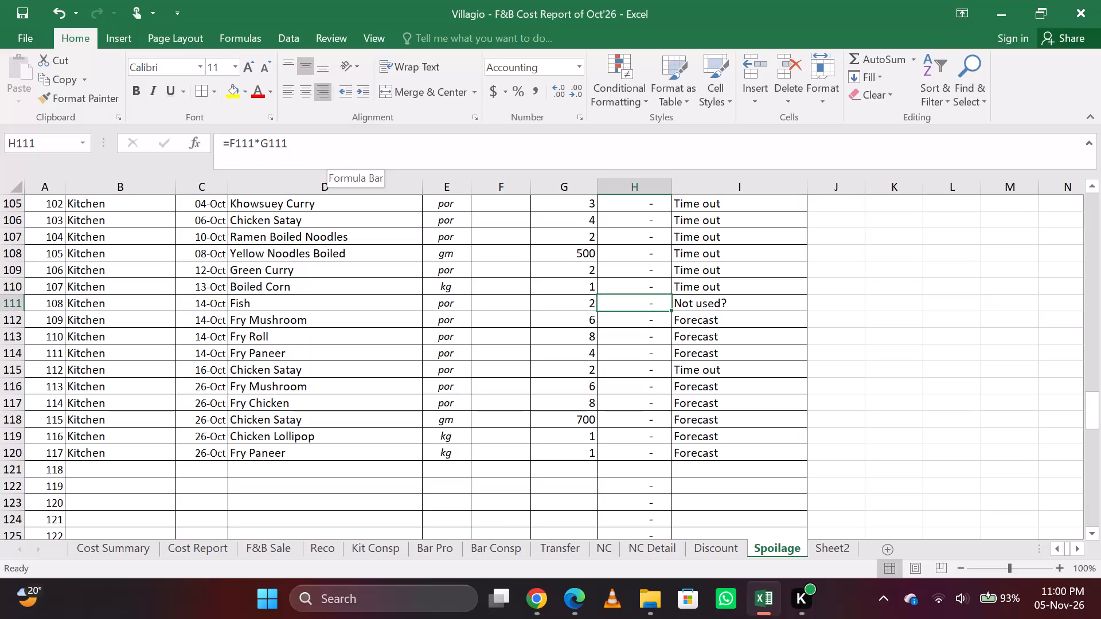
Change the remark of the 14-Oct Fish entry in I111 to "Not work".
key("Up")
key("Down")
key("Up")
key("Down")
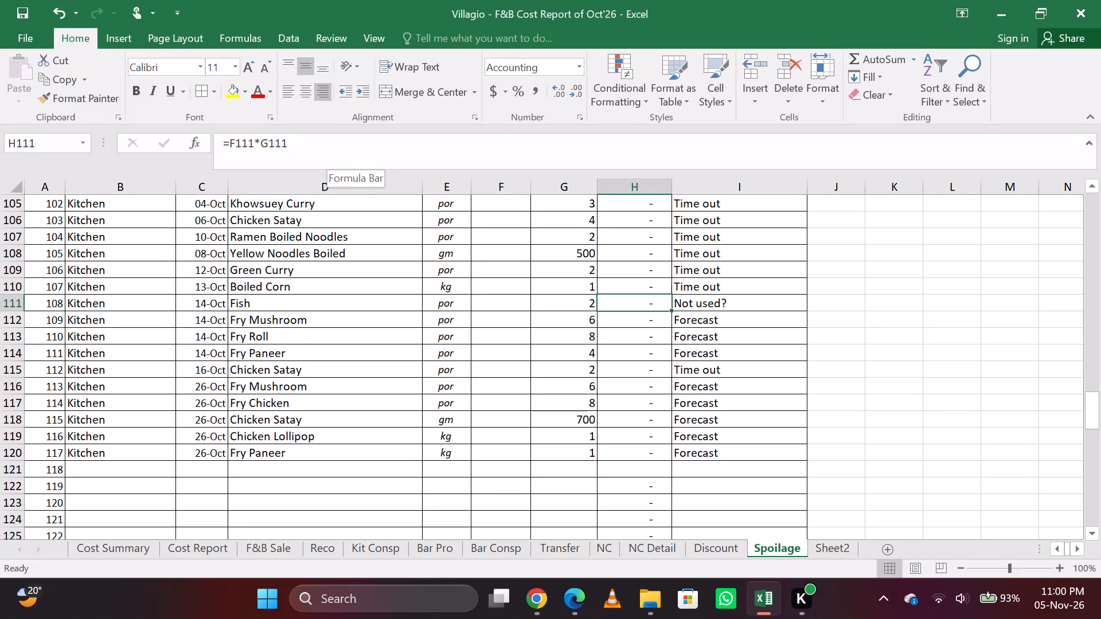
key("Up")
key("Down")
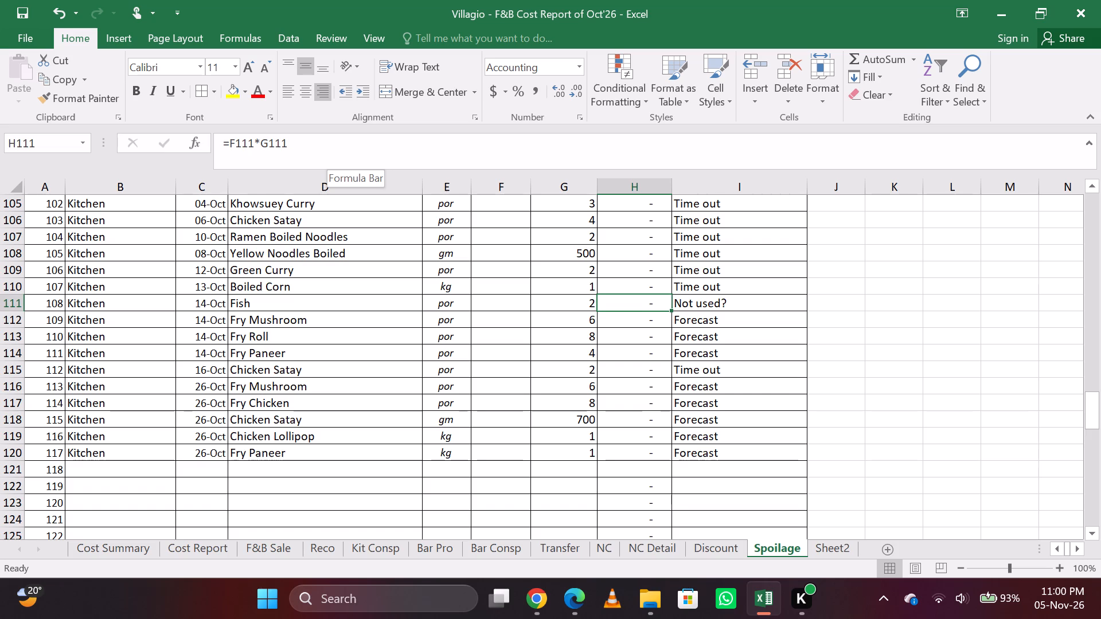
key("Right")
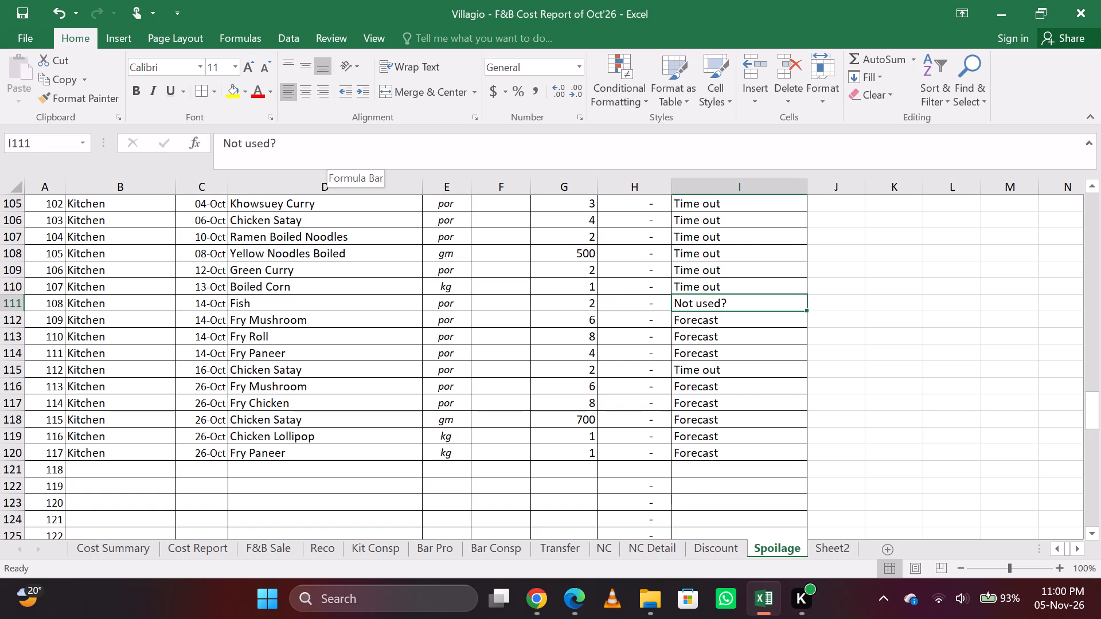
left_click(315, 146)
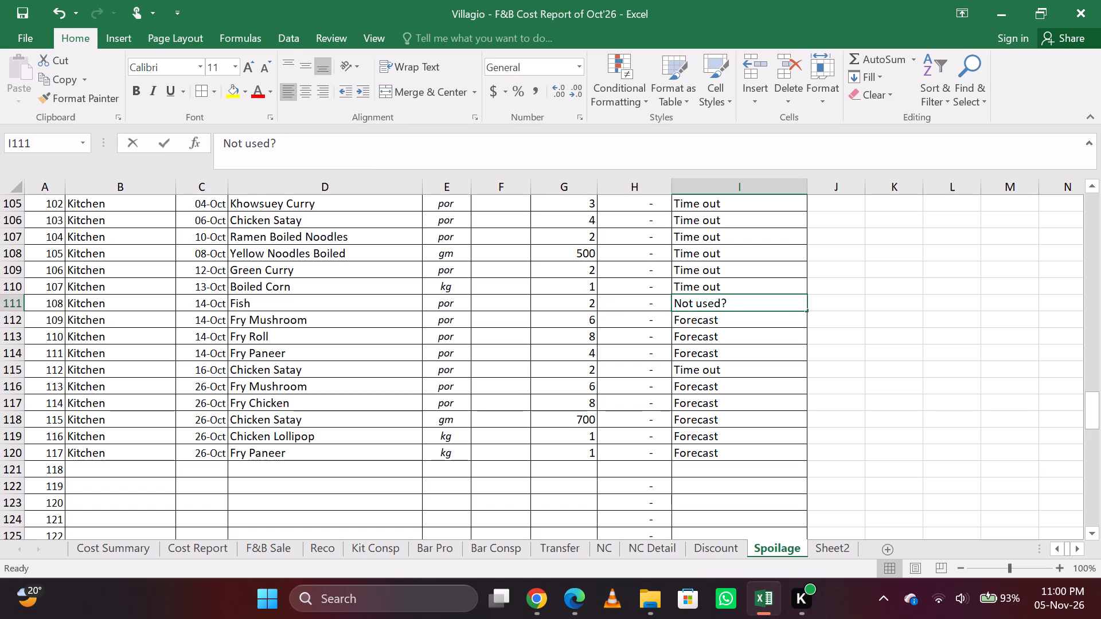
key("BackSpace")
key("BackSpace")
key("BackSpace")
key("BackSpace")
key("BackSpace")
type("work")
key("Return")
key("Up")
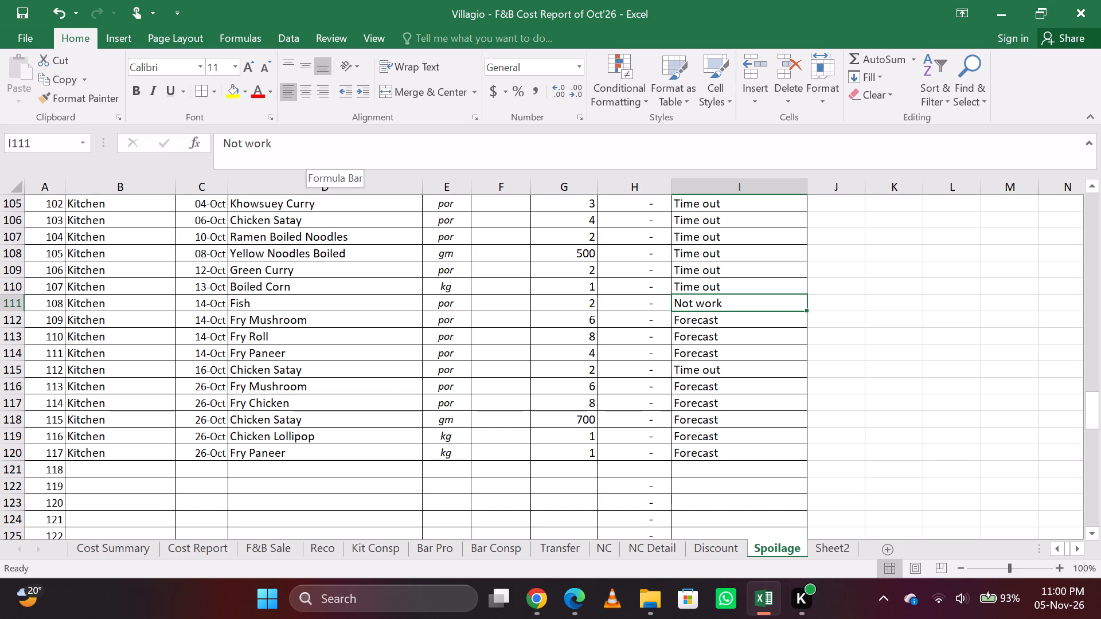
Change the 14-Oct Fry Mushroom remark in I112 to "For party" and fill it down to the Fry Roll and Fry Paneer entries in I113:I114.
key("Down")
left_click(315, 146)
key("BackSpace")
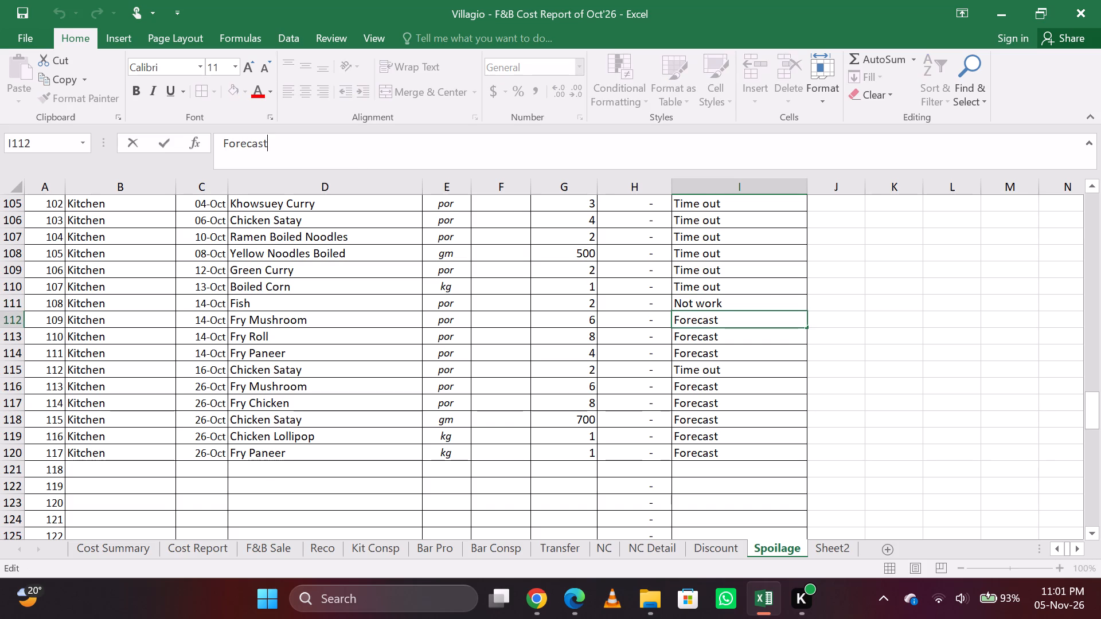
key("BackSpace")
key("BackSpace")
key("BackSpace")
key("BackSpace")
key("space")
type("party")
key("Return")
key("ctrl+d")
key("Down")
key("ctrl+d")
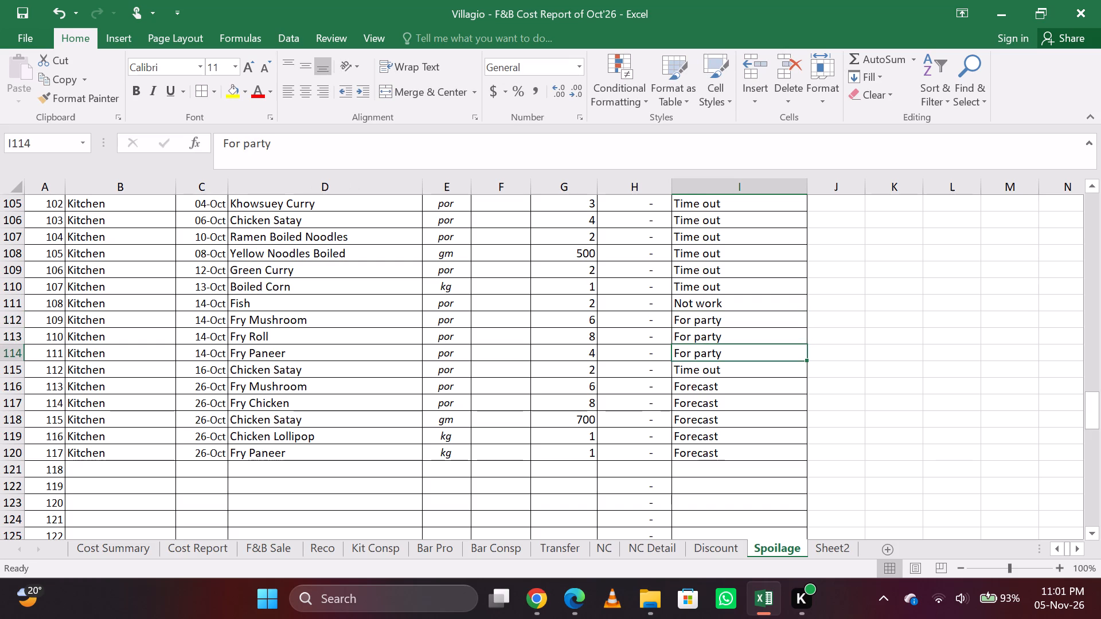
Copy the "For party" remark from I113 to the five 26-Oct Kitchen entries in I116:I120.
key("Down")
key("Down")
key("Down")
key("Up")
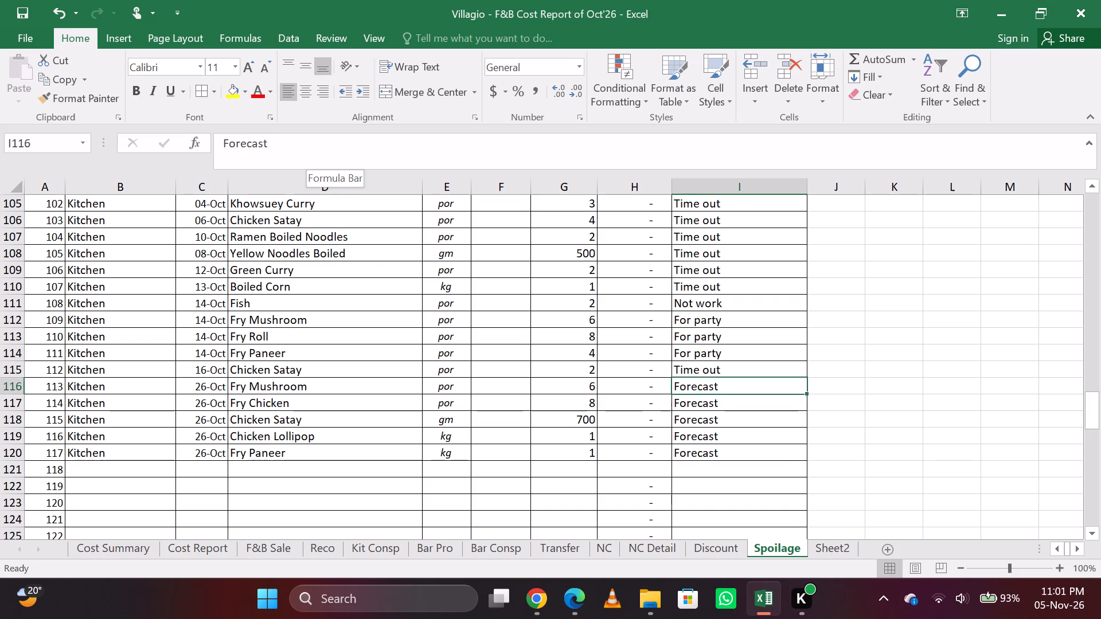
key("Up")
key("Up")
key("Up")
key("ctrl+c")
key("Down")
key("Down")
key("Down")
key("shift+Down")
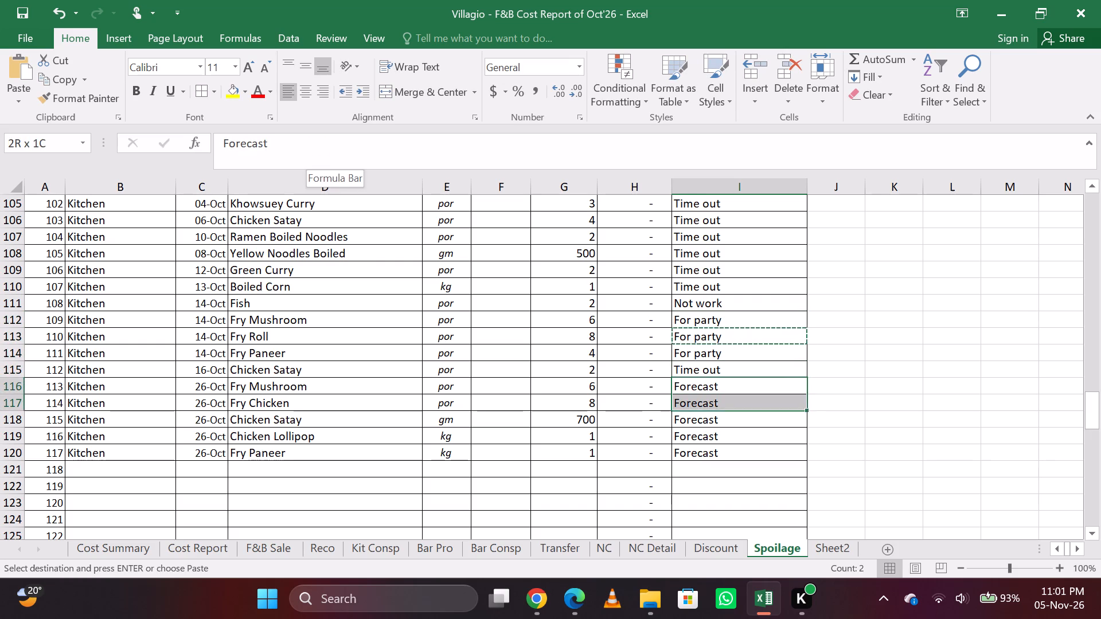
key("shift+Down")
key("shift+Down")
key("shift+Down")
key("ctrl+v")
Replace the remark of the 30-Oct Pizza Section Meat Ball entry in I102 with "Exp." from the row above.
key("Up")
key("Up")
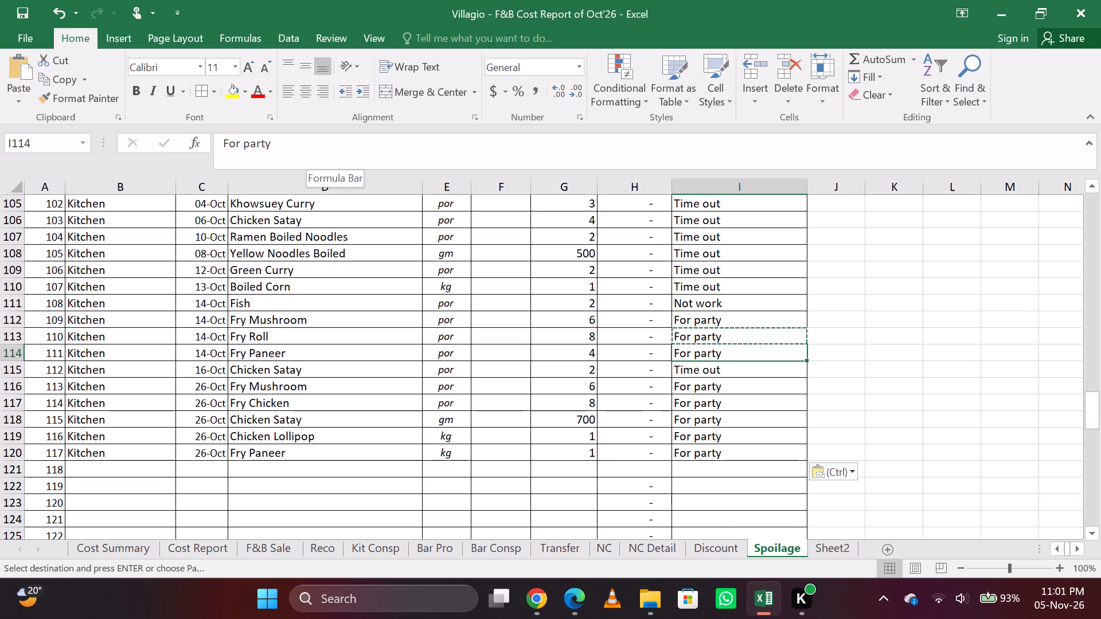
key("Up")
key("Up")
key("Up")
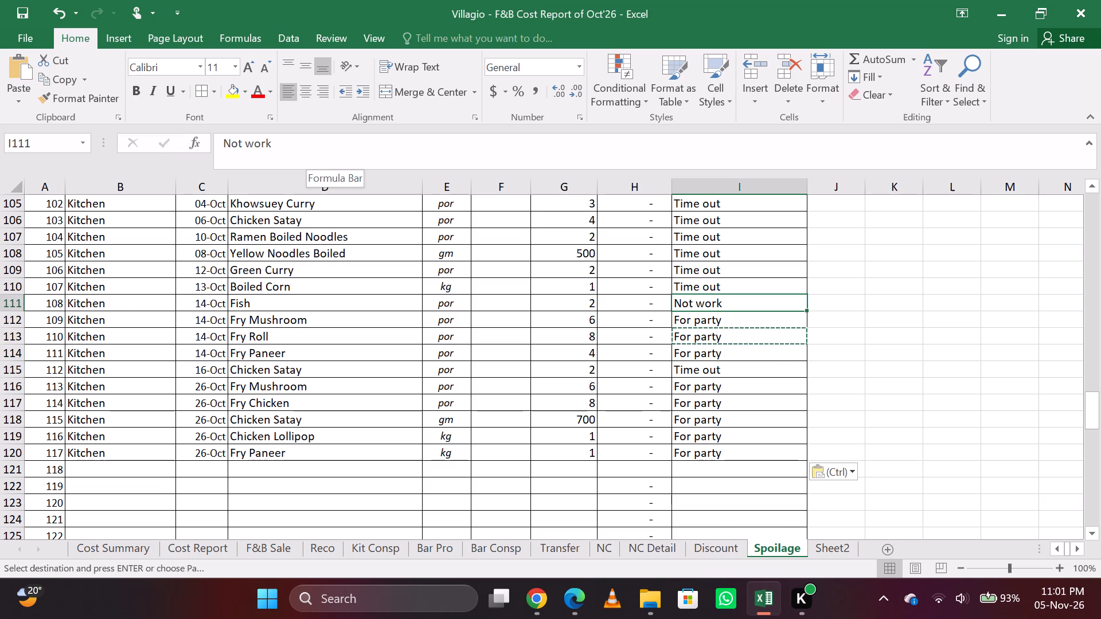
key("Up")
key("Up")
key("Up")
key("Up")
key("Up")
key("Up")
key("Up")
key("Up")
key("Up")
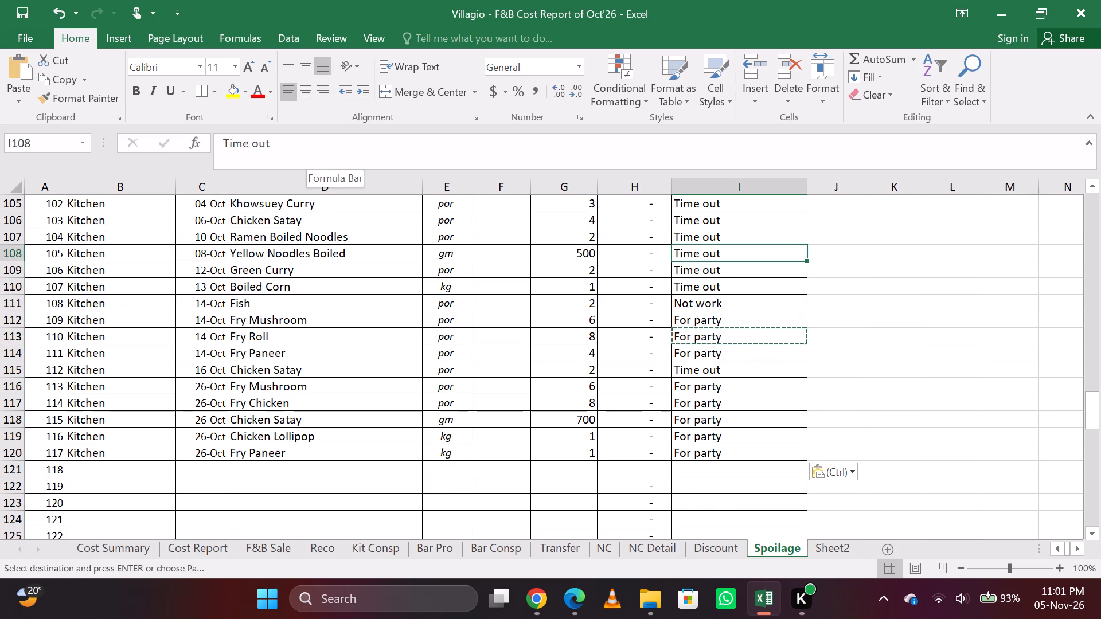
key("Down")
key("Down")
key("Up")
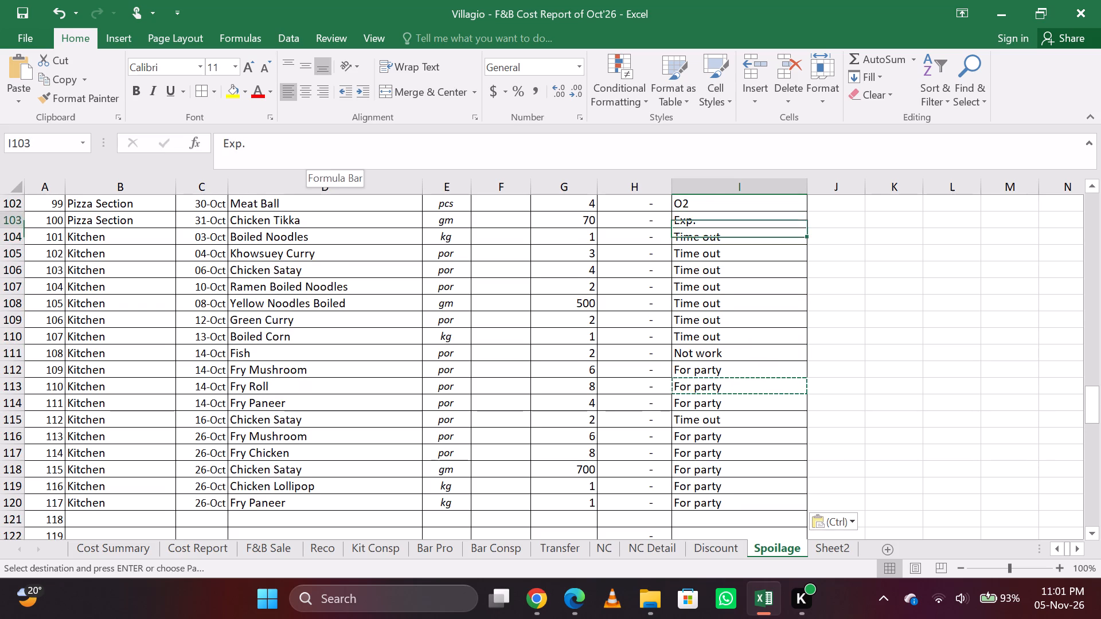
key("Down")
key("Up")
key("Left")
key("Up")
key("Up")
key("Right")
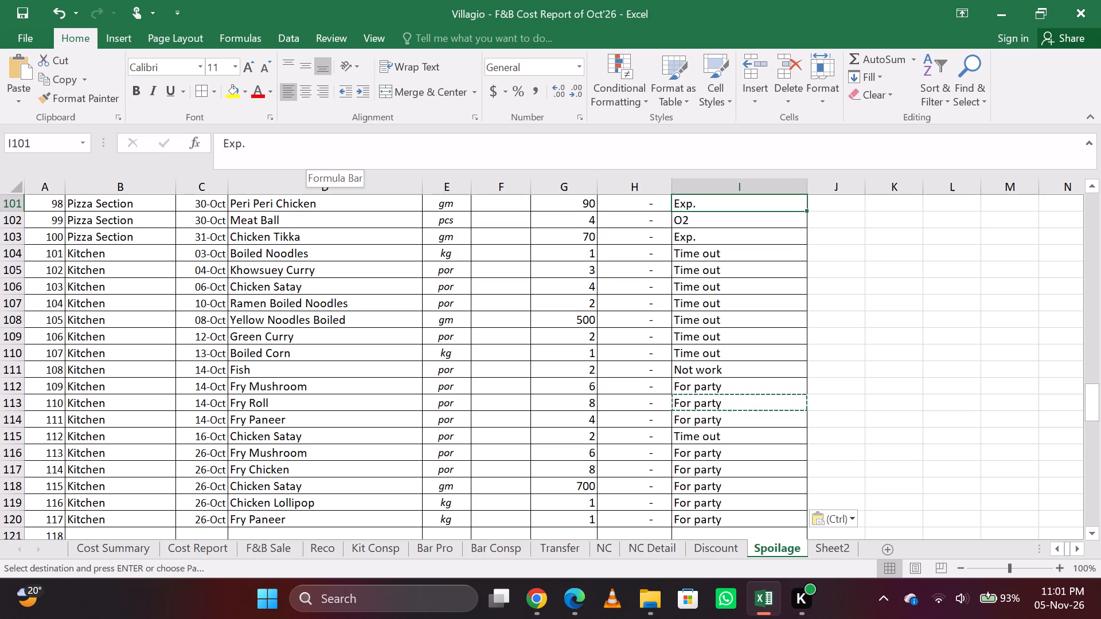
key("Down")
key("Up")
key("Down")
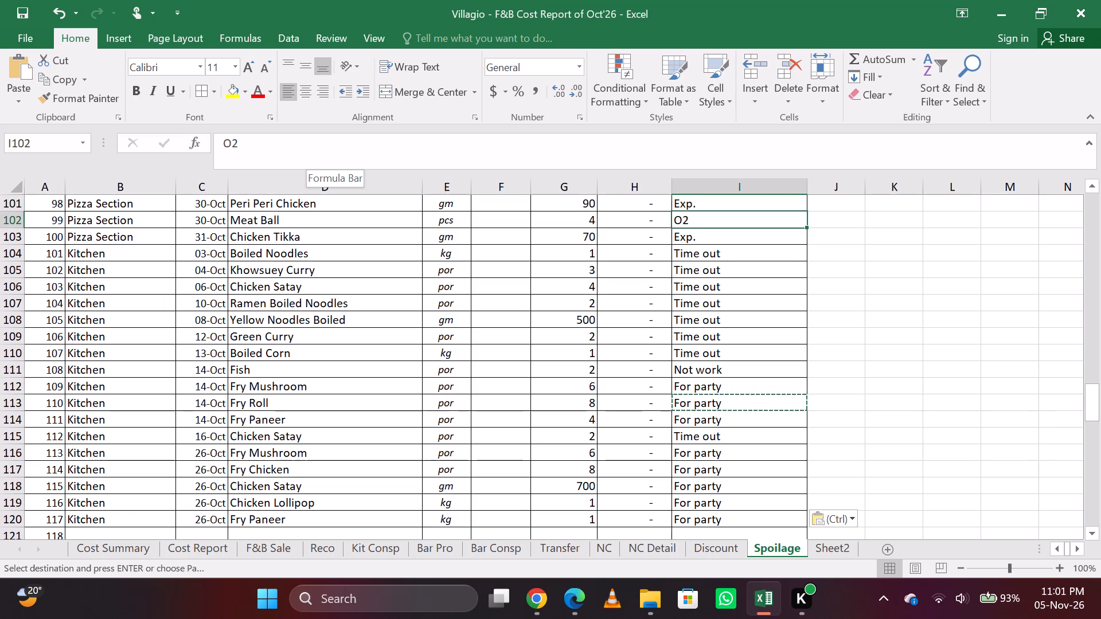
key("Up")
key("Down")
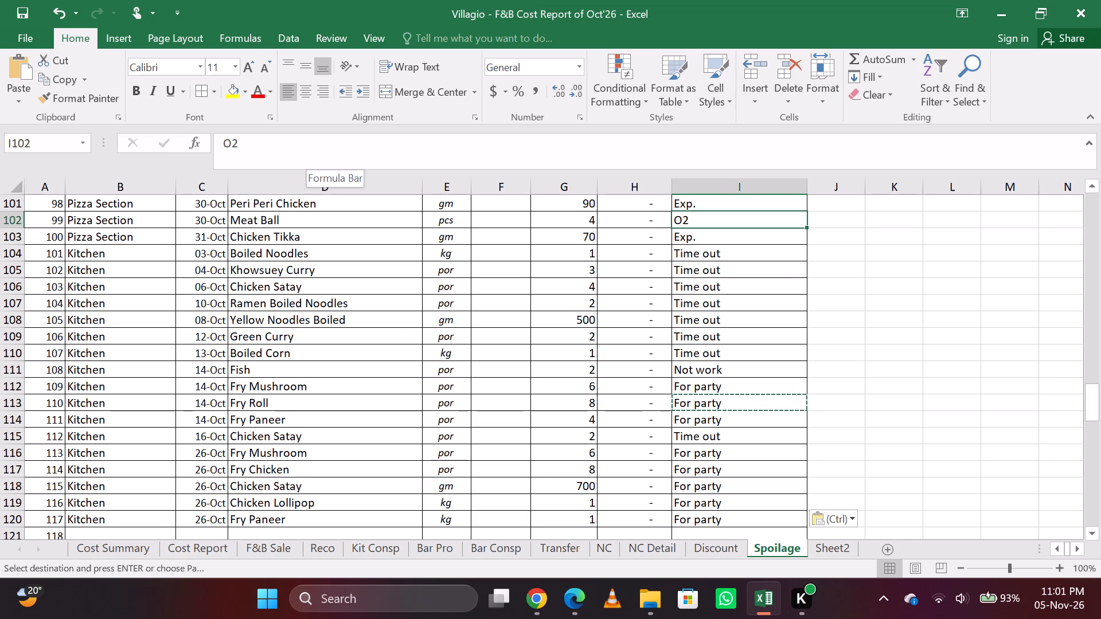
key("shift+d")
key("Down")
key("Up")
key("ctrl+d")
Fill the 18-Oct Zucchini remark in I92 from I91 so its "Exp." takes the same left alignment.
key("Up")
key("Up")
key("Up")
key("Up")
key("Up")
key("Up")
key("Up")
key("Up")
key("Up")
key("Up")
key("Up")
key("Up")
key("Up")
key("Up")
key("Up")
key("Up")
key("Up")
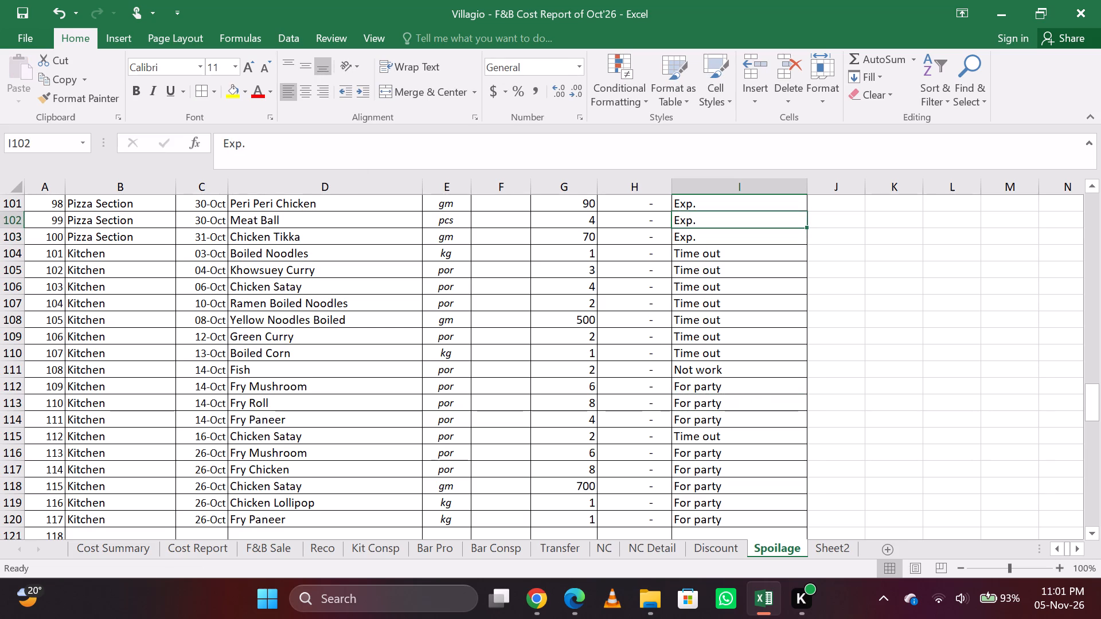
key("Down")
key("Down")
key("Down")
key("Down")
key("Down")
key("Down")
key("Down")
key("Down")
key("Down")
key("Down")
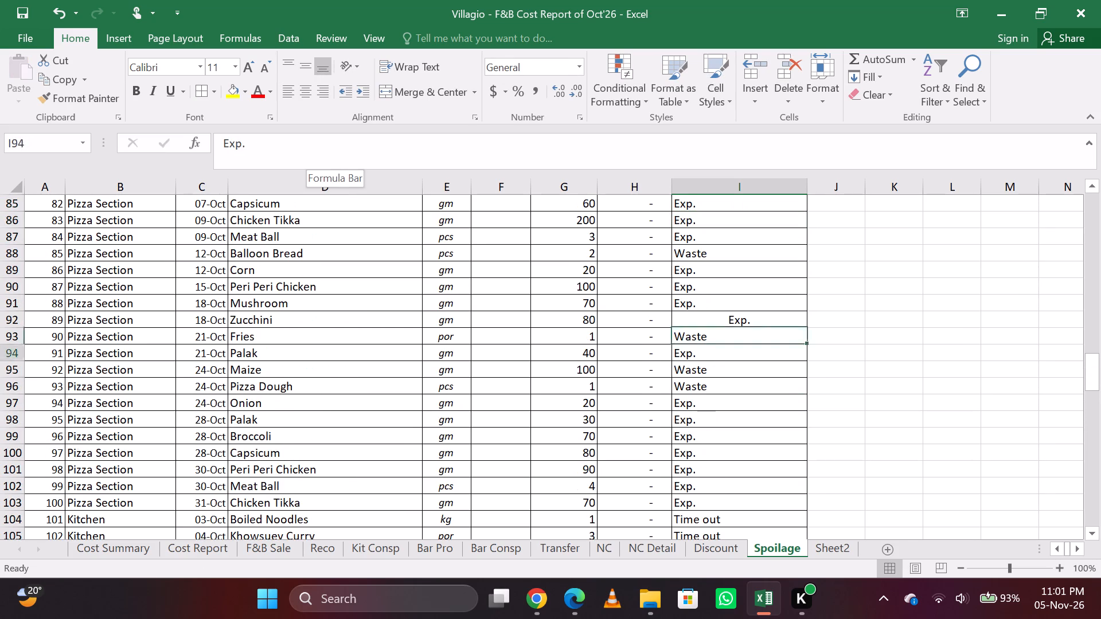
key("Up")
key("Up")
key("Up")
key("ctrl+d")
Check the remarks column upward through the Pizza Section entries to the Conti Cold entries around row 74.
key("Down")
key("Down")
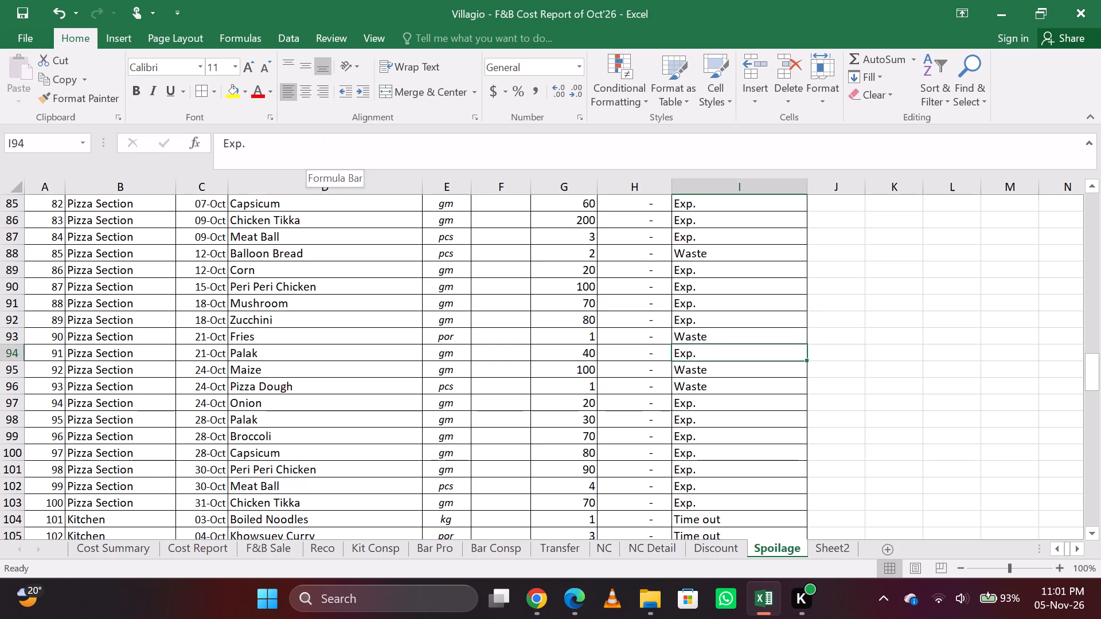
key("Up")
key("Up")
key("Up")
key("Up")
key("Up")
key("Up")
key("Up")
key("Up")
key("Up")
key("Up")
key("Up")
key("Up")
key("Up")
key("Up")
key("Up")
key("Up")
key("Up")
key("Up")
key("Up")
key("Up")
key("Up")
key("Down")
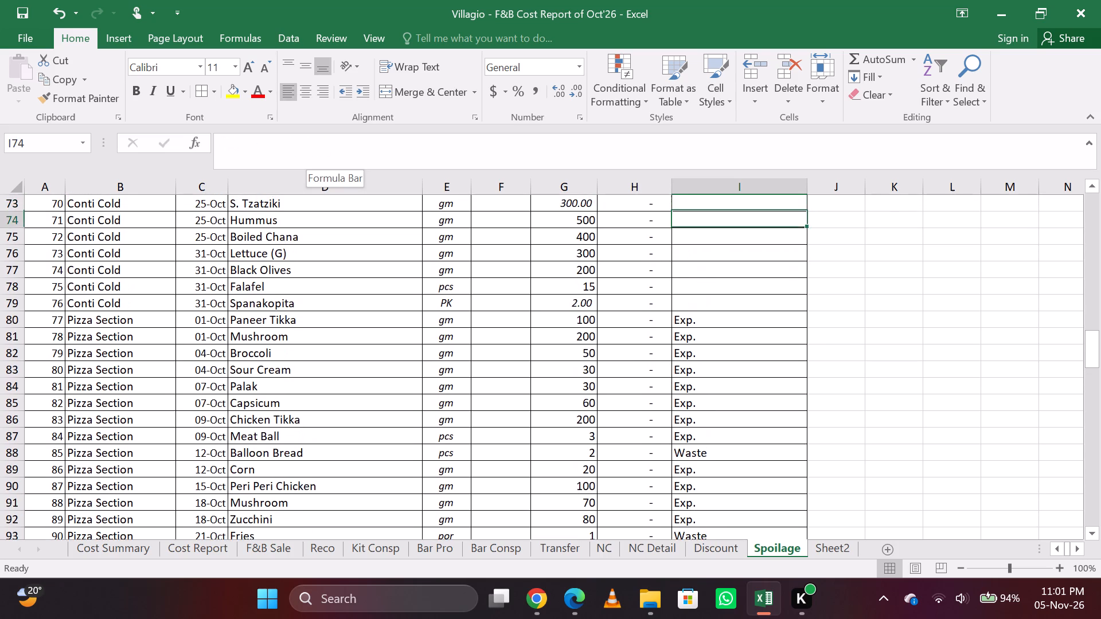
Return to the end of the Kitchen entries and save the workbook.
key("Page_Down")
key("Page_Down")
key("Down")
key("ctrl+s")
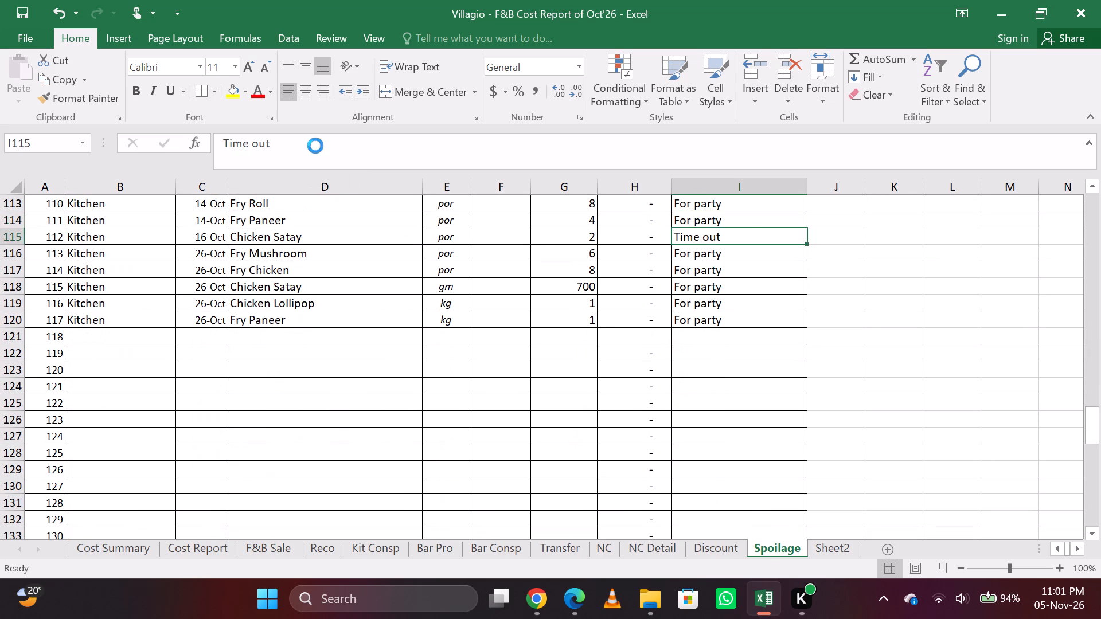
Go to cell B121 in the first empty row below the last Kitchen entry.
key("Left")
key("Left")
key("Left")
key("Left")
key("Left")
key("Left")
key("Left")
key("Left")
key("Left")
key("Down")
key("Down")
key("Down")
key("Down")
key("Down")
key("Down")
key("Down")
key("Right")
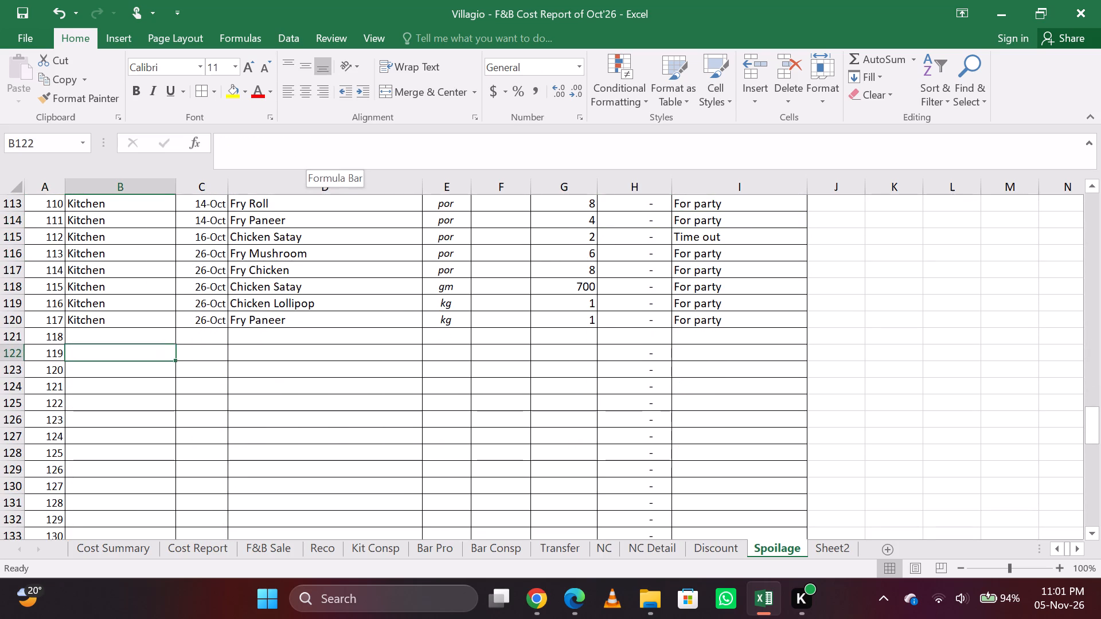
key("Up")
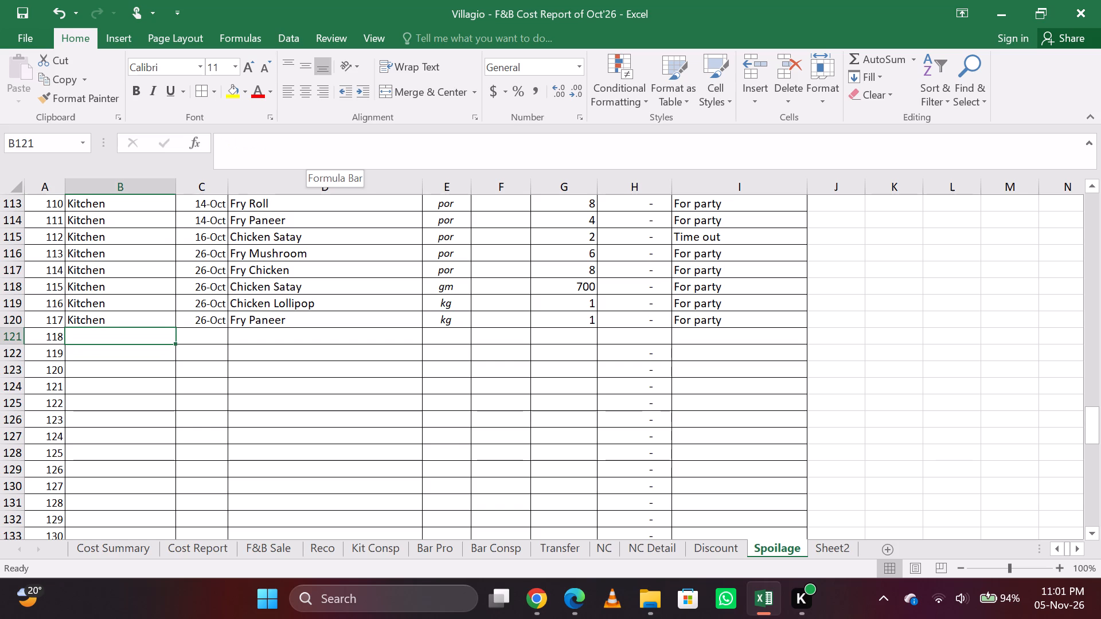
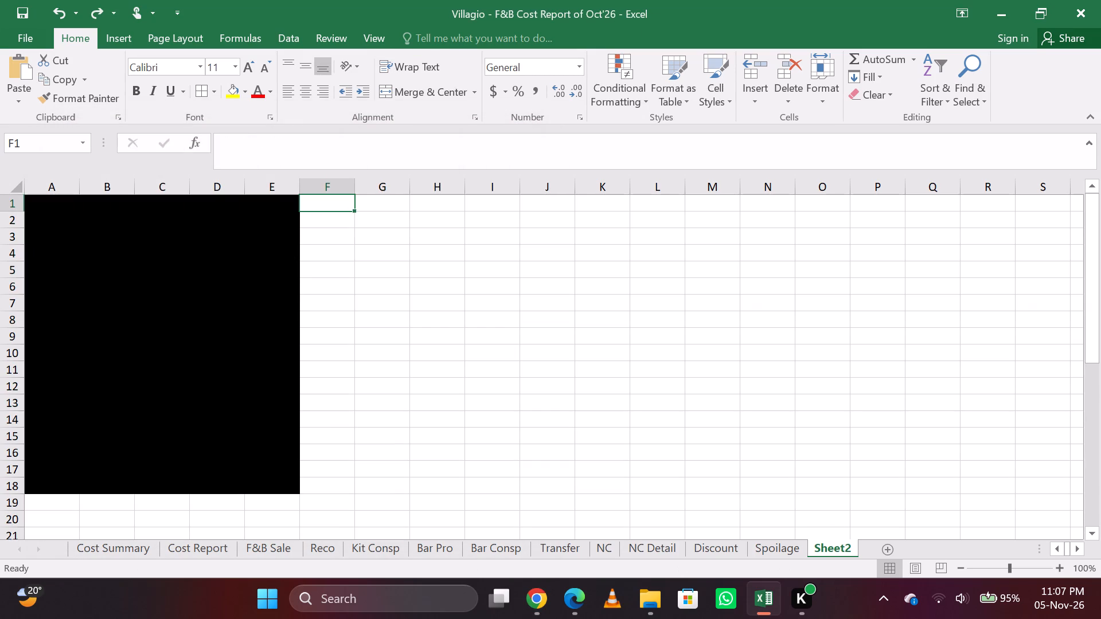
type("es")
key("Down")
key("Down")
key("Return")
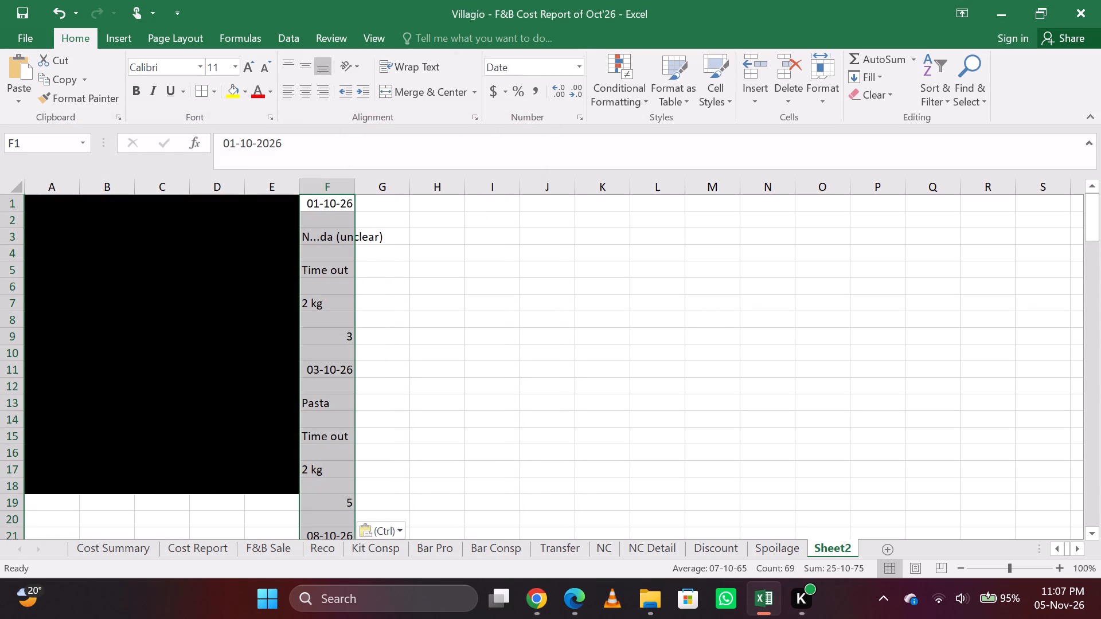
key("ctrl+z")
Paste the copied transcription rows into Sheet2 at F1 in HTML format.
type("es")
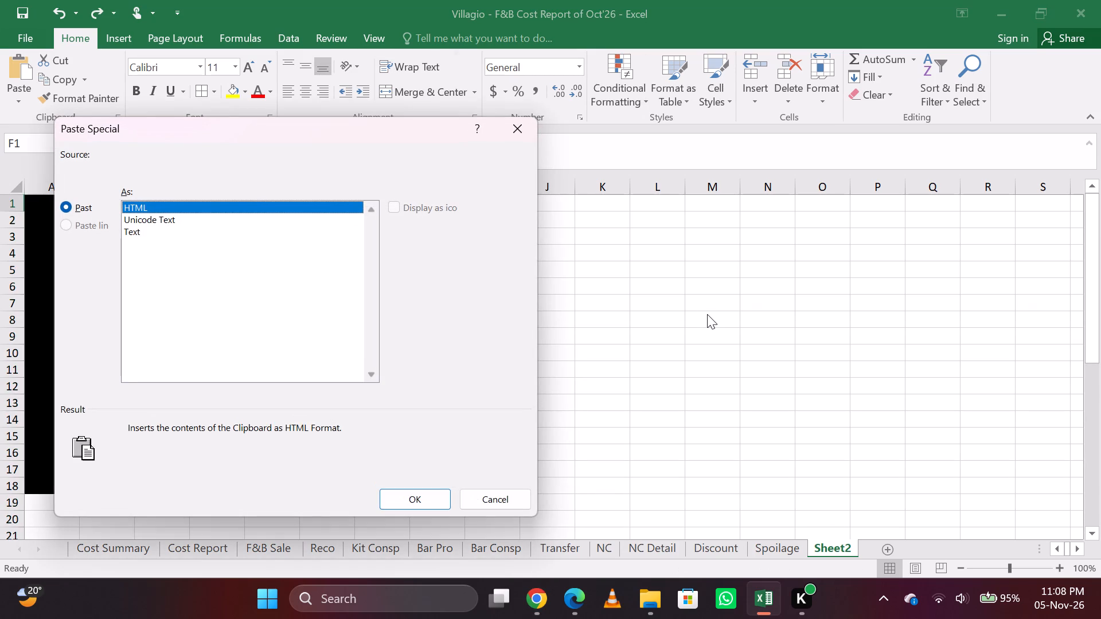
key("Return")
key("Right")
key("Left")
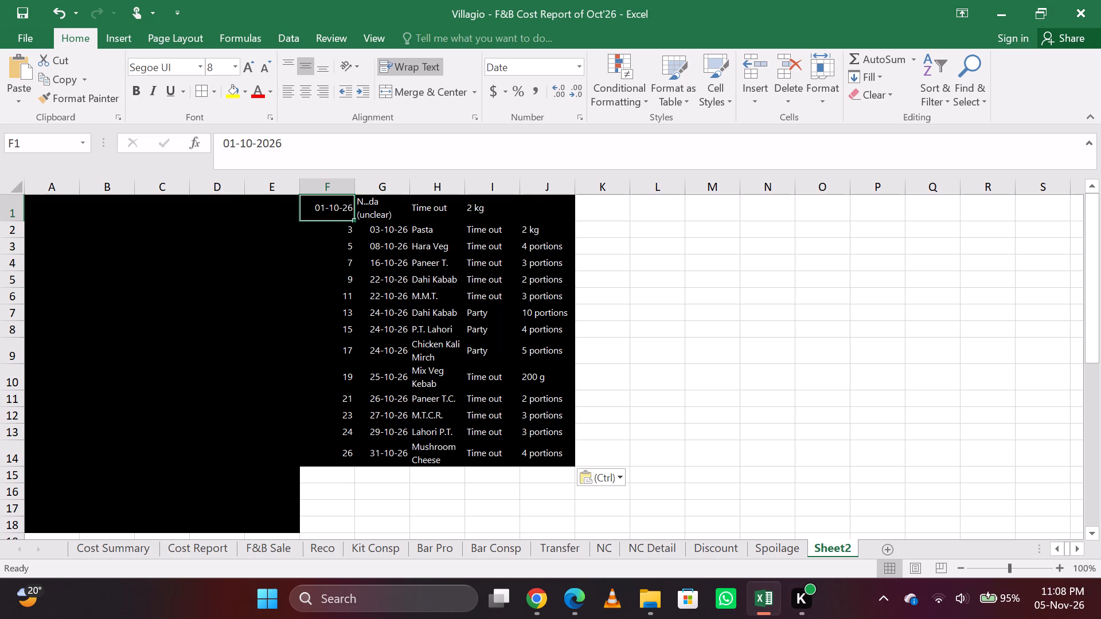
Copy the first row's entries F1:I1 to G1:J1 so they align with the columns of the rows below.
key("shift+Right")
key("shift+Right")
key("shift+Right")
key("ctrl+c")
key("Right")
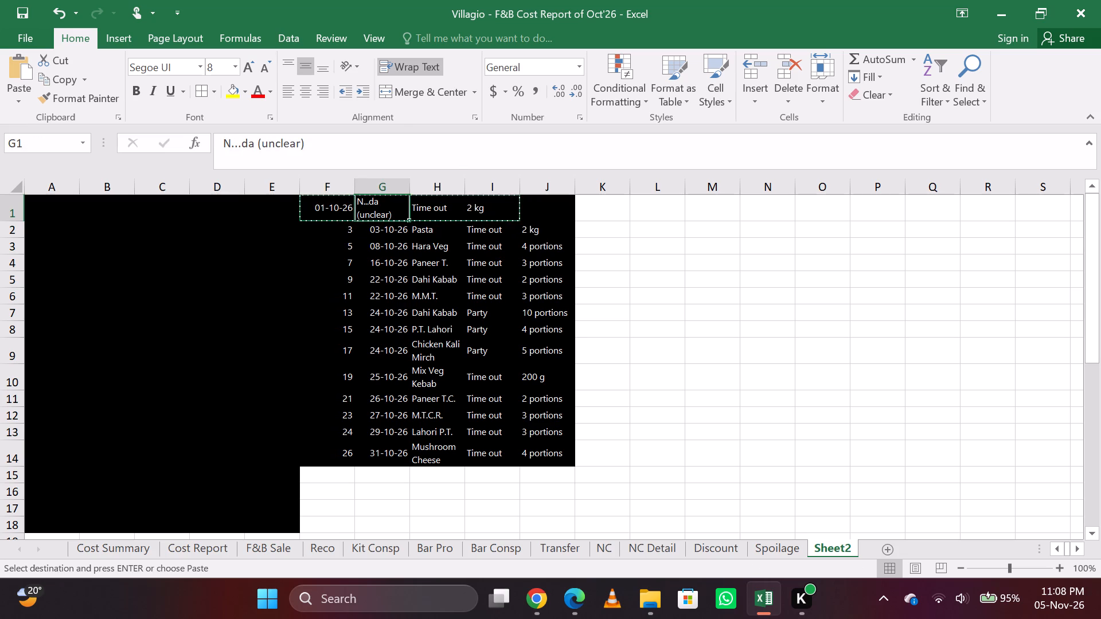
key("ctrl+v")
key("Right")
key("Down")
key("Left")
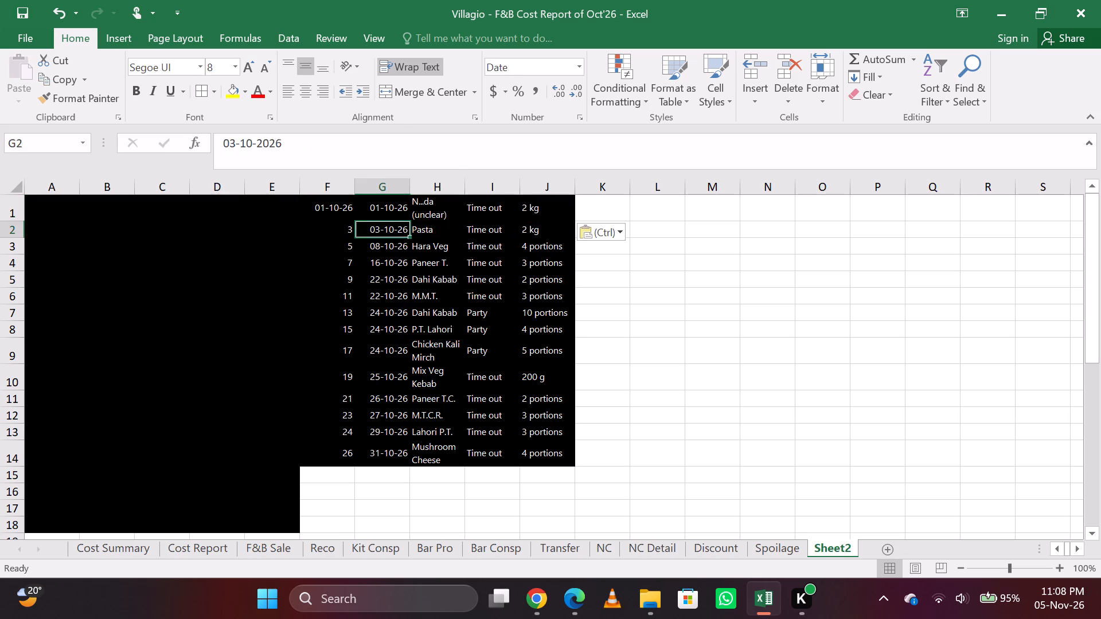
Copy the dates in Sheet2 G1:G14 and paste them as values into the Spoilage sheet from C121.
key("Up")
key("shift+Down")
key("shift+Down")
key("shift+Down")
key("shift+Down")
key("shift+Down")
key("shift+Down")
key("shift+Down")
key("shift+Down")
key("shift+Down")
key("shift+Down")
key("shift+Down")
key("shift+Down")
key("shift+Down")
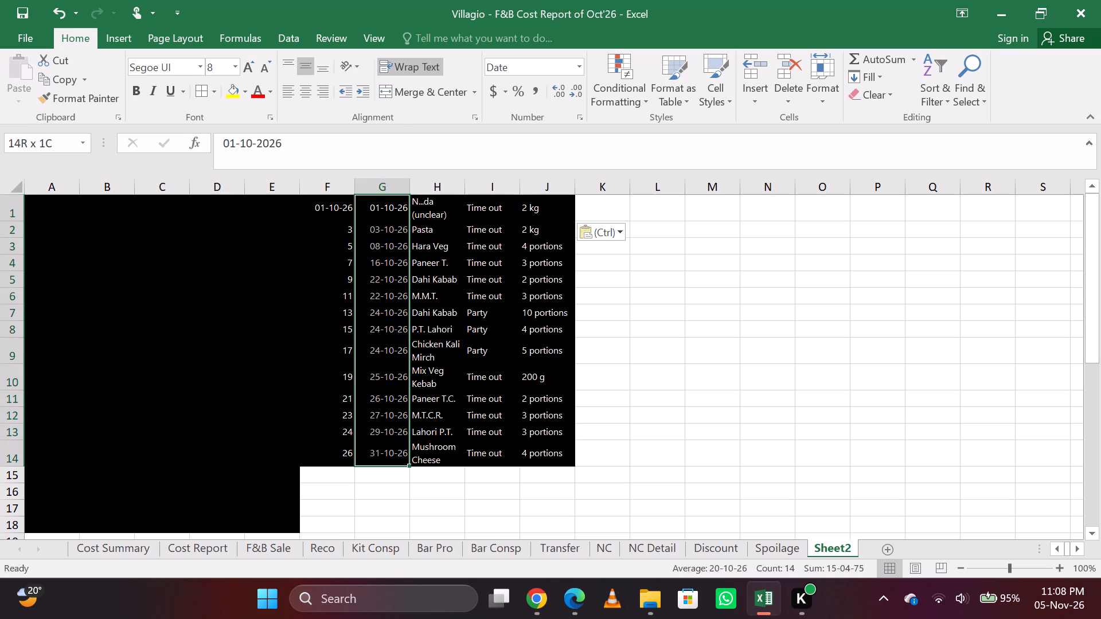
key("ctrl+c")
key("ctrl+Page_Up")
key("Down")
key("Right")
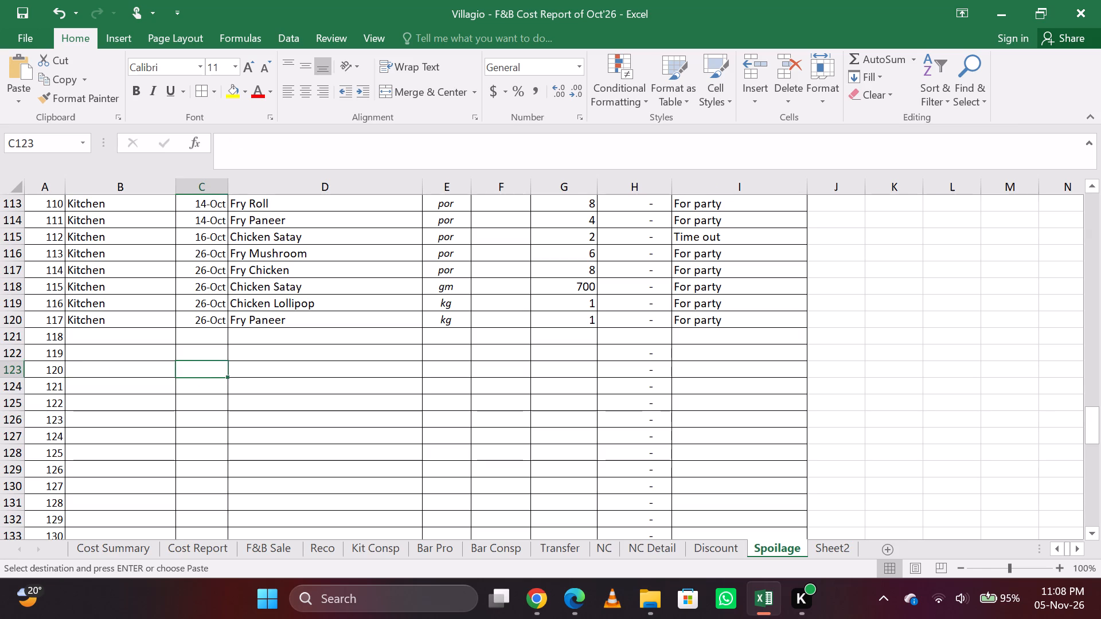
key("Up")
key("Up")
type("esv")
key("Return")
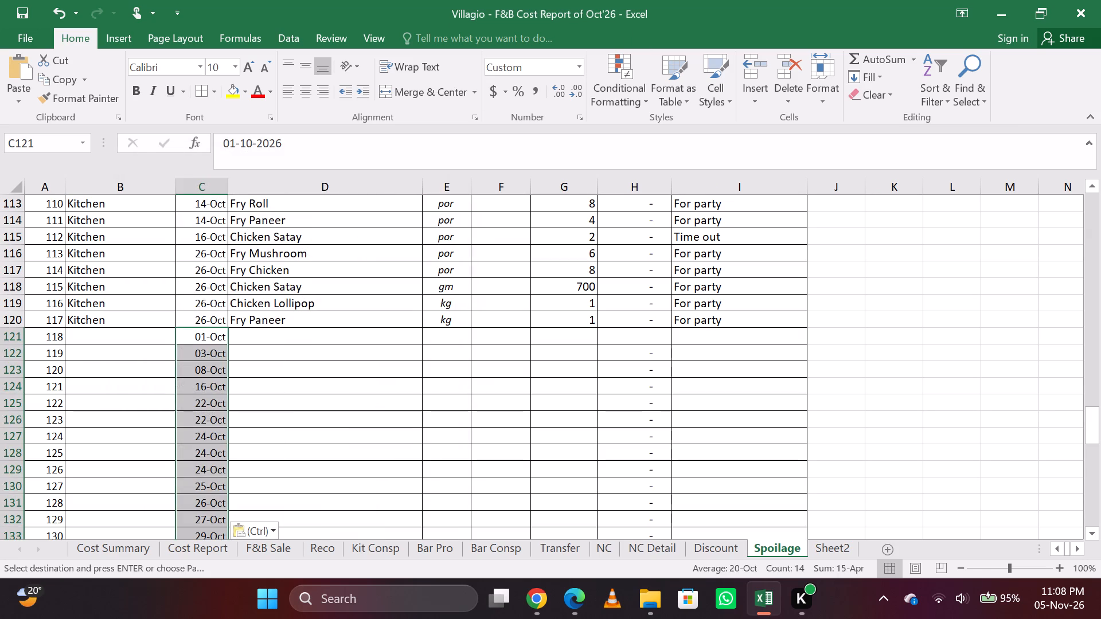
Copy the Kitchen entry from B120 into B121:B134 of the Spoilage sheet, beside the new dates.
key("Left")
key("Right")
key("Left")
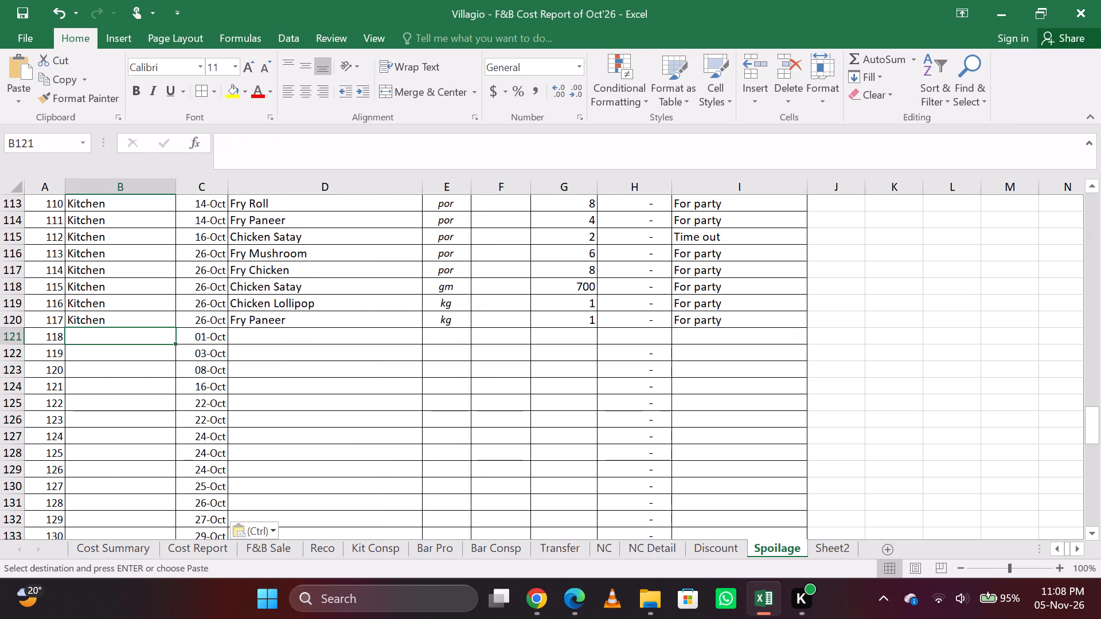
key("Up")
key("ctrl+c")
key("Down")
key("shift+Down")
key("shift+Down")
key("shift+Down")
key("shift+Down")
key("shift+Down")
key("shift+Down")
key("shift+Down")
key("shift+Down")
key("shift+Down")
key("shift+Down")
key("shift+Down")
key("shift+Down")
key("shift+Down")
key("shift+Down")
key("shift+Down")
key("shift+Down")
key("shift+Down")
key("shift+Down")
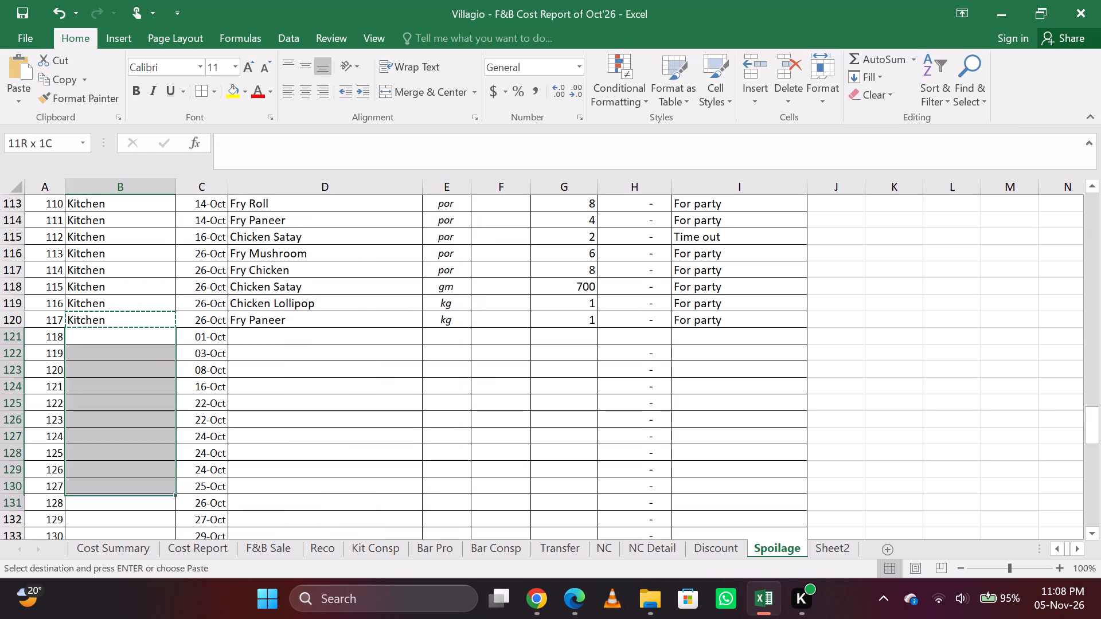
key("shift+Up")
key("shift+Up")
key("shift+Up")
key("shift+Up")
key("shift+Up")
key("ctrl+v")
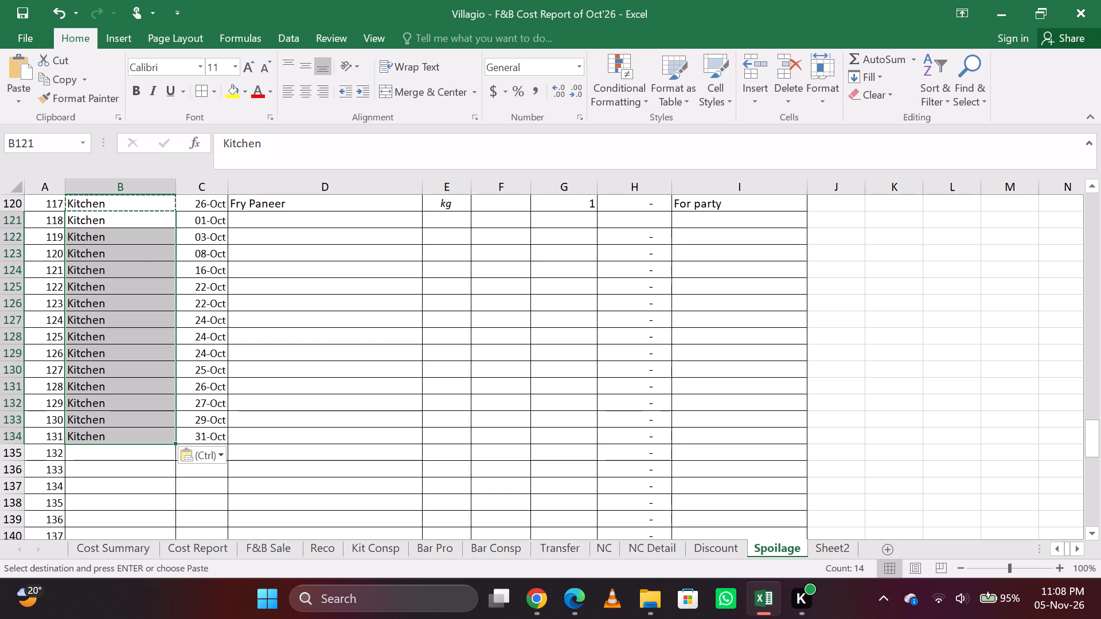
Copy the item names in Sheet2 H1:H14 and paste them as values into the Spoilage sheet from D121.
key("Right")
key("Up")
key("Right")
key("Down")
key("ctrl+Page_Down")
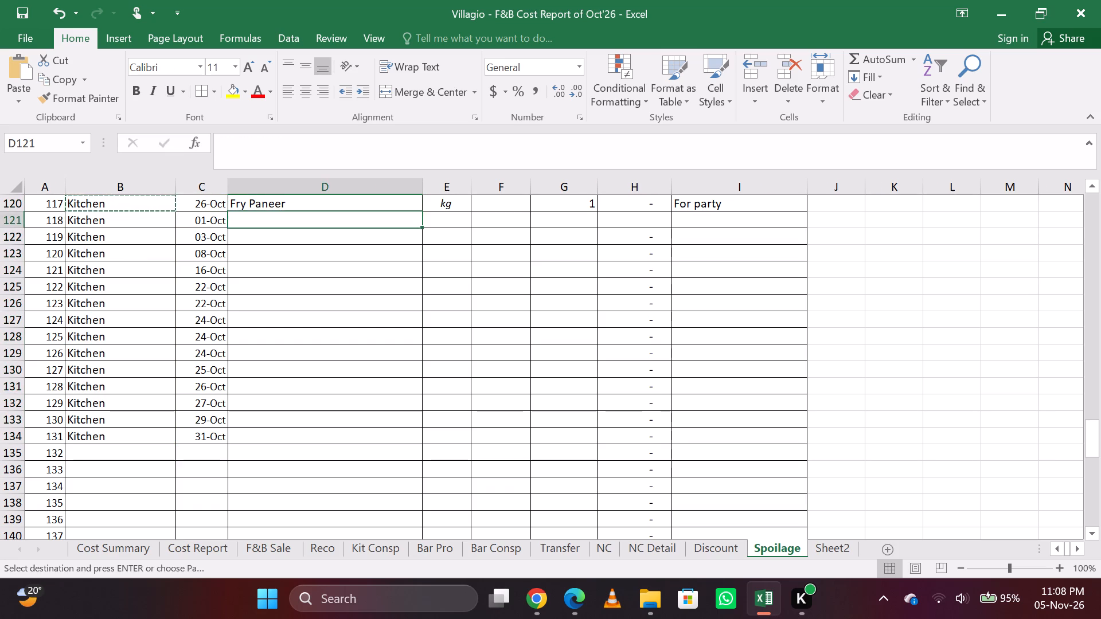
key("Up")
key("Right")
key("shift+Down")
key("ctrl+shift+Down")
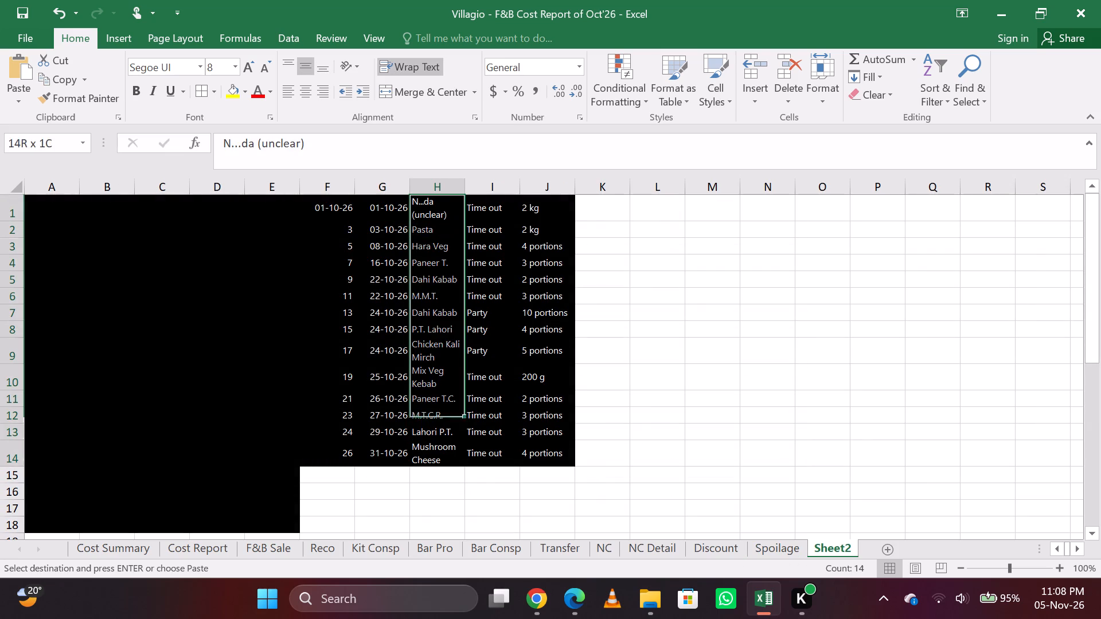
key("ctrl+c")
key("ctrl+Page_Up")
key("Right")
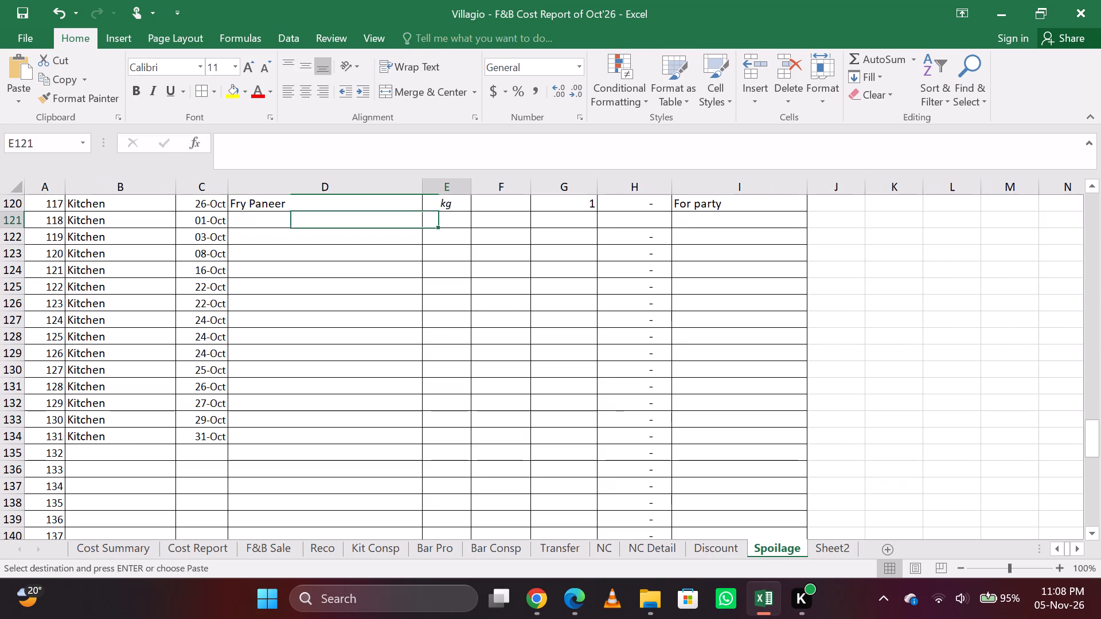
key("Left")
key("alt+e")
type("sv")
key("Return")
Copy the reasons in Sheet2 I1:I14 and paste them as values into the Spoilage sheet from I121.
key("Right")
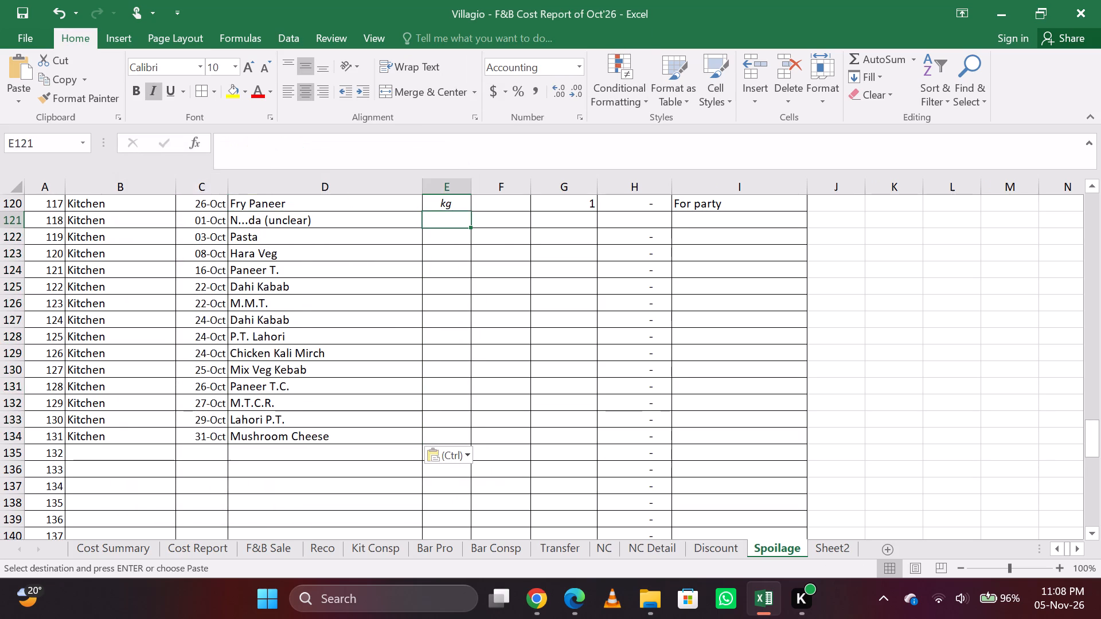
key("ctrl+Page_Down")
key("Right")
key("Up")
key("shift+Down")
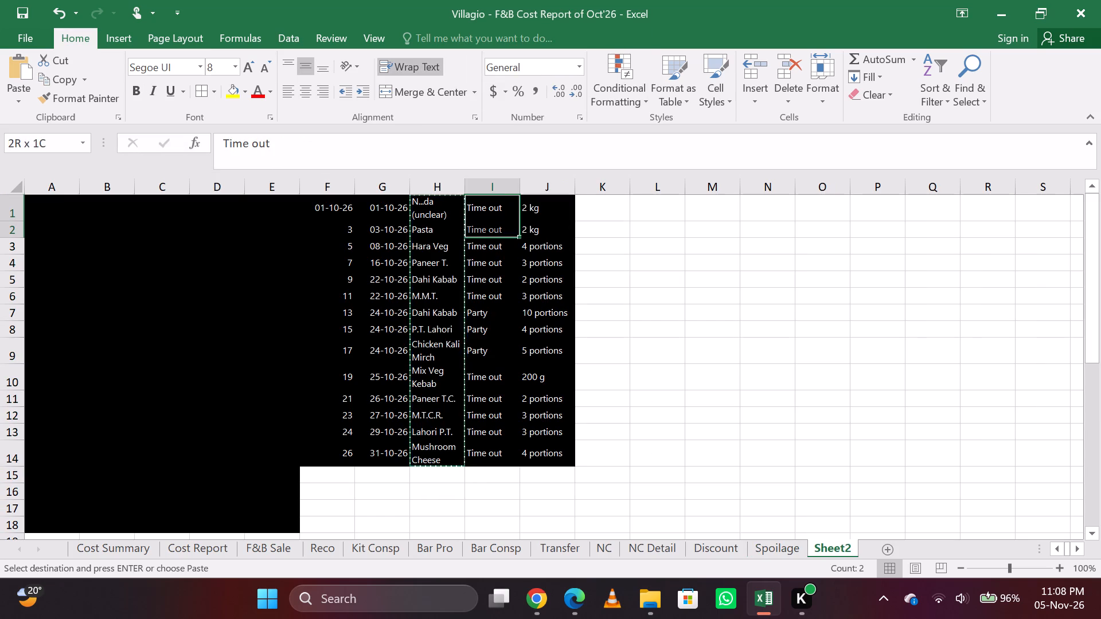
key("ctrl+shift+Down")
key("ctrl+c")
key("ctrl+Page_Down")
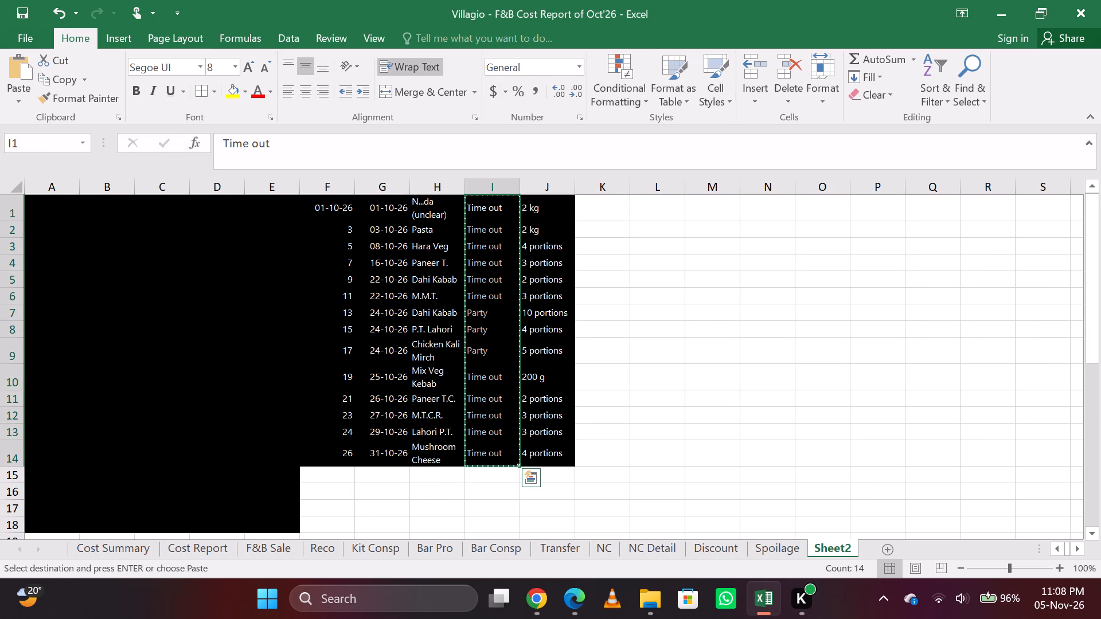
key("ctrl+Page_Up")
key("Right")
key("Right")
key("Right")
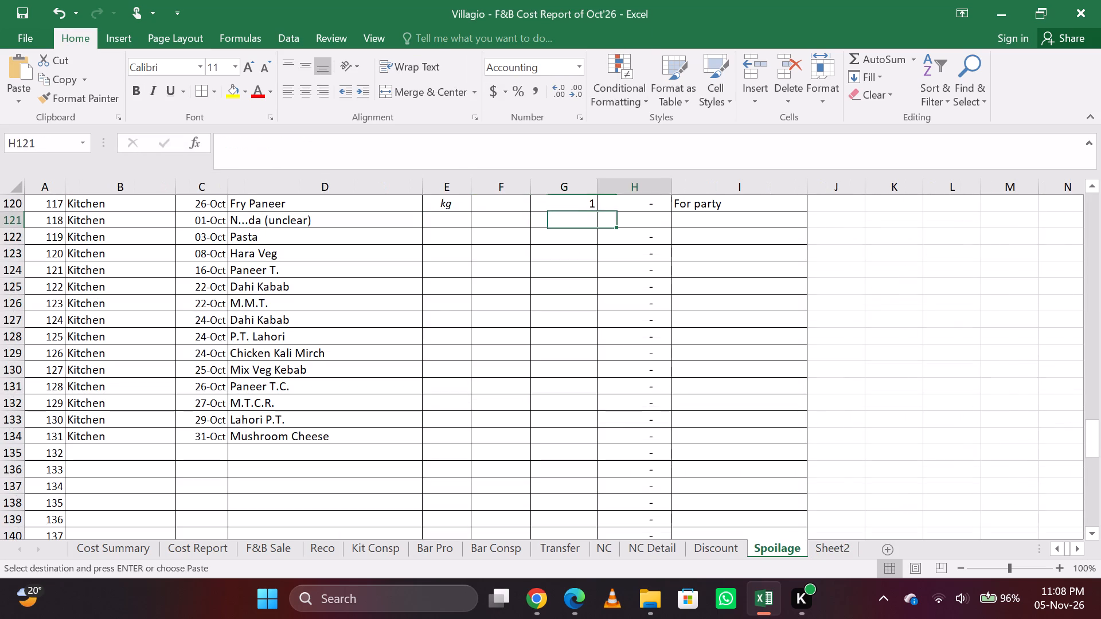
key("Right")
type("esv")
key("Return")
Copy the quantities in Sheet2 J1:J14 and paste them as values into the Spoilage sheet from E121.
key("Left")
key("Left")
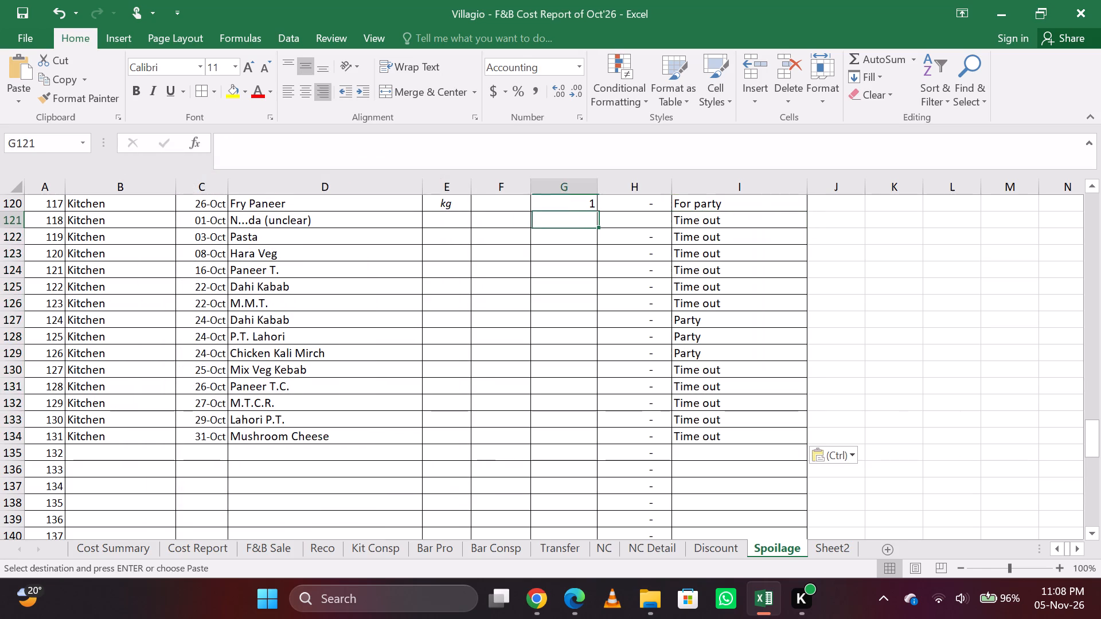
key("Left")
key("Left")
key("ctrl+Page_Up")
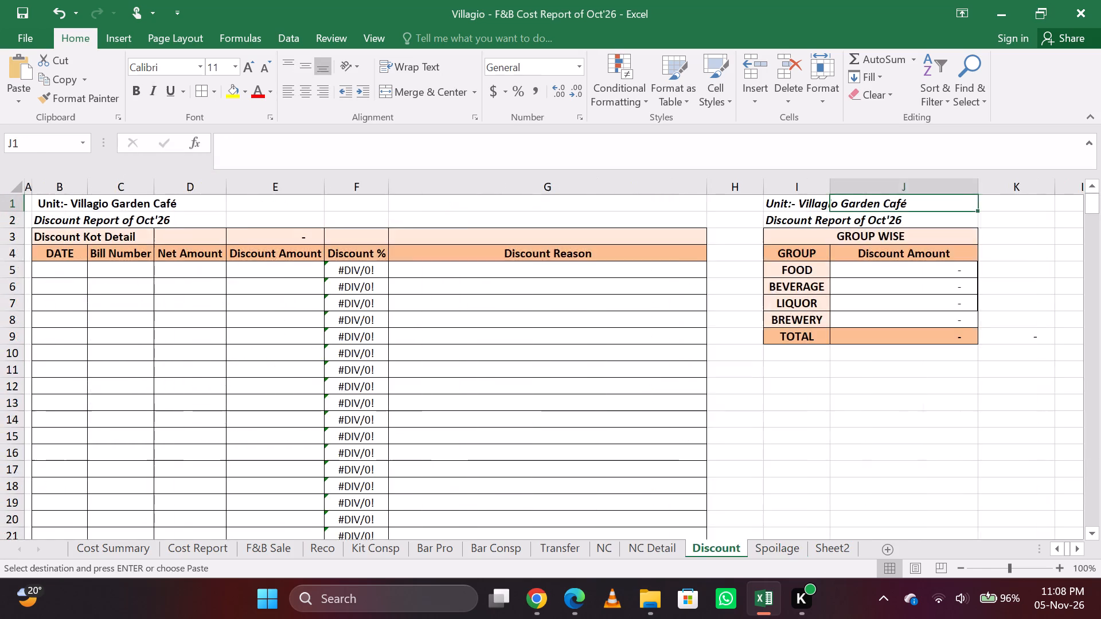
key("ctrl+Page_Down")
key("ctrl+Page_Down")
key("Right")
key("ctrl+shift+Down")
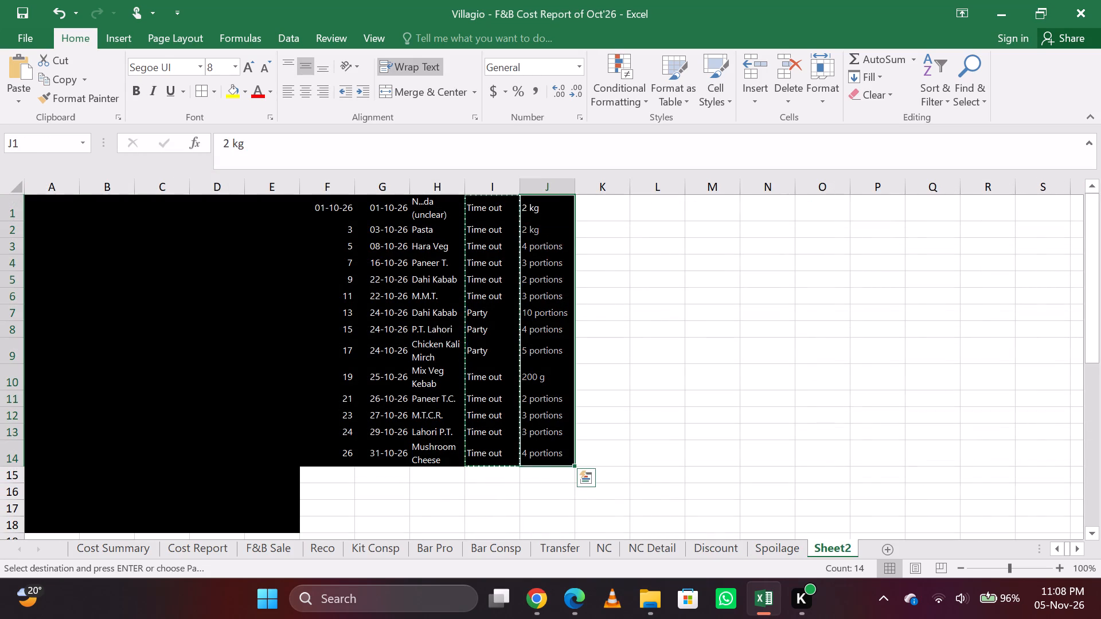
key("ctrl+c")
key("ctrl+Page_Up")
key("Right")
key("Left")
type("esv")
key("Return")
Paste the same copied quantities as values into the Spoilage sheet from G121.
key("Right")
key("Right")
type("esv")
key("Return")
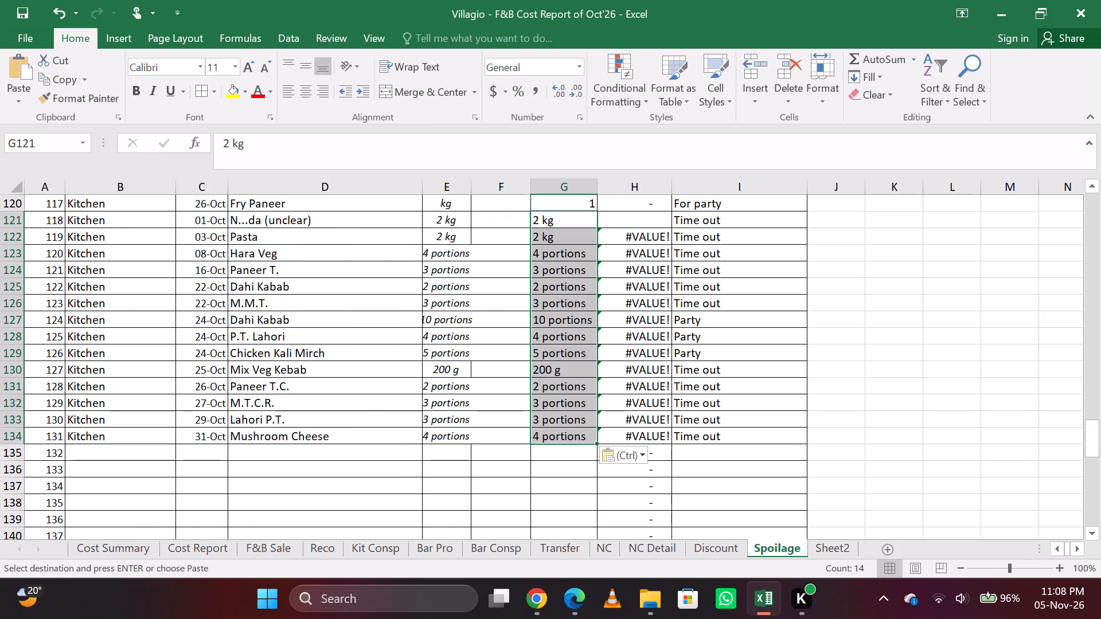
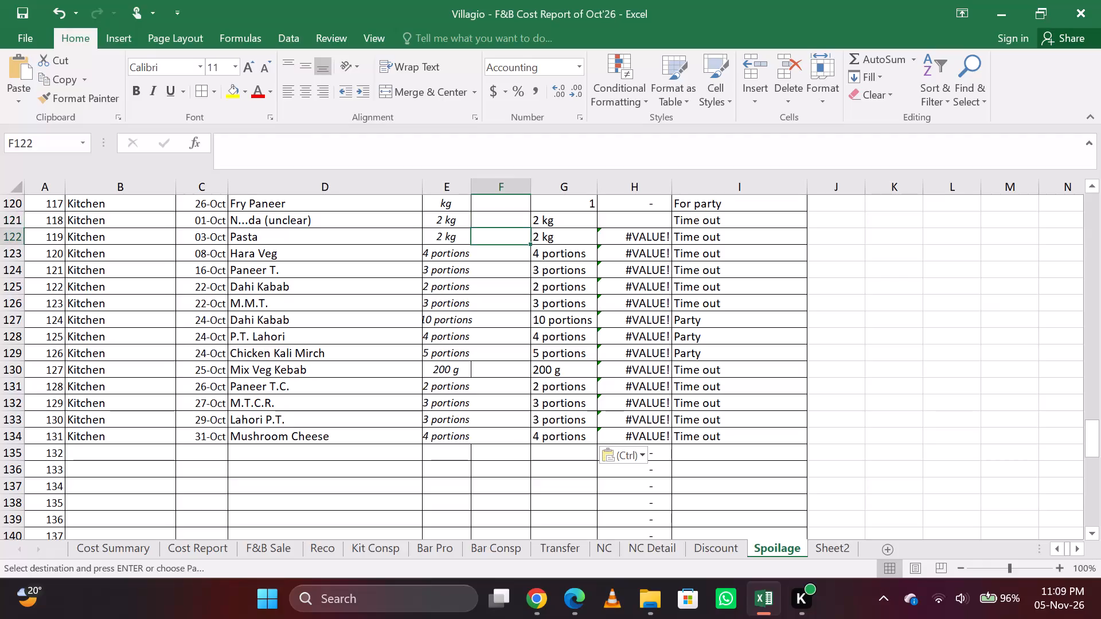
Replace the unit entries in E121 and E122 of the Spoilage sheet with kg.
key("Left")
key("Up")
key("Up")
key("Down")
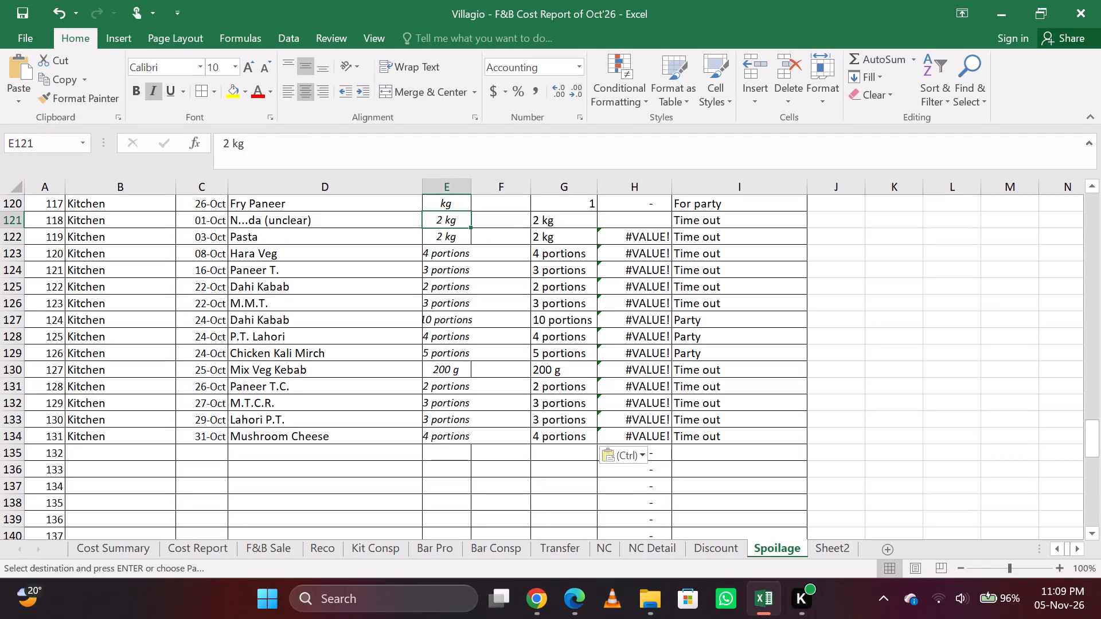
key("k")
key("g")
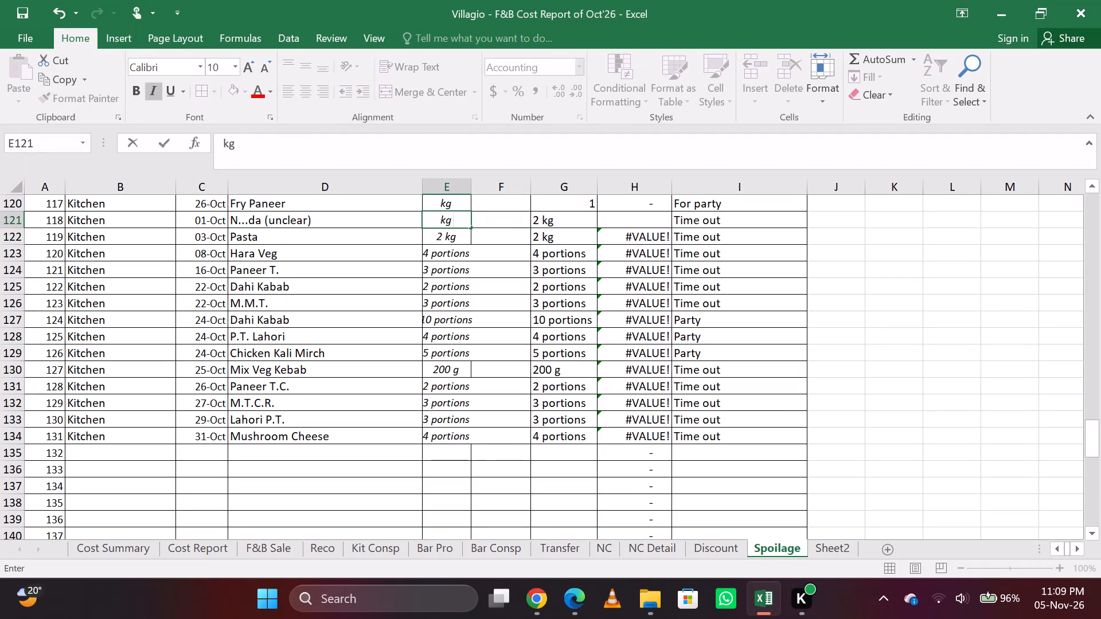
key("Return")
type("kg")
key("Return")
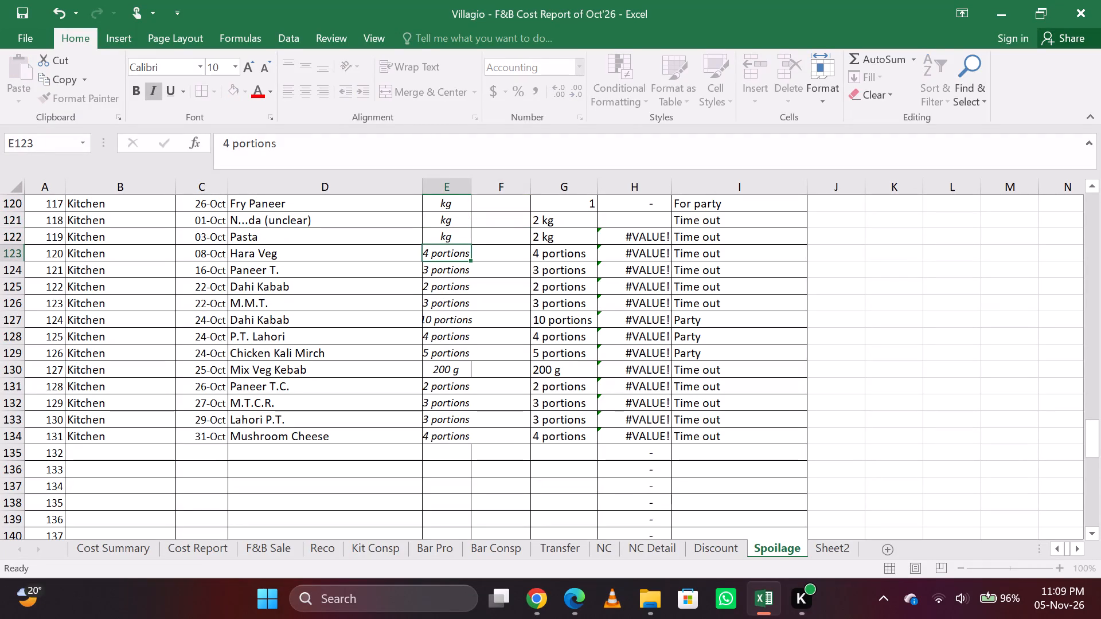
Enter por as the unit in each cell of E123:E129, from Hara Veg to Chicken Kali Mirch.
type("por")
key("Return")
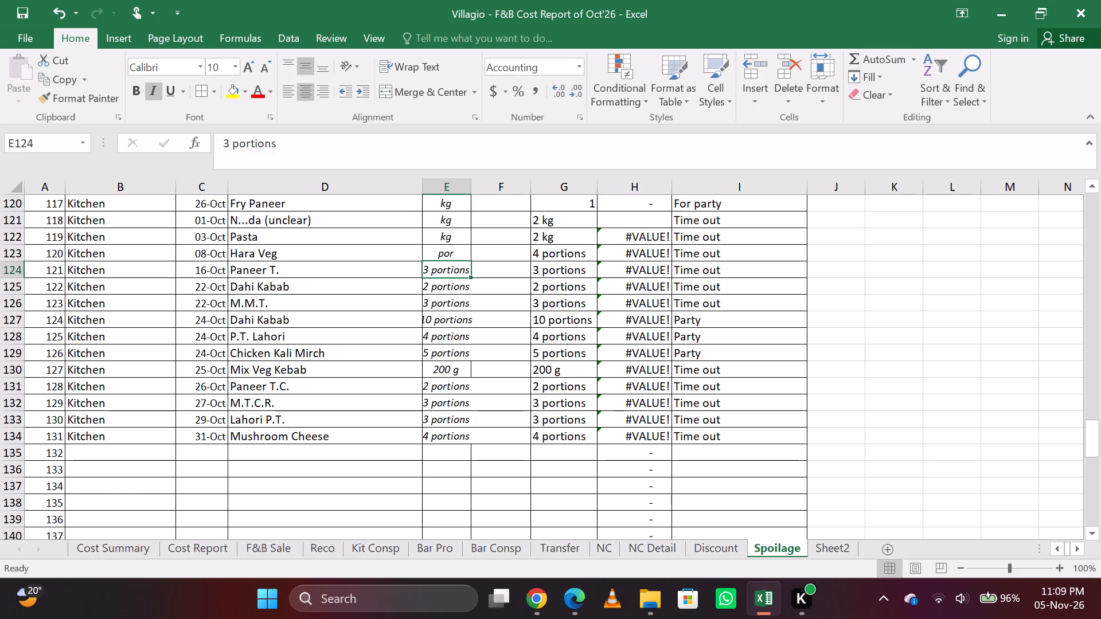
type("por")
key("Return")
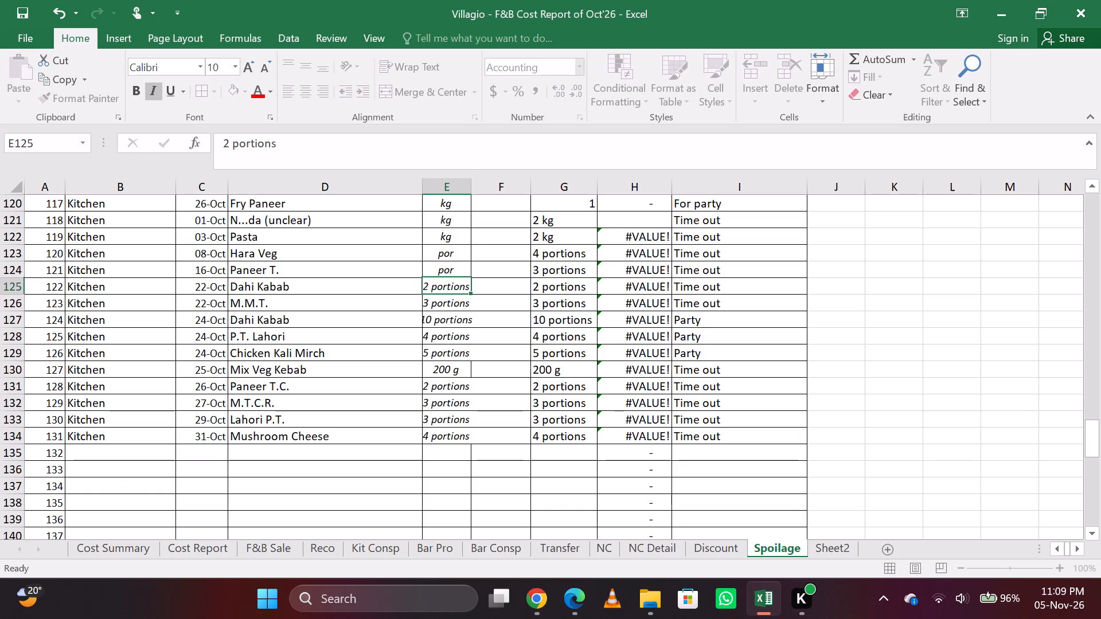
type("por")
key("Return")
type("por")
key("Return")
type("por")
key("Return")
type("por")
key("Return")
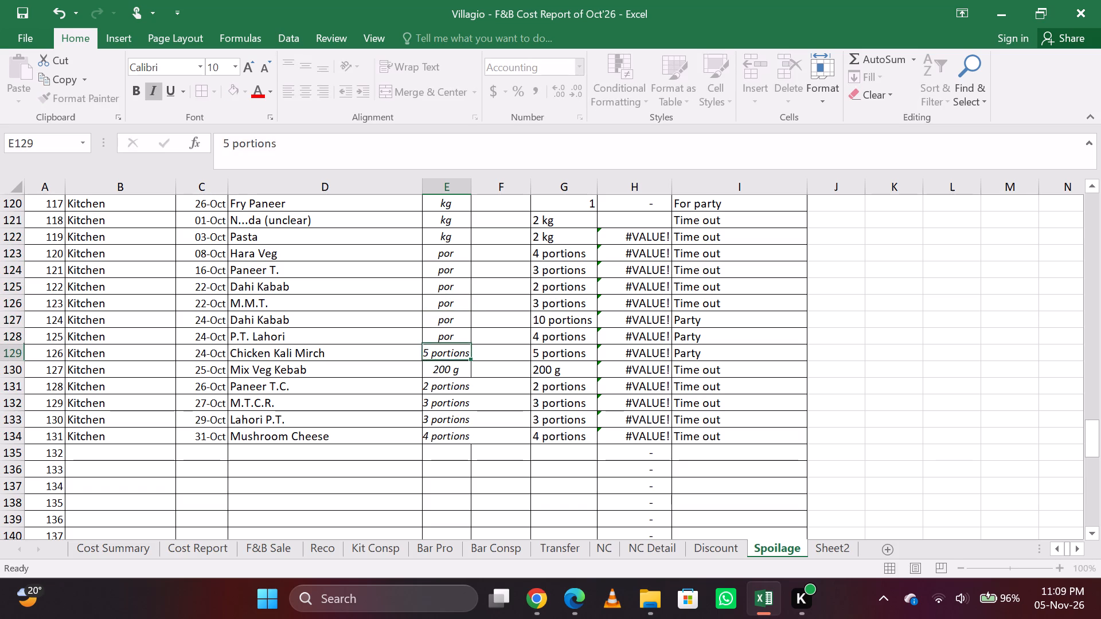
type("por")
key("Return")
Set the unit to gm in E130 for Mix Veg Kebab and to por in E131:E134.
type("gm")
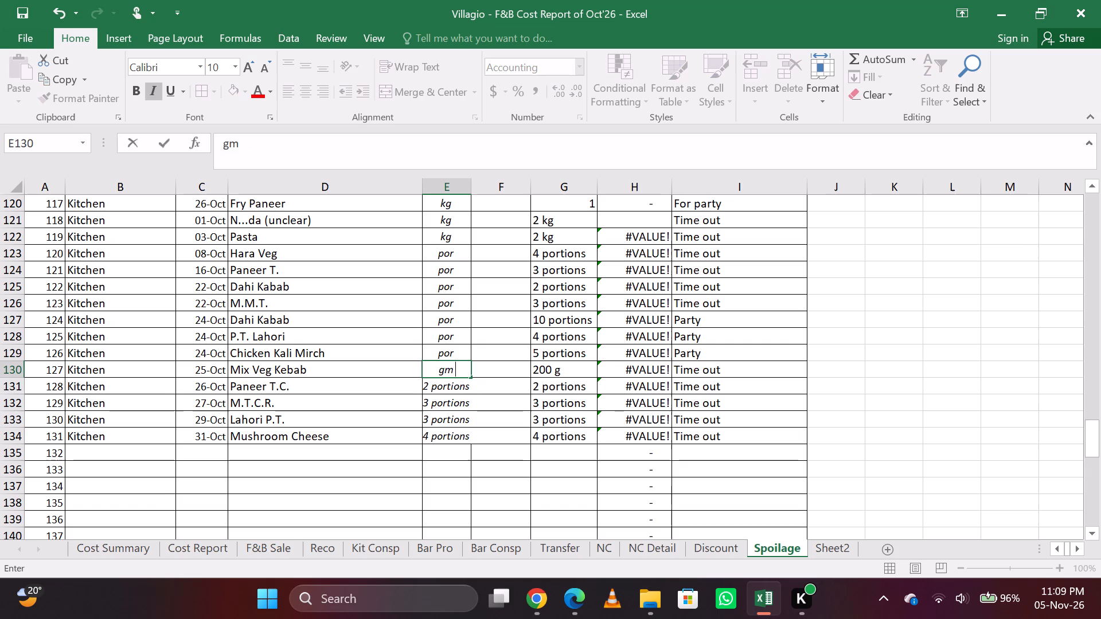
key("Return")
type("por")
key("Down")
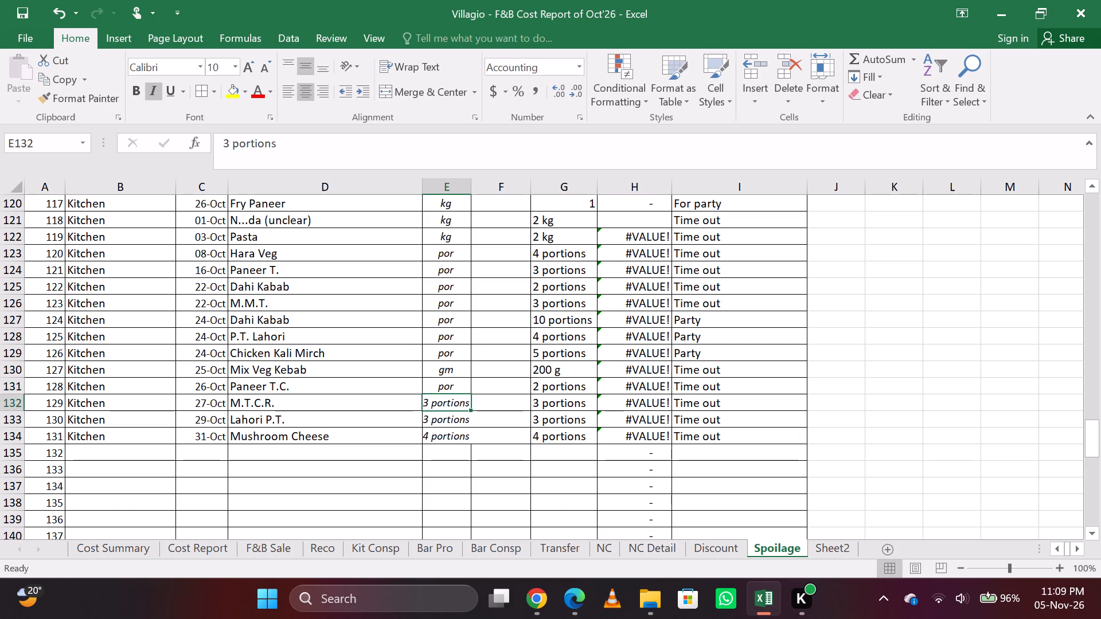
key("ctrl+d")
key("Down")
key("ctrl+d")
key("Down")
key("ctrl+d")
Enter plain-number quantities in G121:G126: 2, 2, 4, 3, 2 and 3.
key("Right")
key("Right")
key("Up")
key("Up")
key("Up")
key("Up")
key("Up")
key("Up")
key("Up")
key("Up")
key("Up")
key("Up")
key("Up")
key("Up")
key("Up")
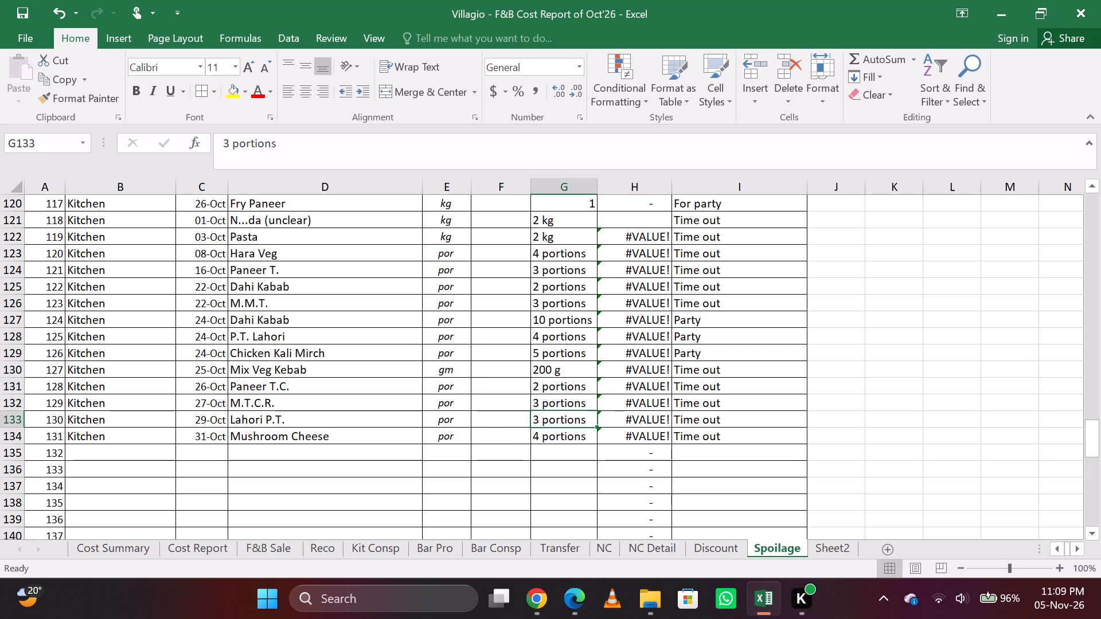
key("Up")
key("Down")
key("2")
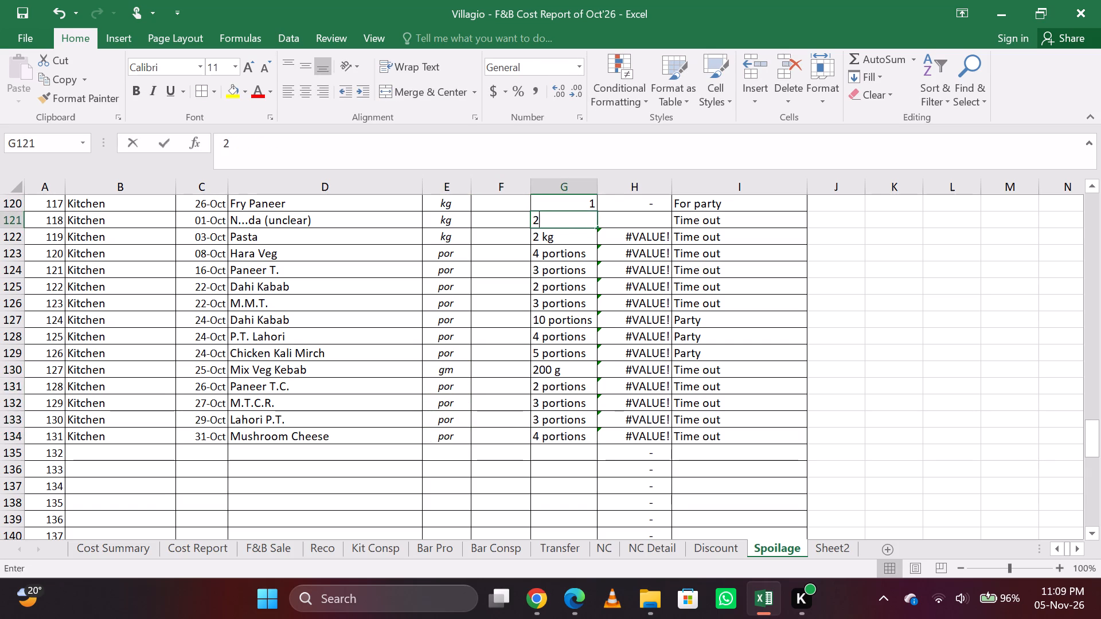
key("Down")
key("2")
key("Down")
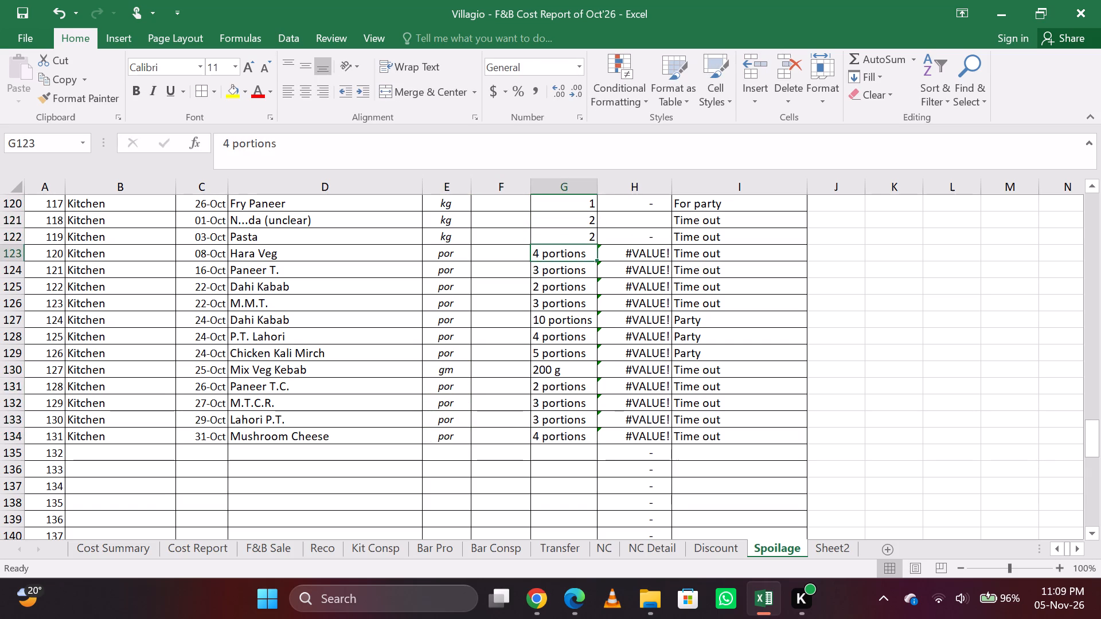
key("4")
key("Down")
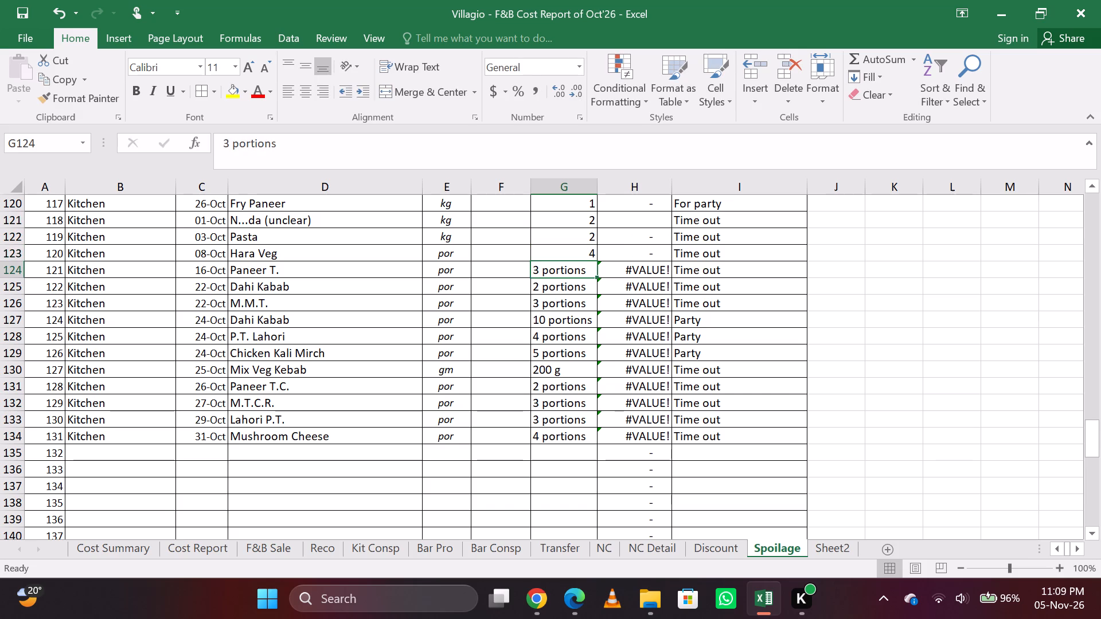
key("3")
key("Down")
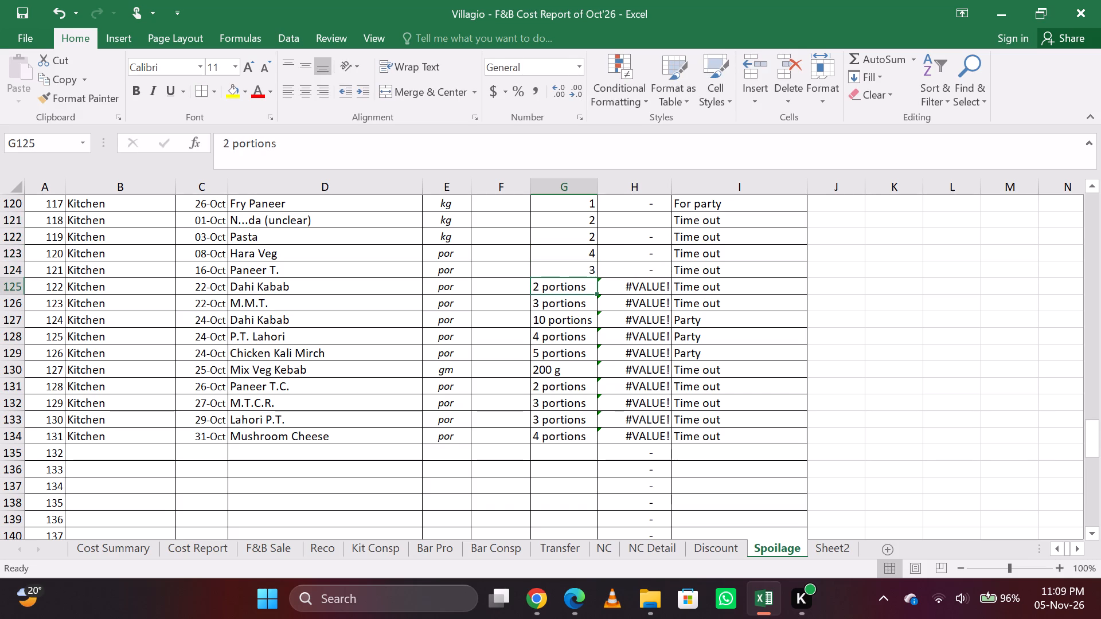
key("2")
key("Down")
key("3")
key("Down")
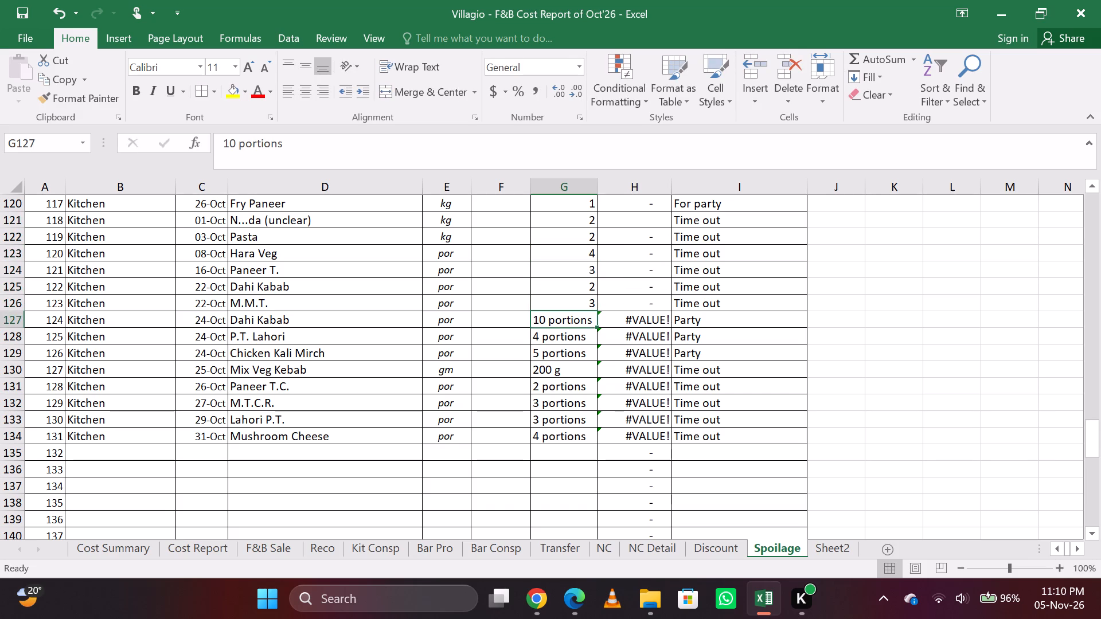
Enter plain-number quantities in G127:G134: 10, 4, 5, 200, 2, 3, 3 and 4.
type("10")
key("Down")
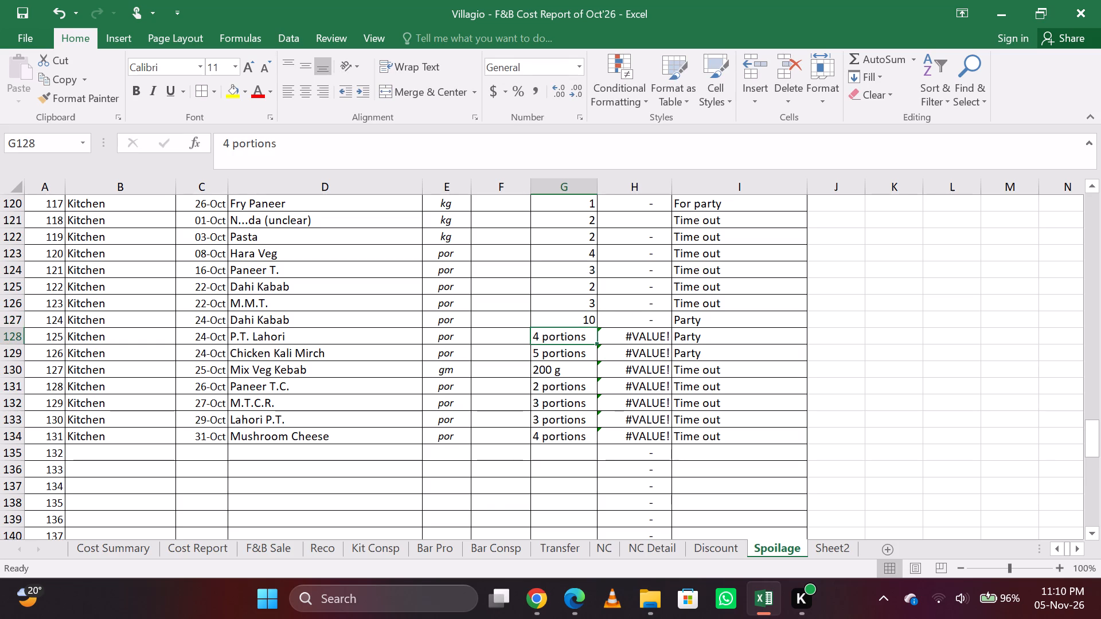
key("4")
key("Down")
key("5")
key("Down")
type("200")
key("Return")
key("2")
key("Down")
key("3")
key("Down")
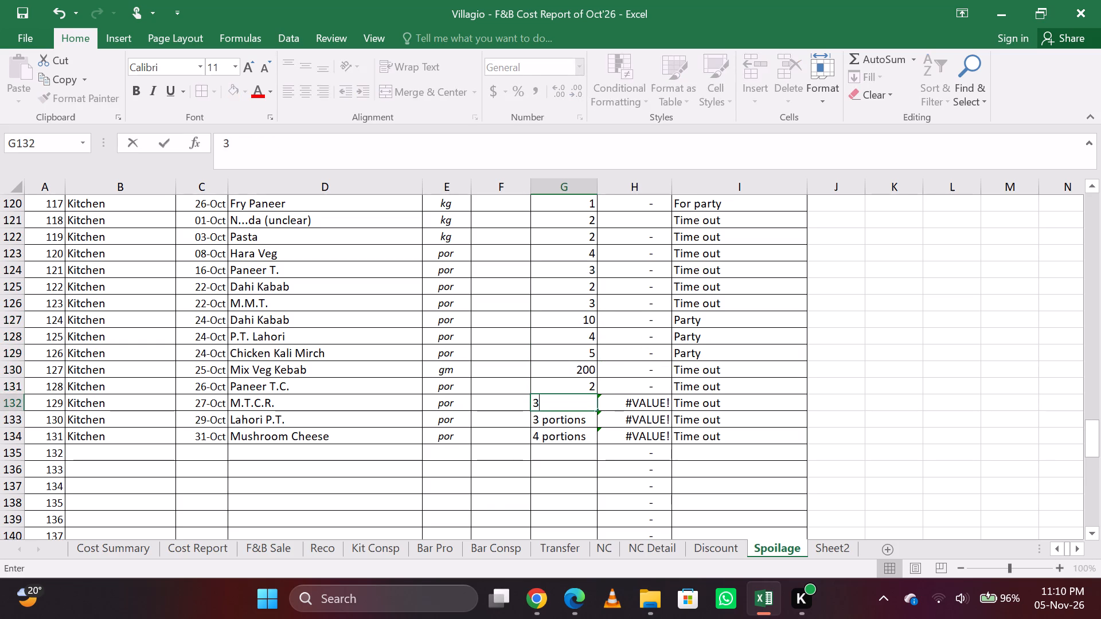
key("3")
key("Down")
key("4")
key("Down")
key("Up")
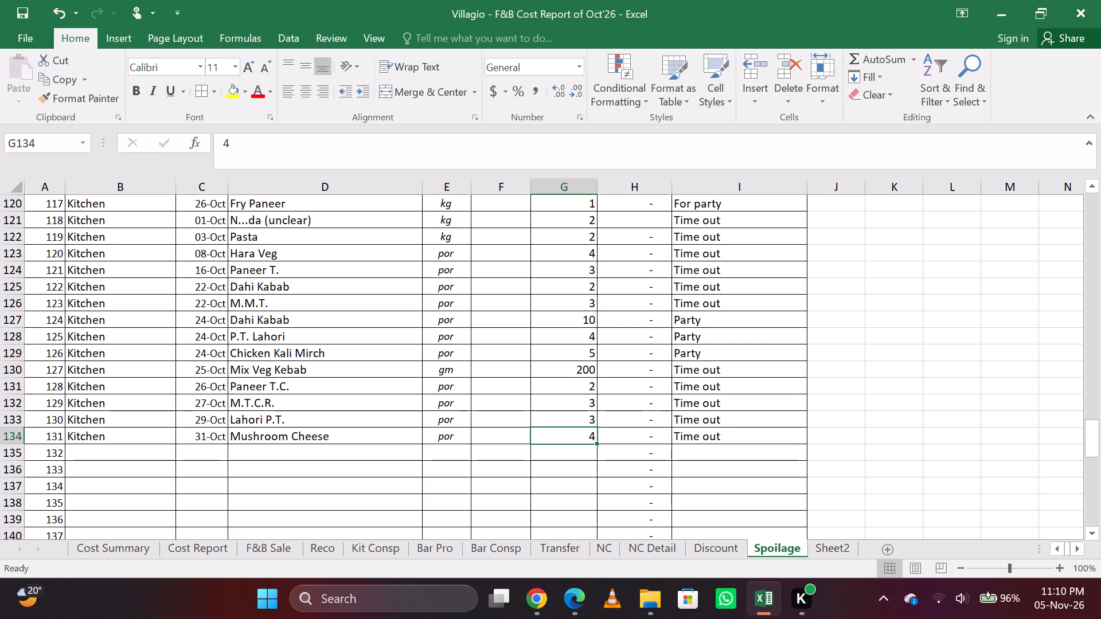
Replace the unclear item name in D121 with Maida.
key("Left")
key("Left")
key("Left")
key("Left")
key("Right")
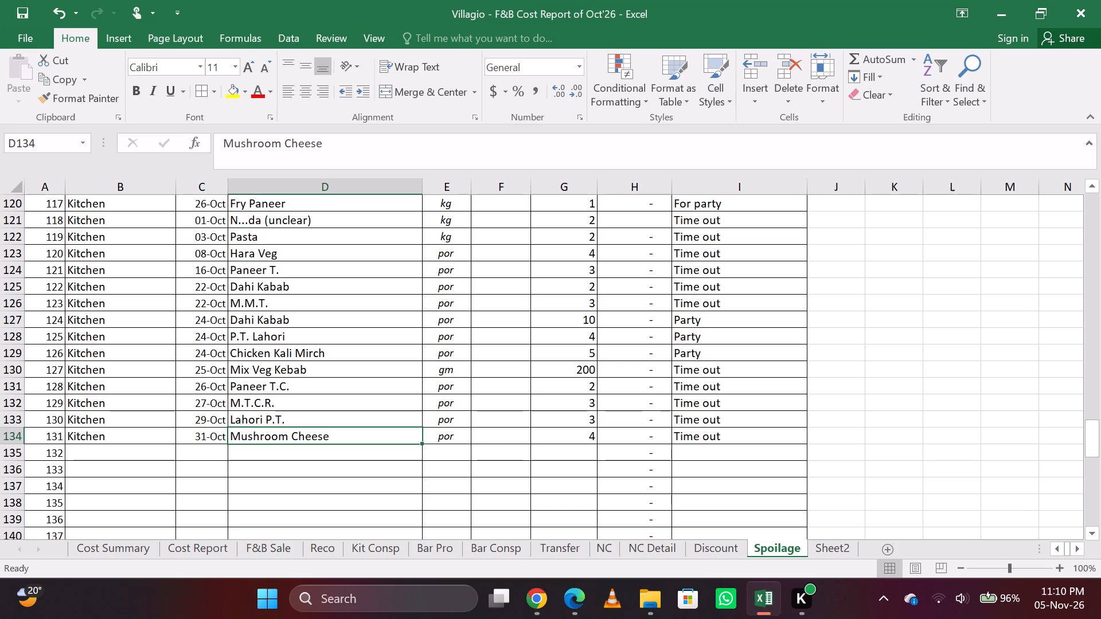
key("Up")
key("Up")
key("Up")
key("Up")
key("Up")
key("Up")
key("Up")
key("Up")
key("Up")
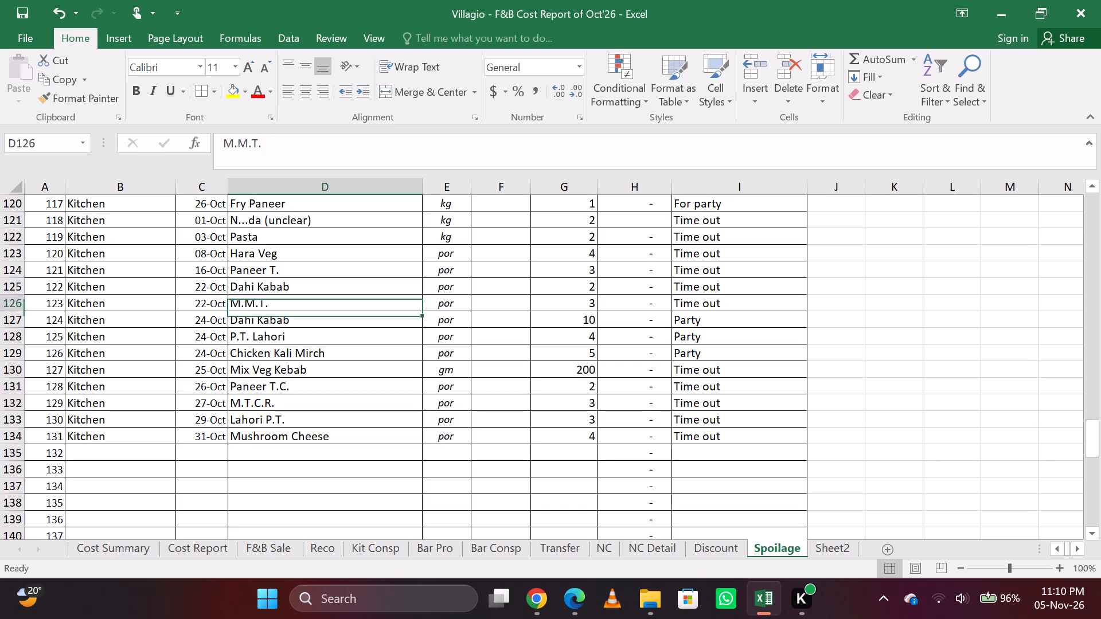
key("Up")
key("Up")
key("Up")
key("Up")
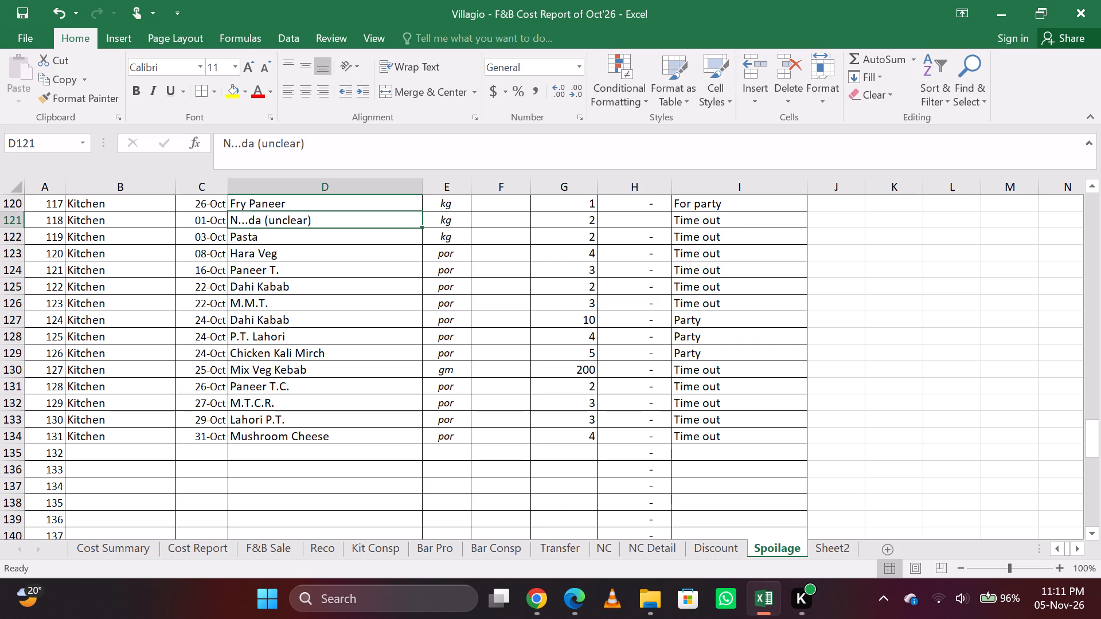
key("Left")
key("Right")
type("Maida")
key("Return")
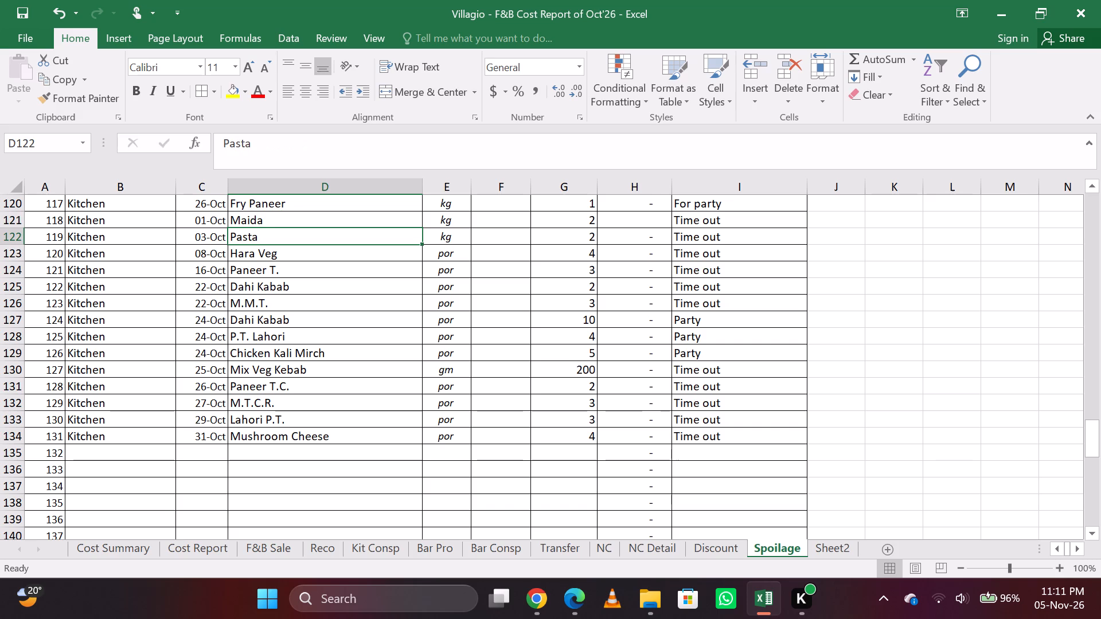
Replace the item name in D122 with Atta.
key("a")
key("BackSpace")
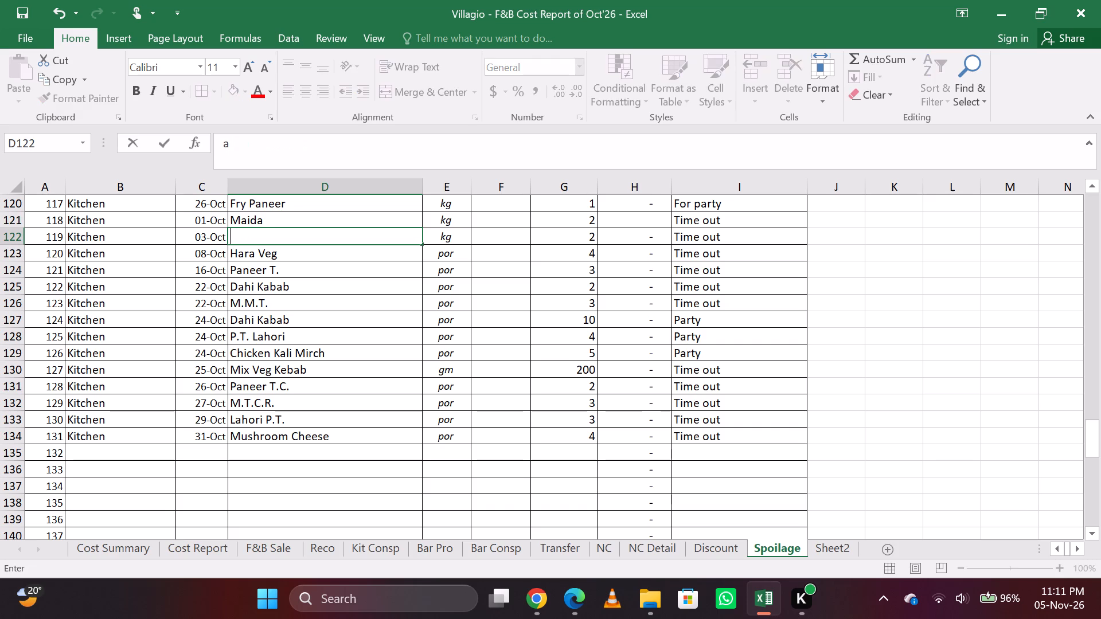
key("a")
type("TT")
key("BackSpace")
key("BackSpace")
type("tta")
key("Return")
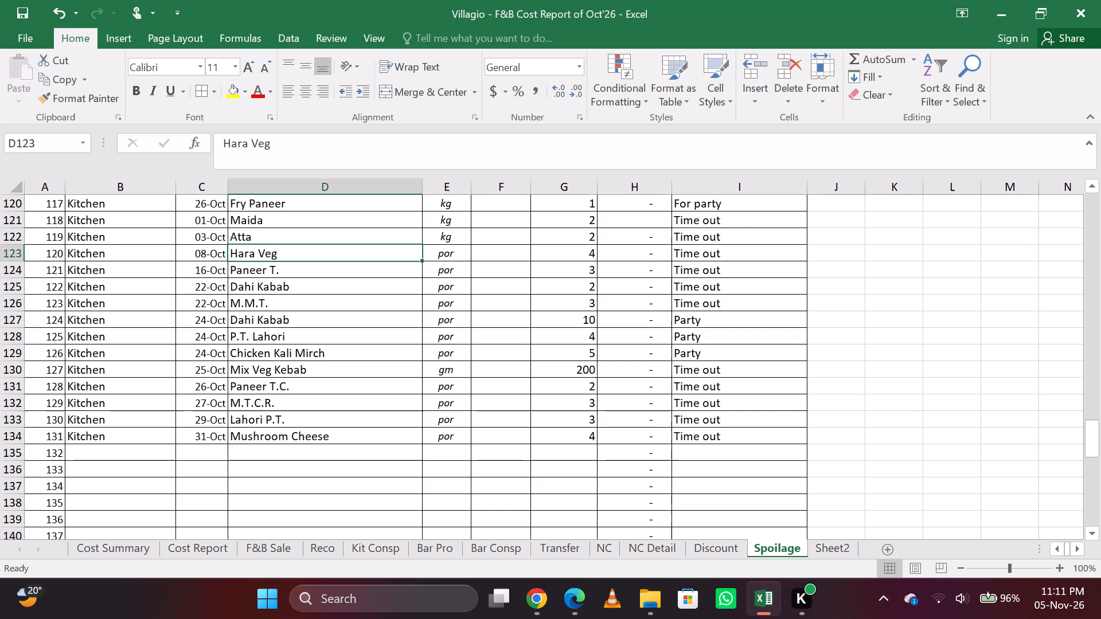
Replace the item name in D123 with Adda Veg.
key("shift+a")
type("dda")
key("space")
type("Veg")
key("Return")
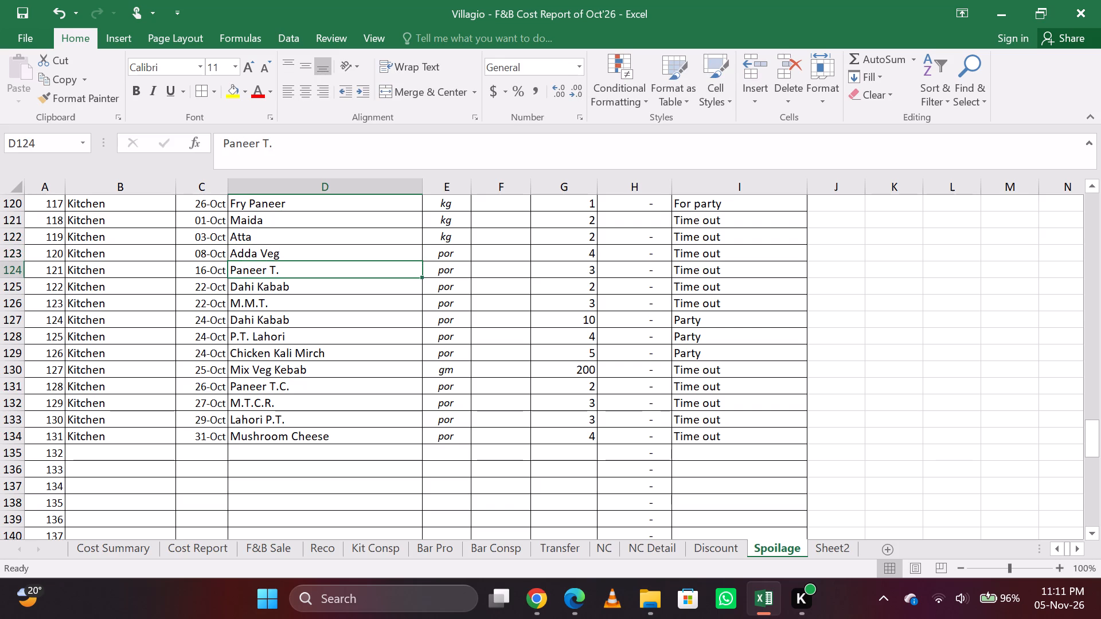
Expand the abbreviated item name in D124 to Paneer Tikka.
left_click(407, 135)
key("BackSpace")
type("ikka")
key("Return")
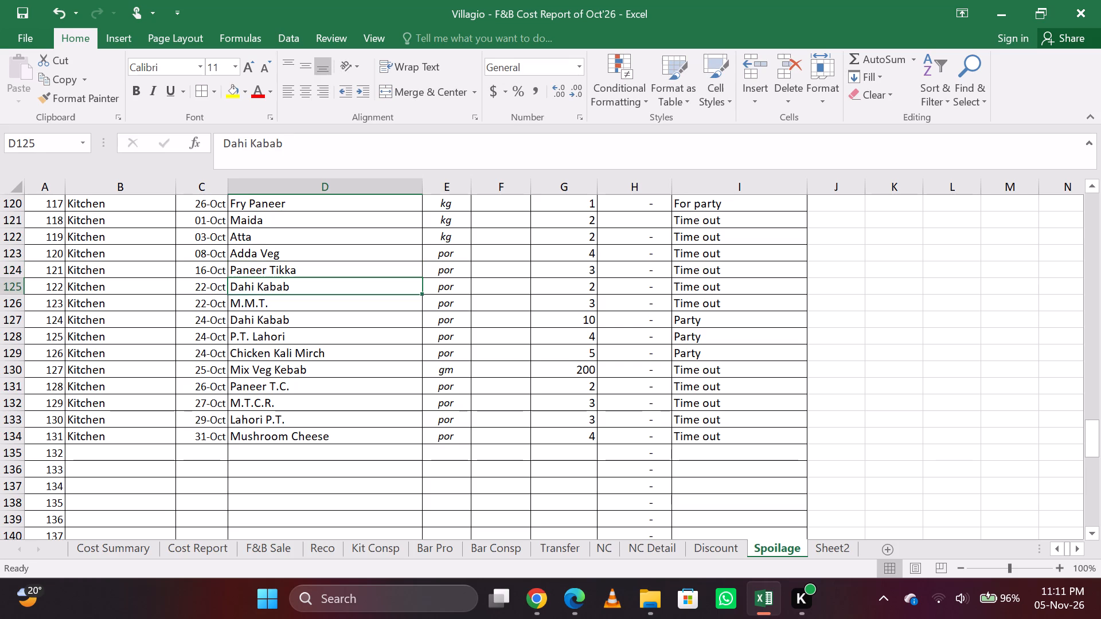
Check the spoilage item names in D125 through D130 against the handwritten log transcription.
key("Return")
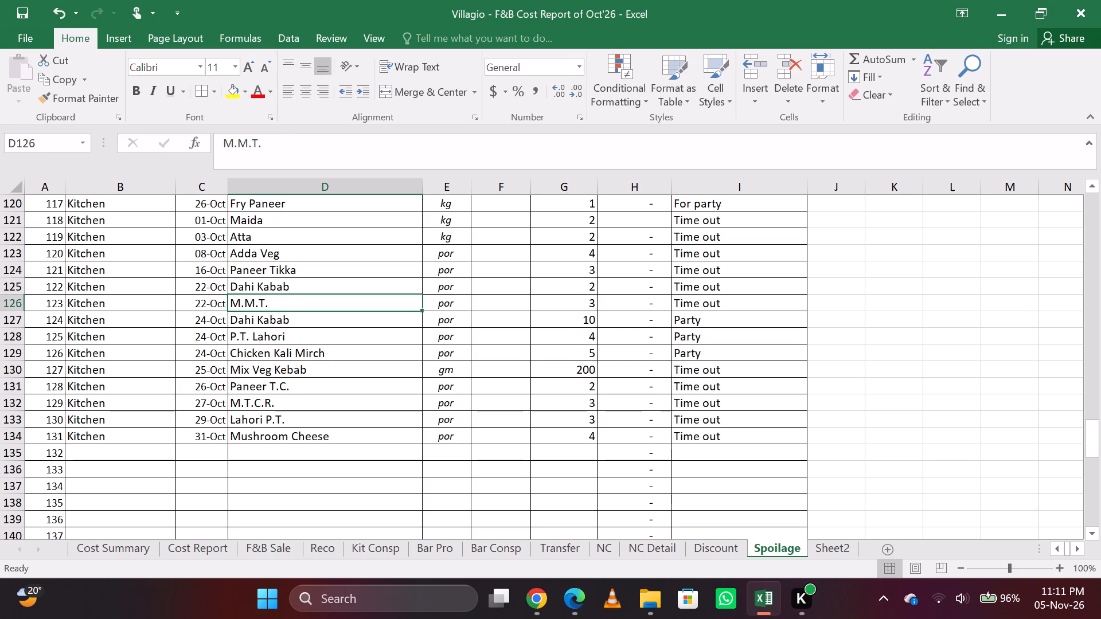
key("Return")
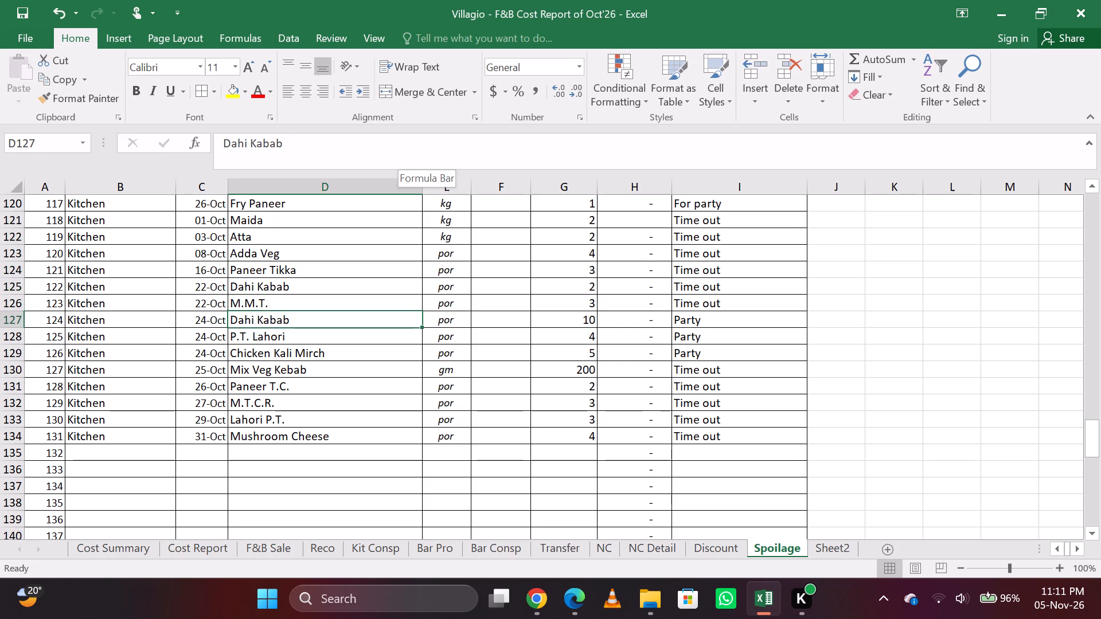
key("Return")
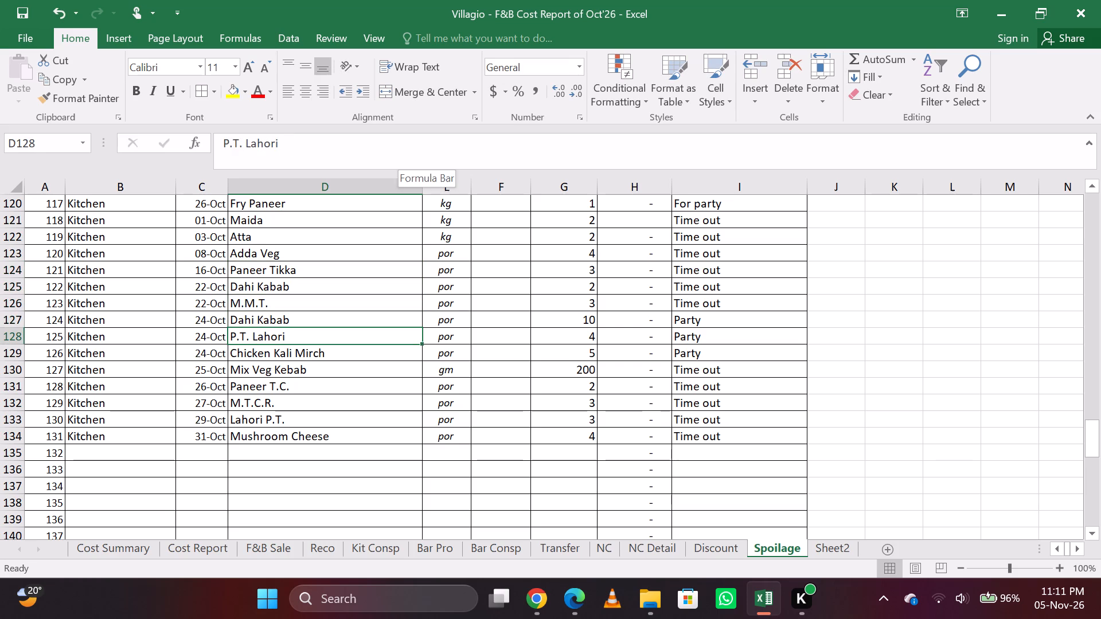
key("Return")
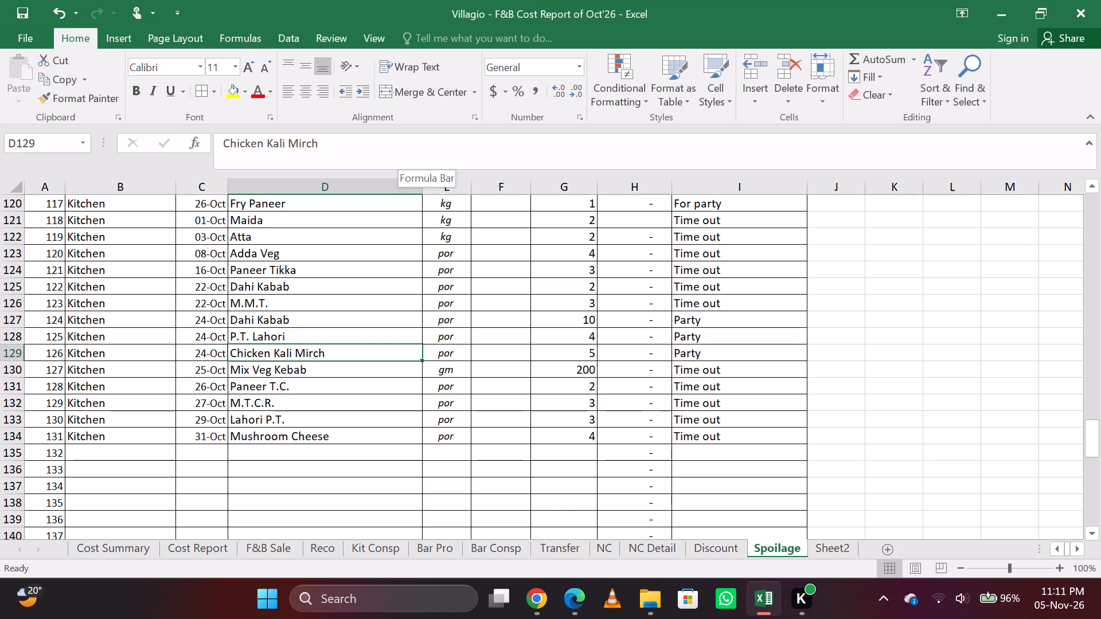
key("Return")
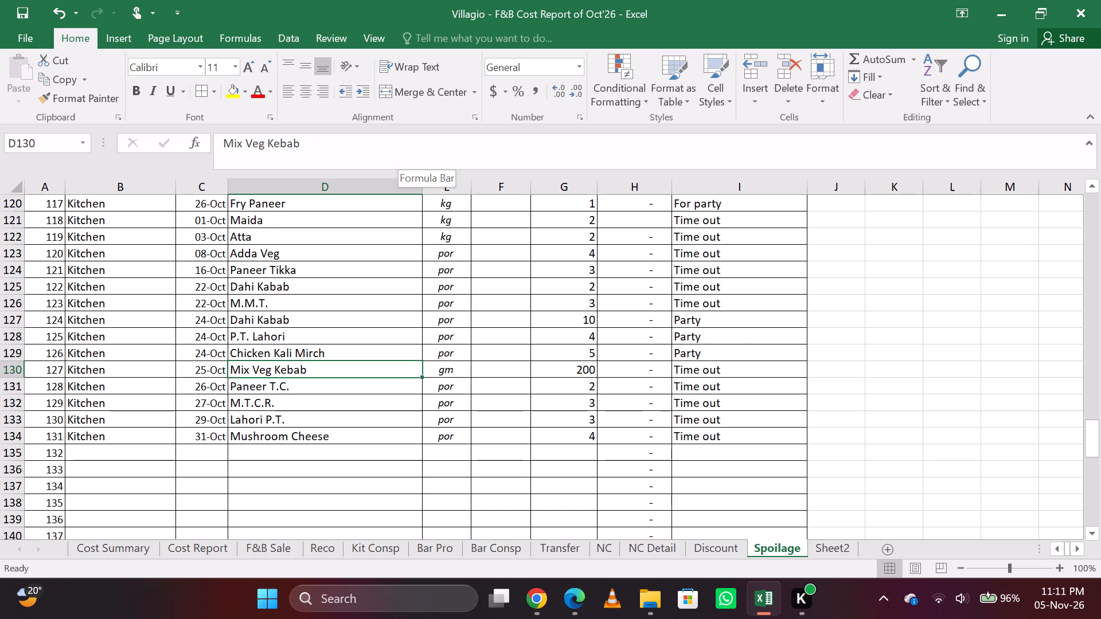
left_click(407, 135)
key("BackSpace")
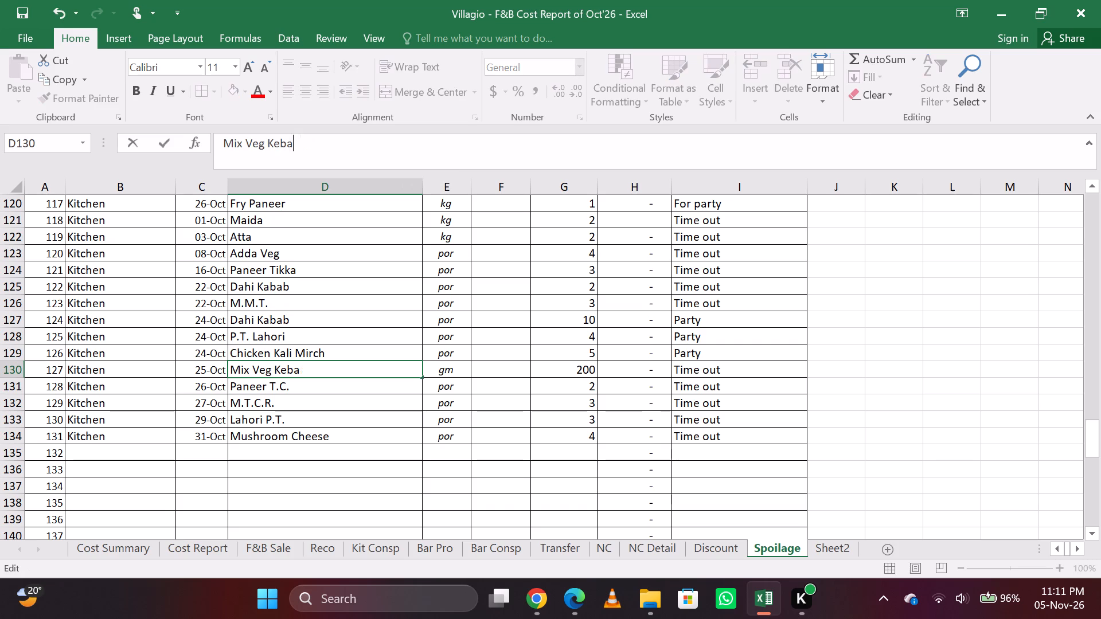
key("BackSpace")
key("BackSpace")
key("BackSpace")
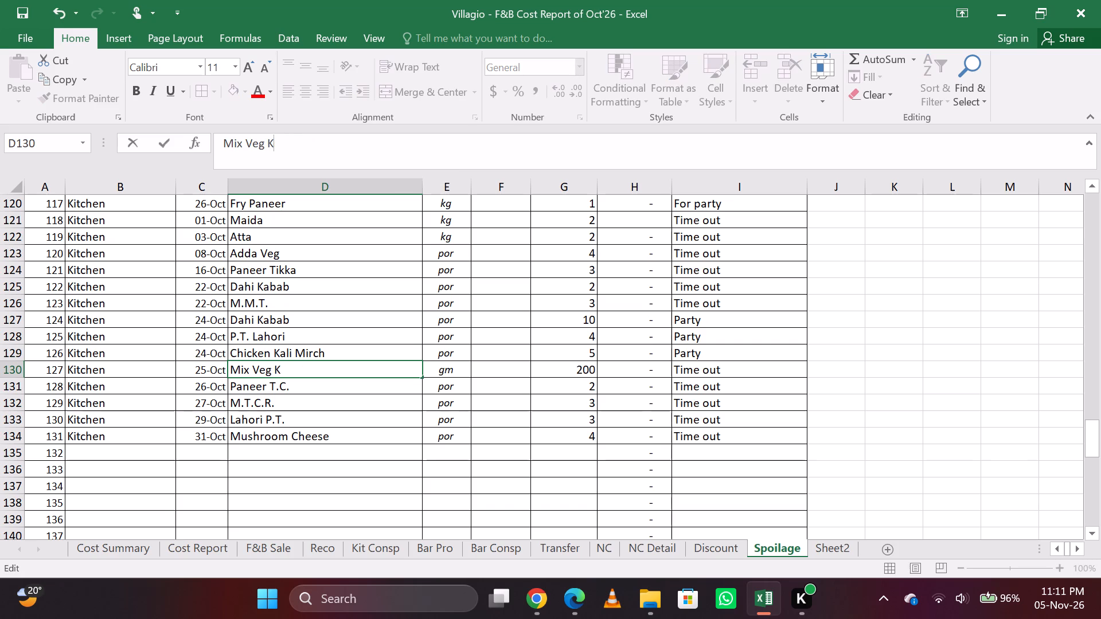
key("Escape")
Review the remaining item names in D131 through D134 and the entries across row 134.
key("Down")
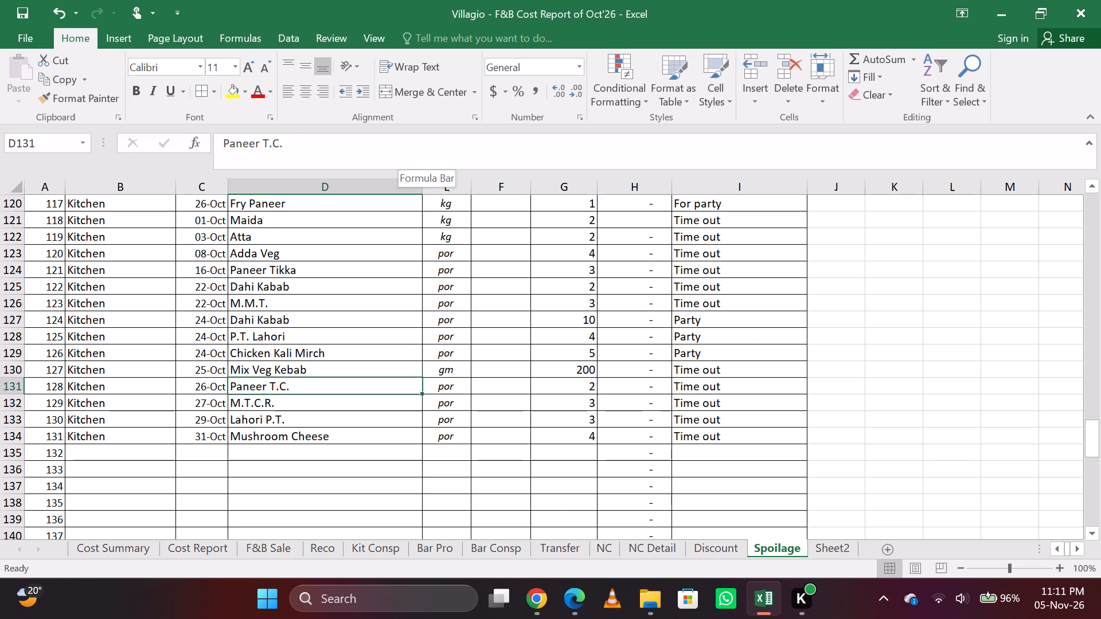
key("Down")
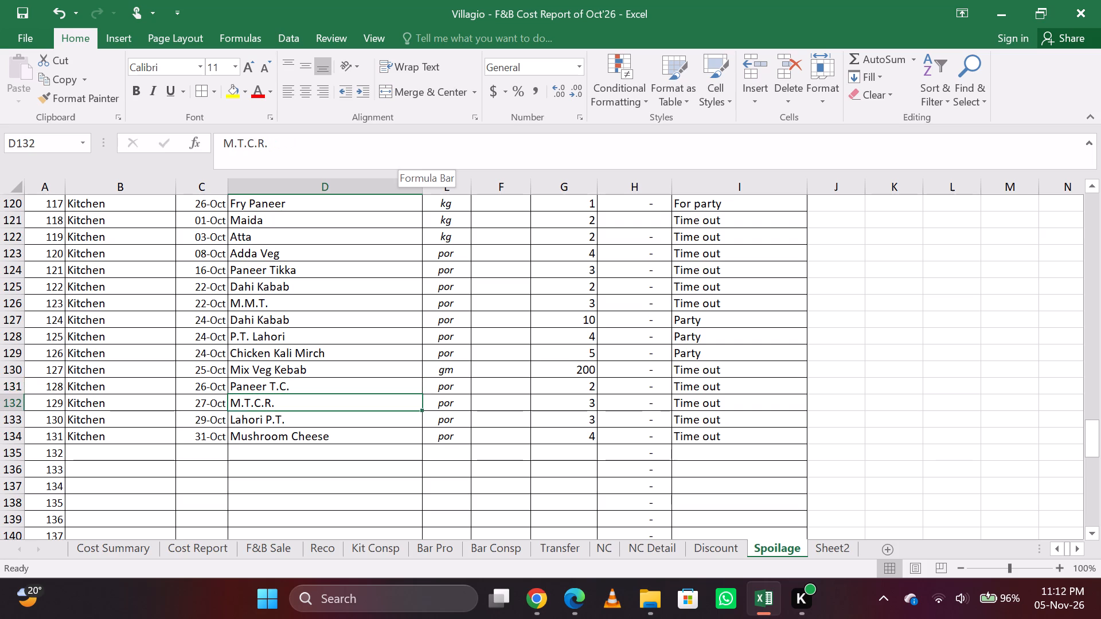
key("Down")
key("Down")
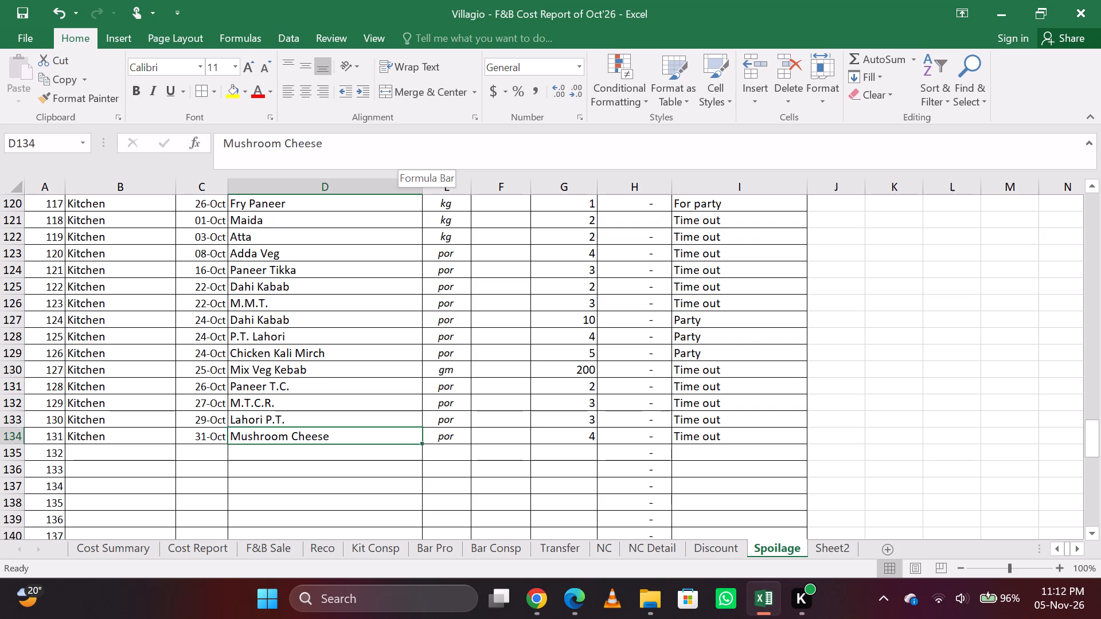
key("Right")
key("Right")
key("Left")
key("Right")
key("Right")
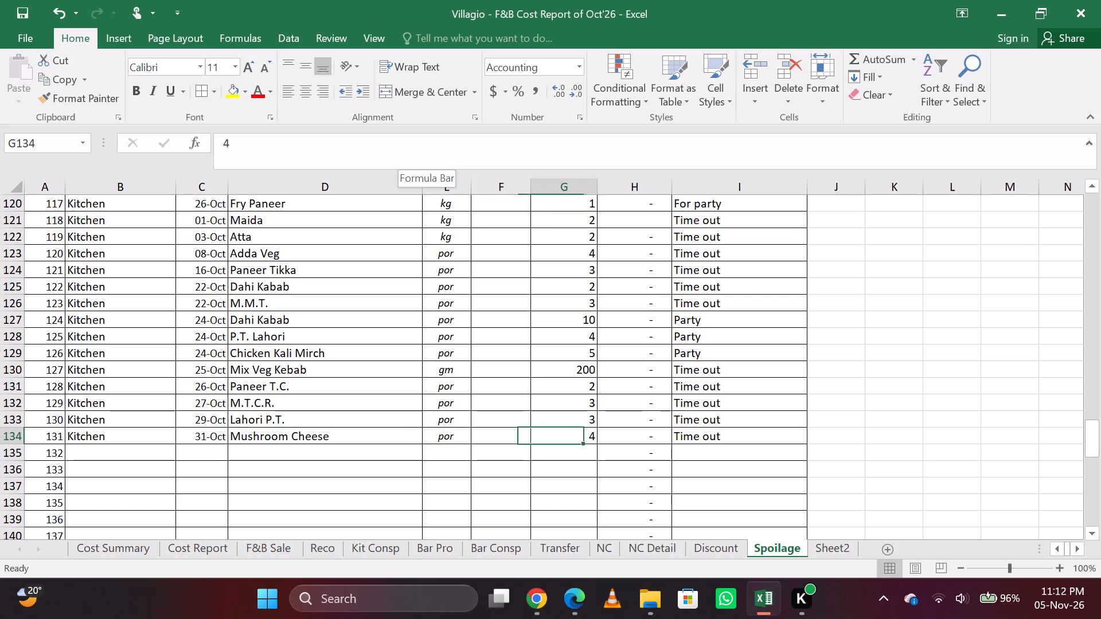
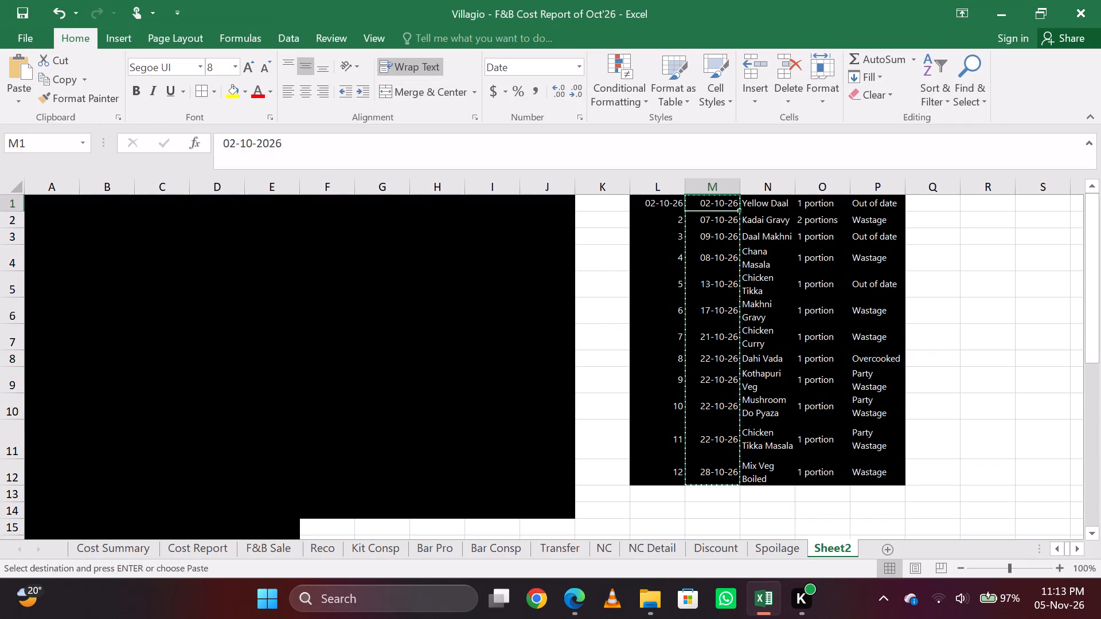
key("Left")
key("Right")
key("ctrl+shift+Down")
key("ctrl+c")
key("ctrl+Page_Up")
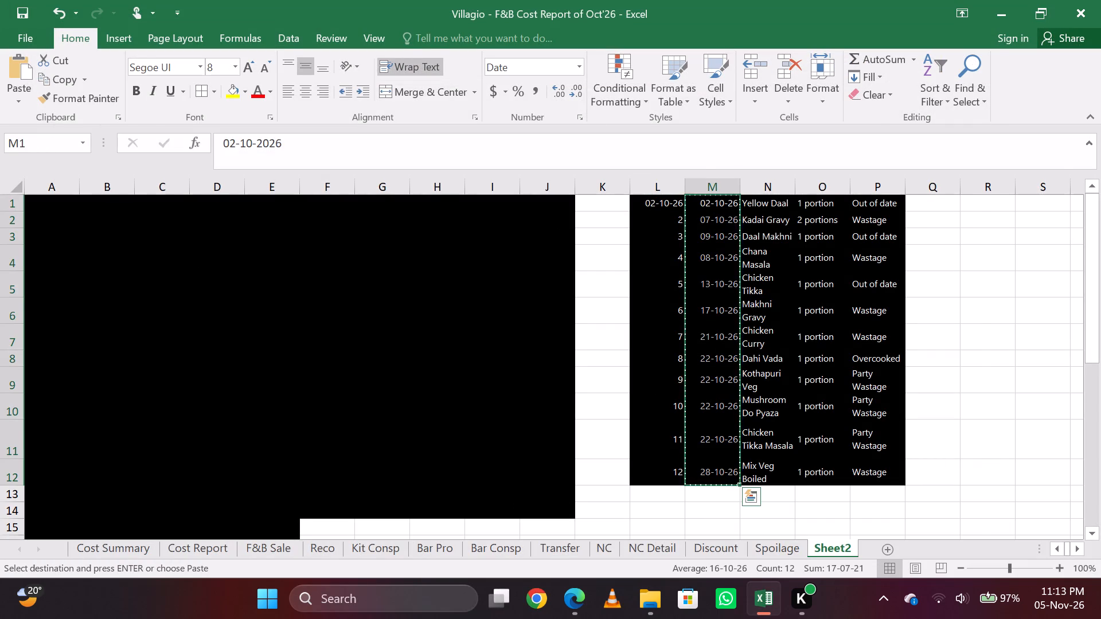
key("Down")
key("Right")
type("esv")
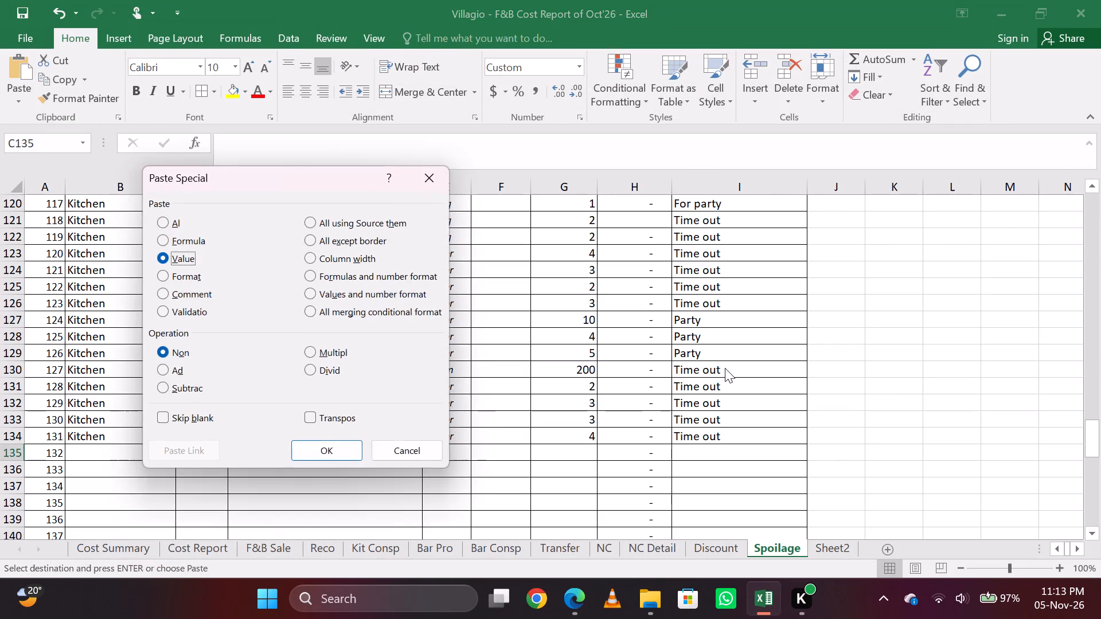
key("Return")
Copy the Kitchen department entry from B134 down through B146 on the Spoilage sheet.
key("Left")
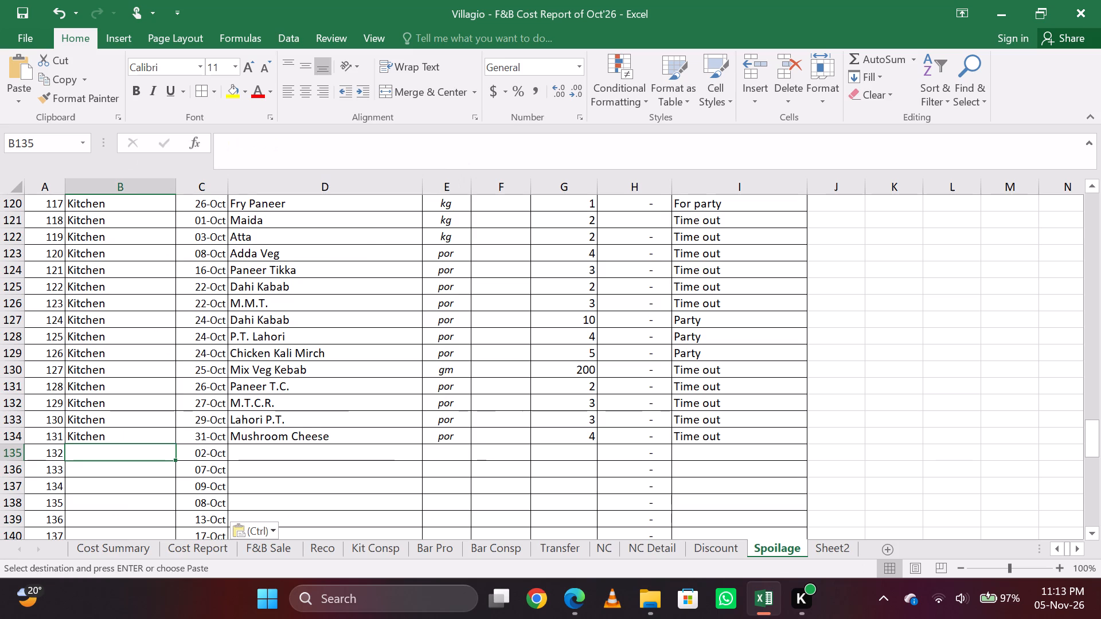
key("Up")
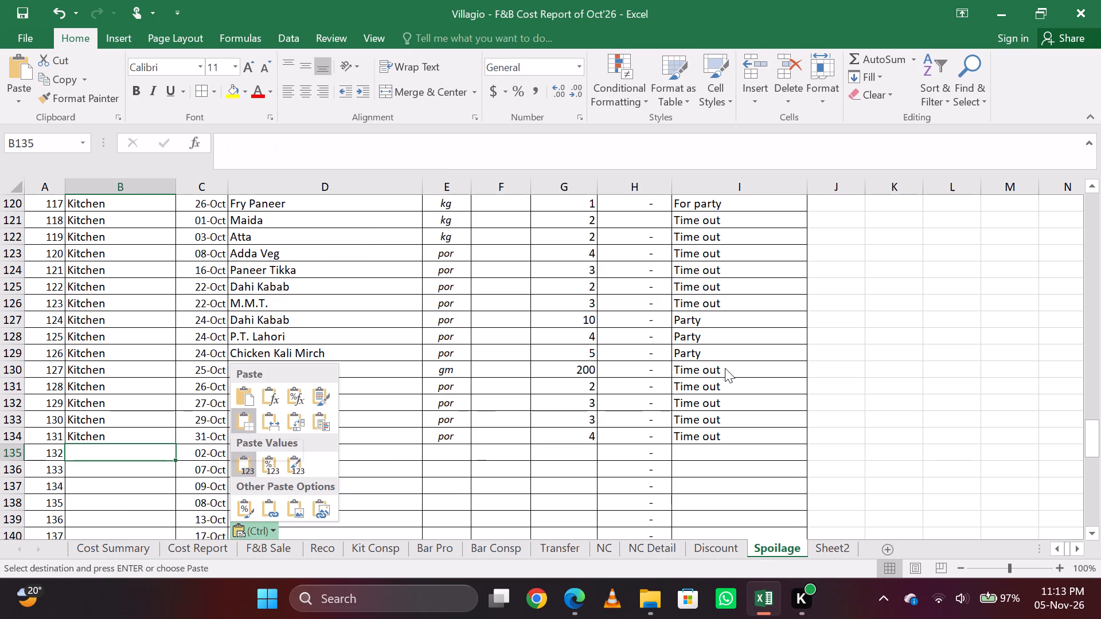
key("Escape")
key("Up")
key("ctrl+c")
key("shift+Down")
key("shift+Down")
key("shift+Down")
key("shift+Down")
key("shift+Down")
key("shift+Down")
key("shift+Down")
key("shift+Down")
key("shift+Down")
key("shift+Down")
key("shift+Down")
key("shift+Down")
key("shift+Down")
key("shift+Down")
key("shift+Down")
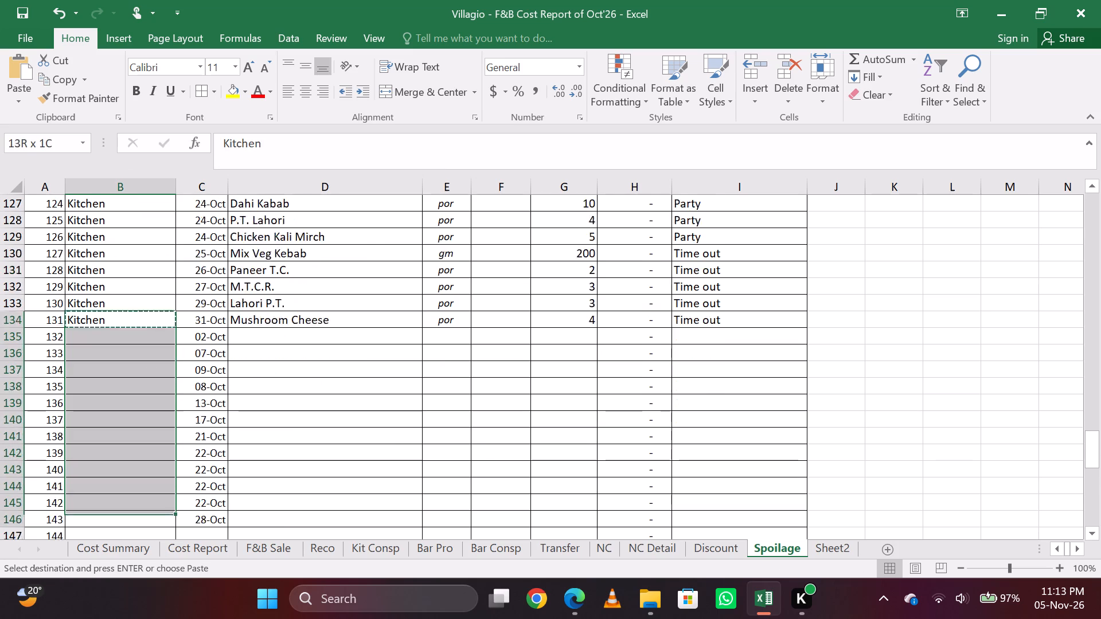
key("shift+Up")
key("shift+Up")
key("shift+Up")
key("shift+Up")
key("shift+Down")
key("ctrl+v")
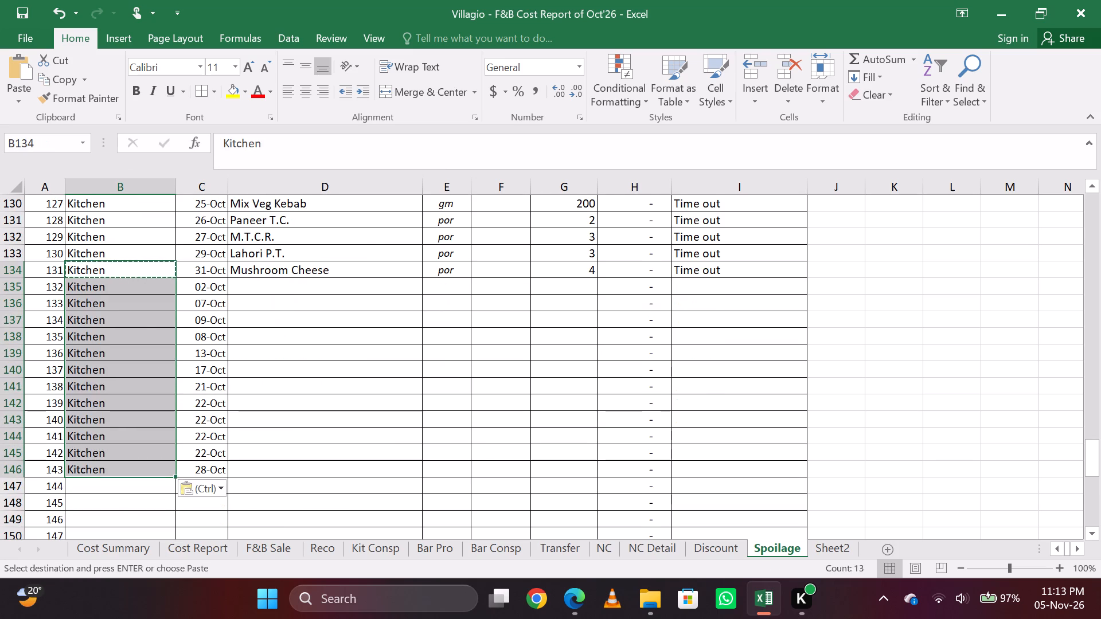
Copy the item names in N1:N12 of Sheet2 and paste them as values into the Spoilage sheet from D135.
key("Right")
key("Right")
key("Down")
key("ctrl+Page_Down")
key("Right")
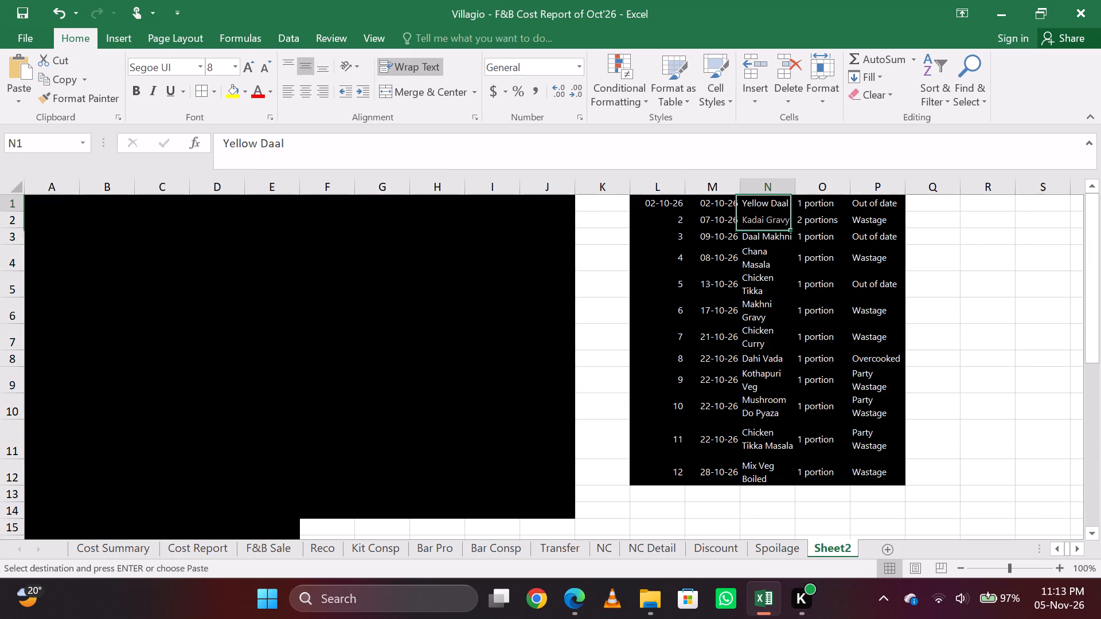
key("Up")
key("ctrl+shift+Down")
key("ctrl+c")
key("ctrl+Page_Up")
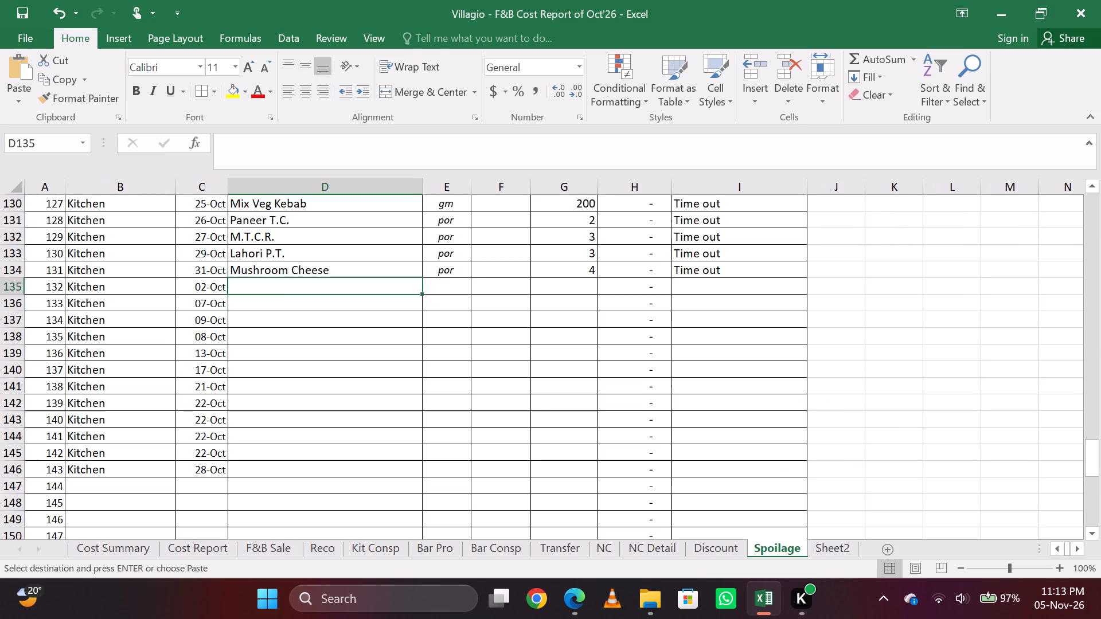
key("Right")
key("Left")
type("esv")
key("Return")
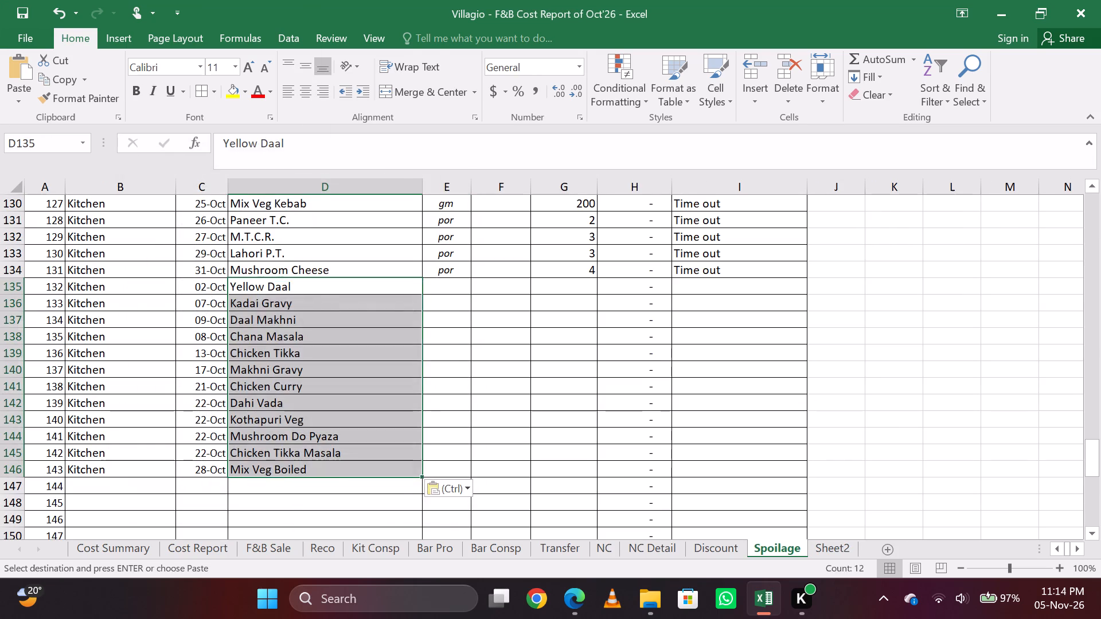
Copy the portion quantities in O1:O12 of Sheet2 and paste them as values into the Spoilage sheet from E135.
key("Right")
key("Left")
key("Right")
key("ctrl+Page_Down")
key("Right")
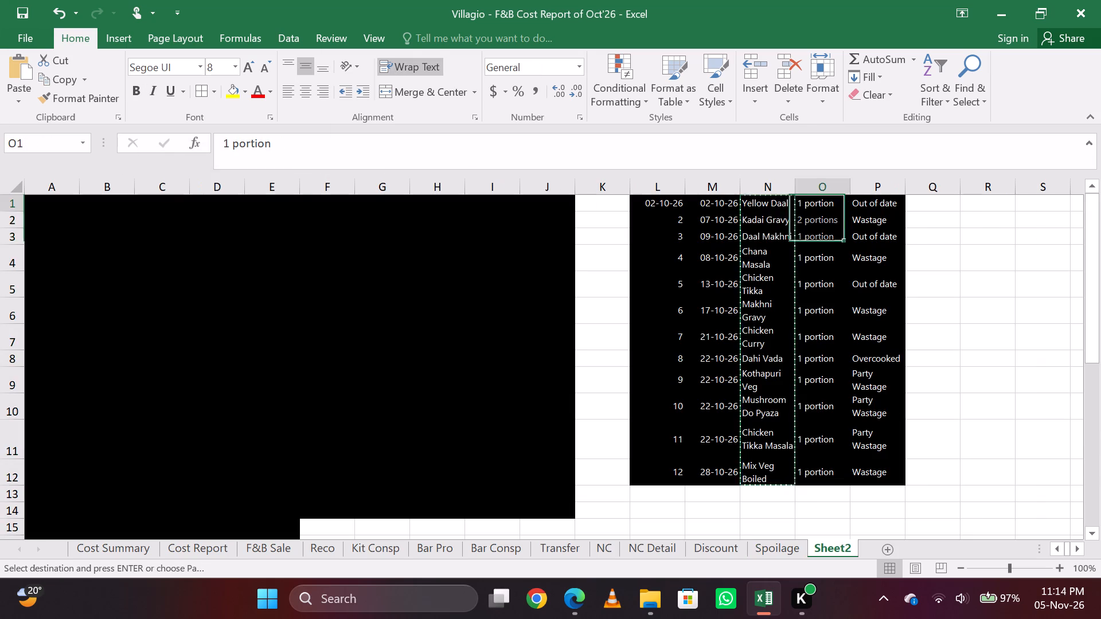
key("ctrl+shift+Down")
key("ctrl+c")
key("ctrl+Page_Up")
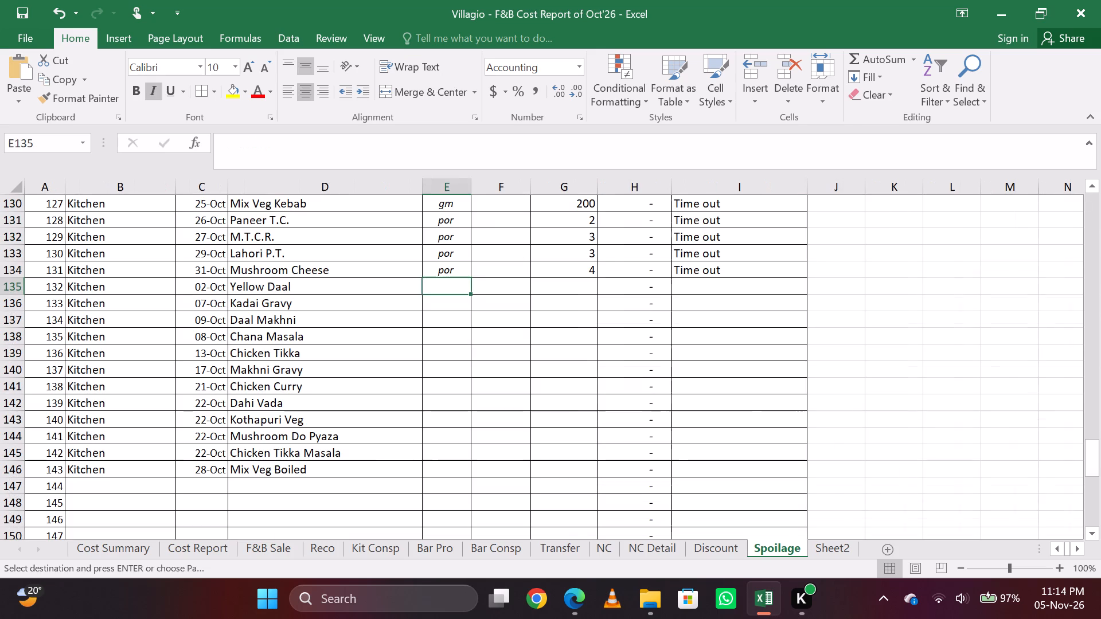
key("Right")
key("Left")
type("esv")
key("Return")
Paste the same portion quantities as values into column G of the Spoilage sheet from G135.
key("Right")
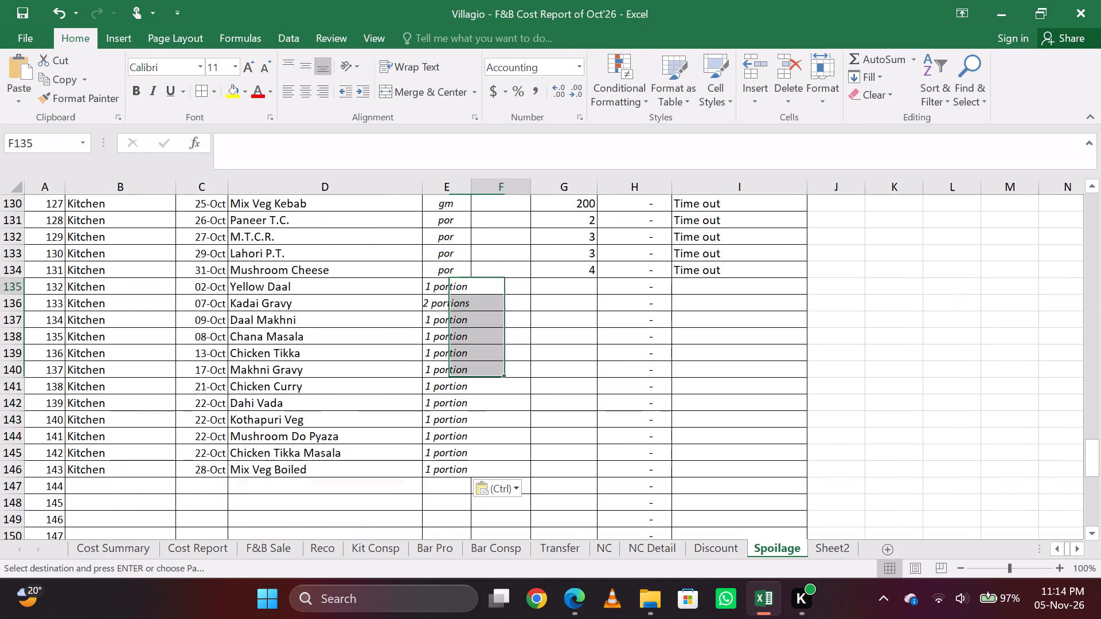
key("Right")
key("Escape")
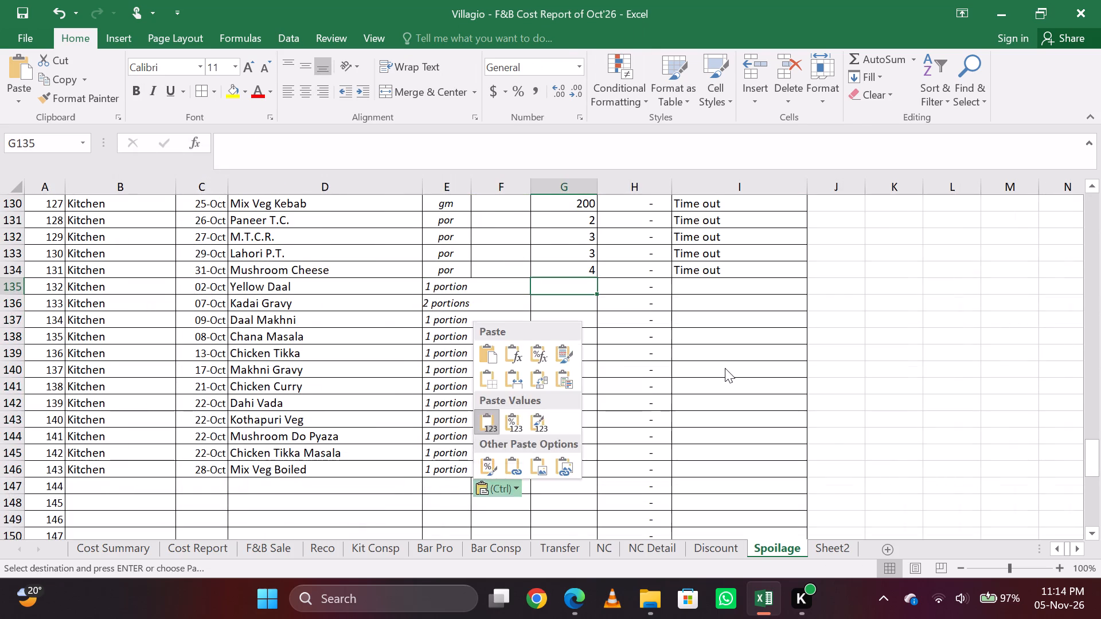
key("Right")
key("Left")
type("esv")
key("Return")
Copy the remarks in P1:P12 of Sheet2 and paste them as values into the Spoilage sheet from I135.
key("Right")
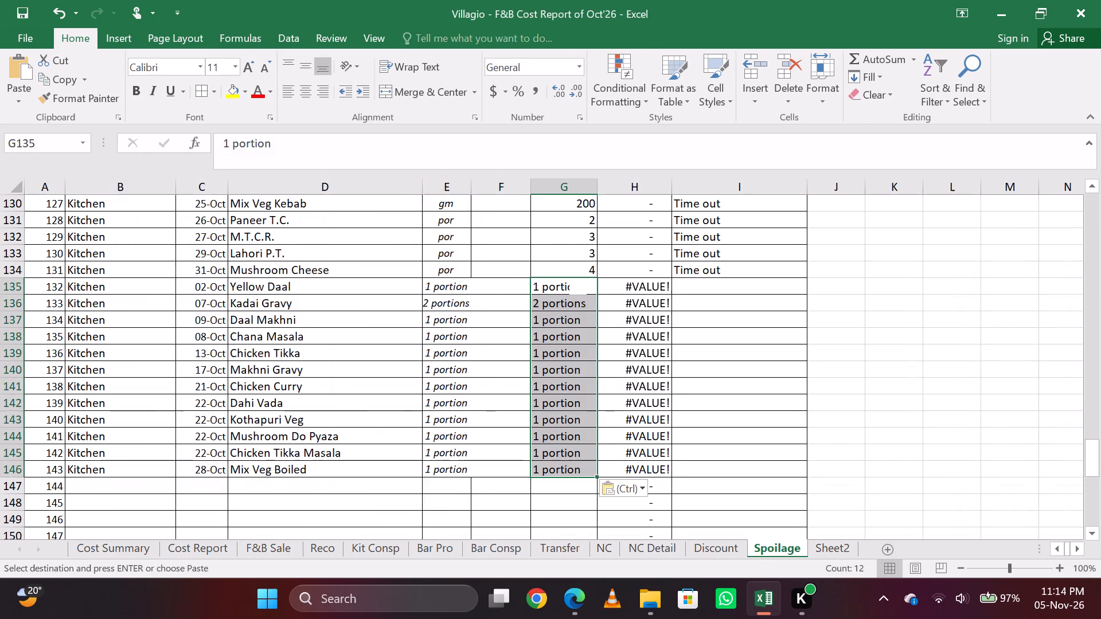
key("Right")
key("ctrl+Page_Up")
key("Right")
key("ctrl+Page_Down")
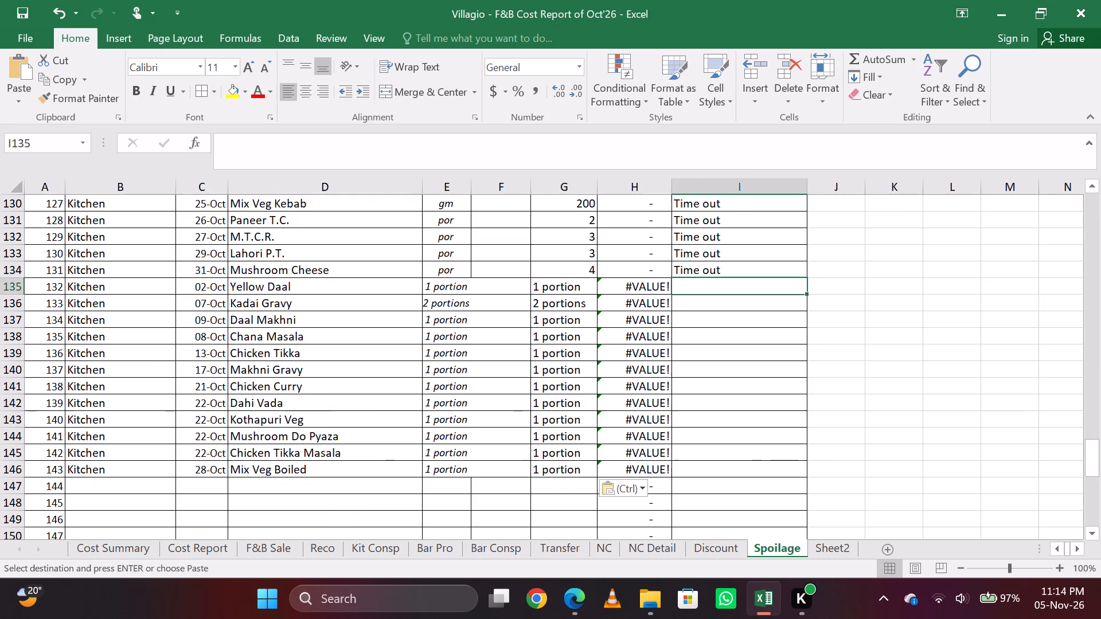
key("ctrl+Page_Down")
key("Right")
key("Up")
key("ctrl+shift+Down")
key("ctrl+c")
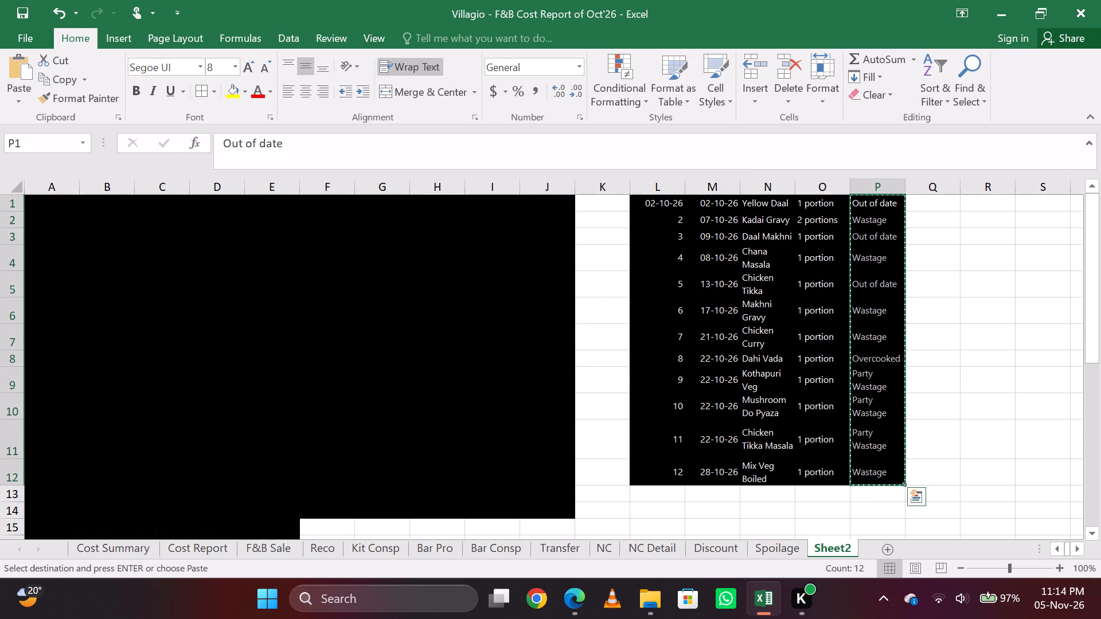
key("ctrl+Page_Up")
key("Right")
key("Left")
type("esv")
key("Return")
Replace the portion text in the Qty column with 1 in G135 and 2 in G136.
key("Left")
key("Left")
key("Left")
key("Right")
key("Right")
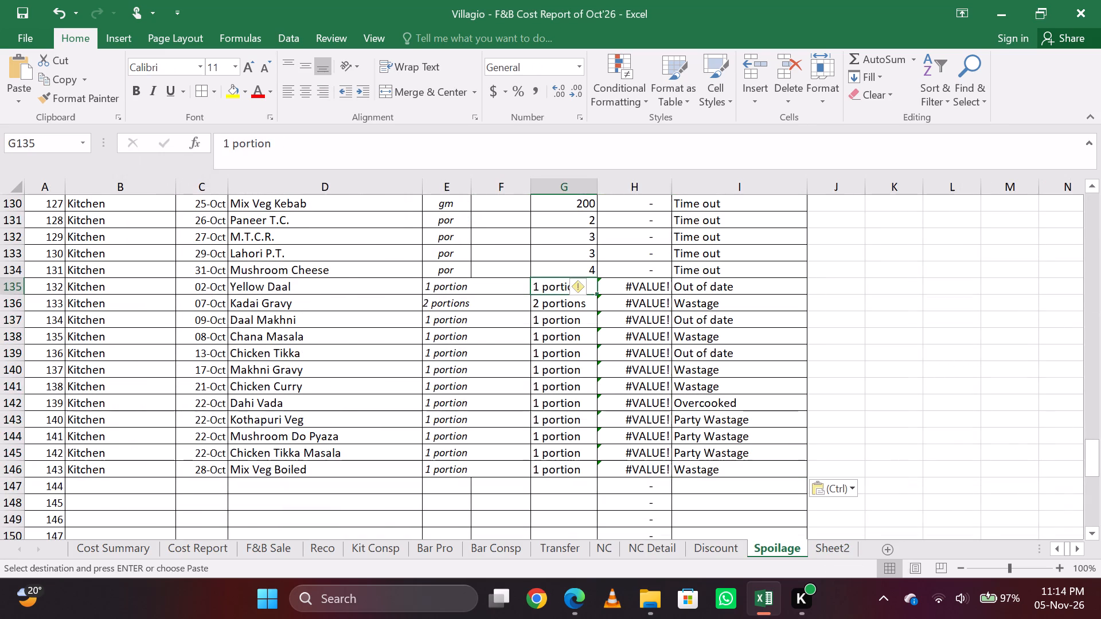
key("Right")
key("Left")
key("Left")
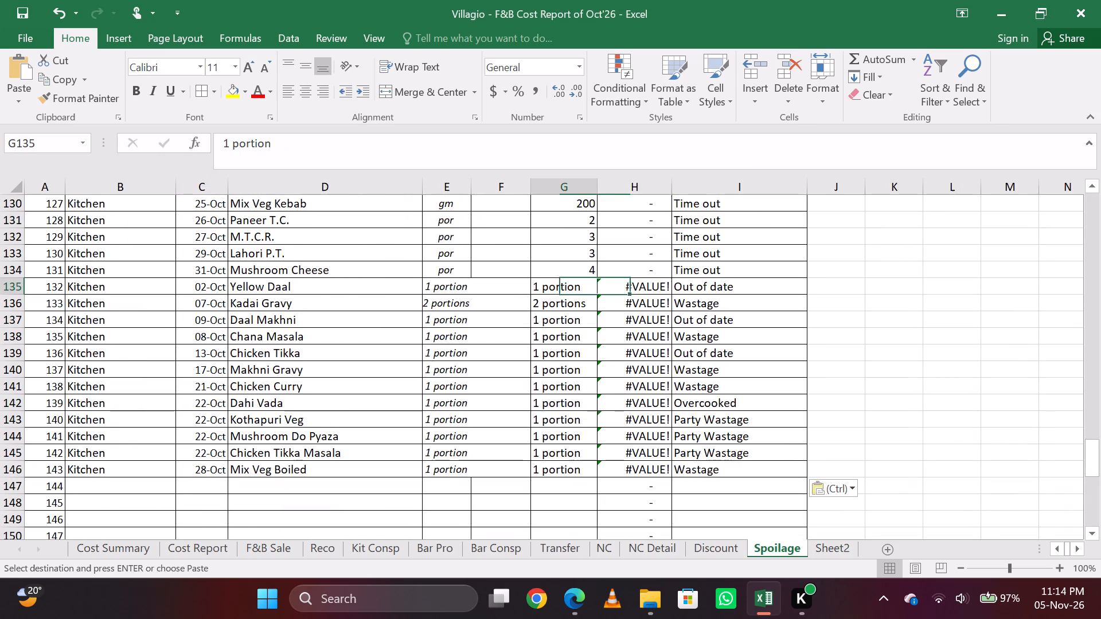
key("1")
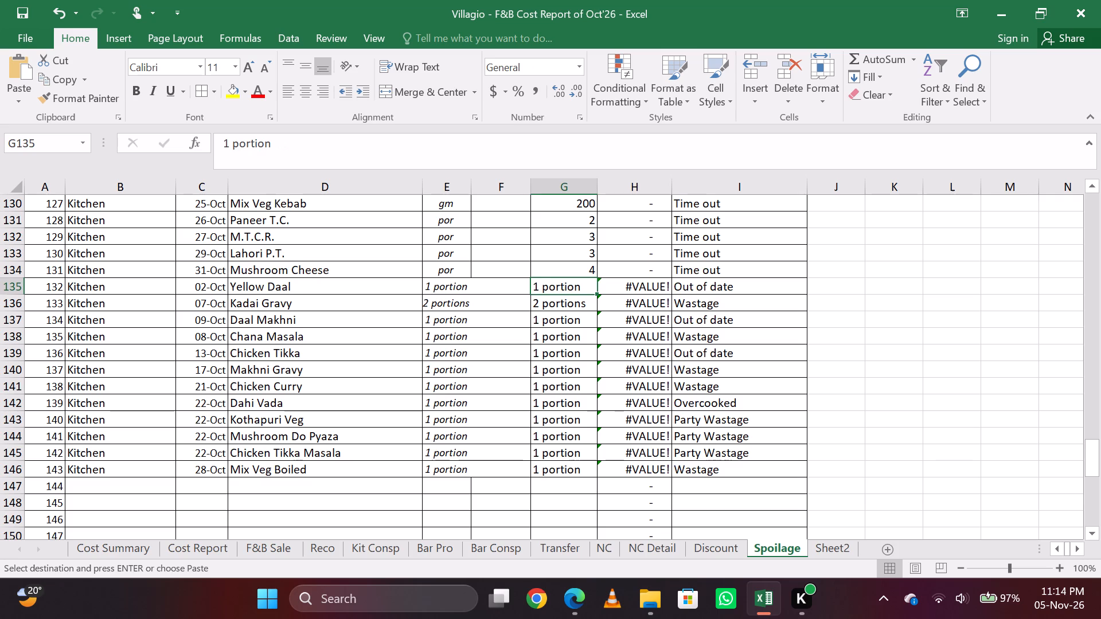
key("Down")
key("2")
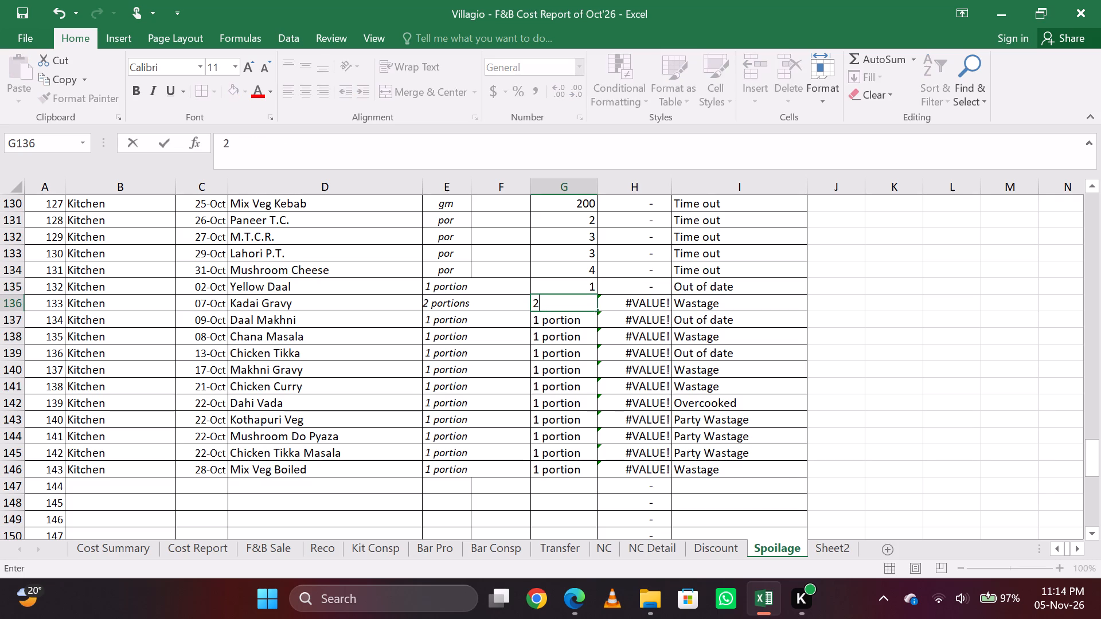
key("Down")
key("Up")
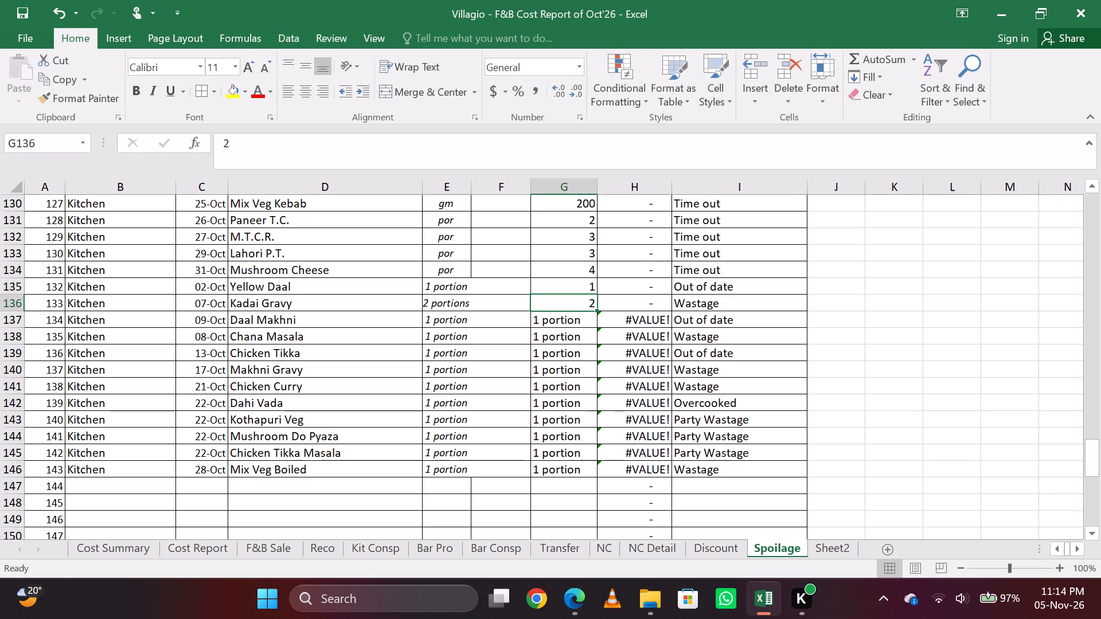
Enter por as the unit of measure for Yellow Daal in E135.
key("Up")
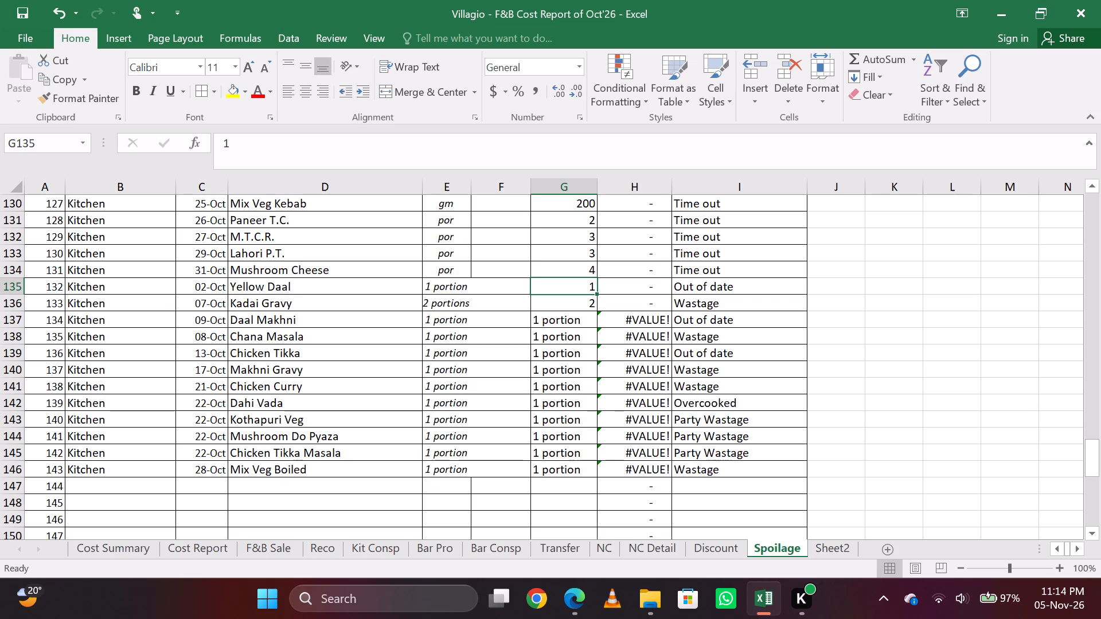
key("Down")
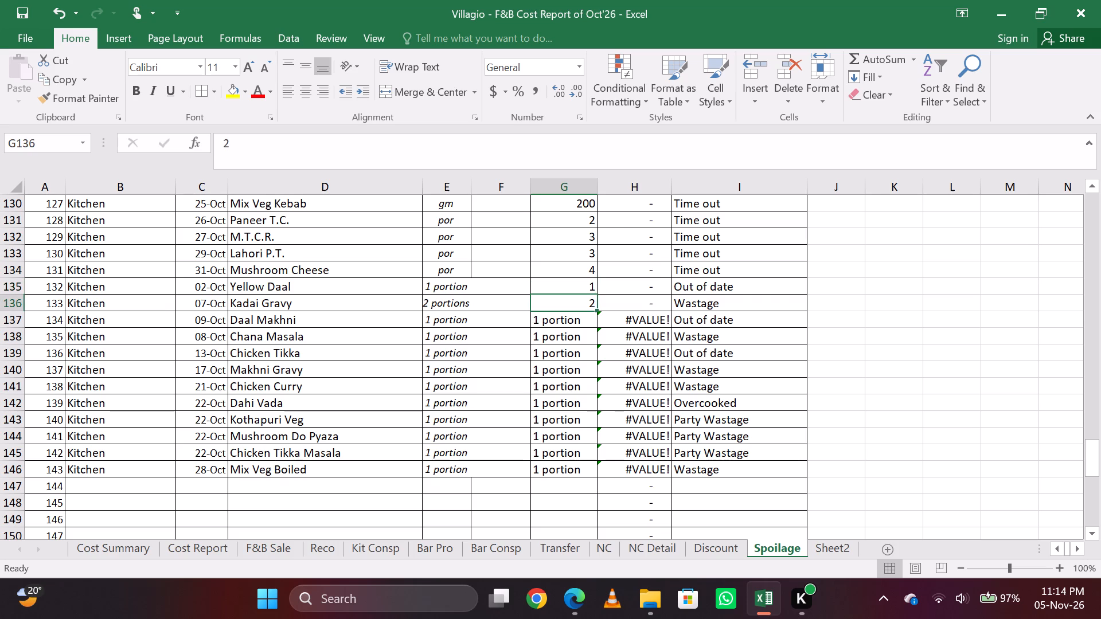
key("Down")
key("Up")
key("Up")
key("Left")
key("Left")
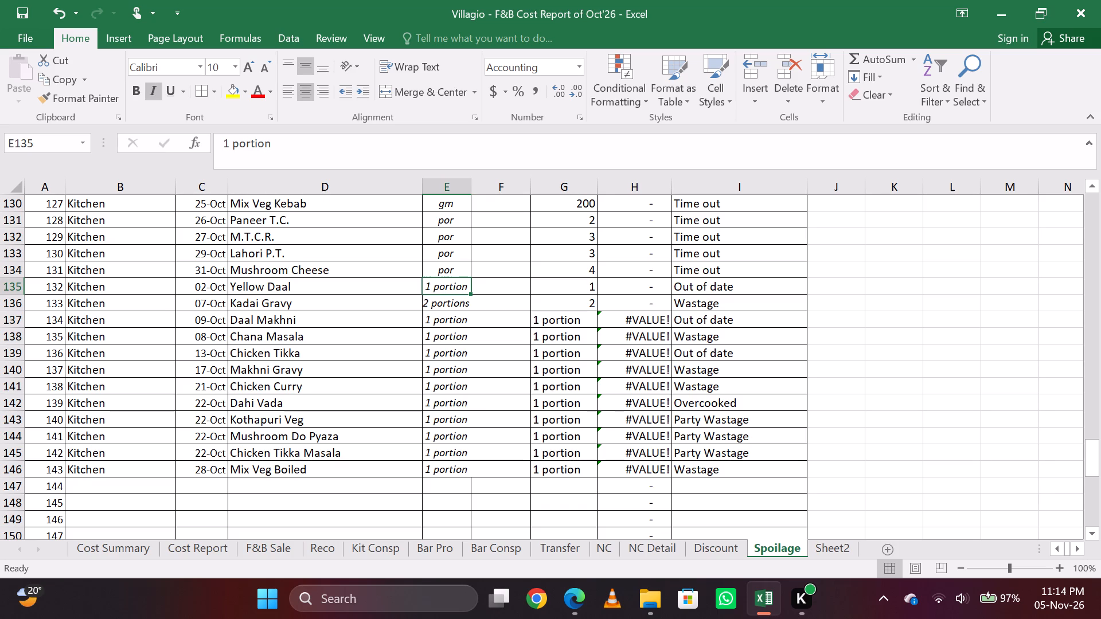
key("Left")
key("Right")
key("Left")
key("Down")
key("Up")
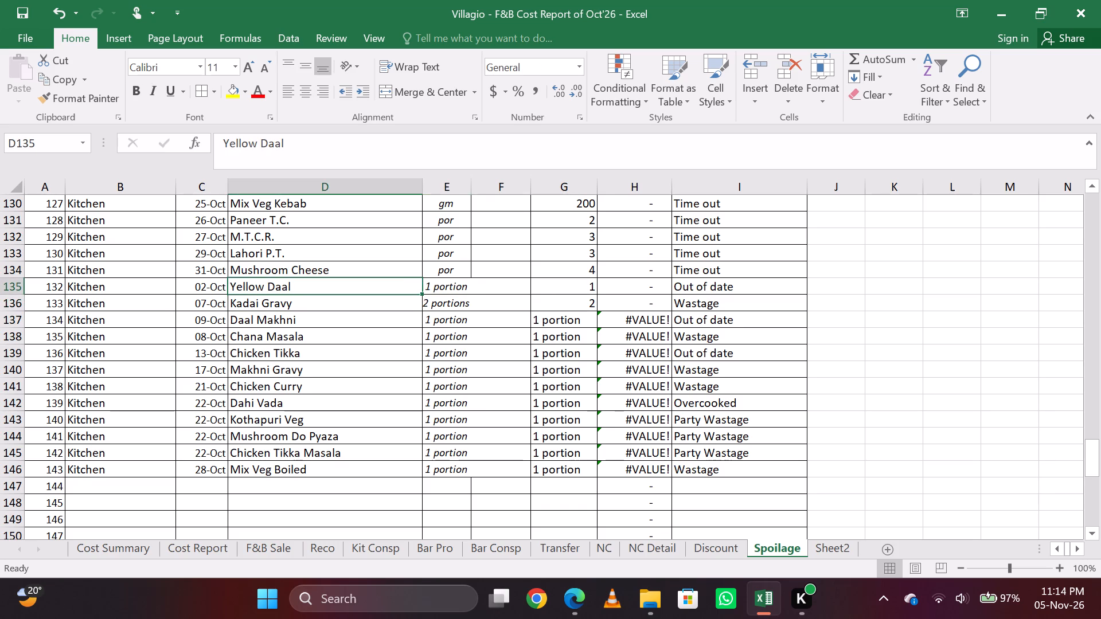
key("Right")
key("Down")
key("Down")
key("Up")
key("Up")
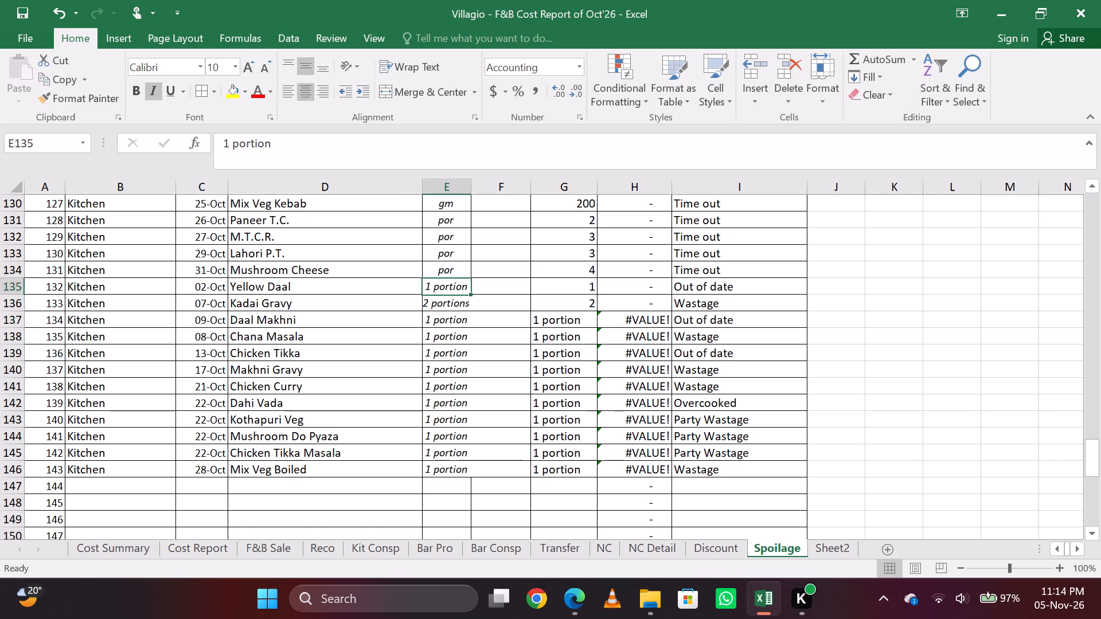
type("por")
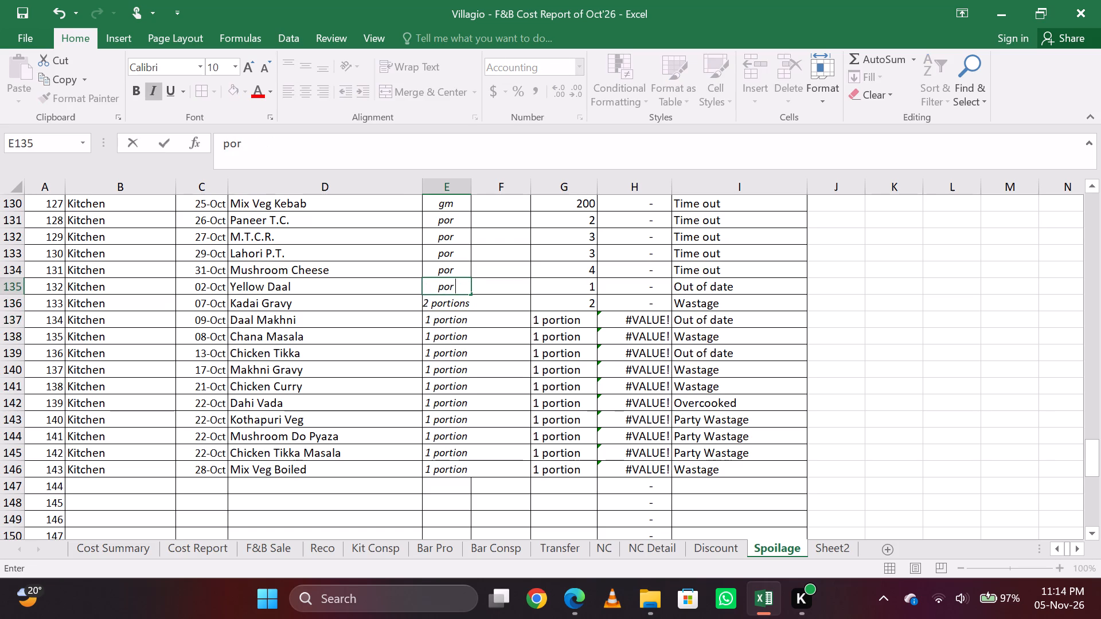
key("Down")
key("Up")
Copy the por unit from E135 down through E146.
key("ctrl+c")
key("shift+Down")
key("shift+Down")
key("shift+Down")
key("shift+Down")
key("shift+Down")
key("shift+Down")
key("shift+Down")
key("shift+Down")
key("shift+Down")
key("shift+Down")
key("shift+Down")
key("shift+Down")
key("shift+Down")
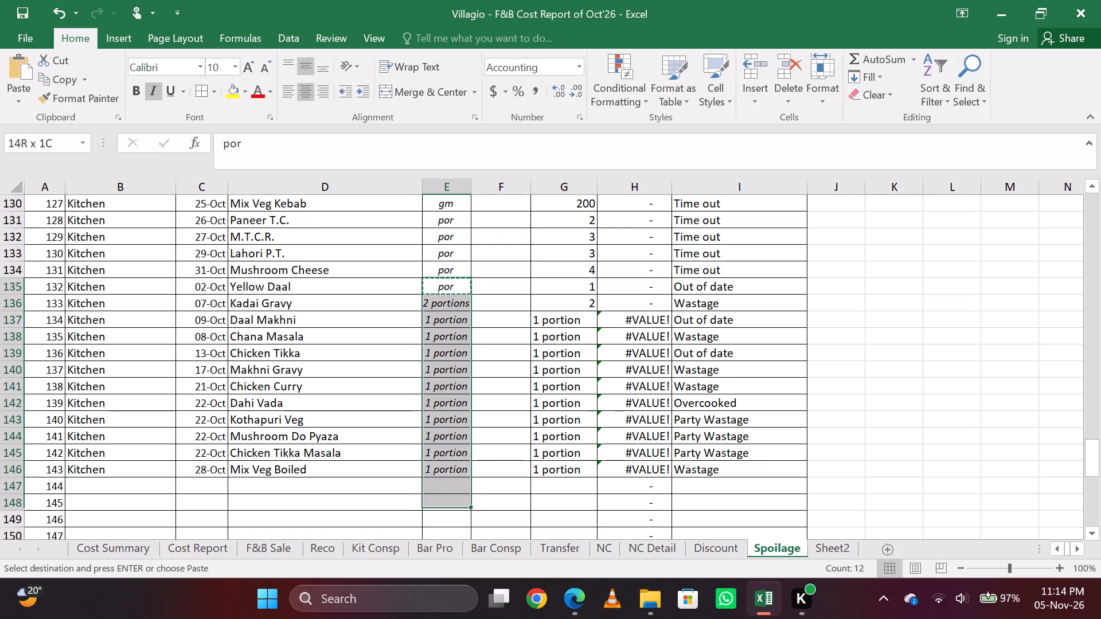
key("shift+Up")
key("shift+Up")
key("ctrl+v")
Enter 1 as the quantity for Yellow Daal in G135.
key("Right")
key("Right")
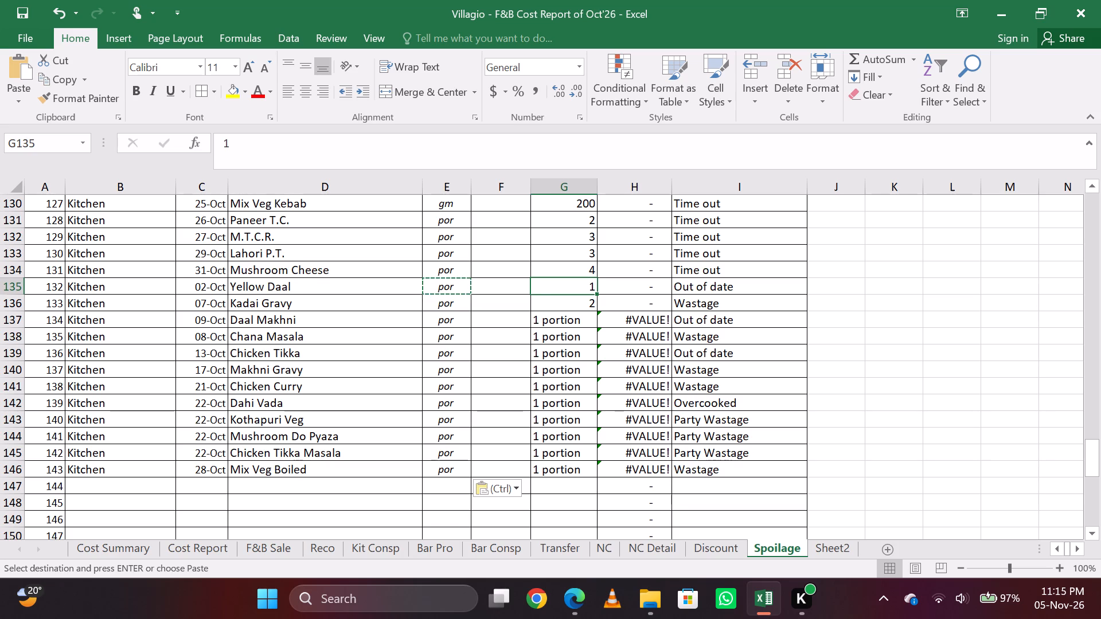
key("Down")
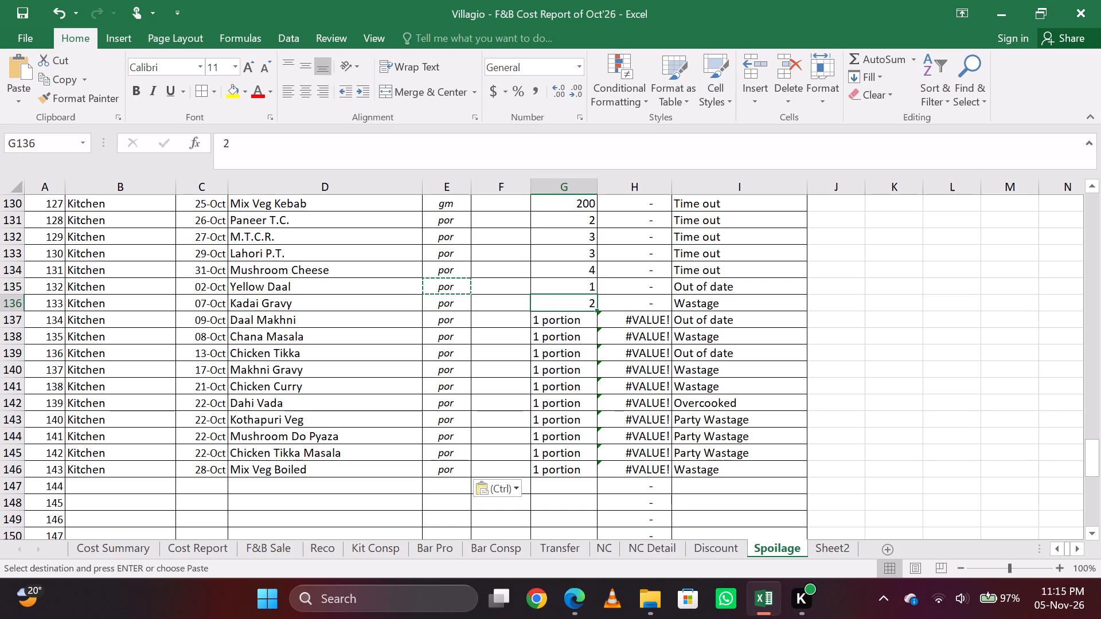
key("Up")
key("1")
key("Down")
key("Up")
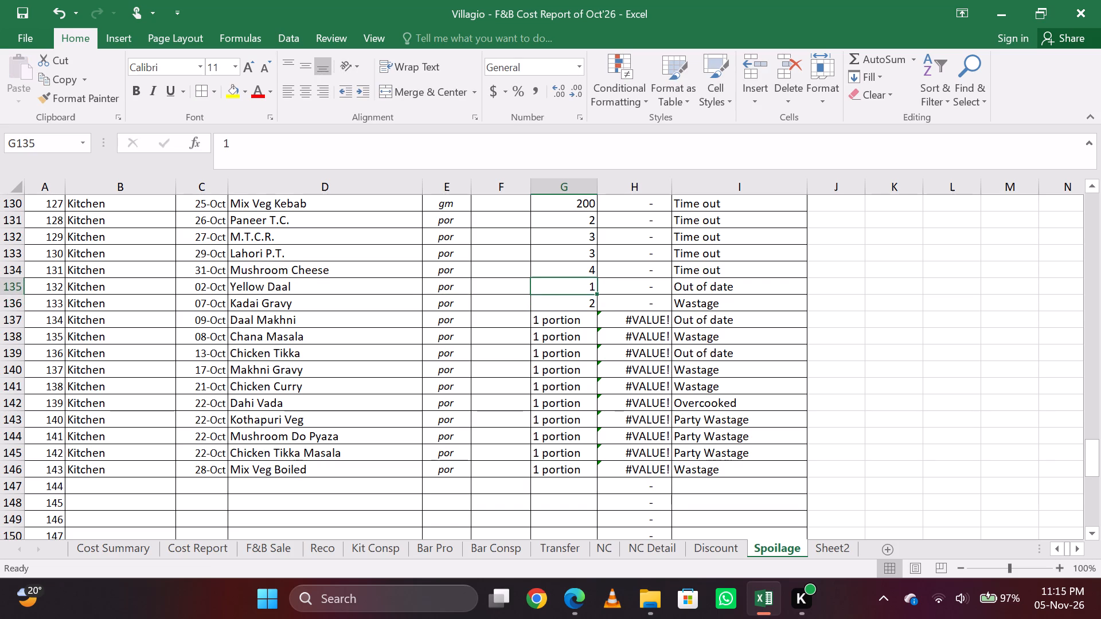
Copy the quantity 1 from G135 down through G146.
key("ctrl+c")
key("shift+Down")
key("shift+Down")
key("shift+Down")
key("shift+Down")
key("shift+Down")
key("shift+Down")
key("shift+Down")
key("shift+Down")
key("shift+Down")
key("shift+Down")
key("shift+Down")
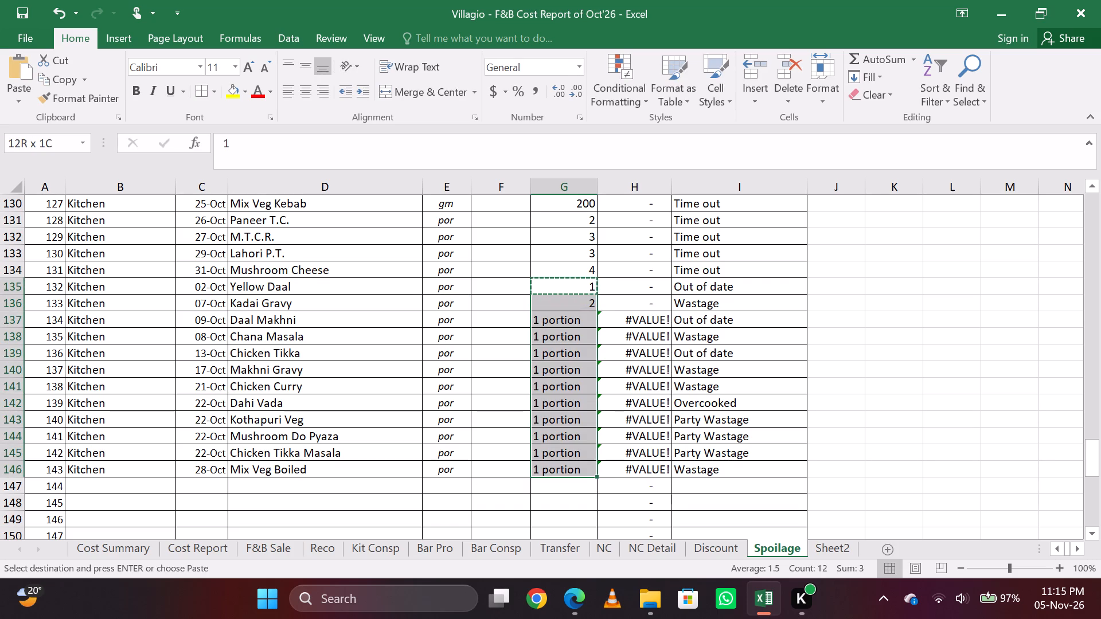
key("ctrl+v")
key("Down")
key("Up")
key("Left")
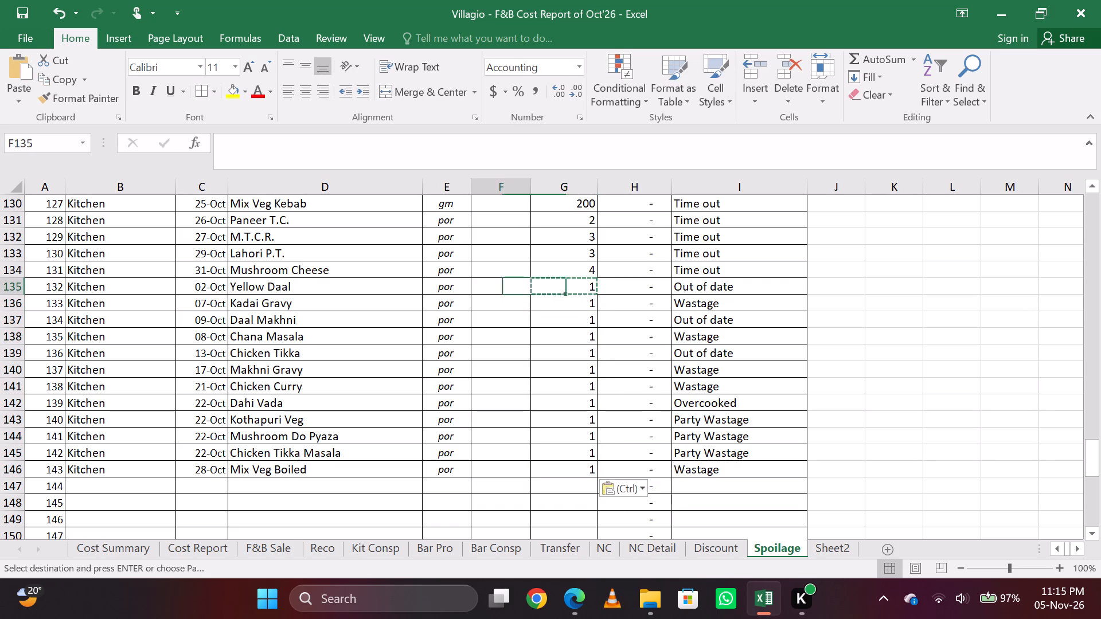
Save the cost report workbook with the added kitchen spoilage rows.
key("ctrl+s")
key("Left")
key("Left")
key("Left")
key("Left")
key("Left")
key("Left")
key("Left")
key("Left")
key("Left")
key("Left")
key("Left")
key("Left")
key("Right")
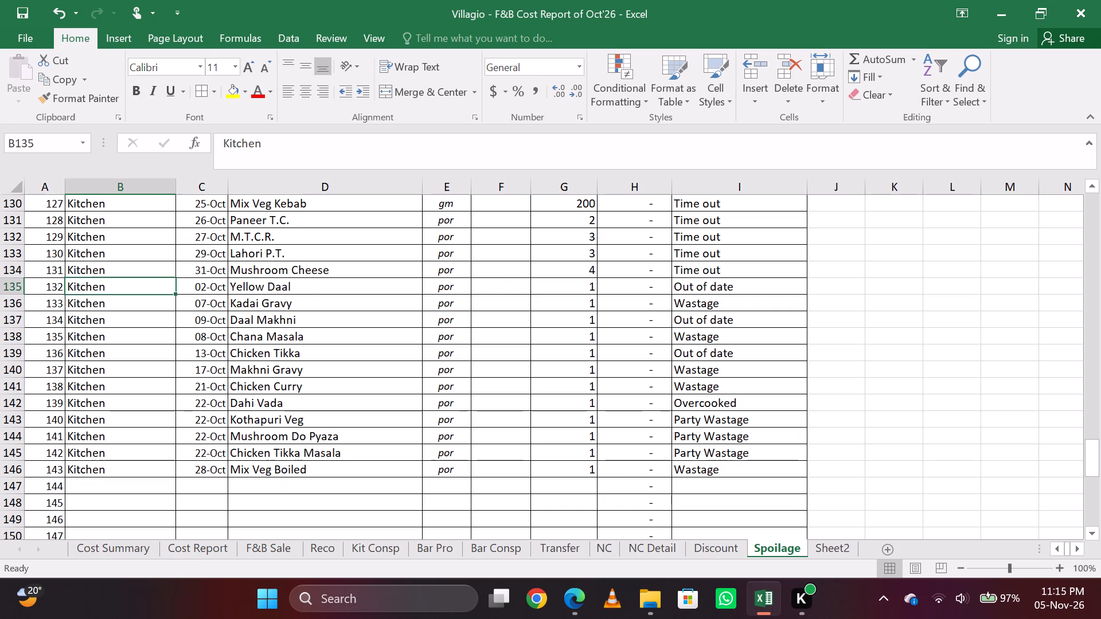
key("Right")
key("Right")
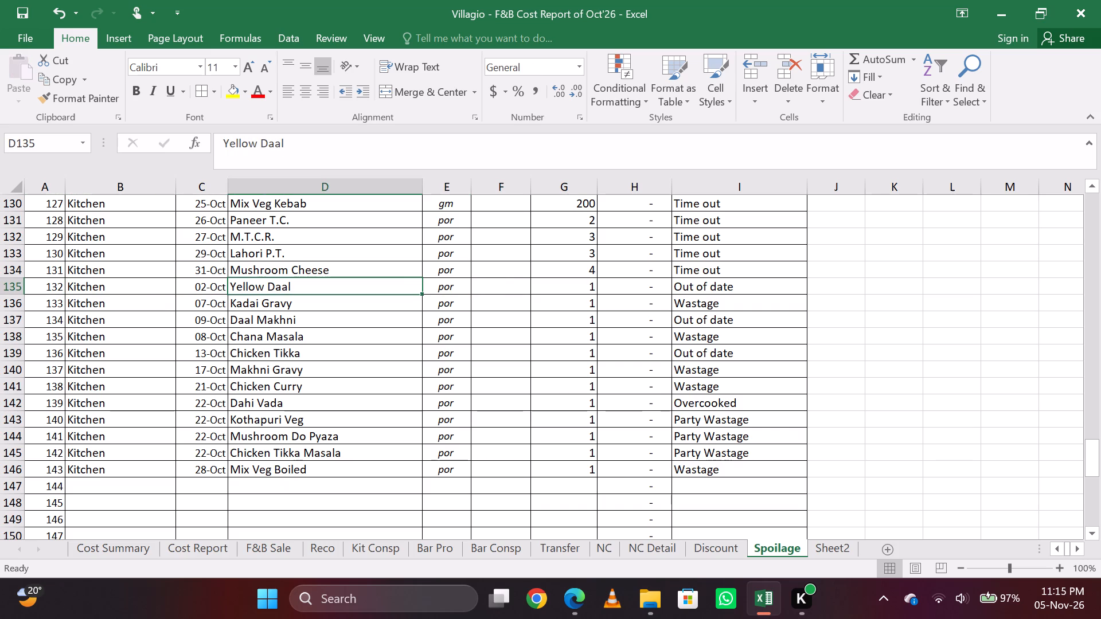
key("ctrl+s")
Return to the top of the Spoilage sheet and save the workbook again.
key("Left")
key("Left")
key("Left")
key("Left")
key("Left")
key("Up")
key("Page_Up")
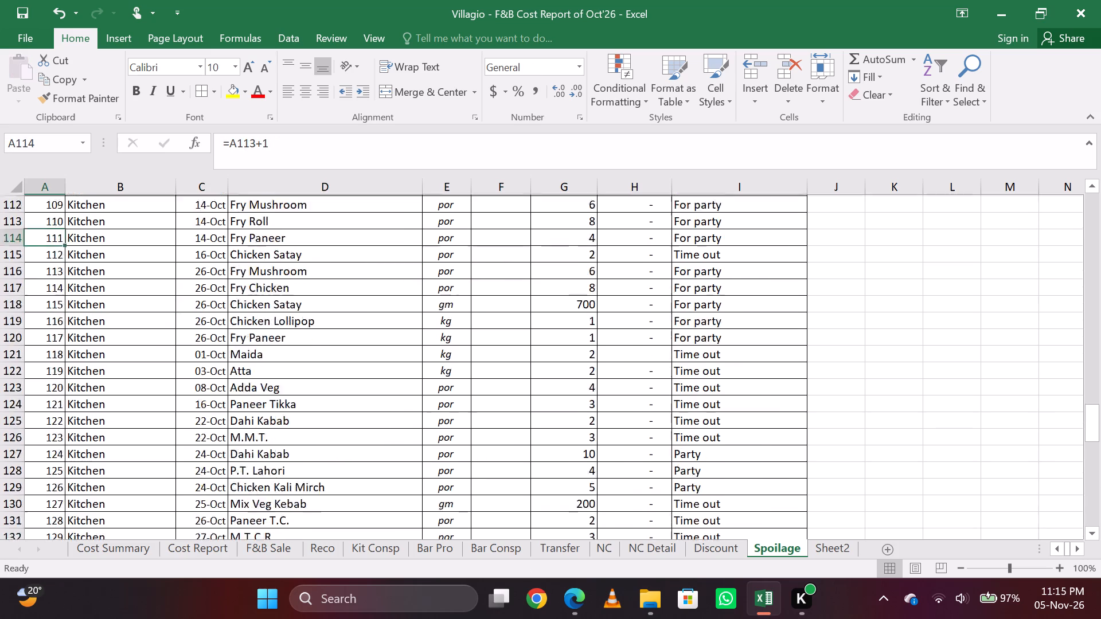
key("Page_Up")
key("Page_Up")
key("Page_Up")
key("Page_Up")
key("Page_Up")
key("Page_Up")
key("Page_Up")
key("Page_Up")
key("Page_Up")
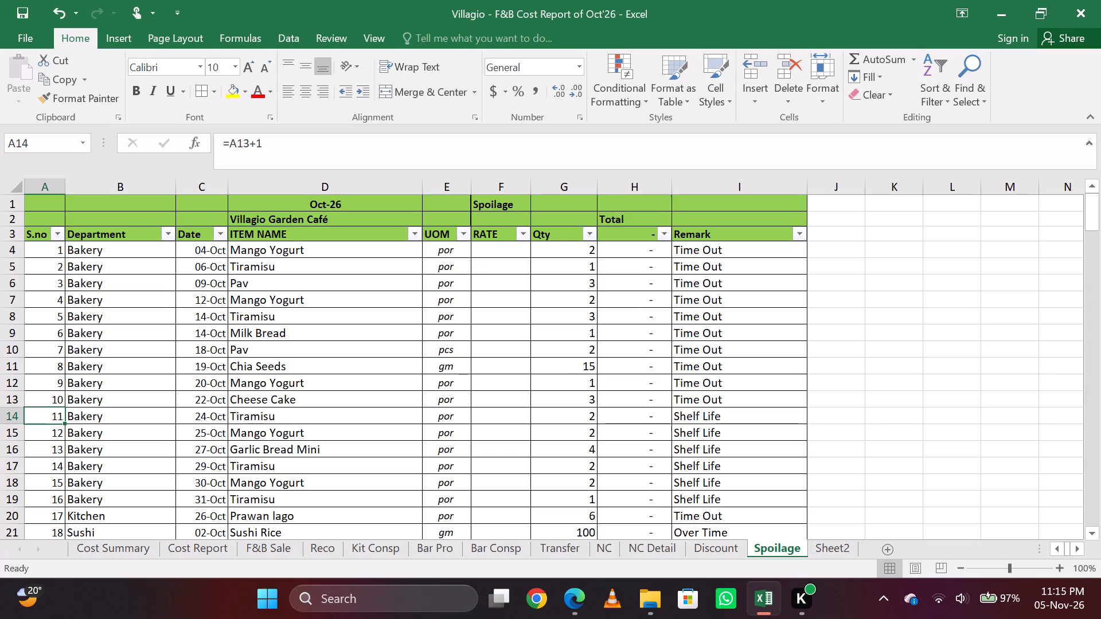
scroll(752, 368, "up", 5)
key("ctrl+s")
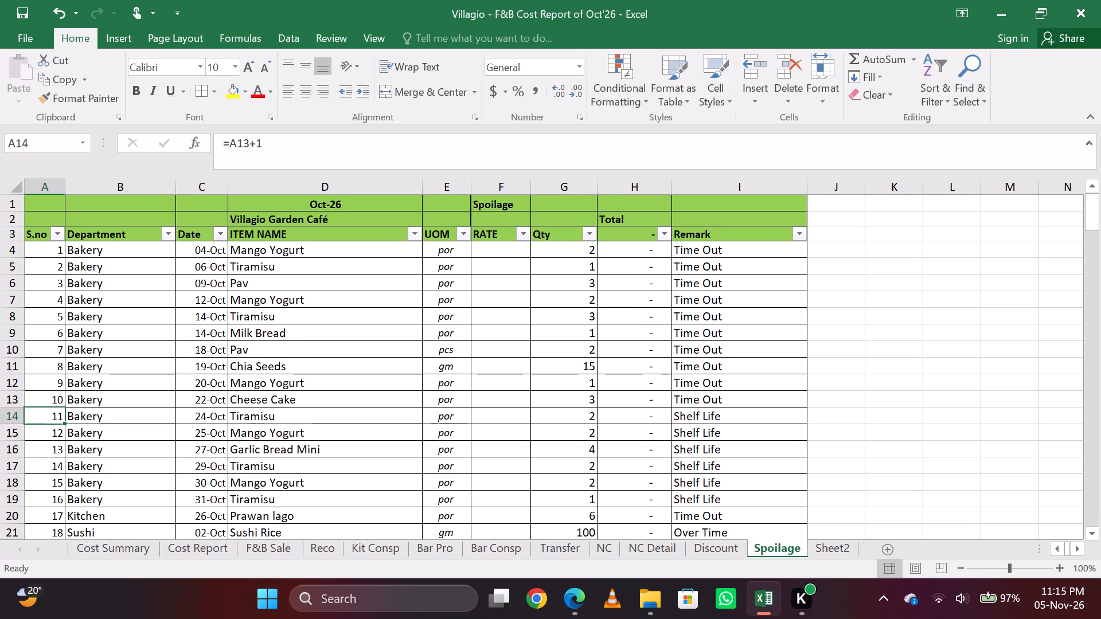
Delete Sheet2, the temporary sheet holding the transcribed logs, from the workbook.
left_click(829, 548)
right_click(829, 548)
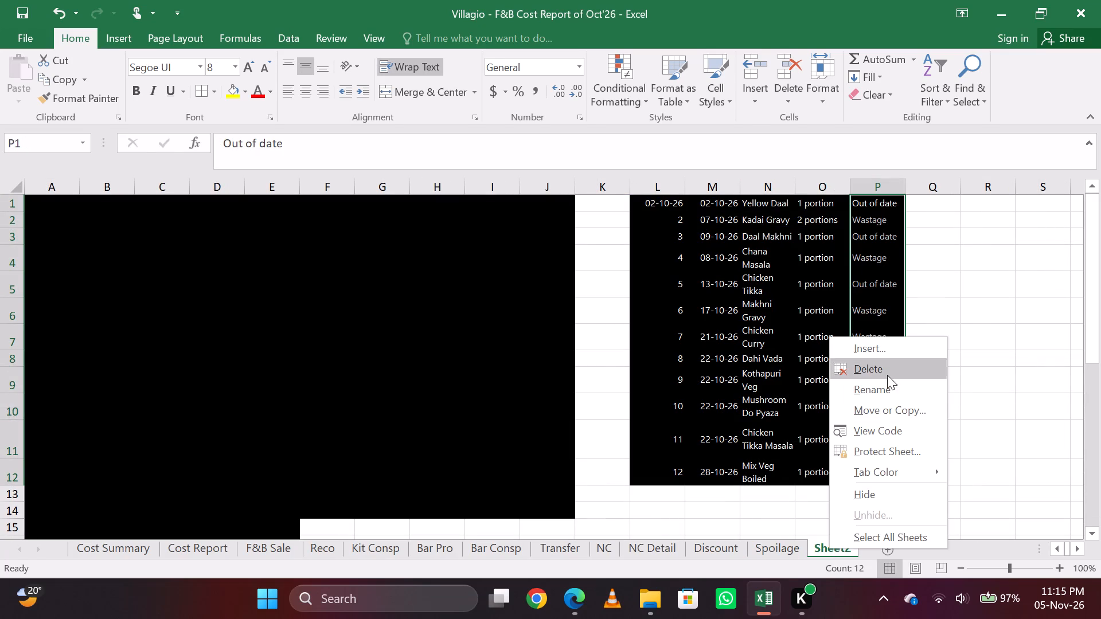
left_click(888, 373)
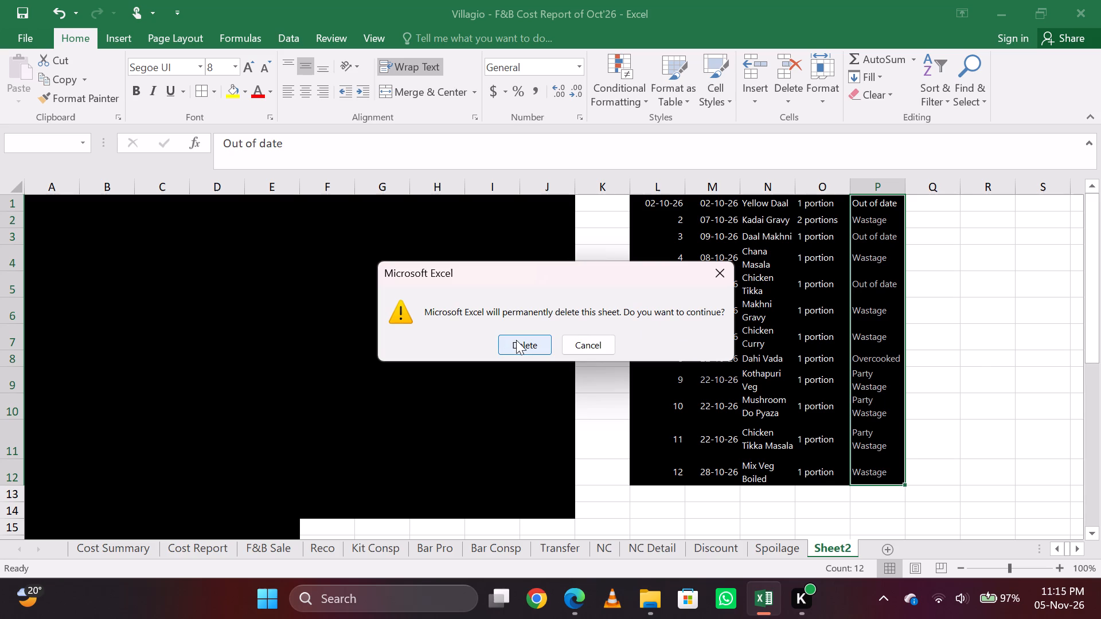
left_click(516, 340)
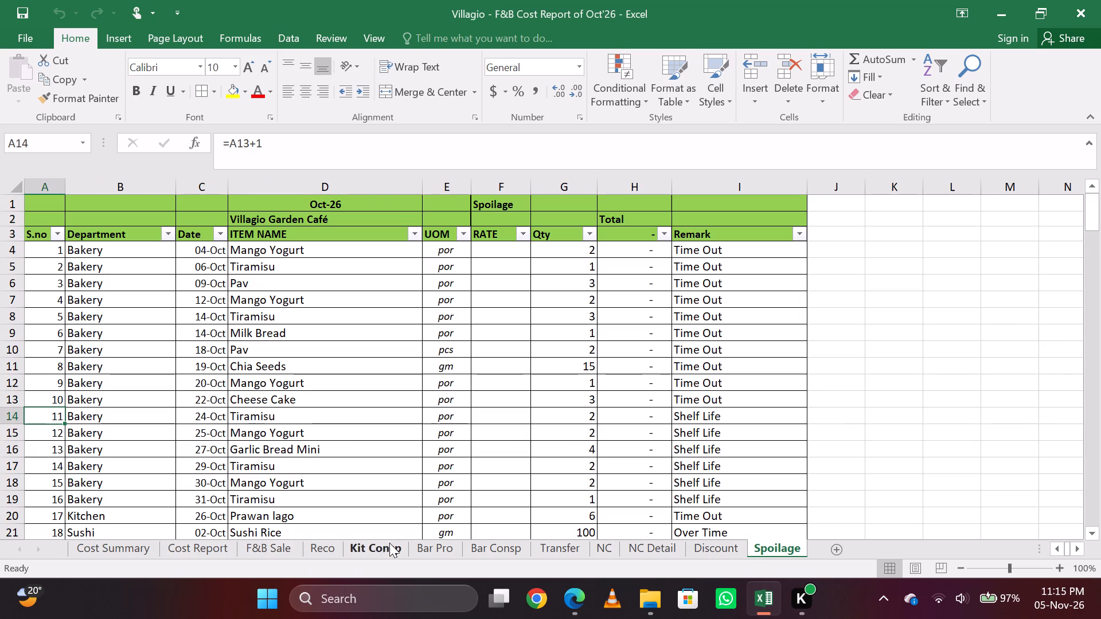
Open the Kit Consp sheet and view the start of its kitchen consumption table.
left_click(384, 544)
scroll(583, 399, "up", 5)
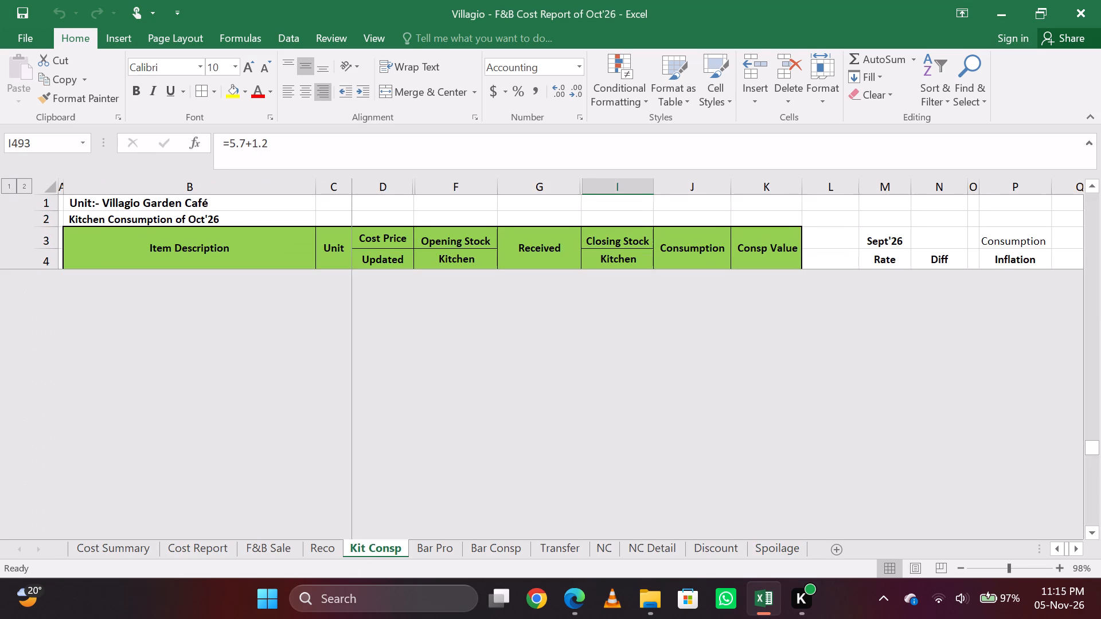
scroll(583, 399, "up", 11)
scroll(583, 399, "up", 16)
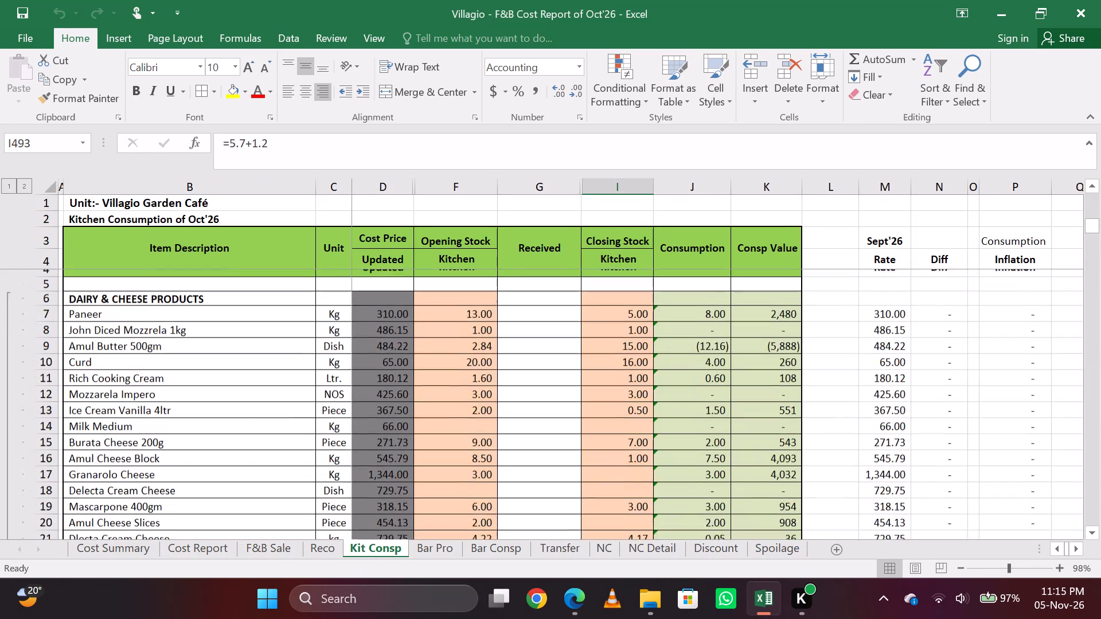
scroll(583, 399, "up", 9)
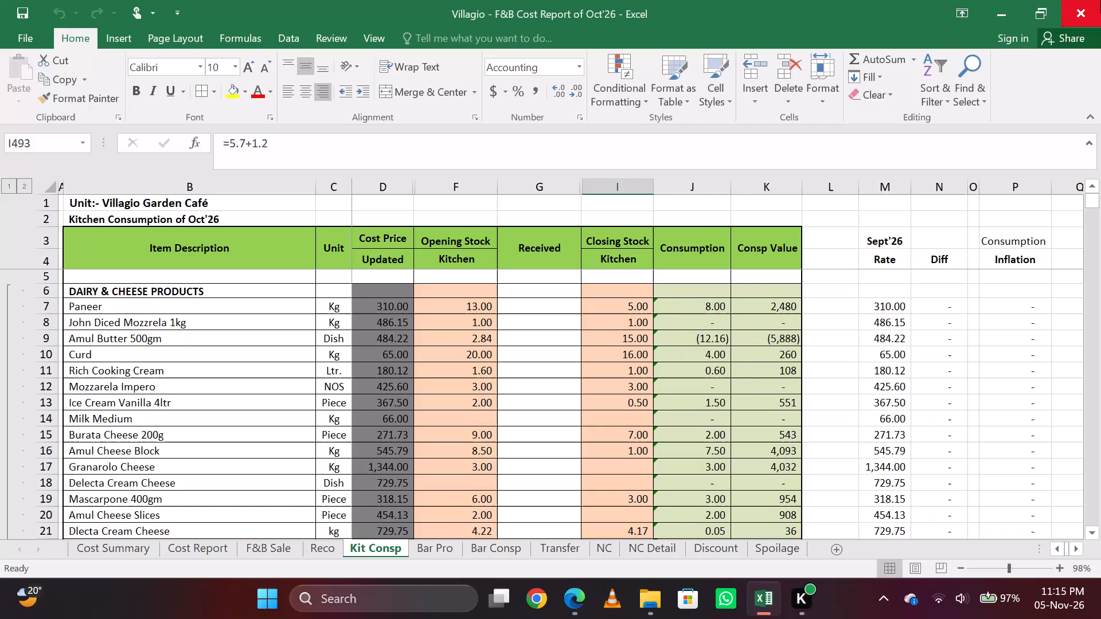
Close the October 2026 F&B cost report workbook.
left_click(1100, 0)
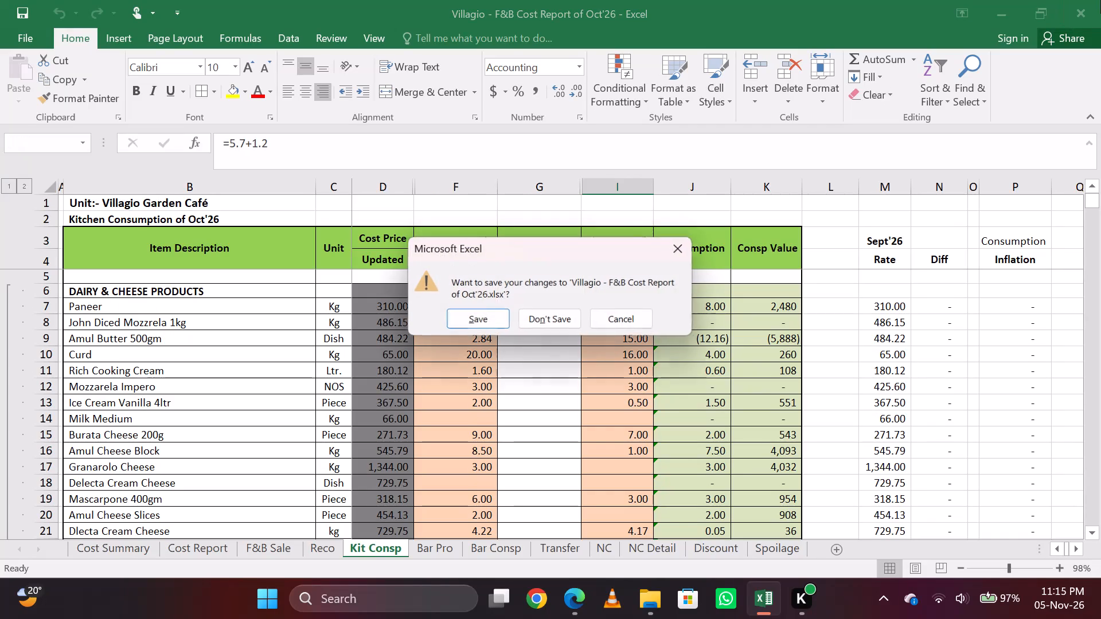